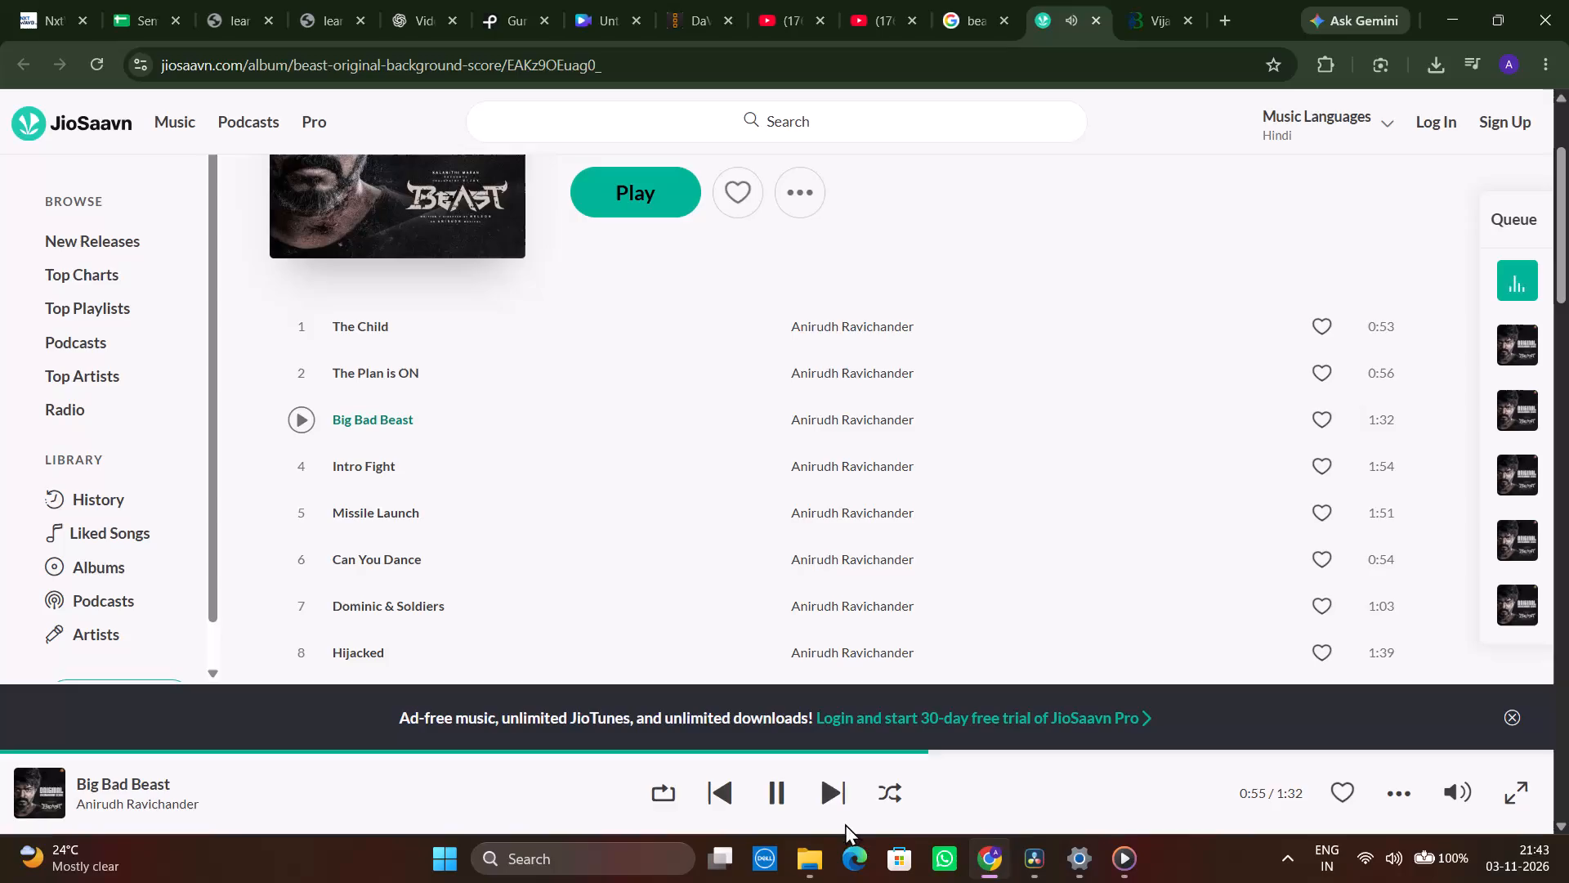
Look through the Beast (Original Background Score) track list and the playback options for Big Bad Beast, and toggle its playback.
click(1410, 787)
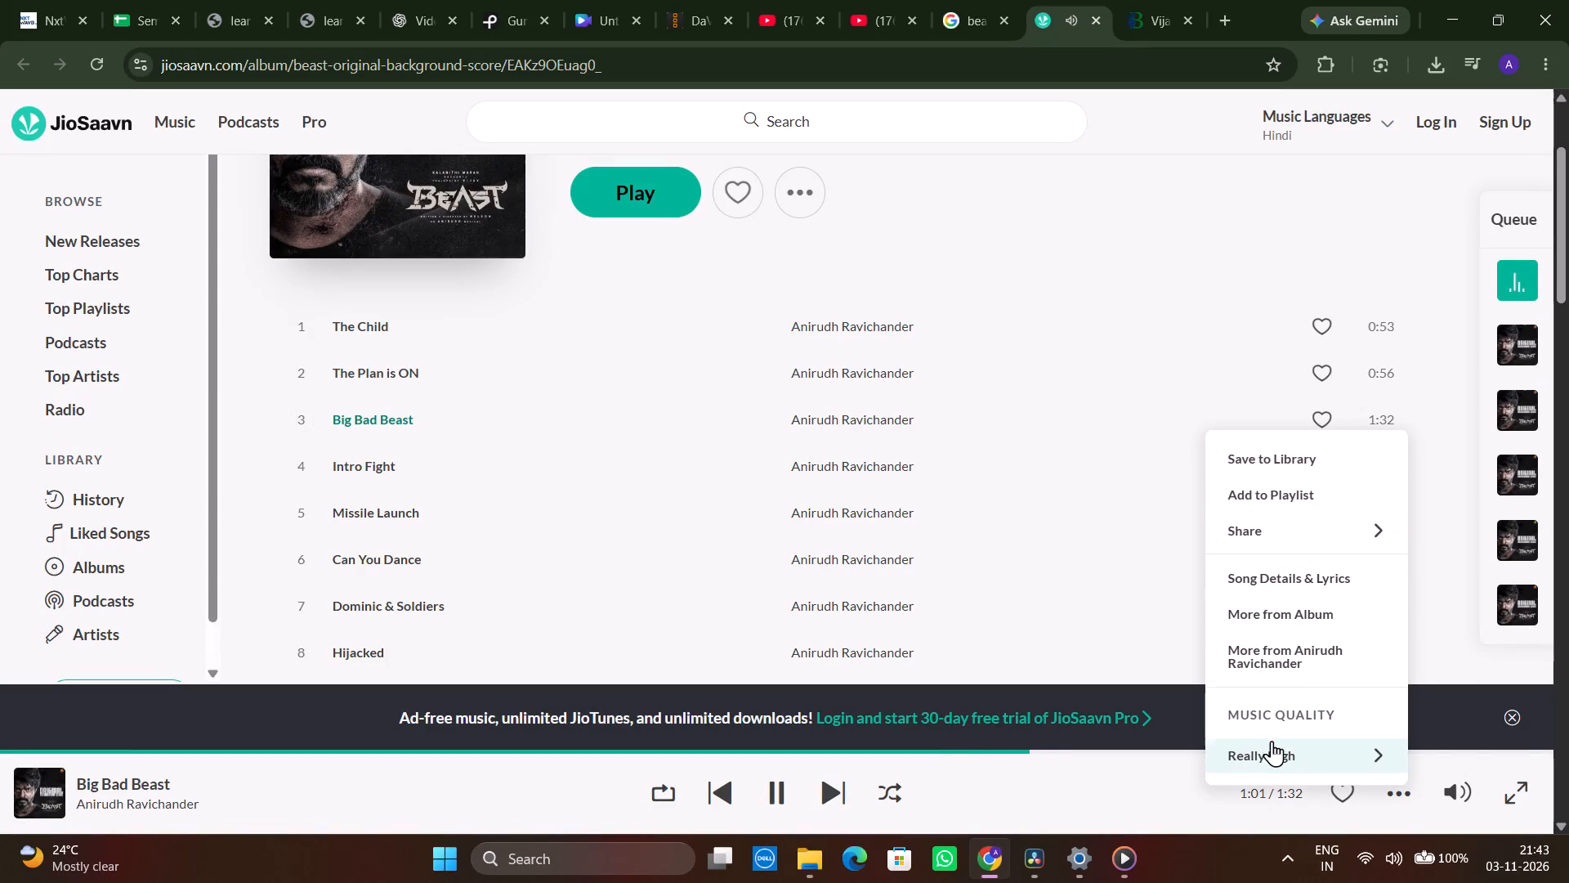
scroll(1276, 491, down, 3)
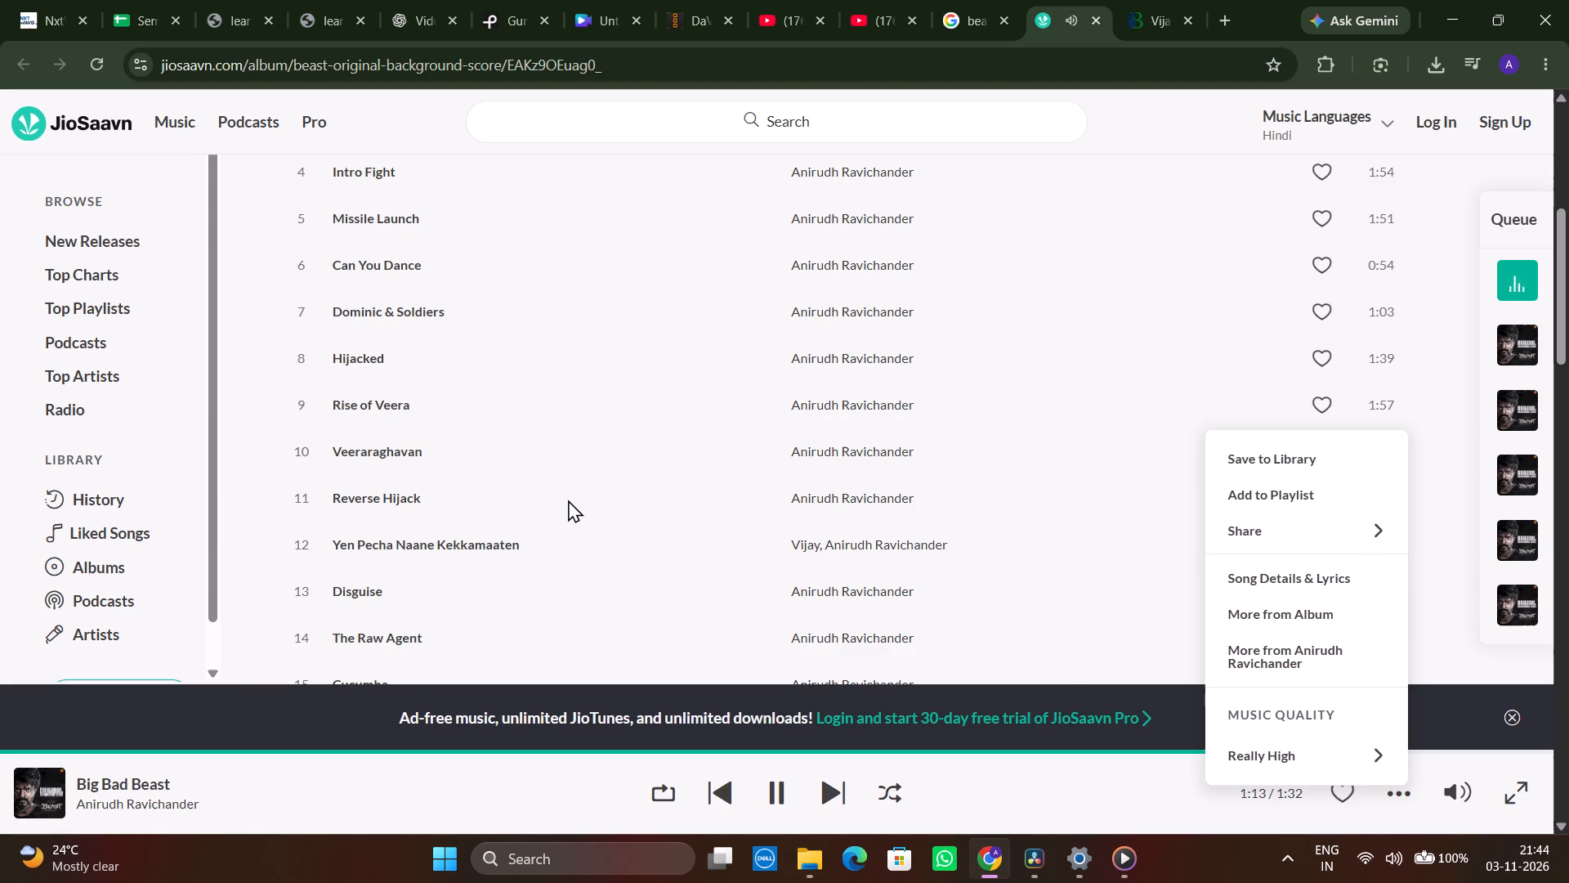
scroll(568, 500, up, 6)
scroll(596, 558, down, 3)
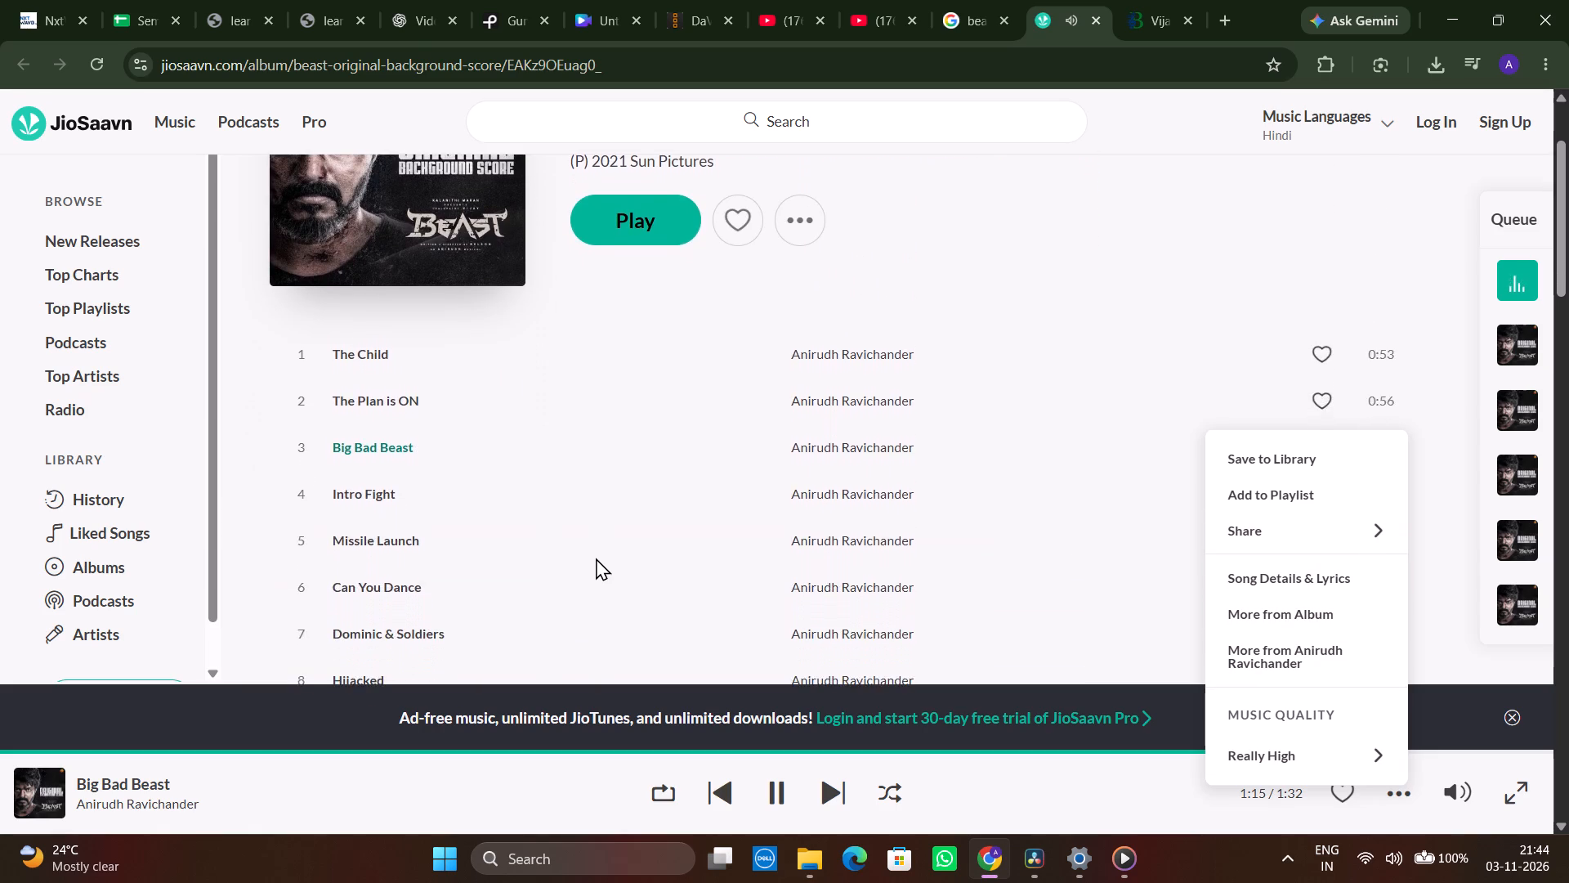
scroll(596, 558, down, 2)
scroll(643, 494, up, 6)
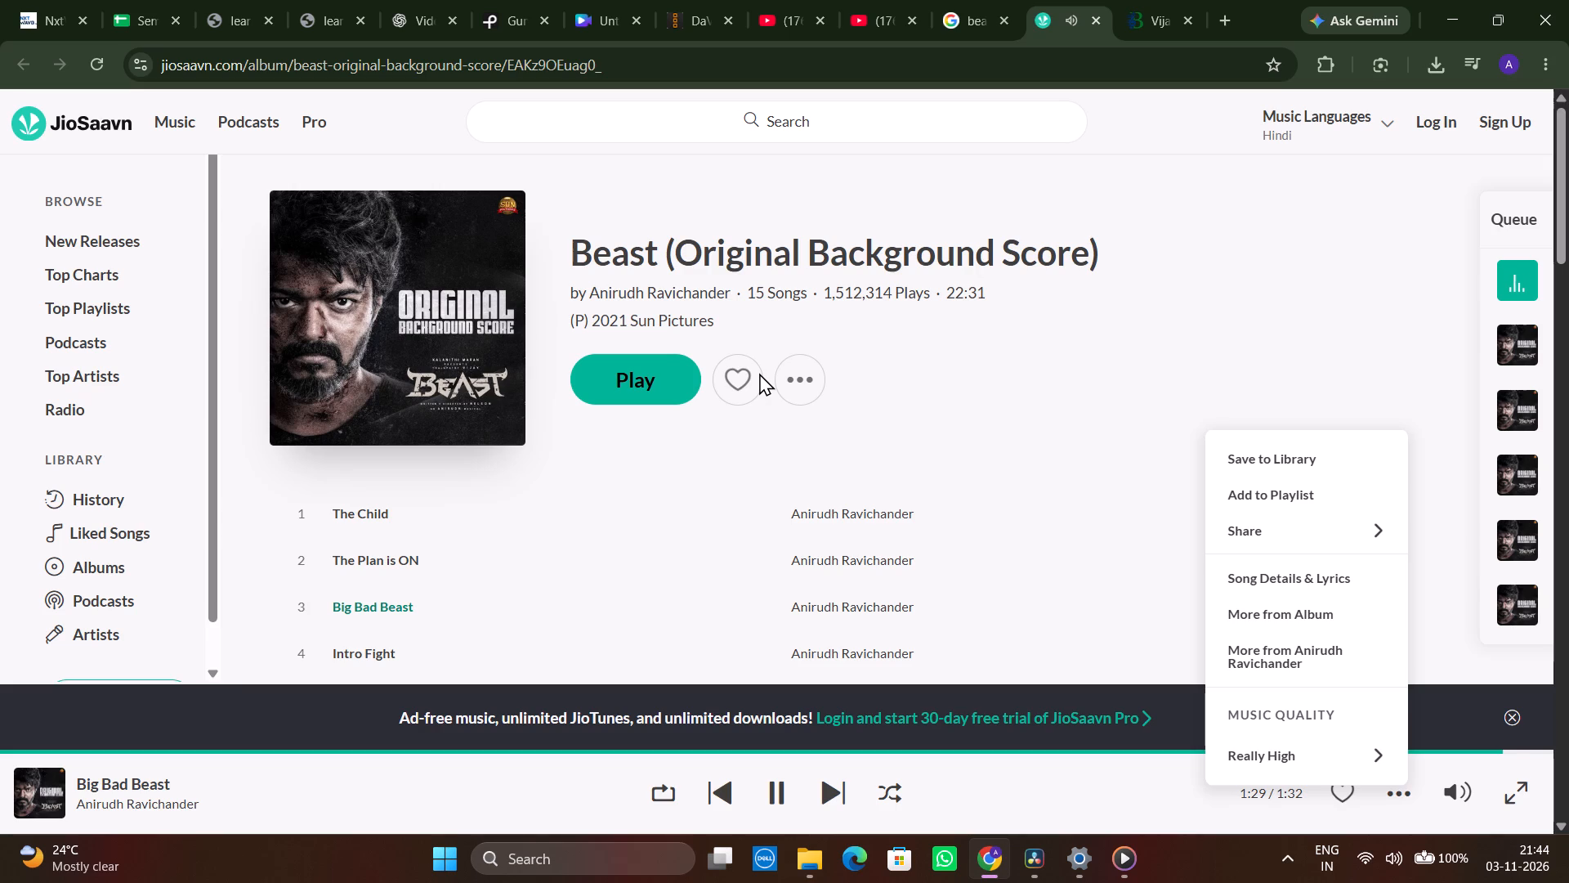
click(784, 790)
click(776, 791)
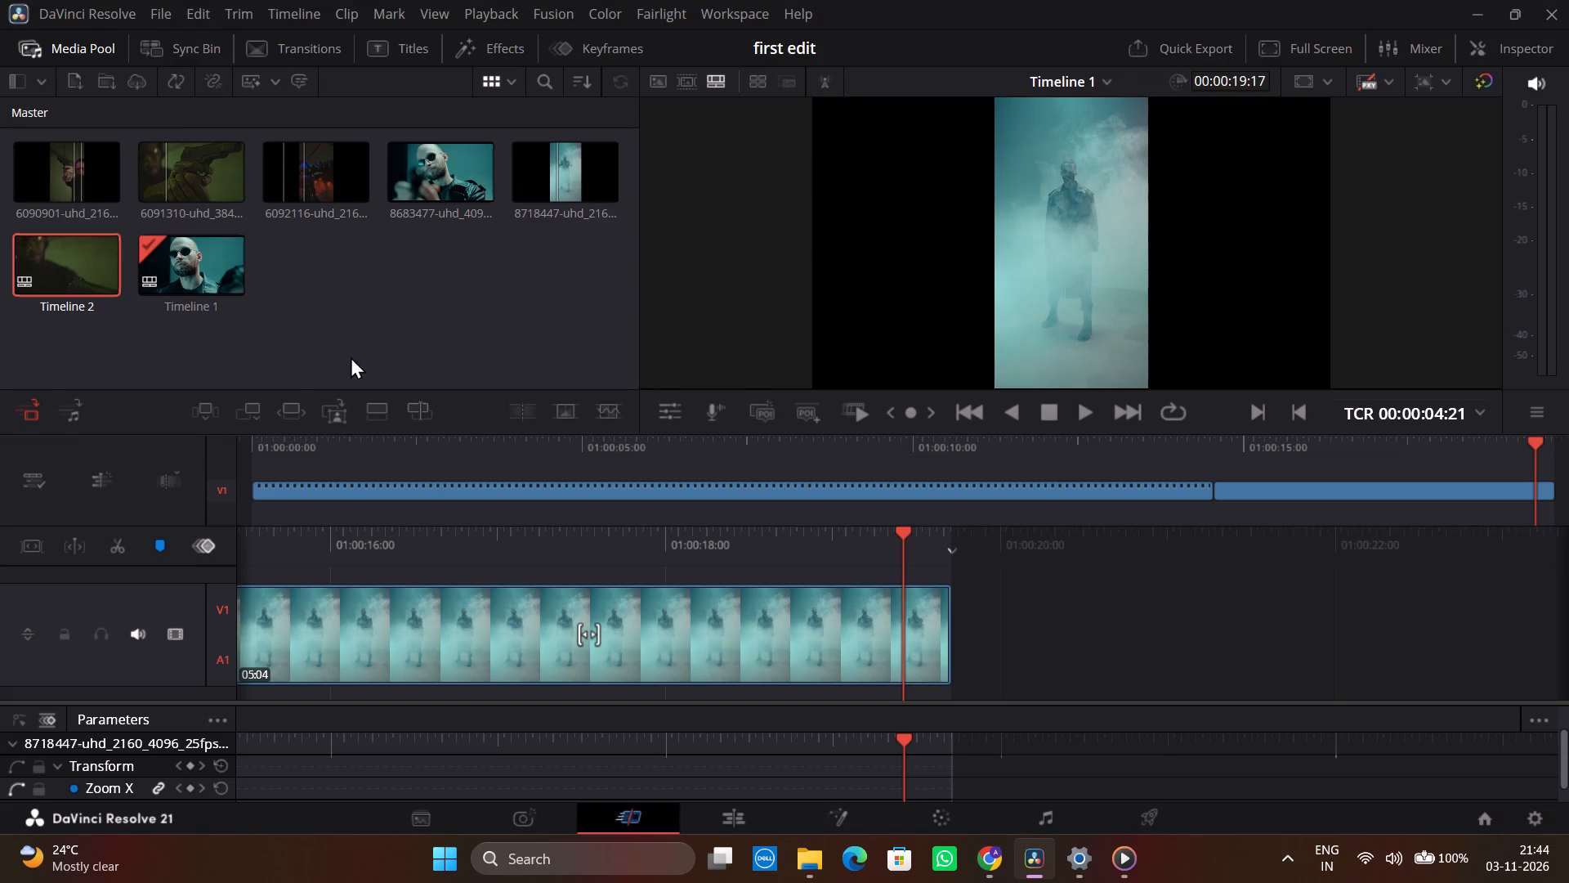
Switch to DaVinci Resolve and play Timeline 1 through from its start.
scroll(436, 643, right, 12)
key(space)
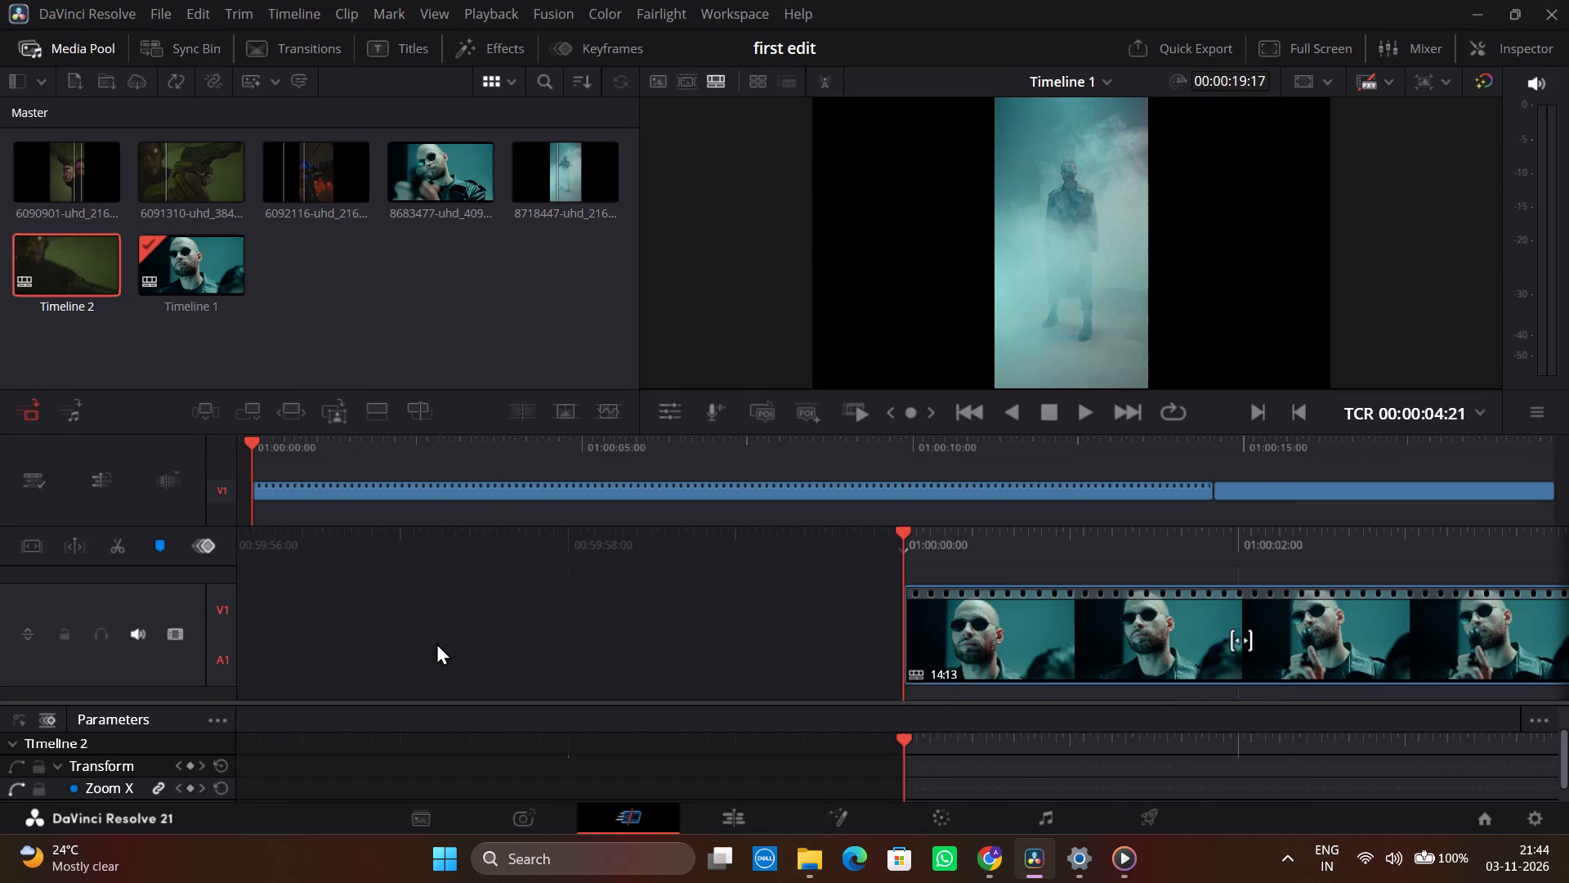
key(space)
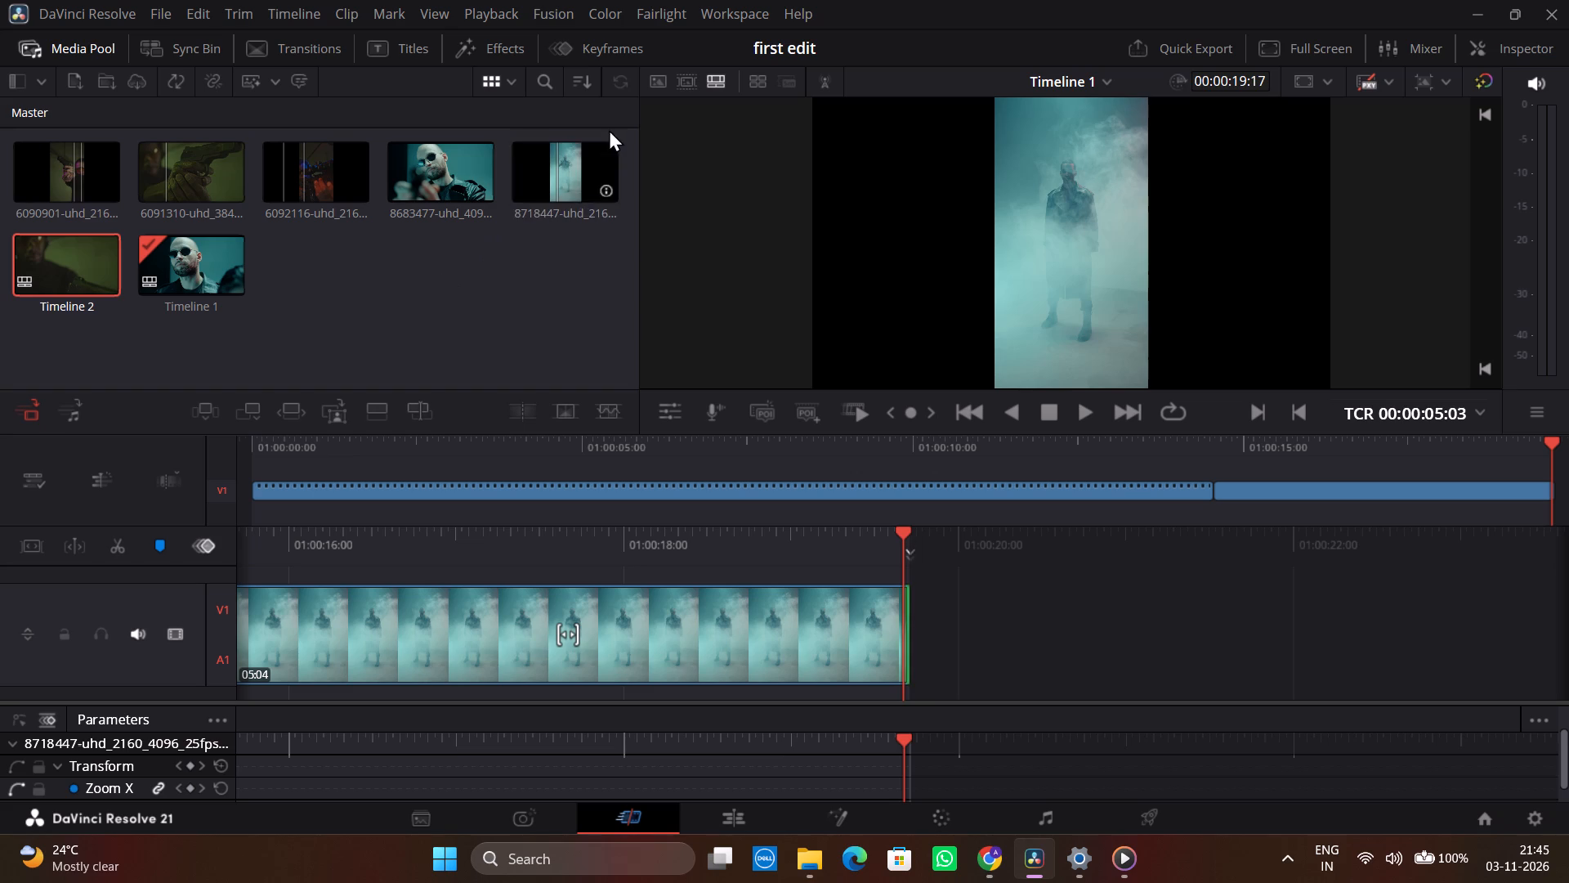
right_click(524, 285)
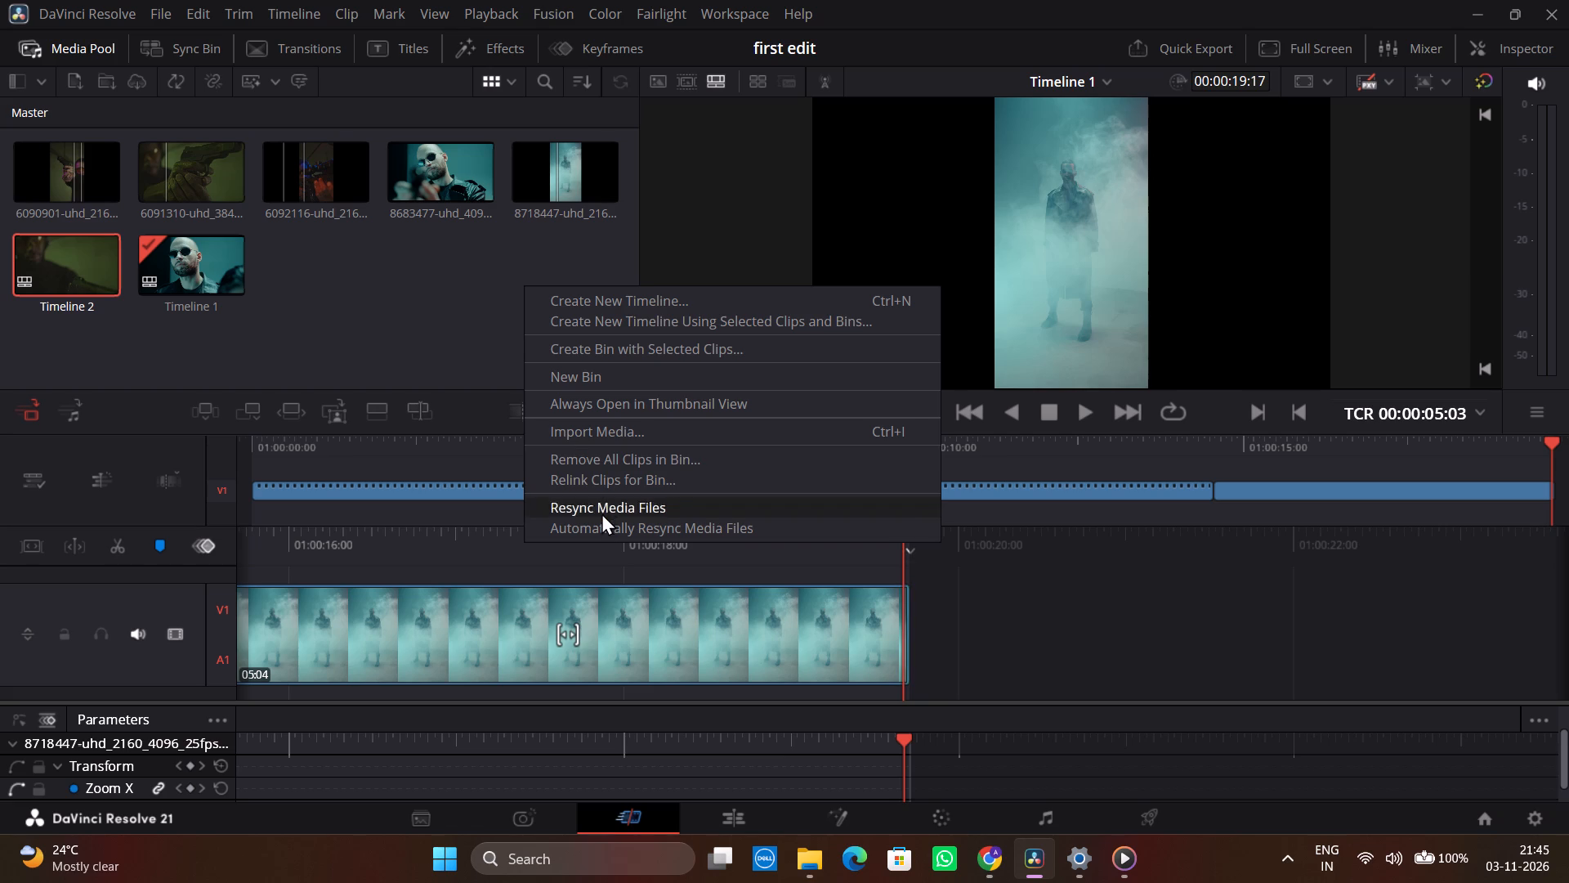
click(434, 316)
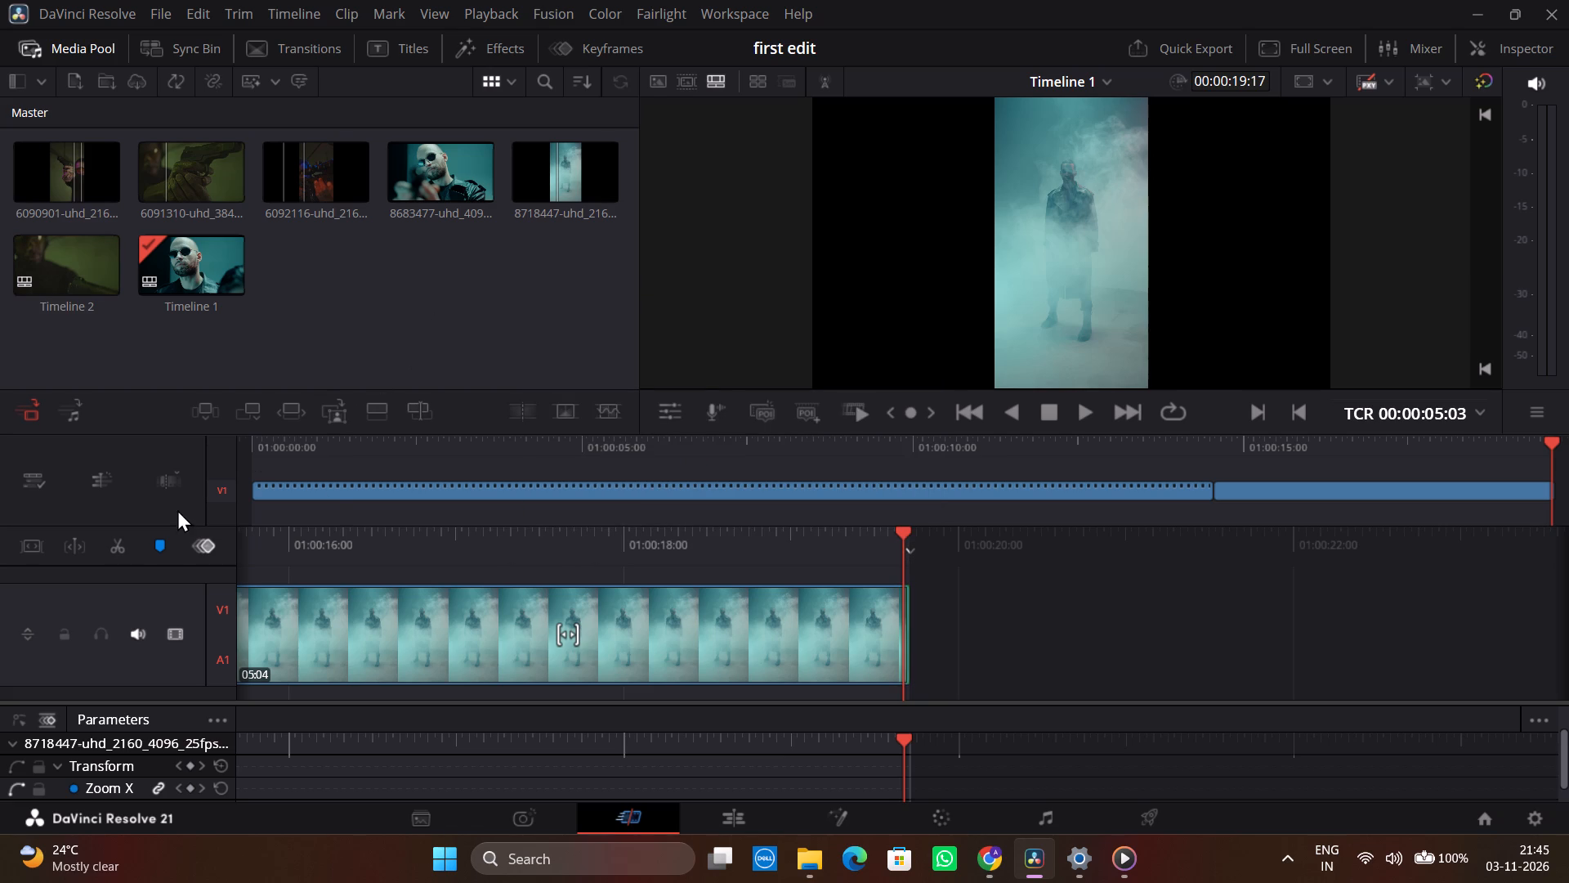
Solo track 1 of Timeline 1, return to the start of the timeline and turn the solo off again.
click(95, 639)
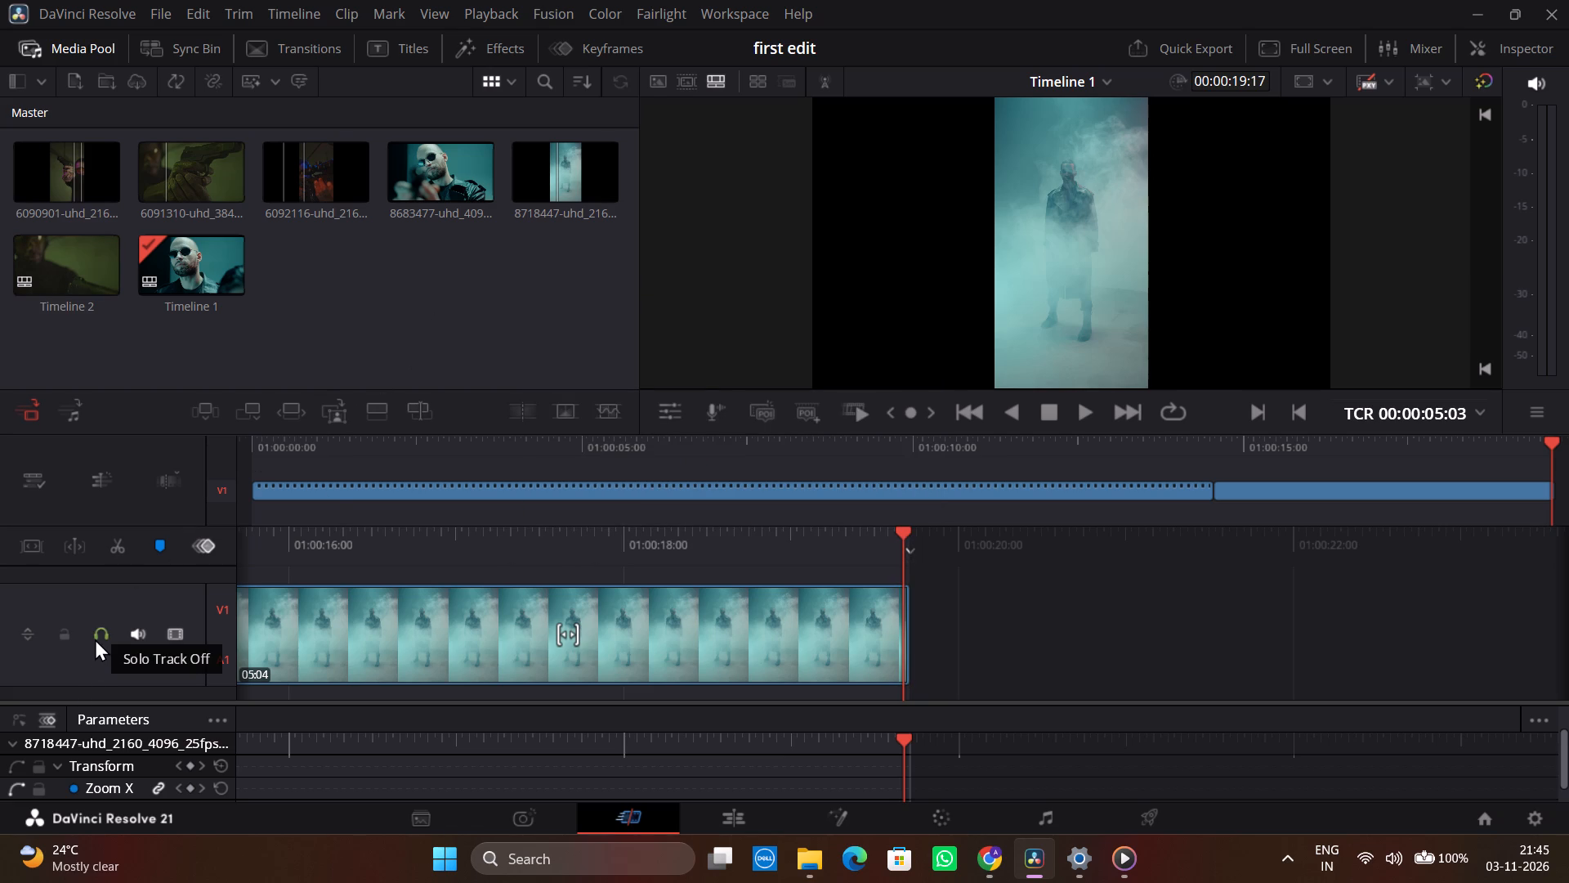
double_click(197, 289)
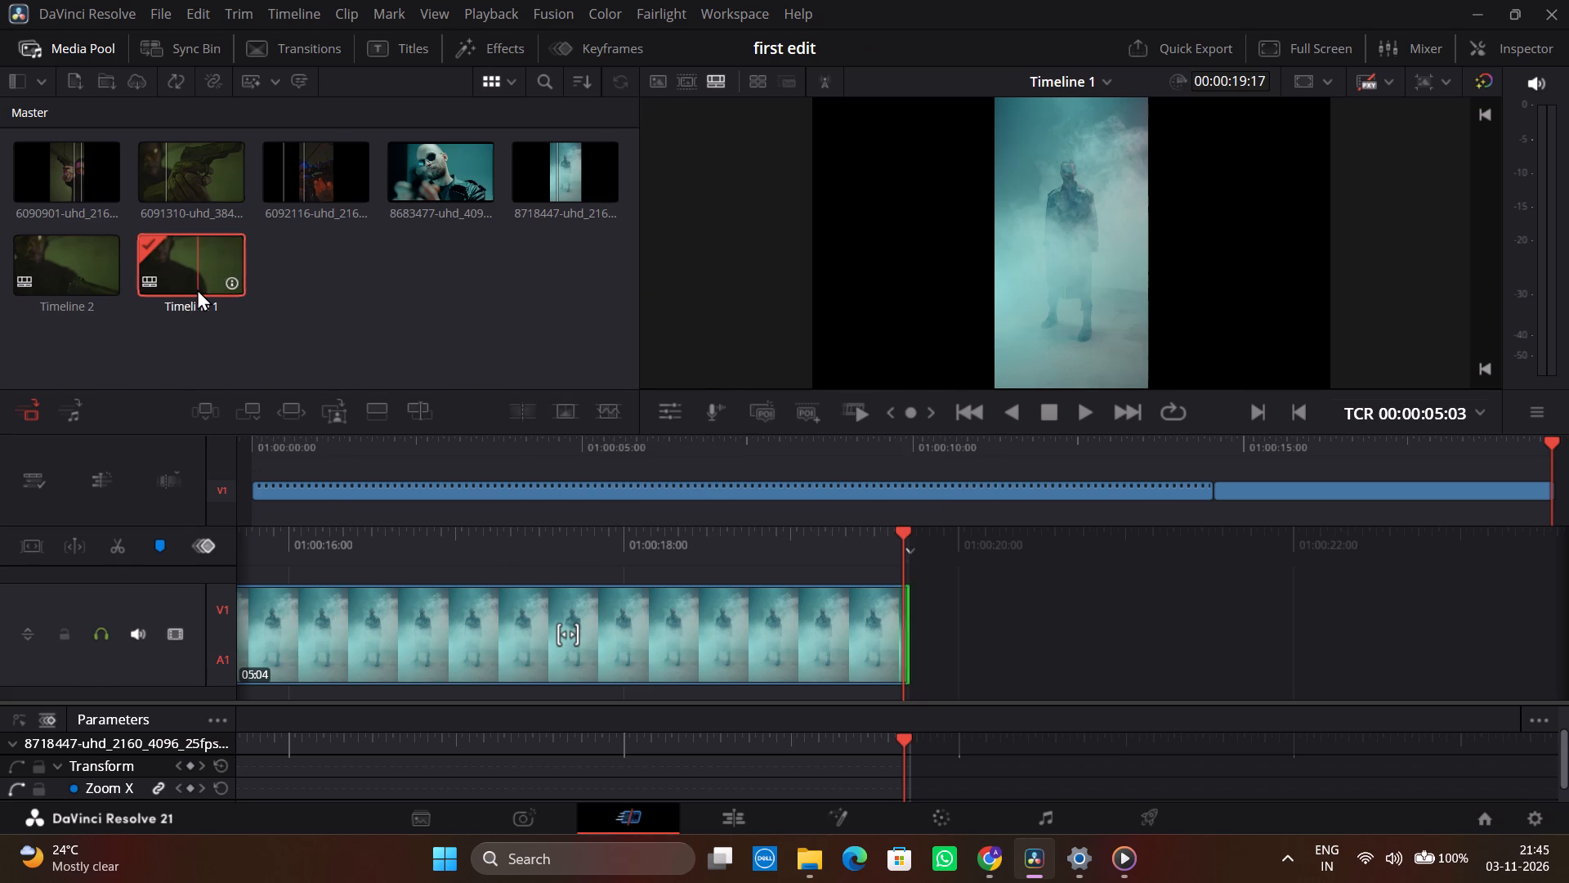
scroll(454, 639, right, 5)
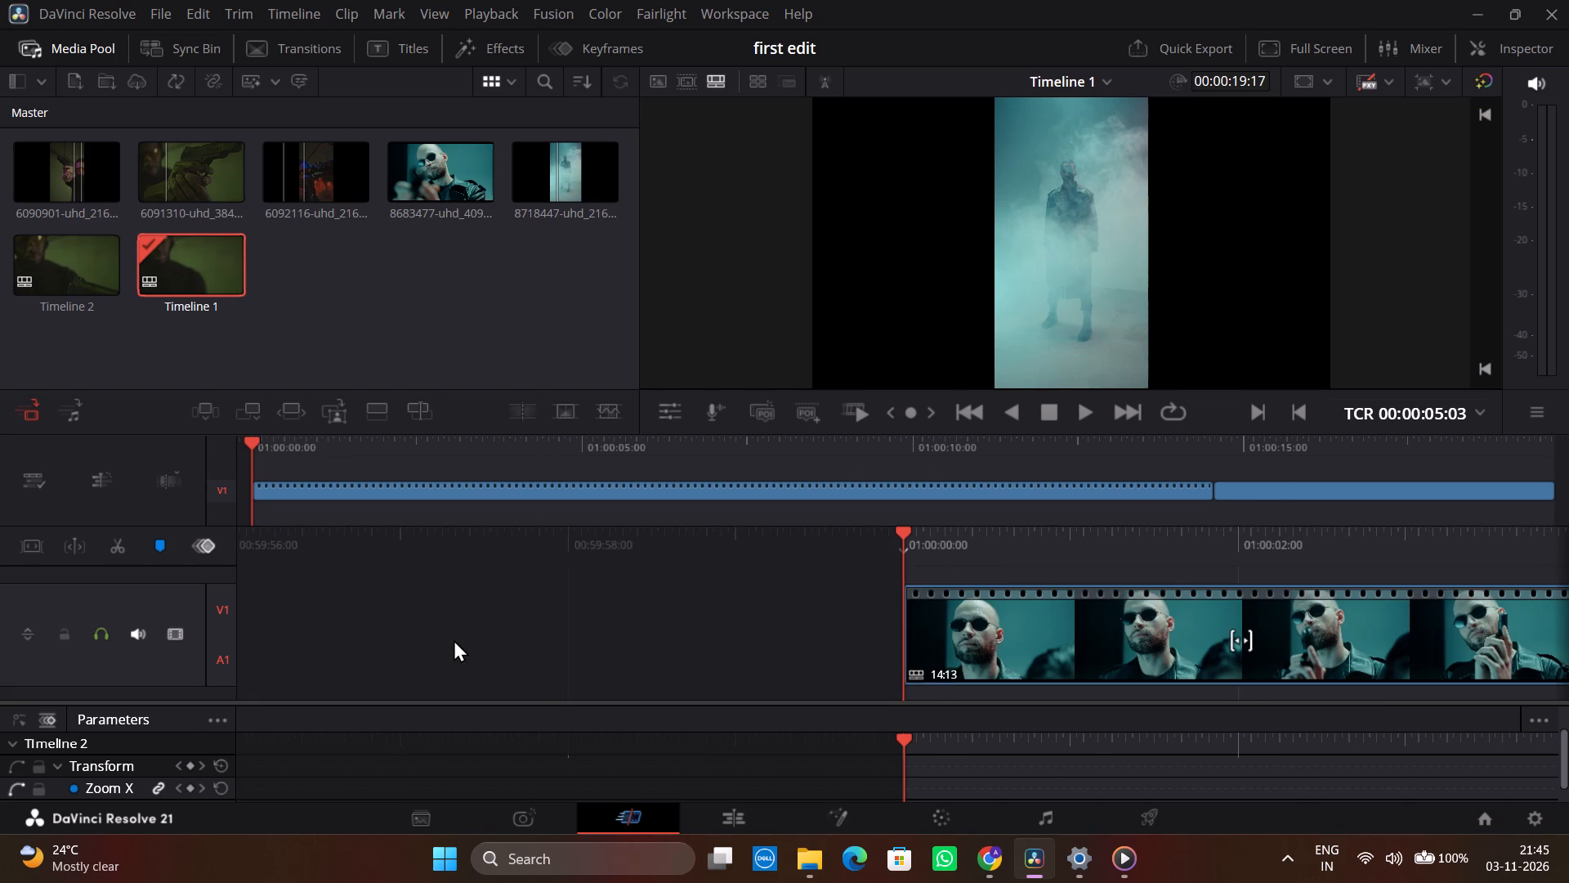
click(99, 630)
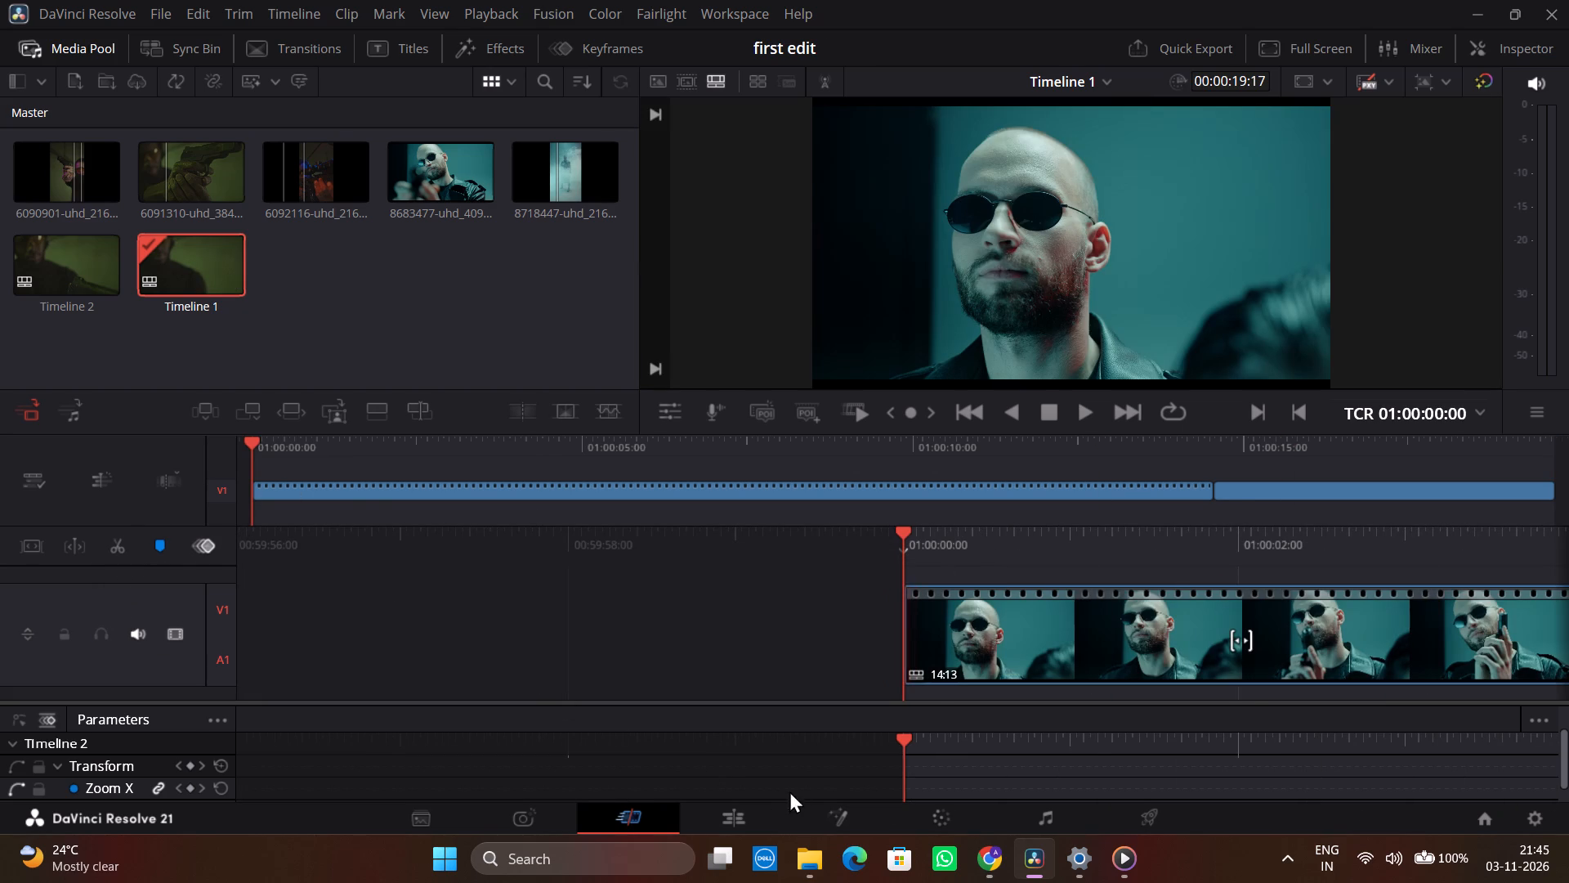
View Timeline 1's audio tracks on the Fairlight page and return to the Cut page.
click(1015, 811)
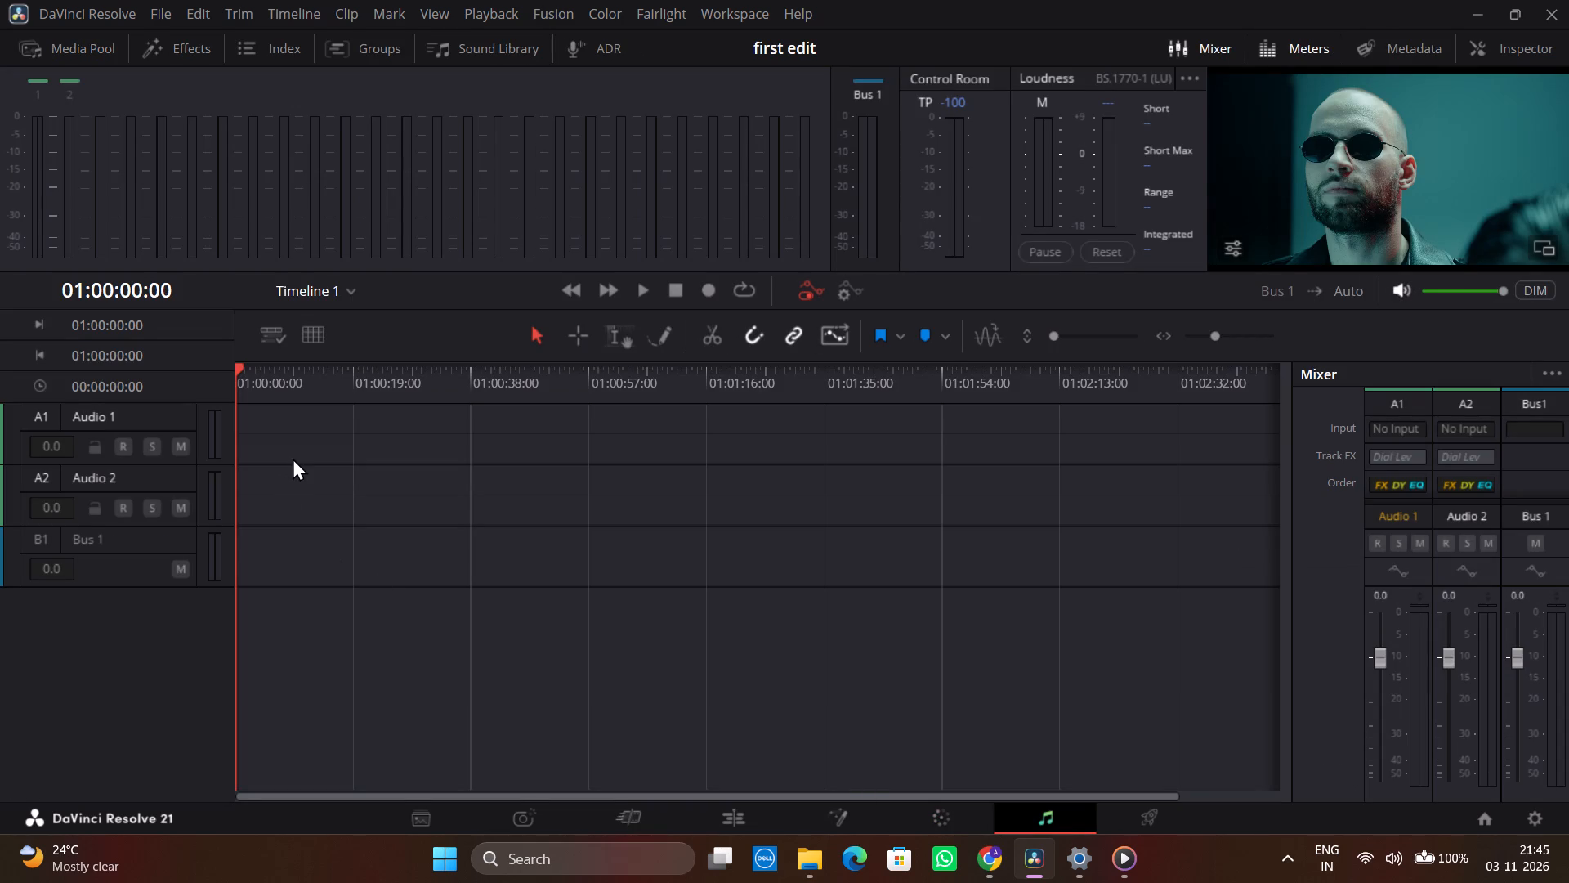
click(637, 825)
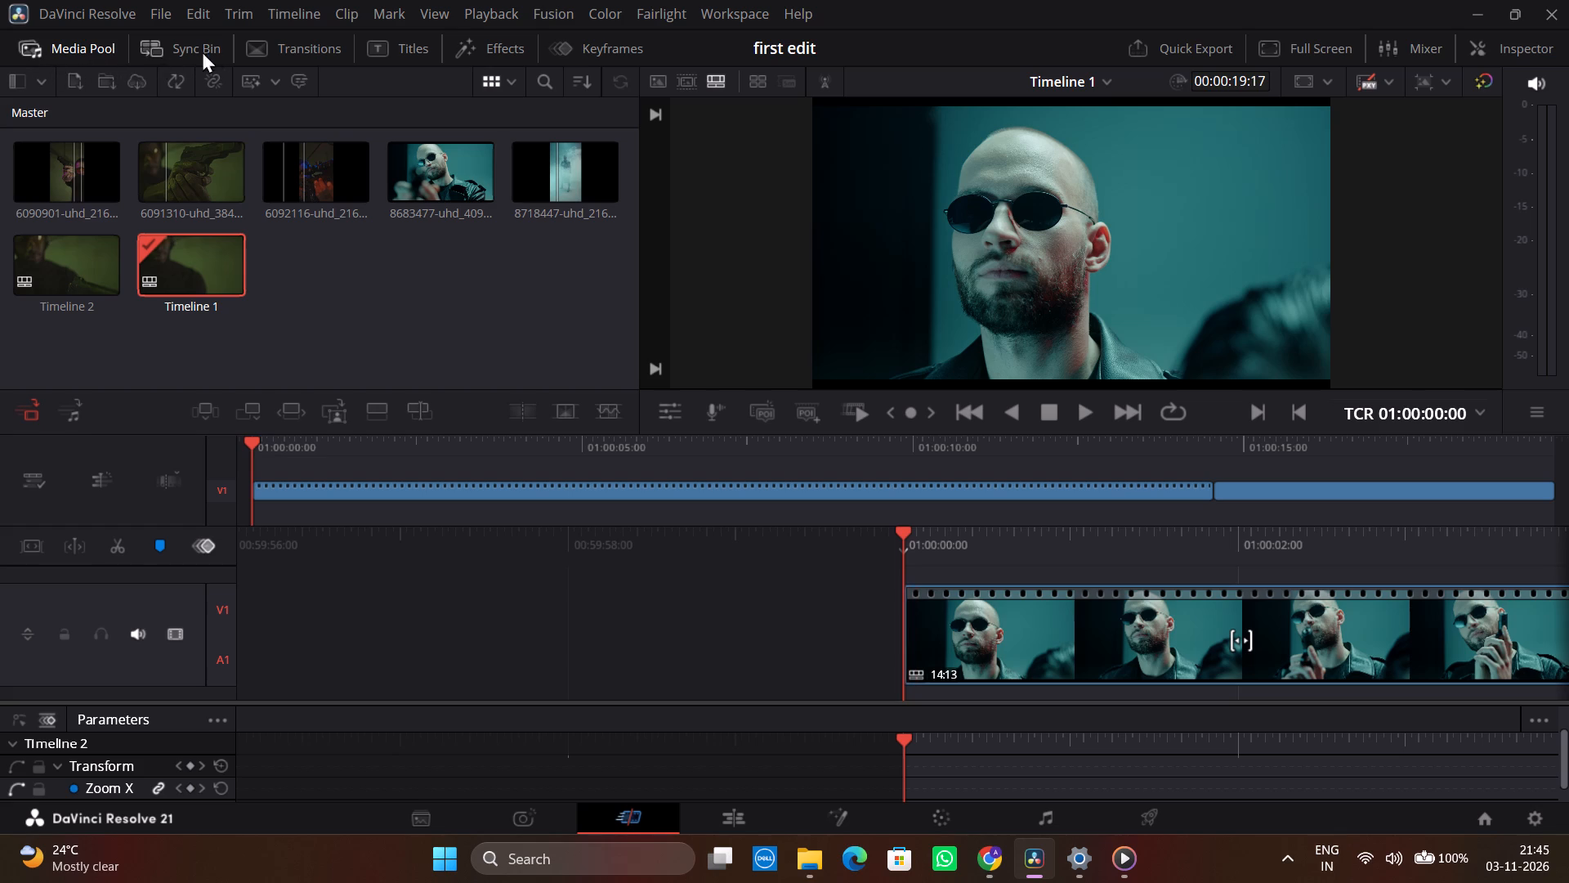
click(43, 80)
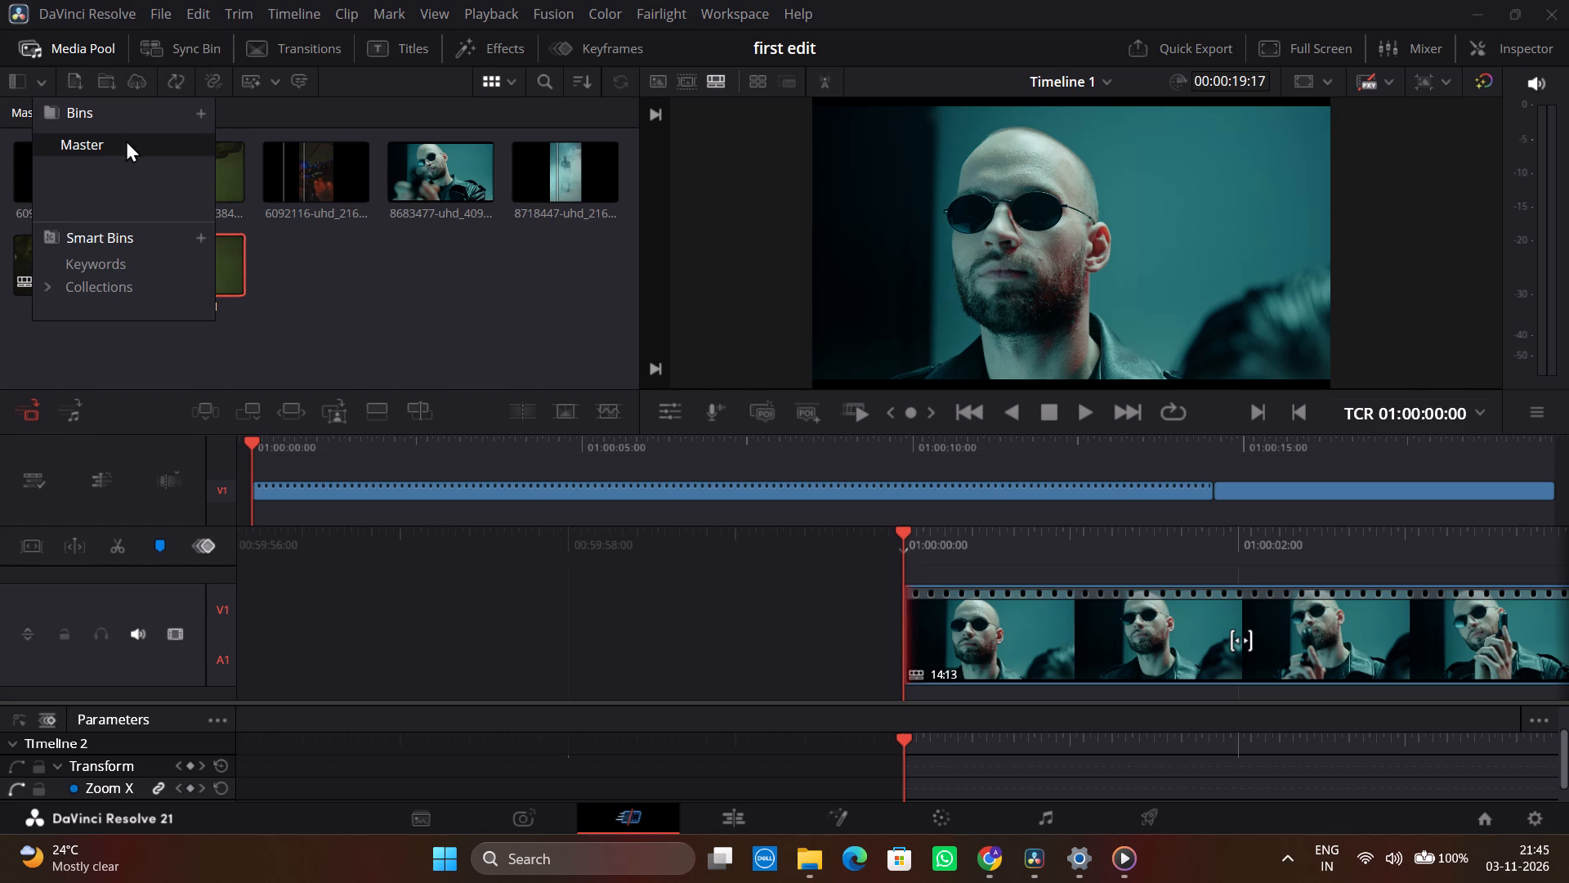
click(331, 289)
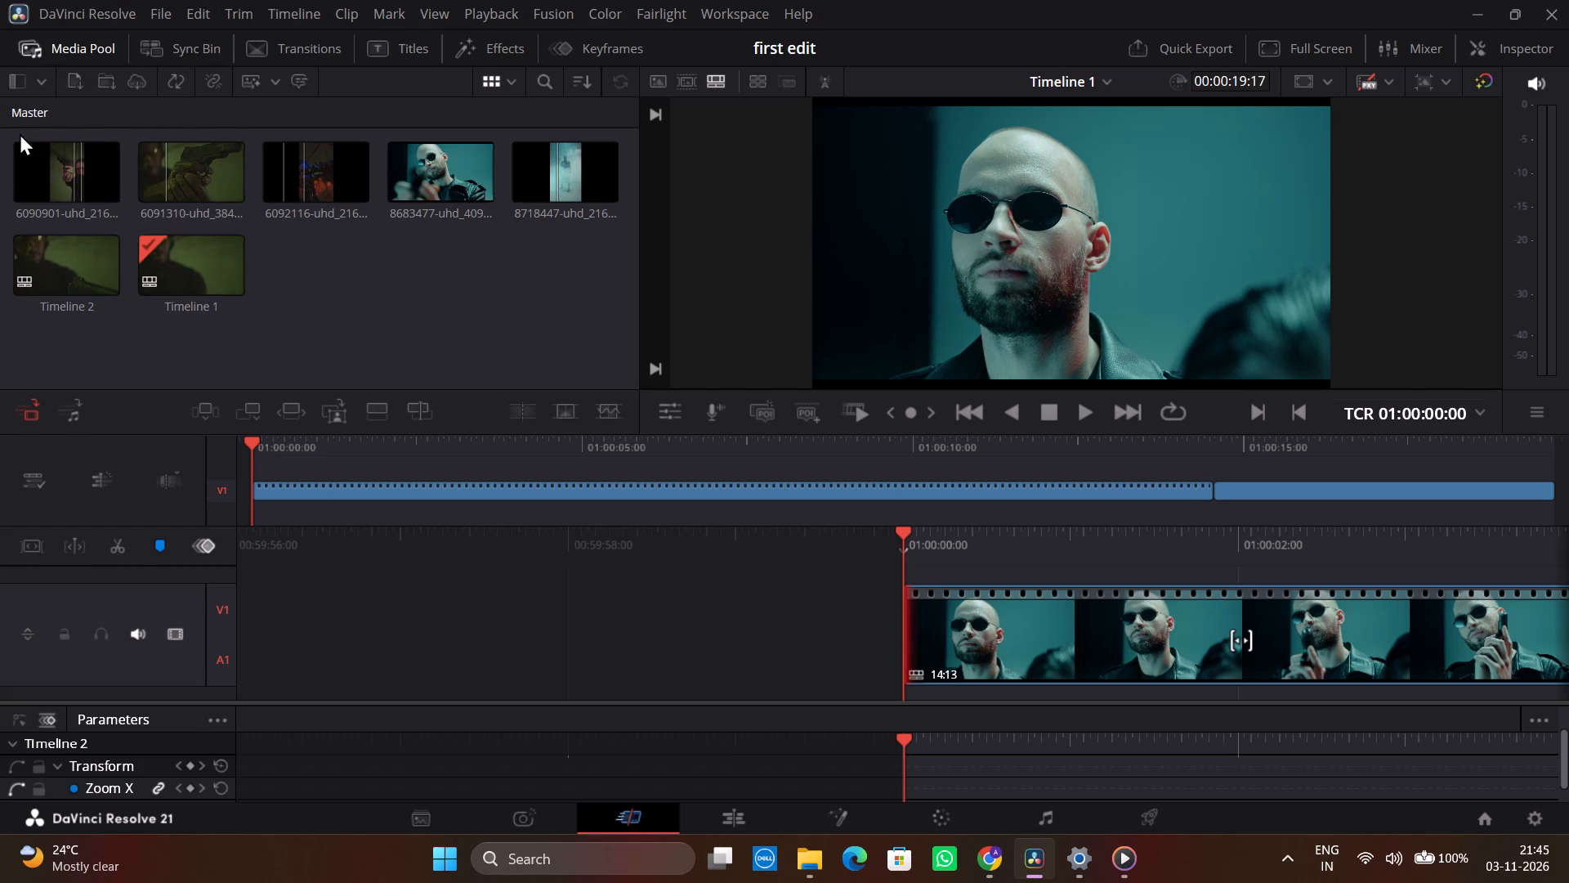
Delete the five source video clips from the Master bin, keeping Timeline 1 and Timeline 2.
drag(20, 133, 558, 193)
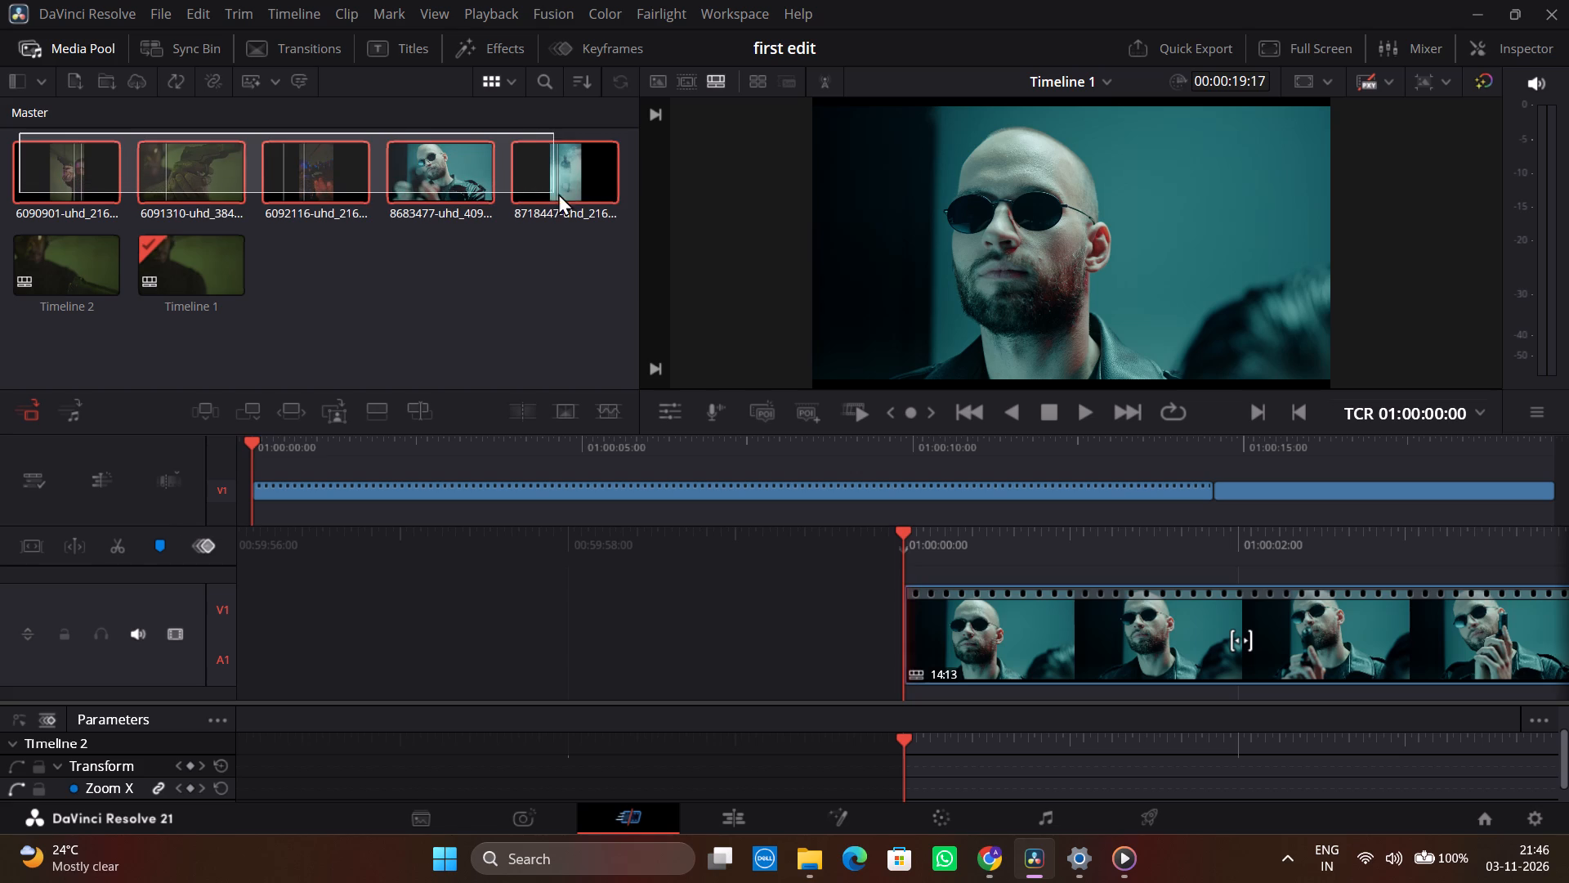
drag(558, 193, 576, 194)
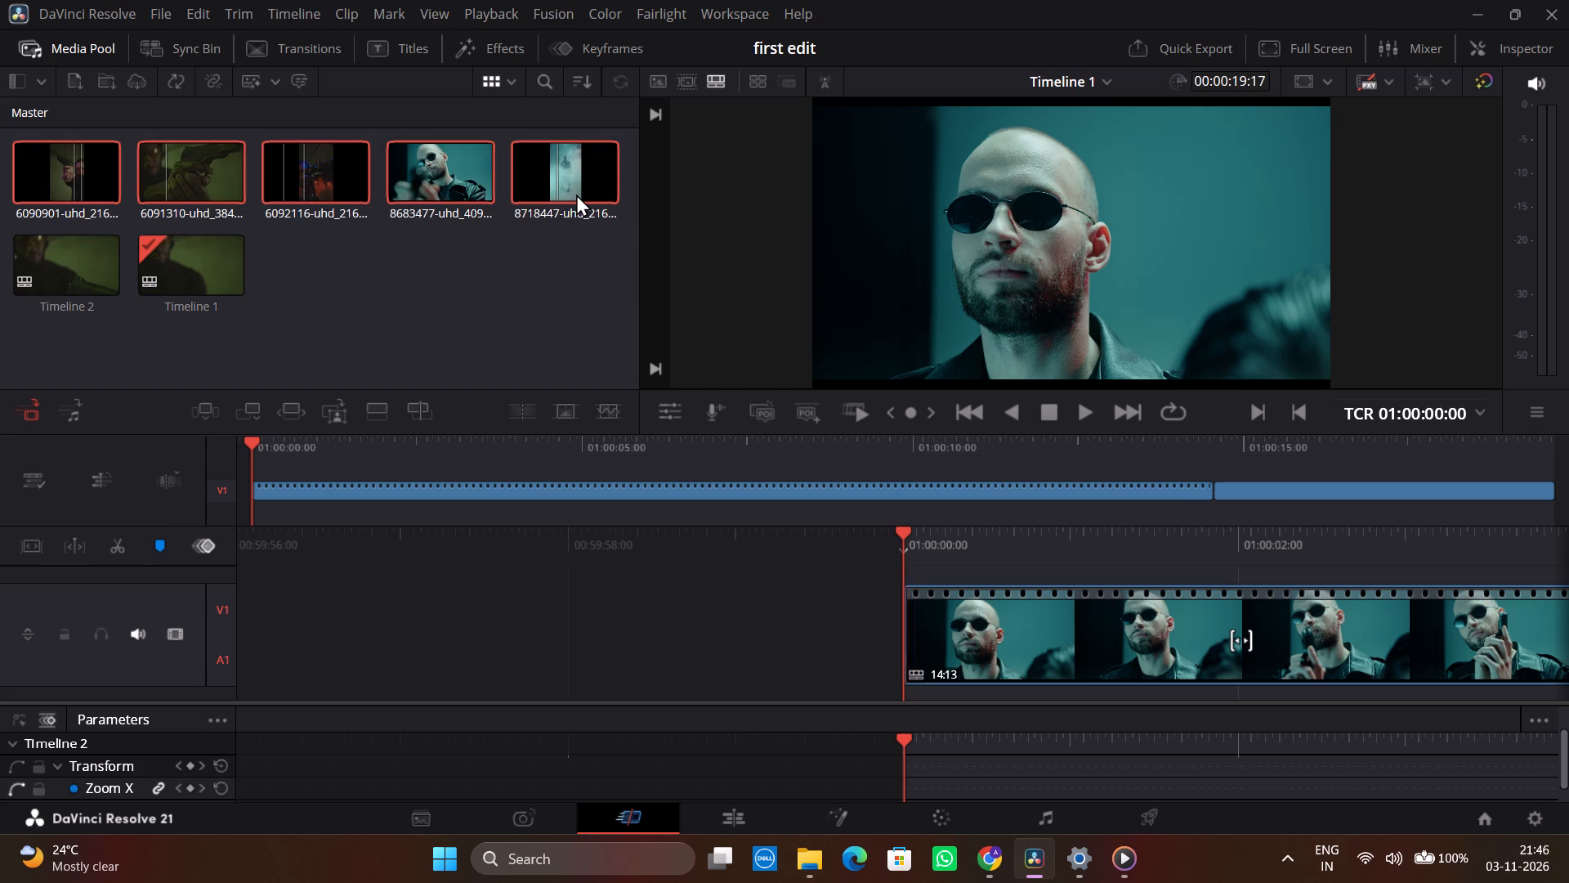
key(Delete)
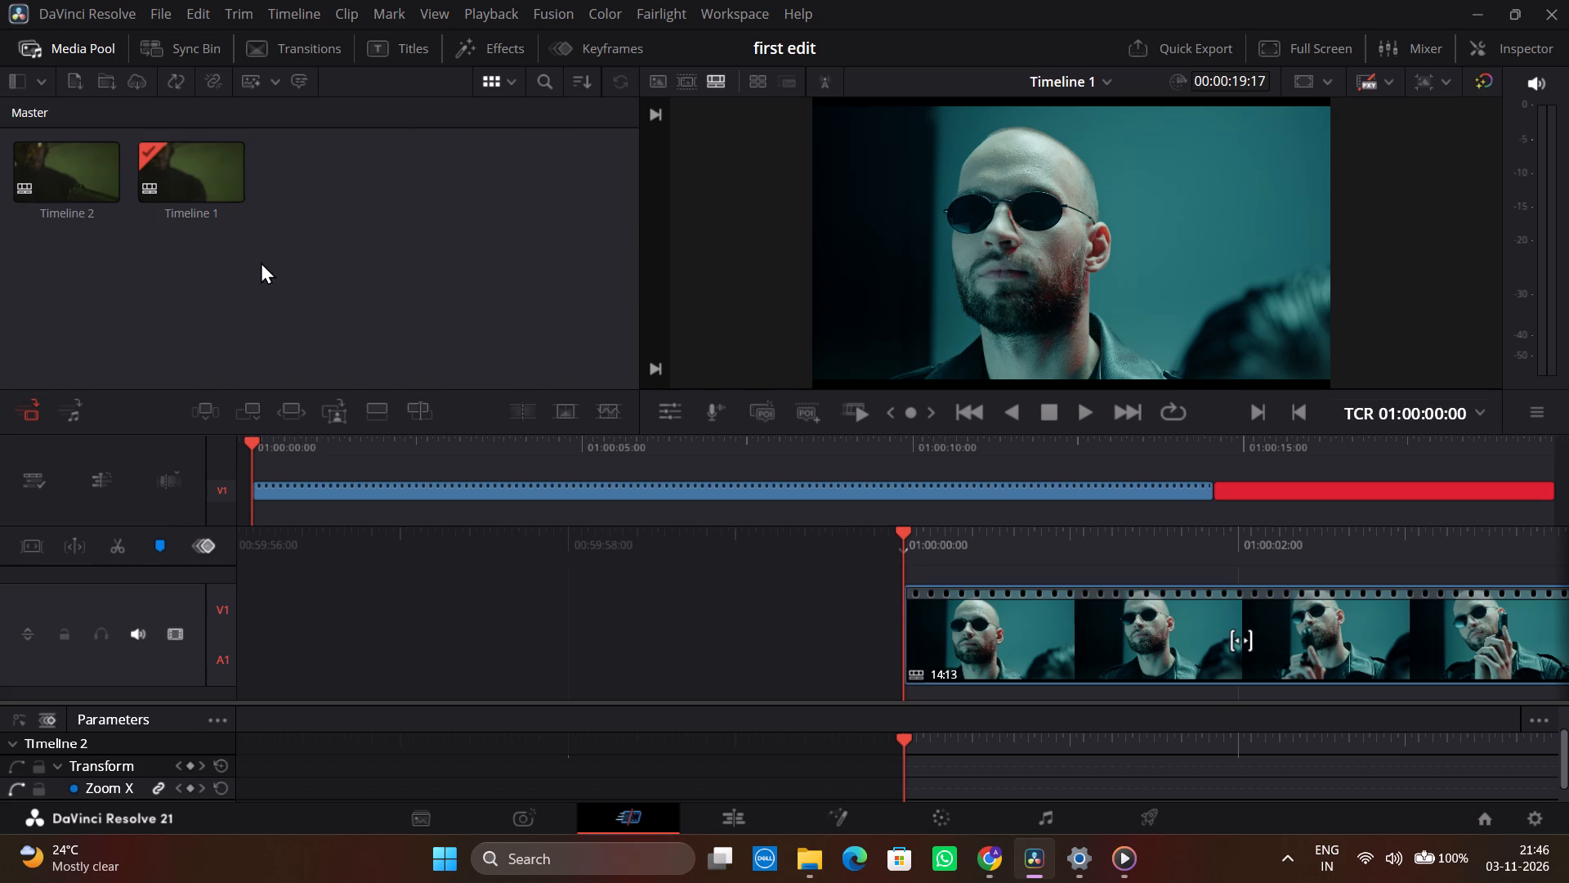
click(261, 262)
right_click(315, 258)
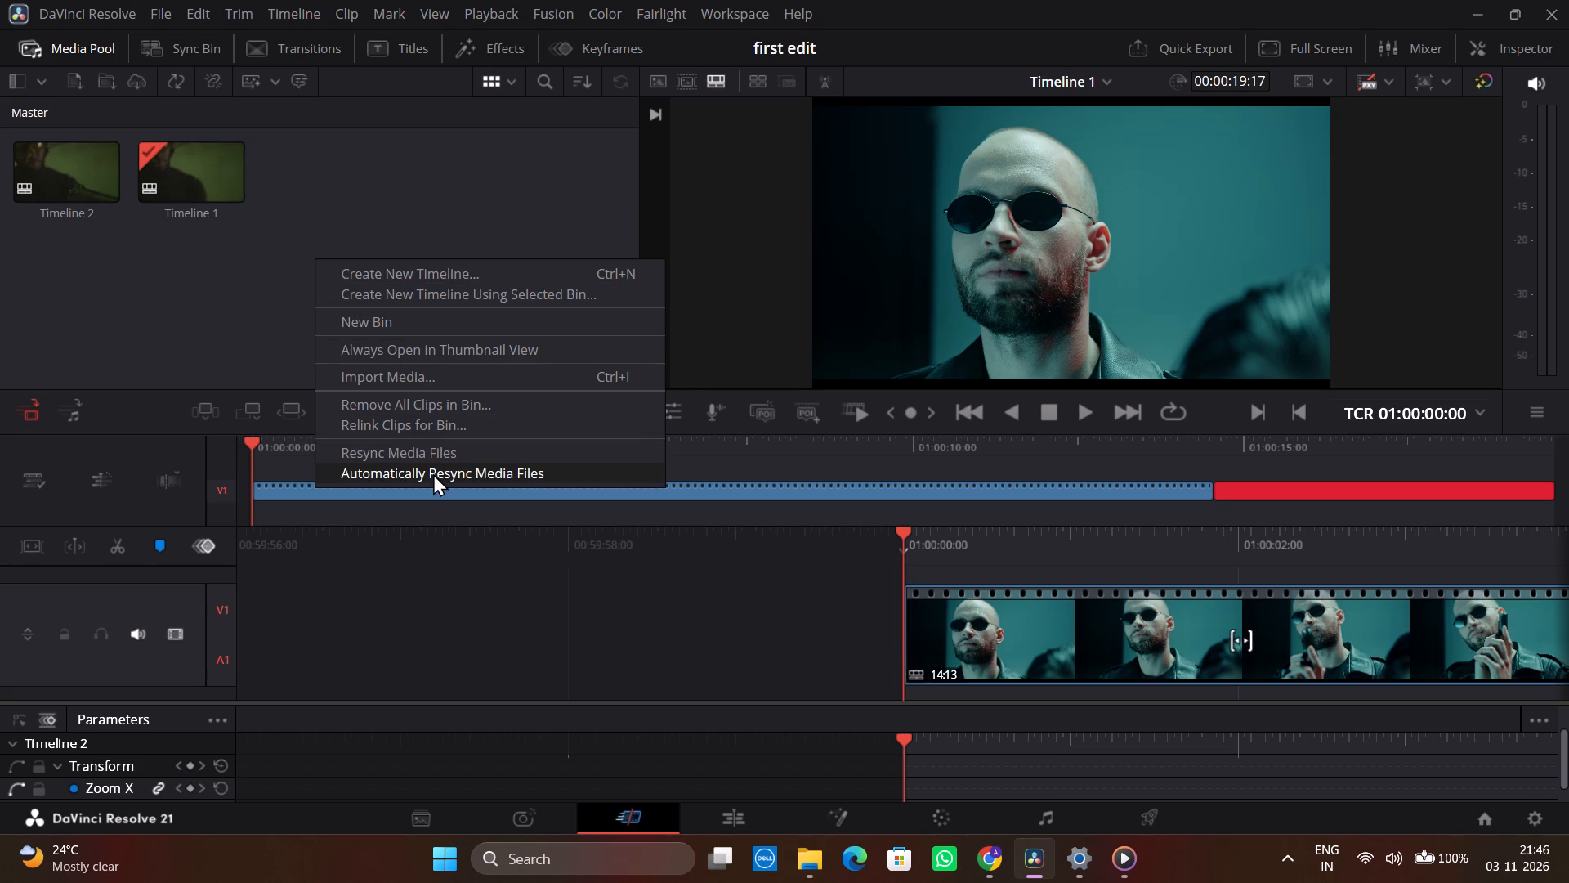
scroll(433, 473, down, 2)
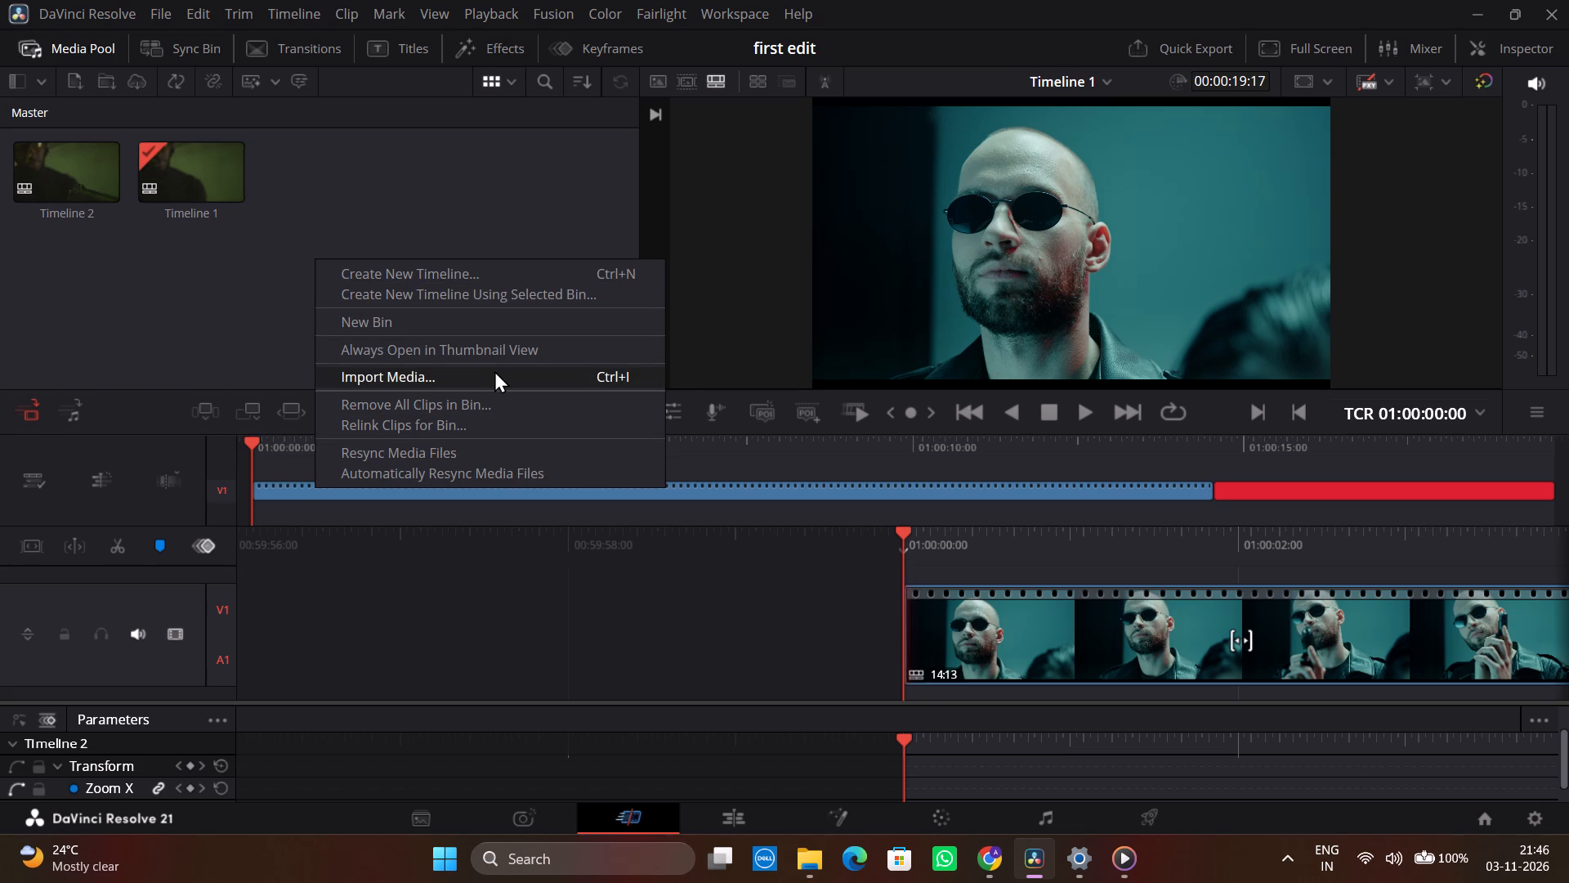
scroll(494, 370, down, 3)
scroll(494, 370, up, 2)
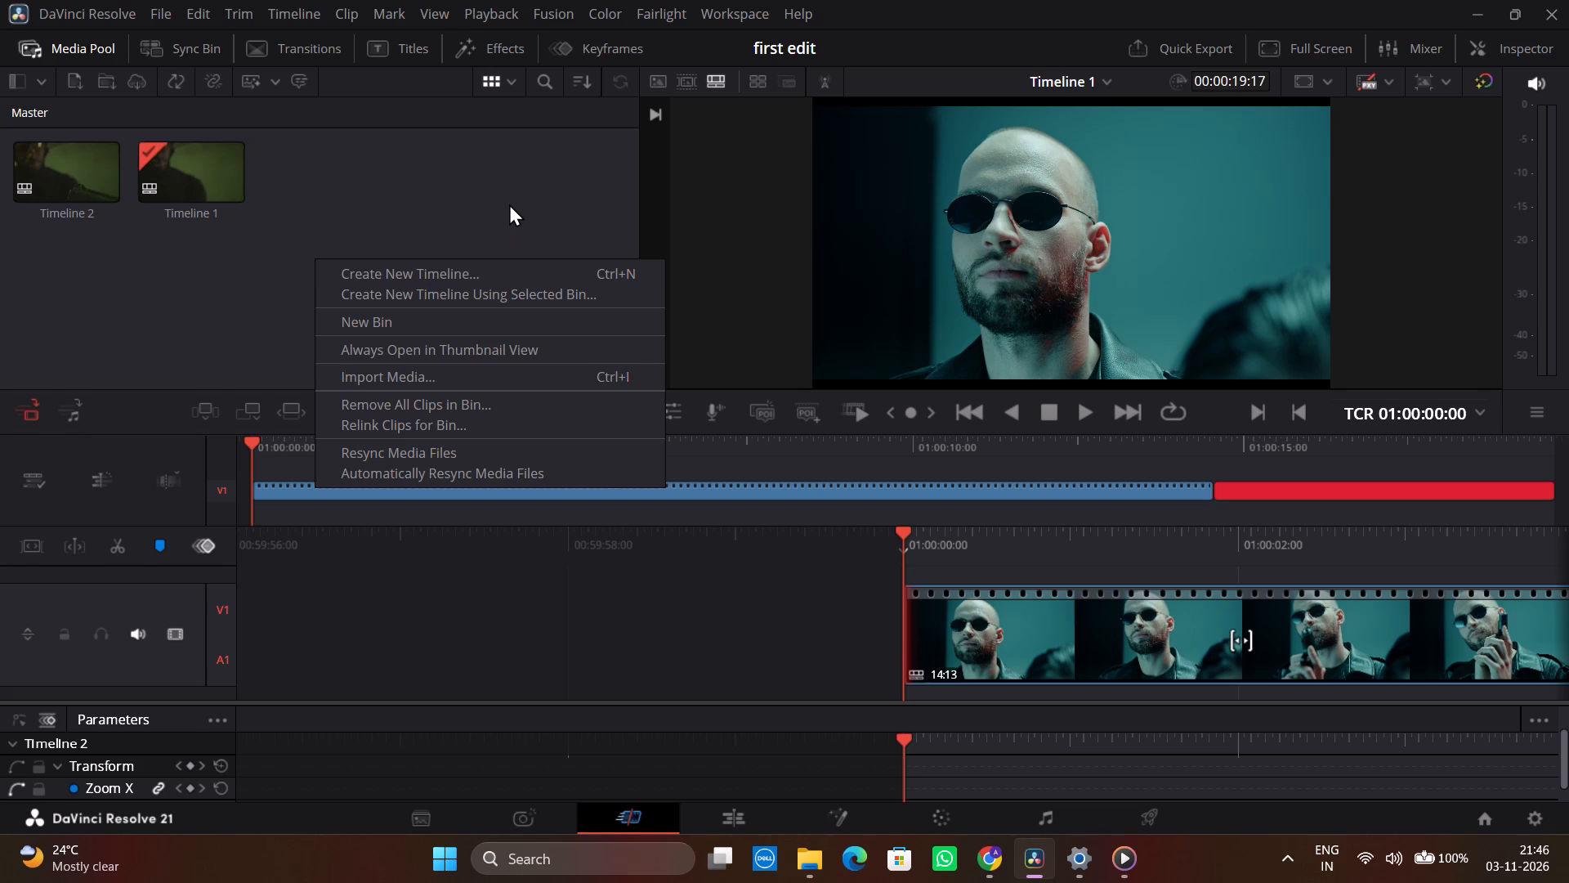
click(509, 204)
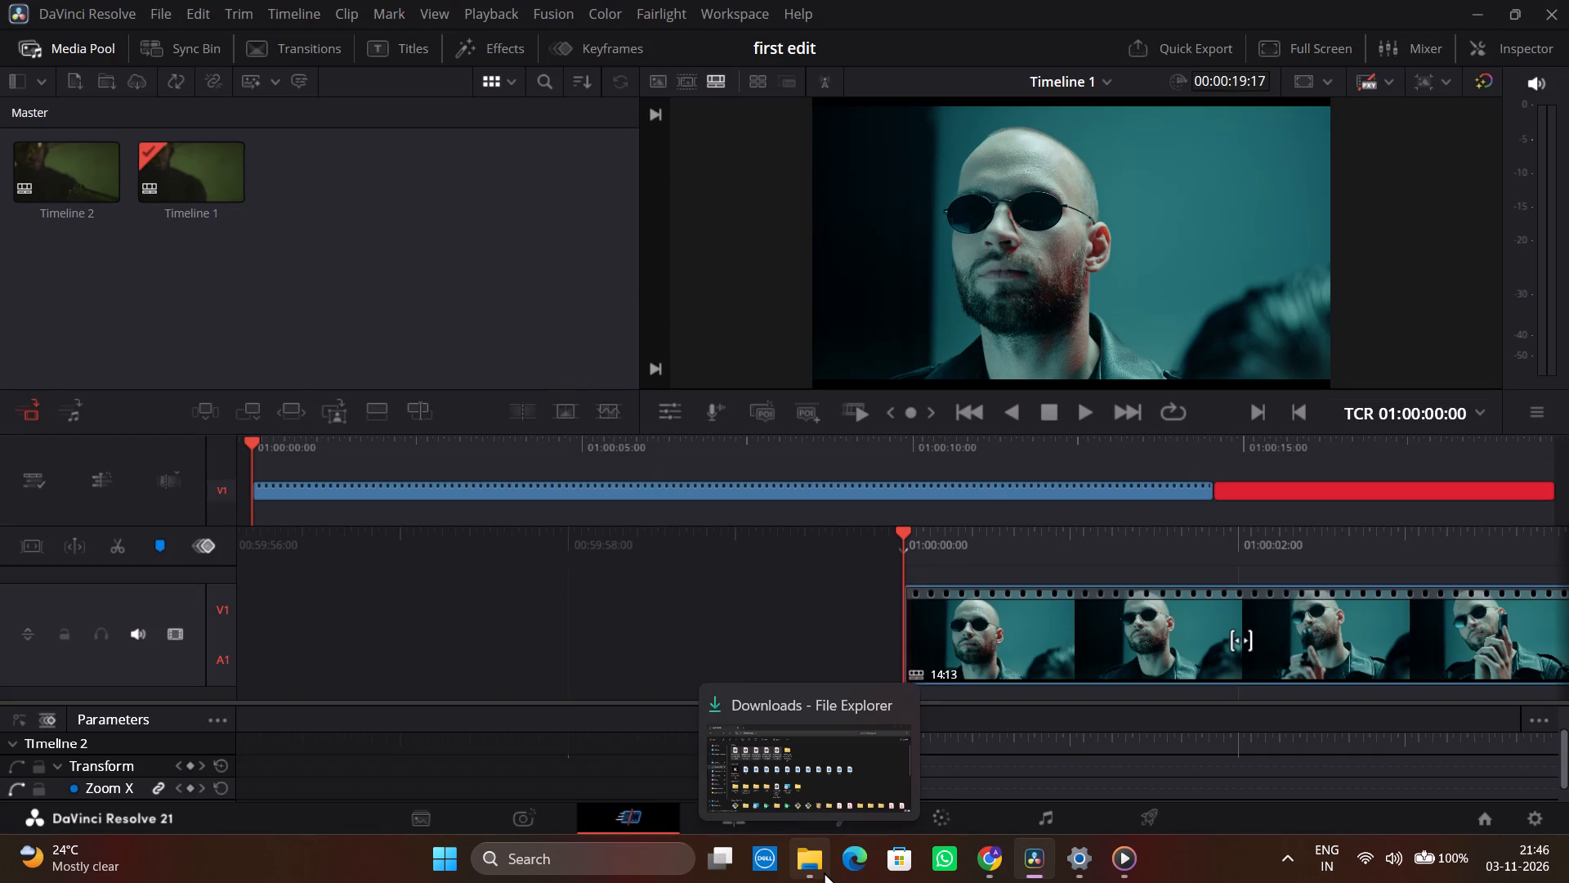
Switch to File Explorer, look in the Downloads and Music folders for the Veera-Plan-BGM file, and return to DaVinci Resolve.
click(816, 840)
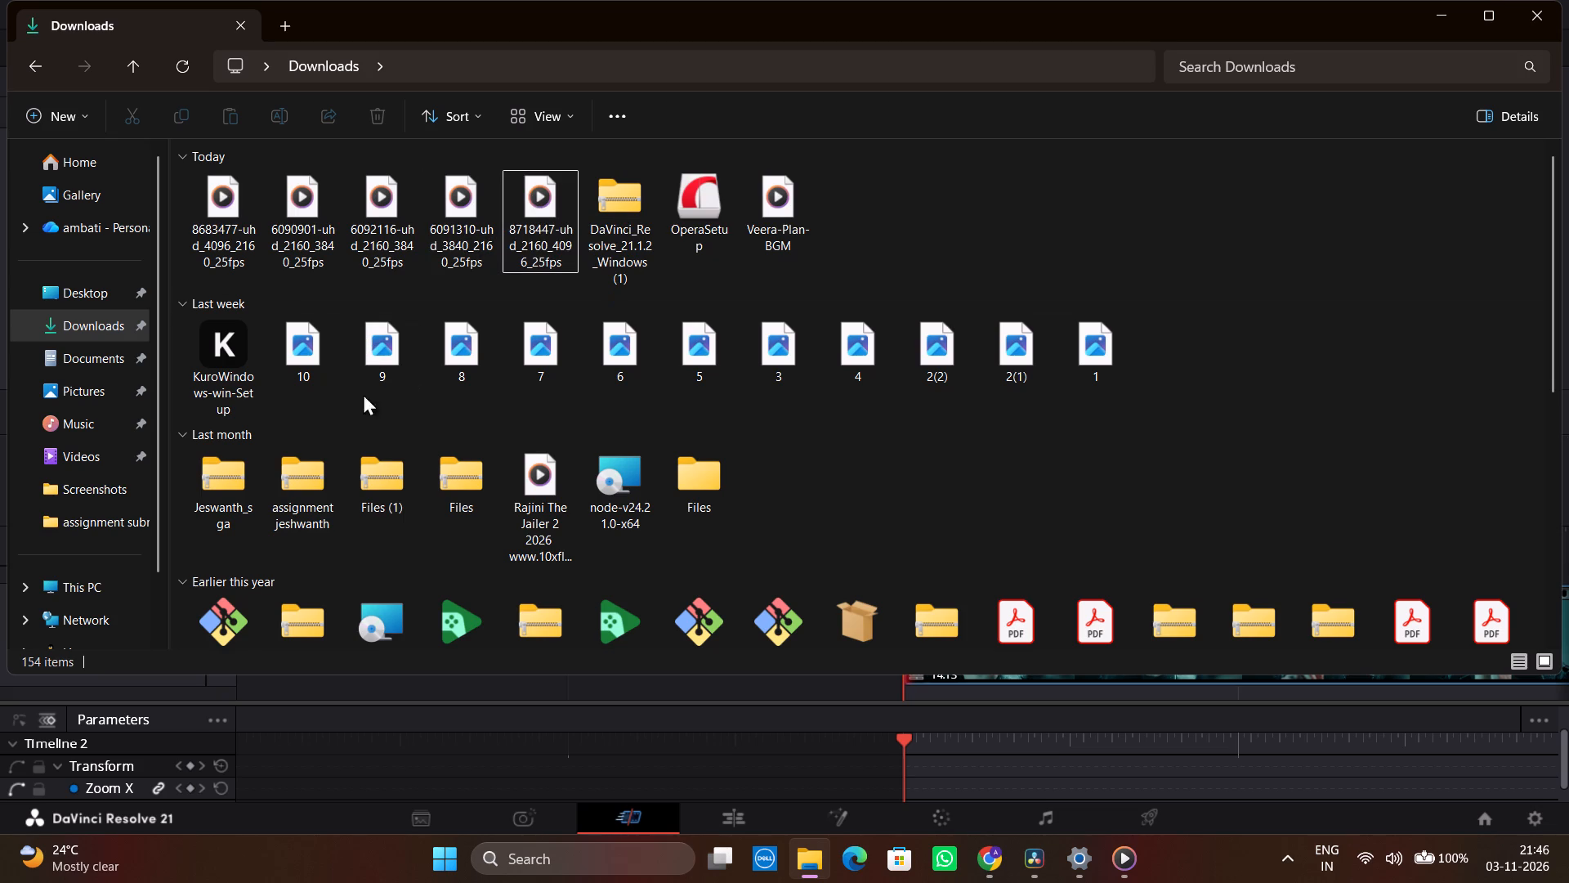
scroll(375, 428, down, 2)
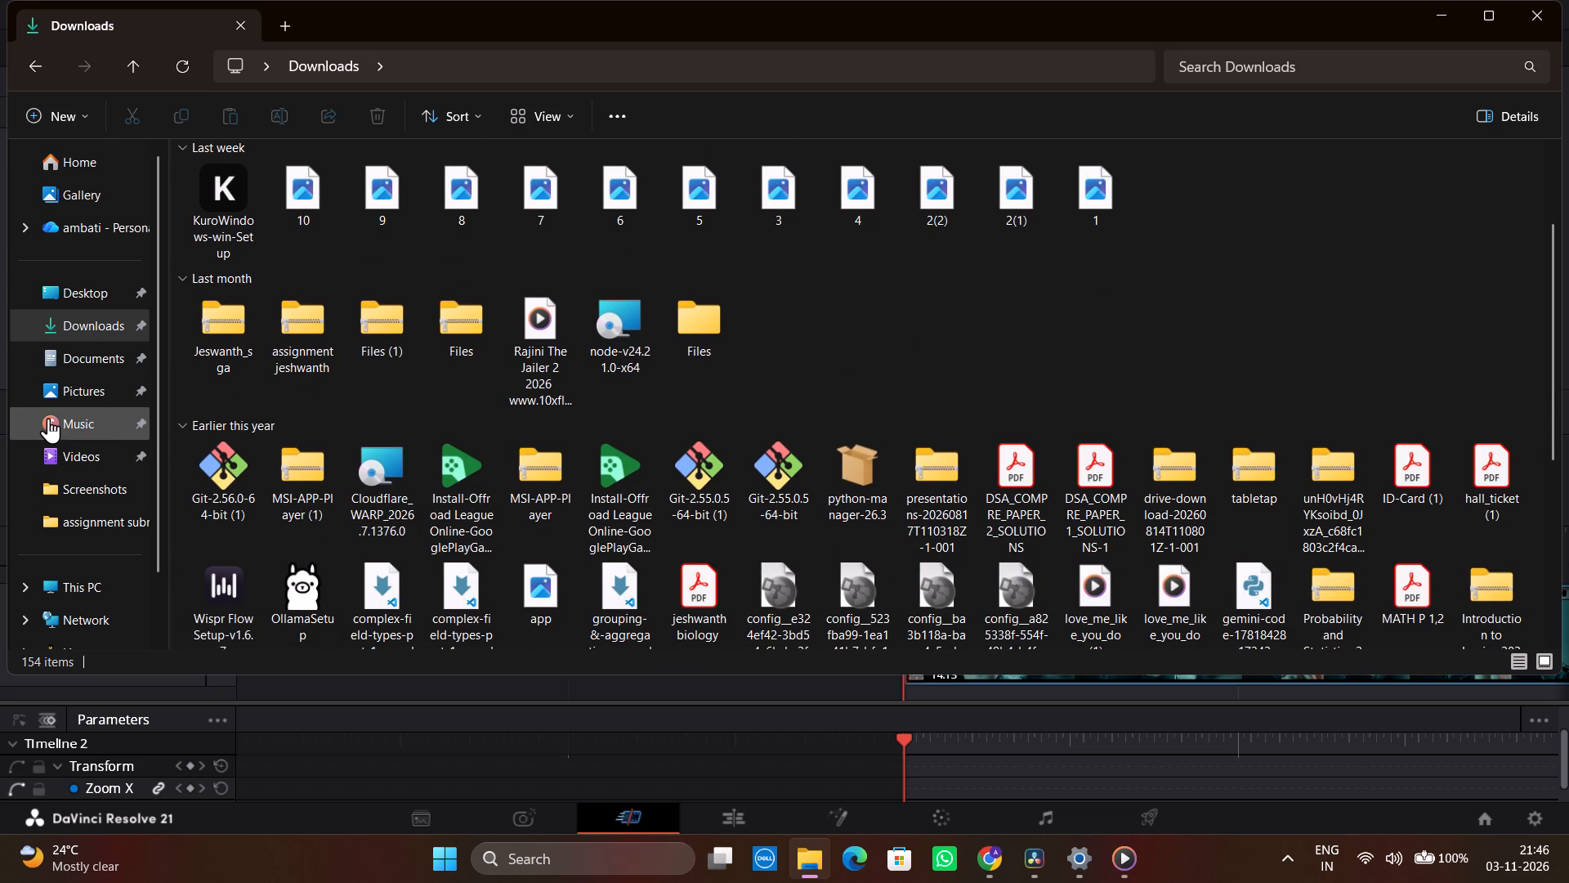
click(48, 418)
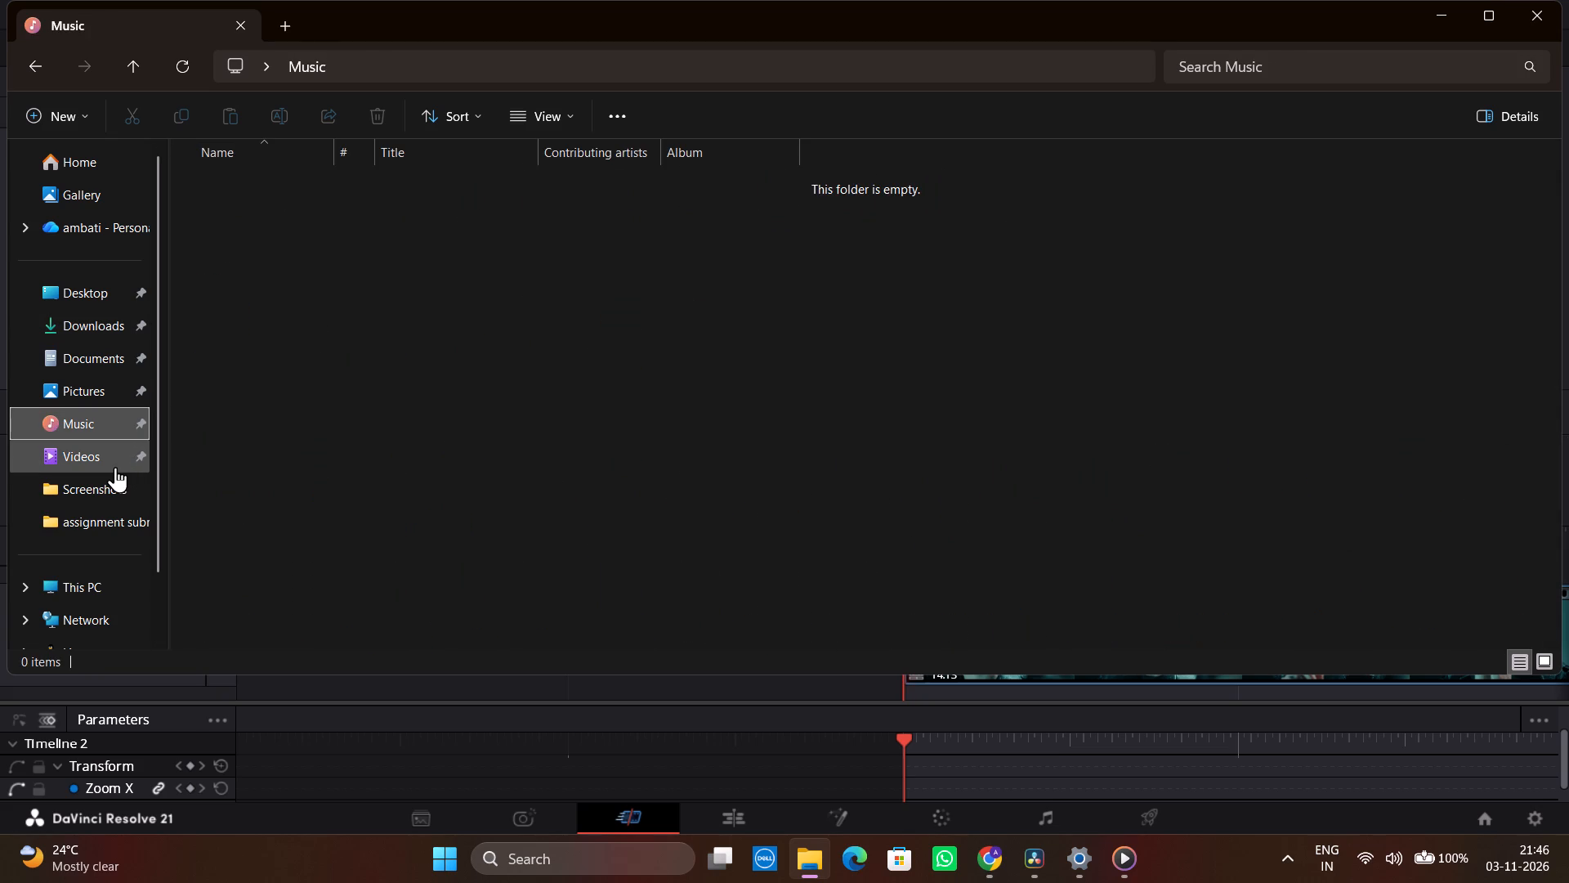
scroll(92, 609, down, 3)
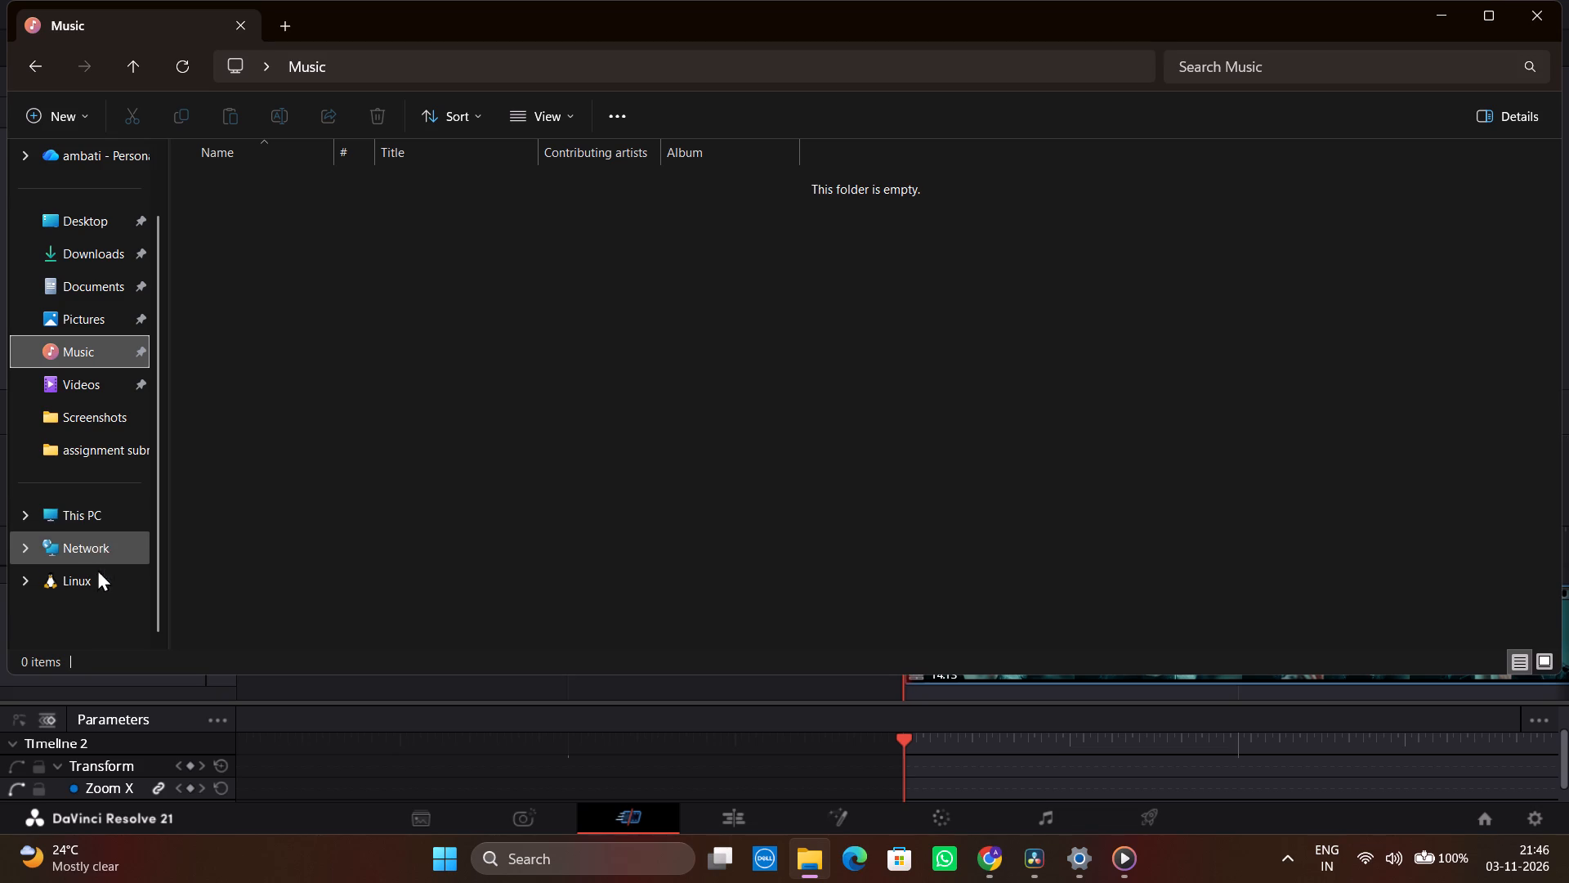
scroll(92, 583, up, 2)
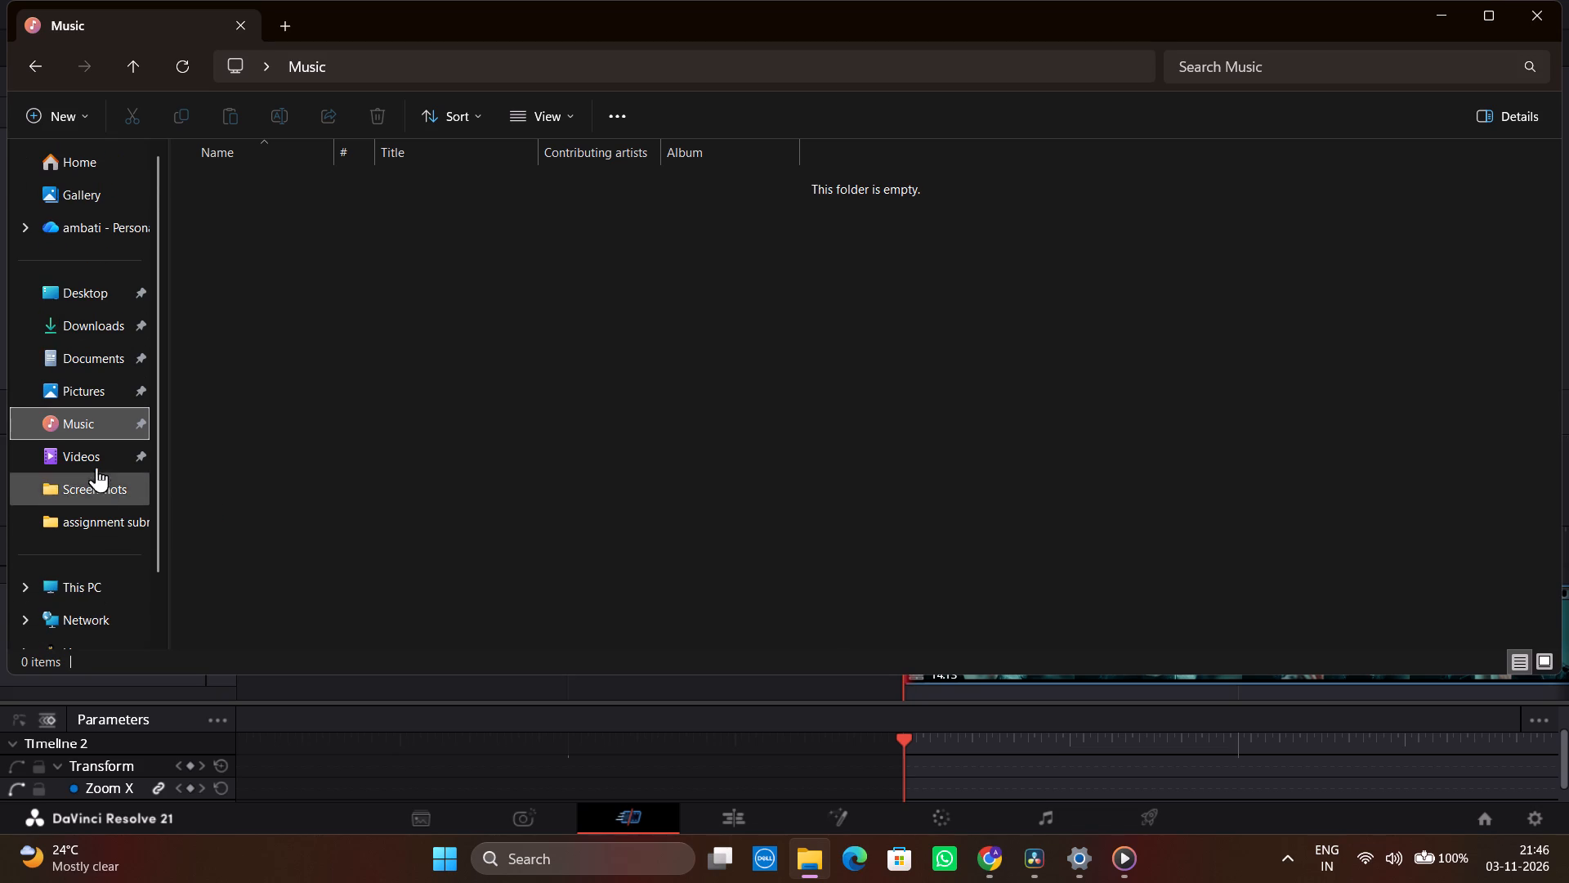
click(111, 336)
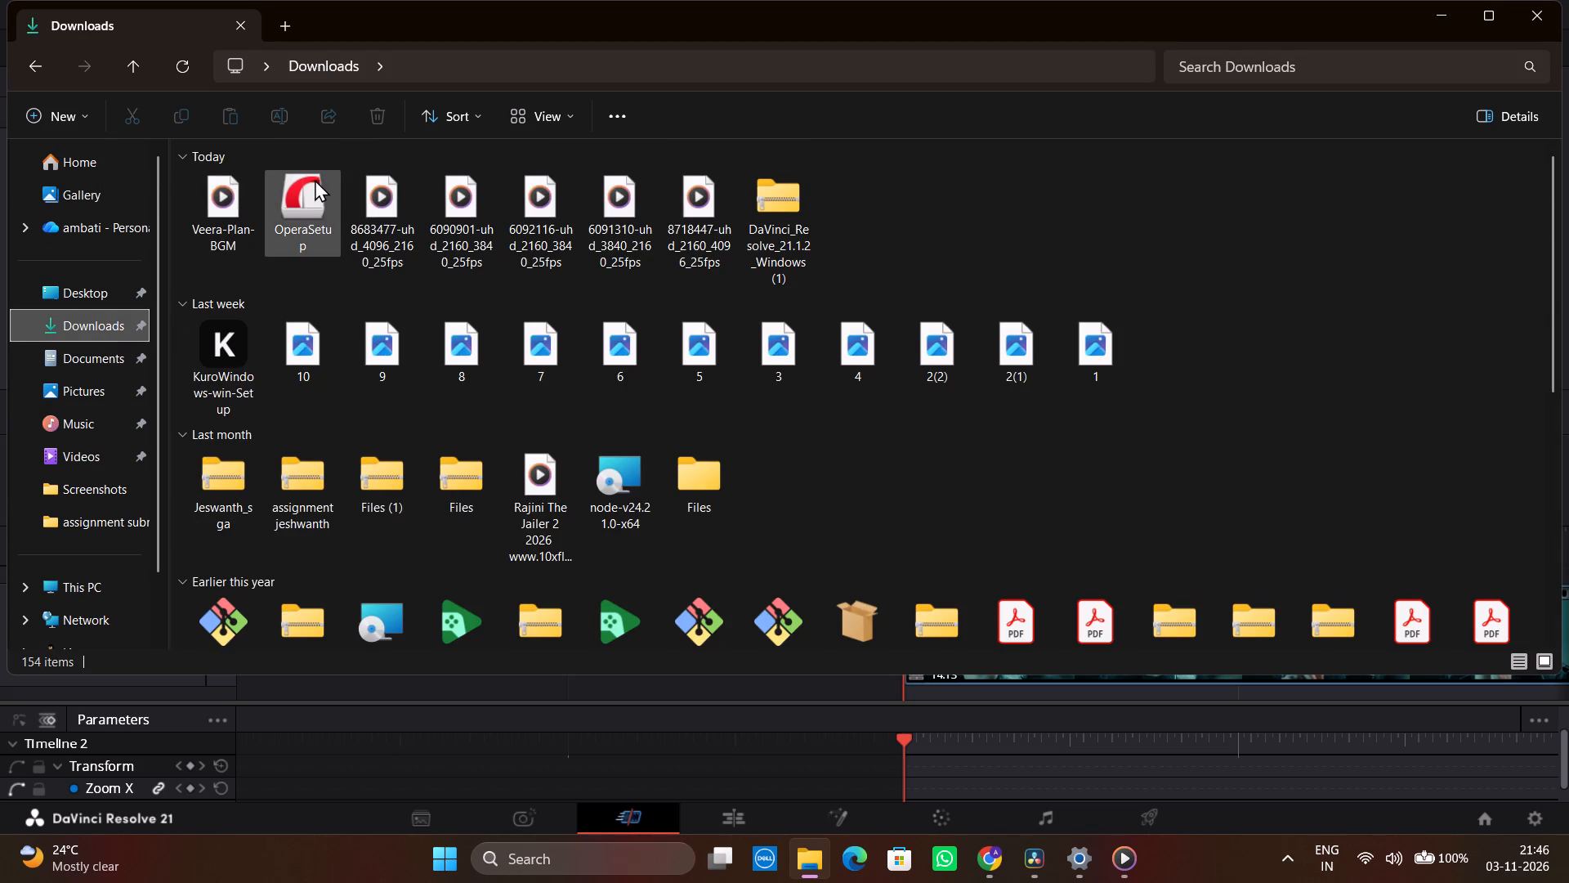
click(226, 225)
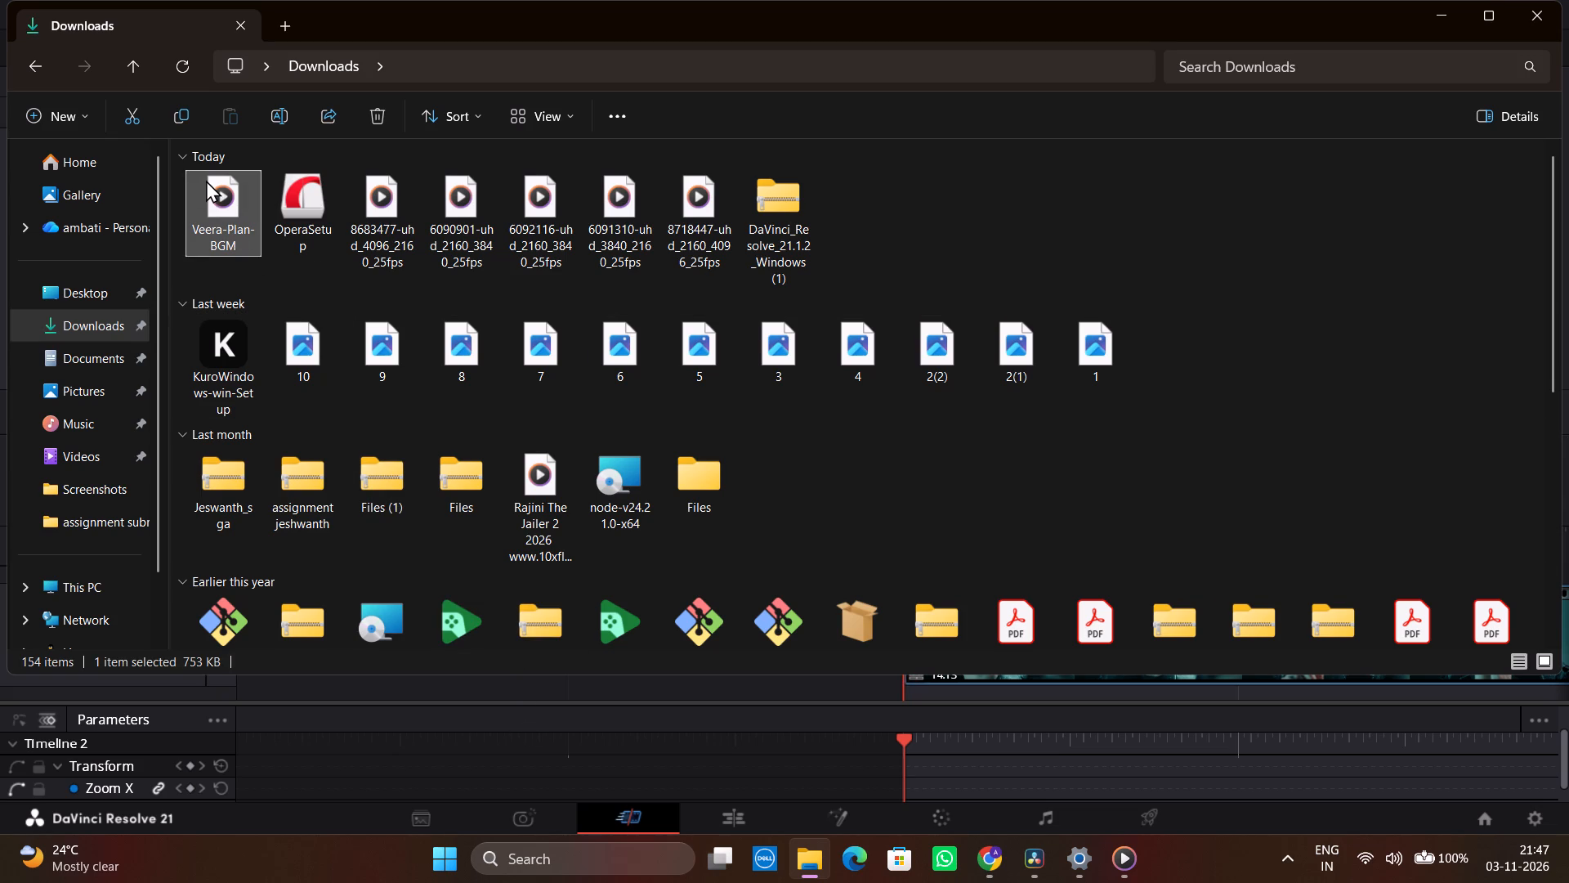
click(489, 721)
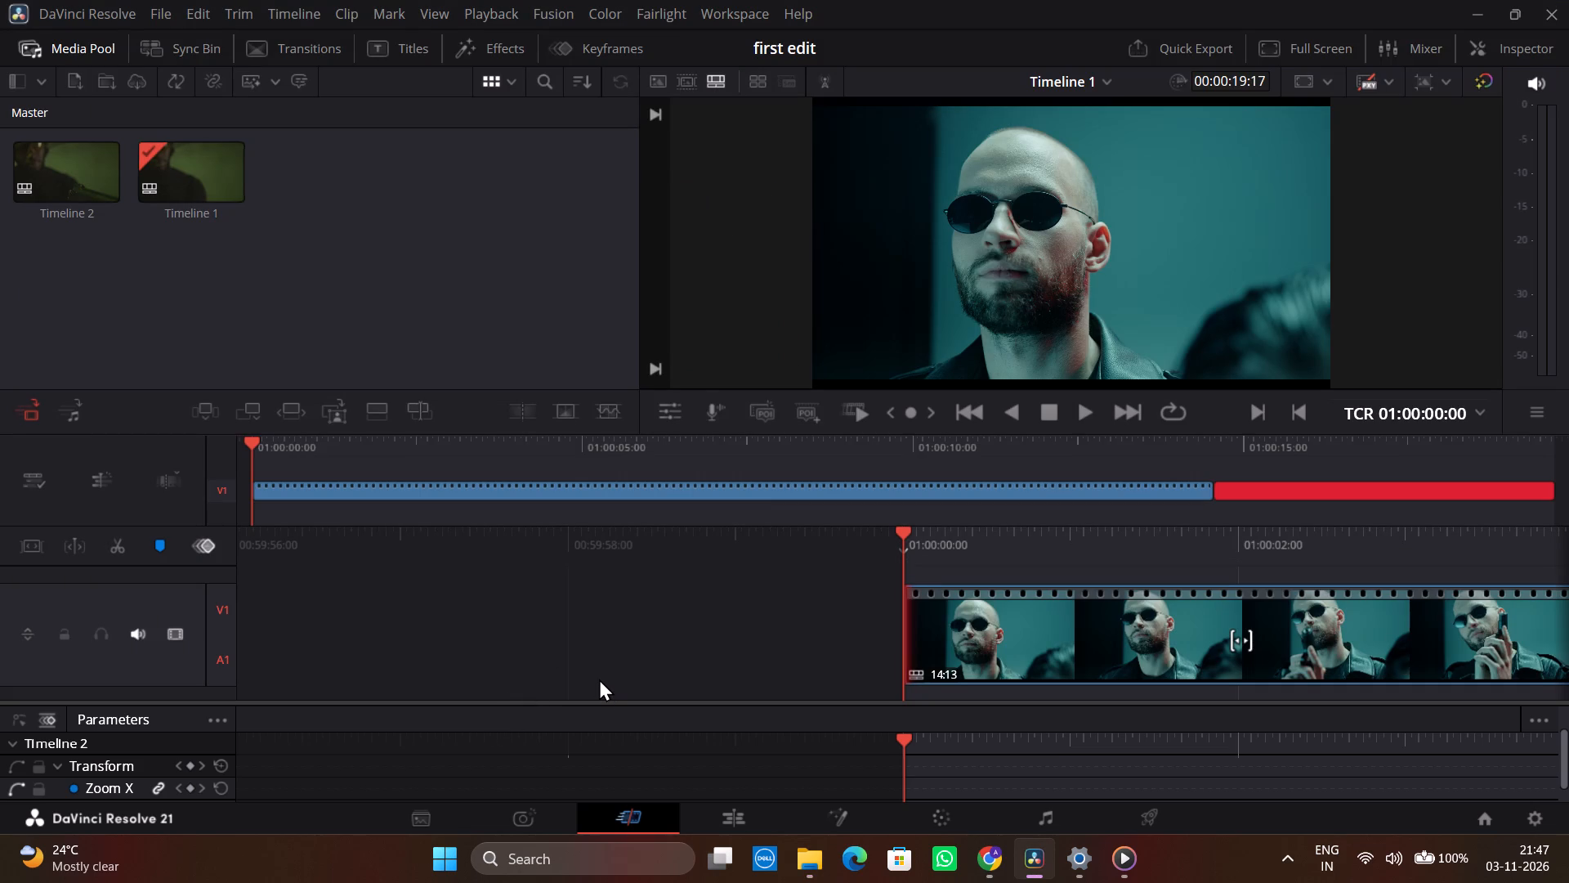
Check the clips along Timeline 1 and open Timeline 2 from the Master bin.
scroll(673, 681, left, 6)
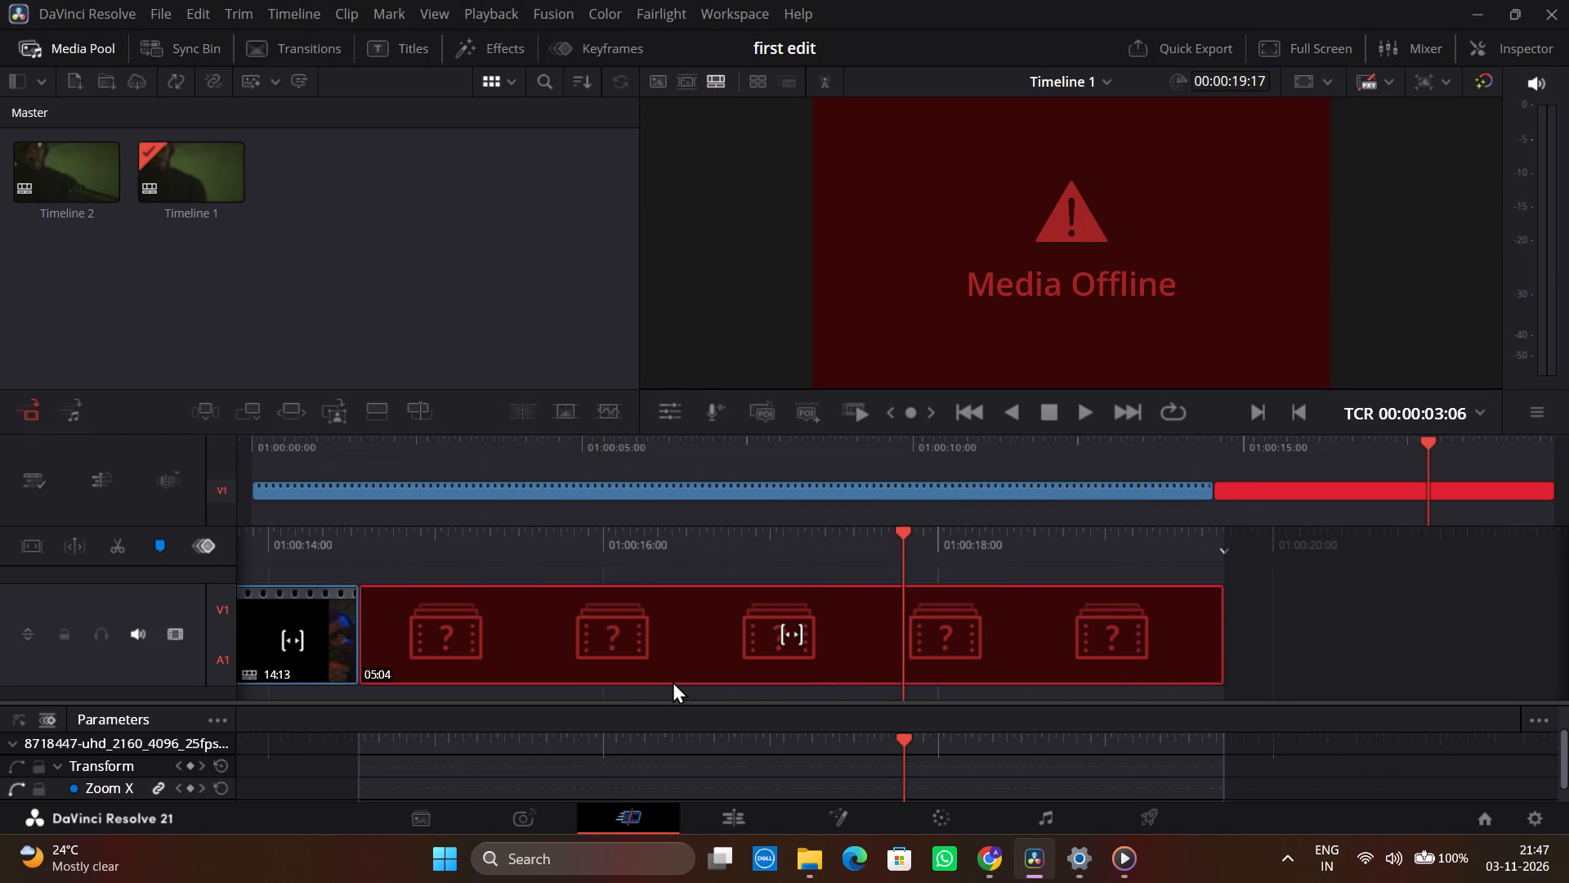
scroll(673, 681, right, 2)
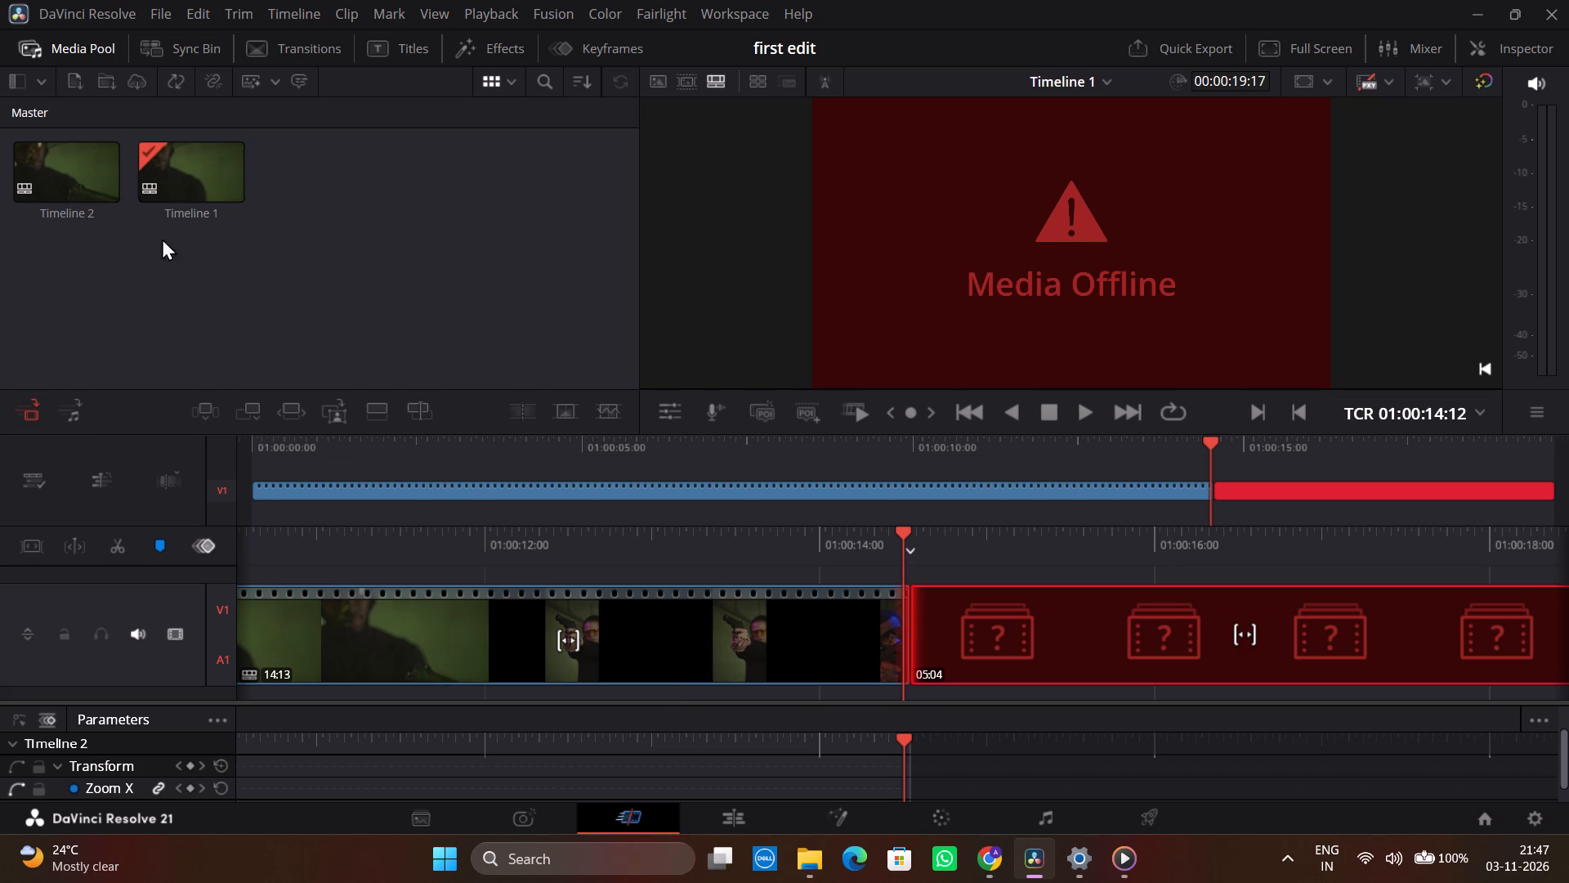
double_click(81, 147)
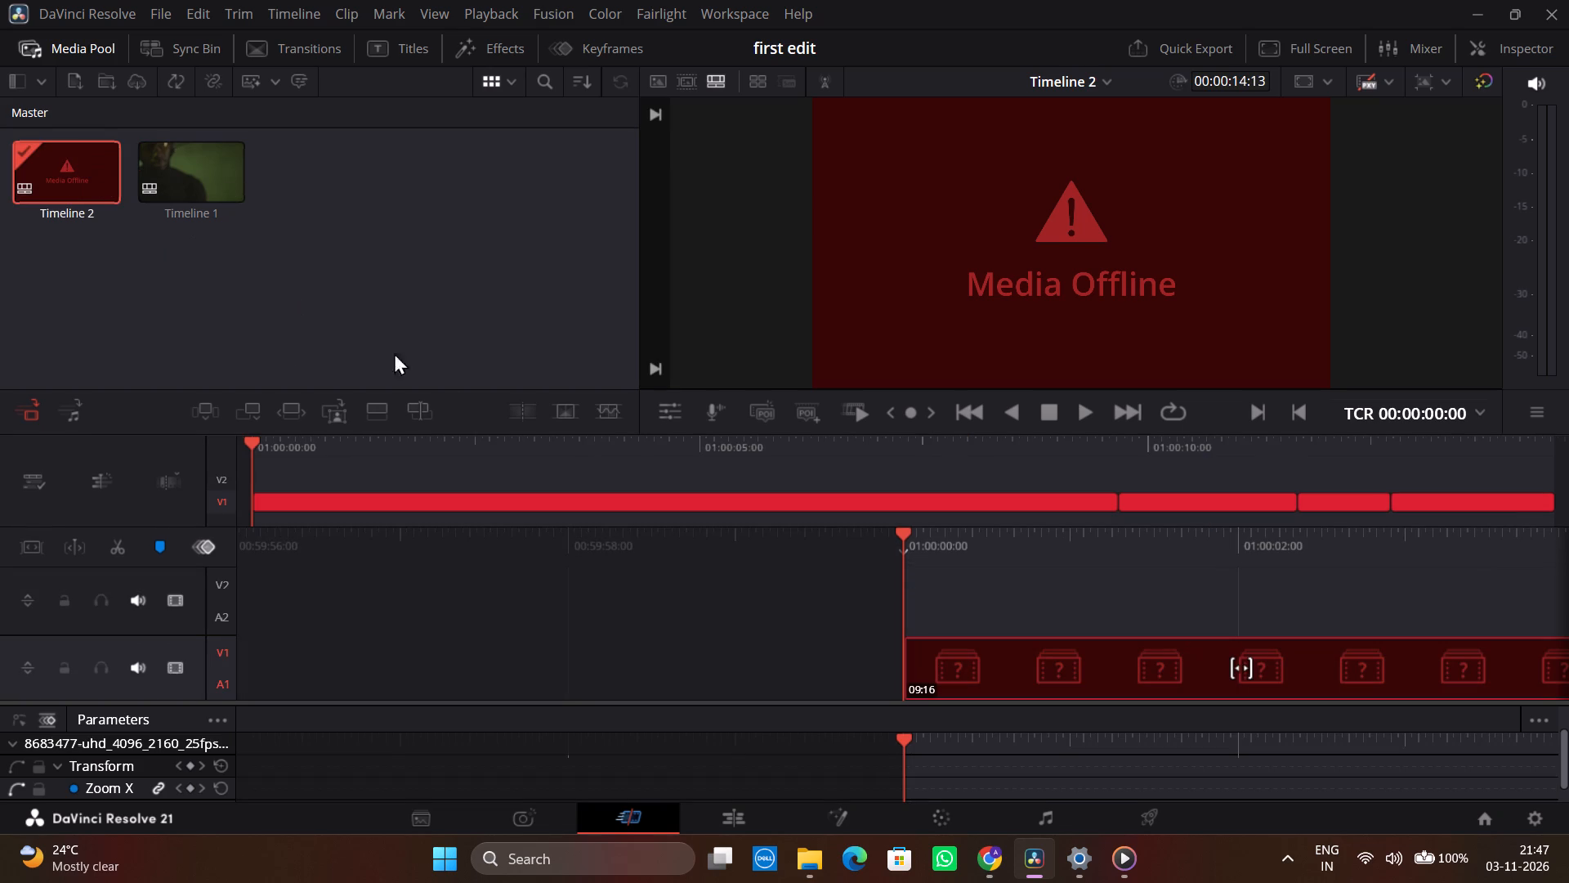
Look along the clips in Timeline 2, then open Timeline 1 from the Master bin and look along its clips.
scroll(677, 596, left, 4)
scroll(677, 596, right, 1)
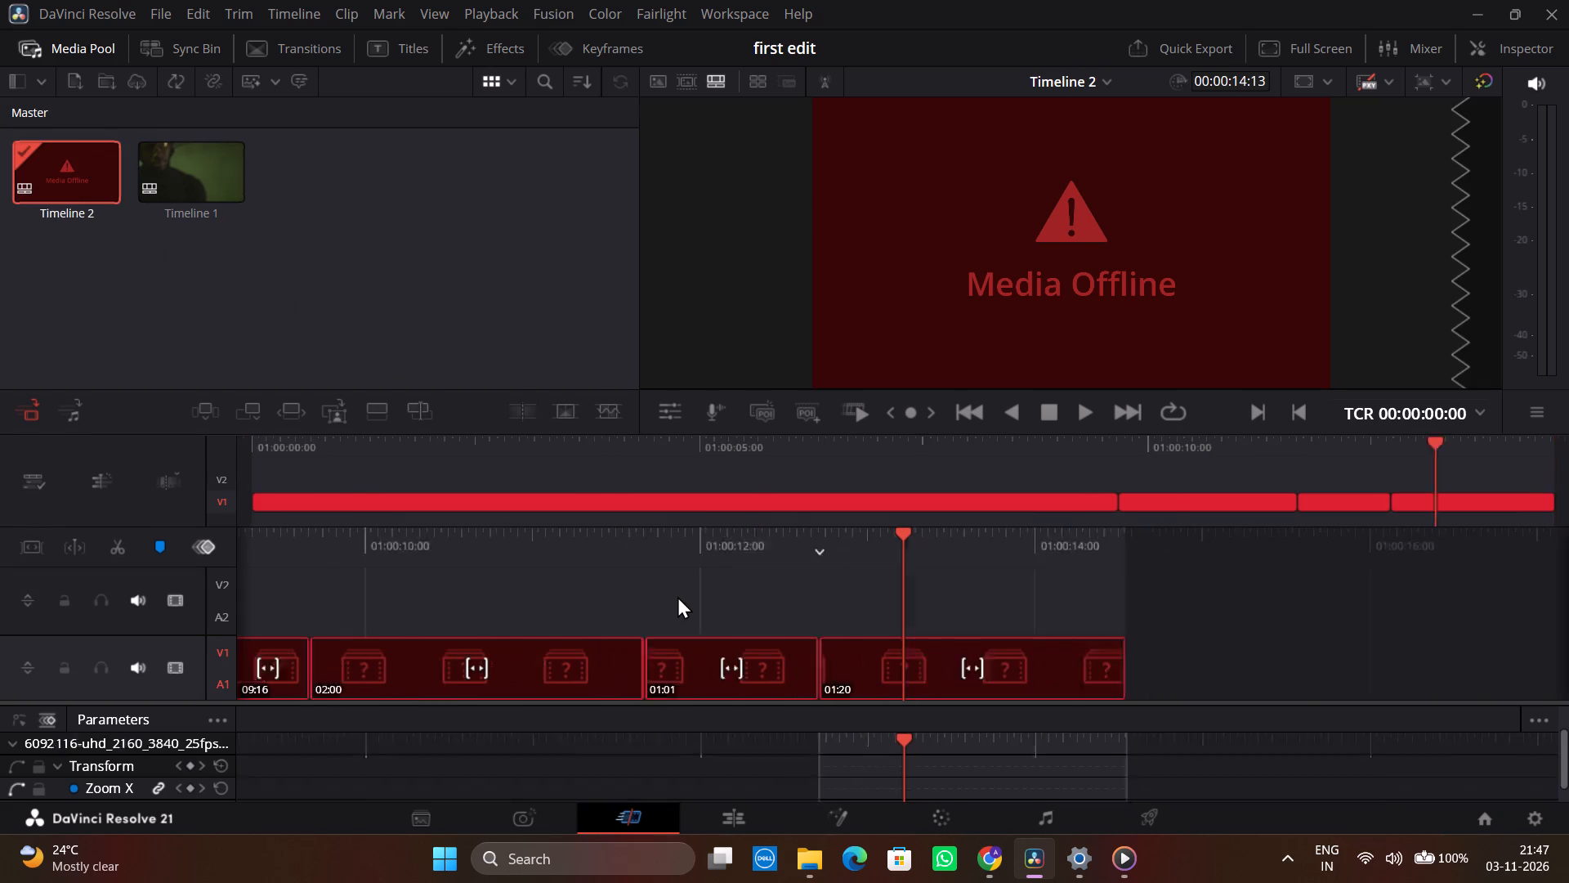
scroll(677, 596, right, 1)
double_click(193, 169)
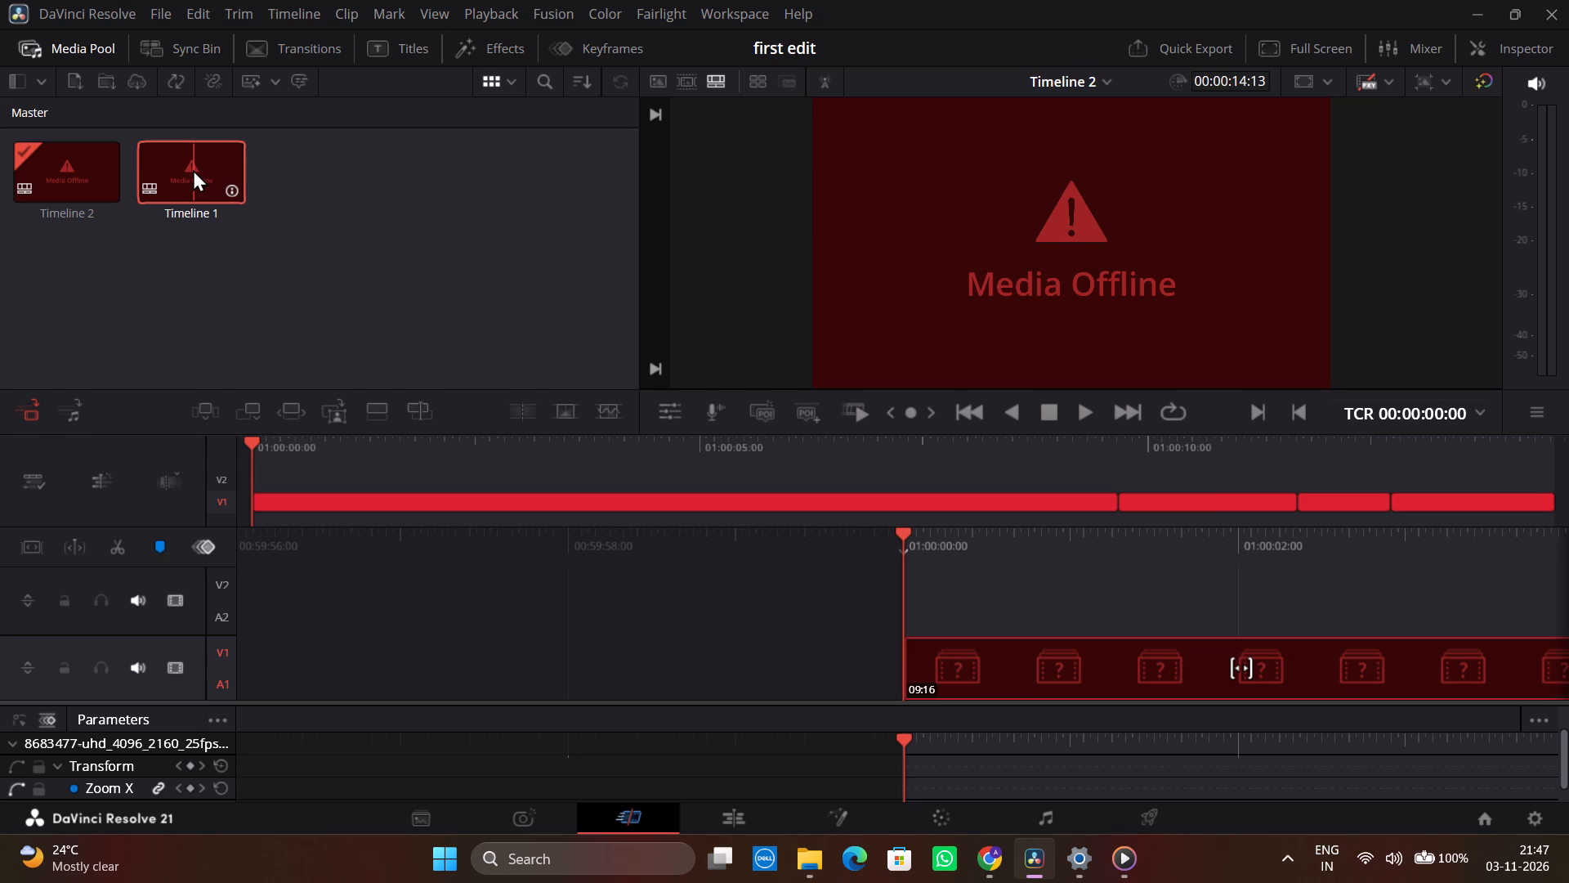
scroll(639, 574, left, 4)
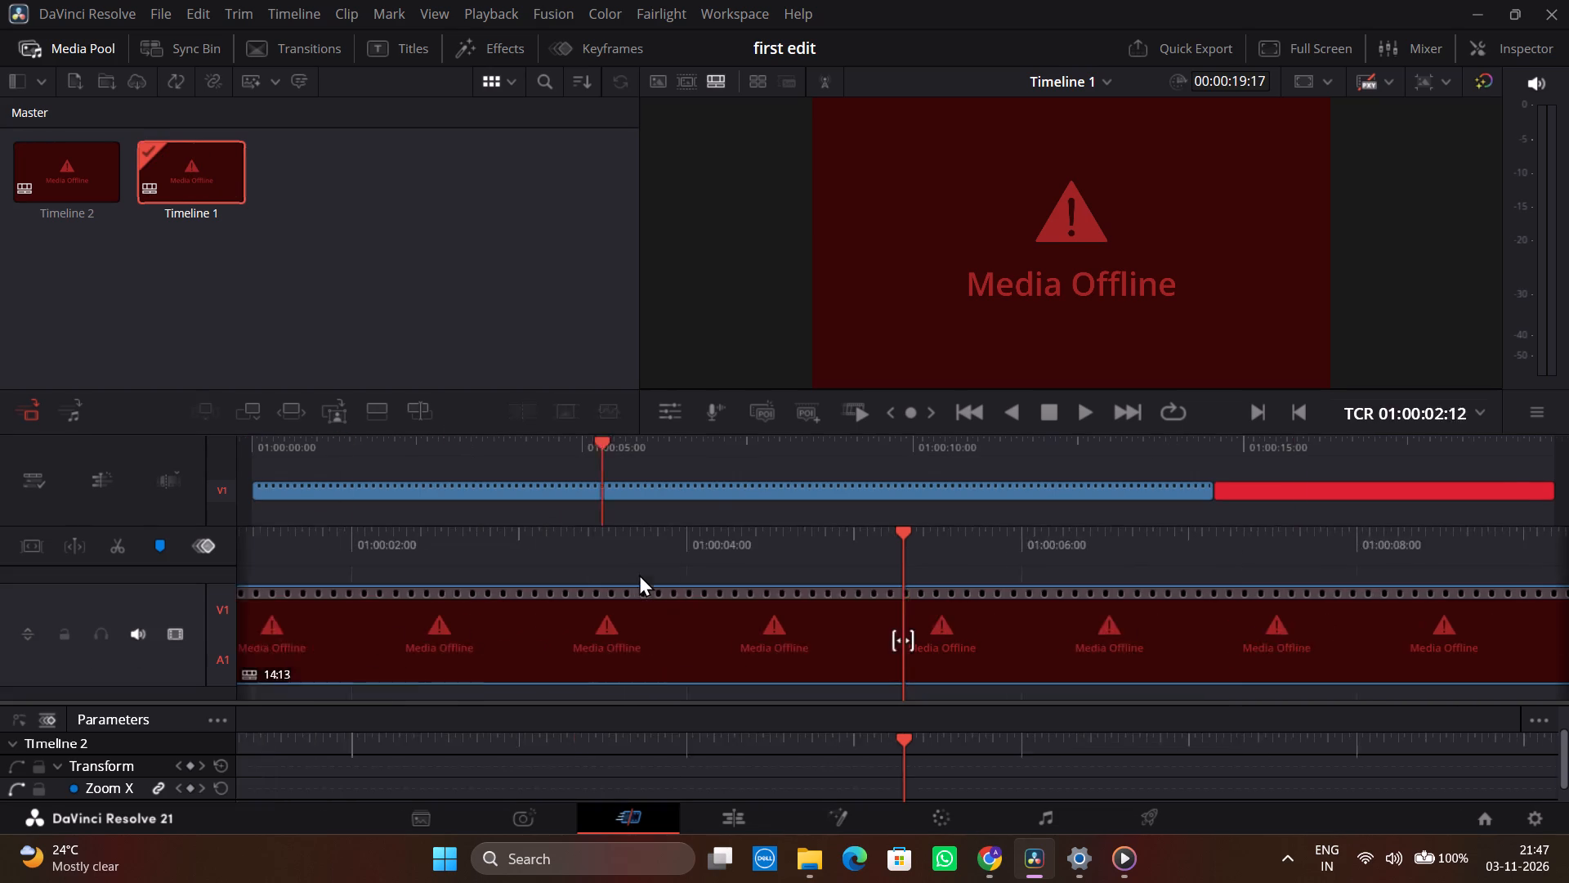
scroll(639, 574, right, 2)
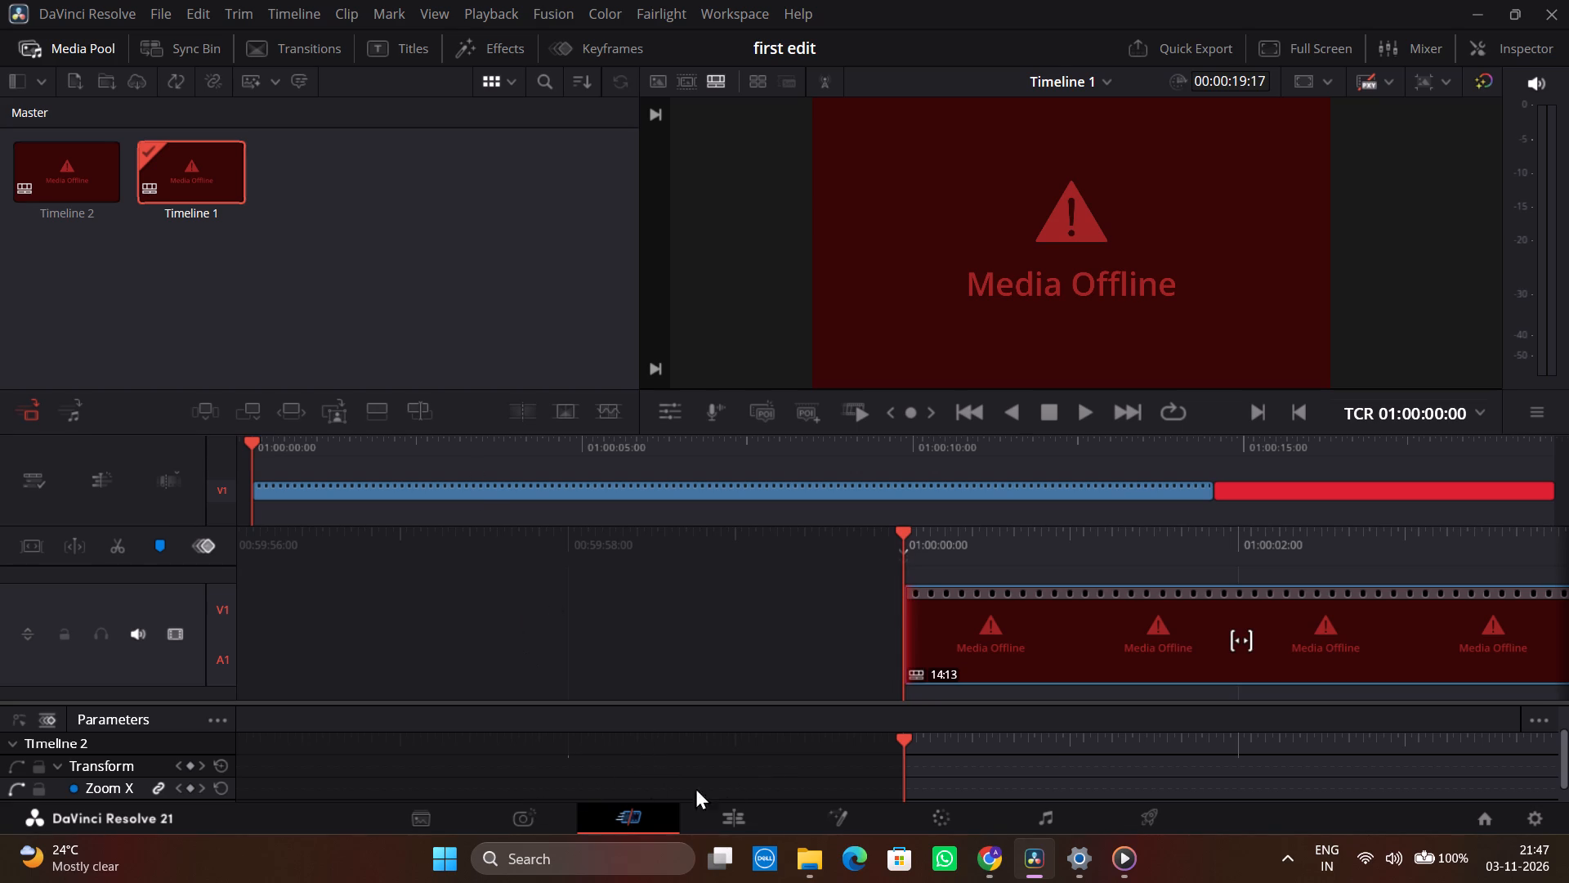
Switch to File Explorer and select the five uhd 25fps video files in the Downloads folder.
click(816, 857)
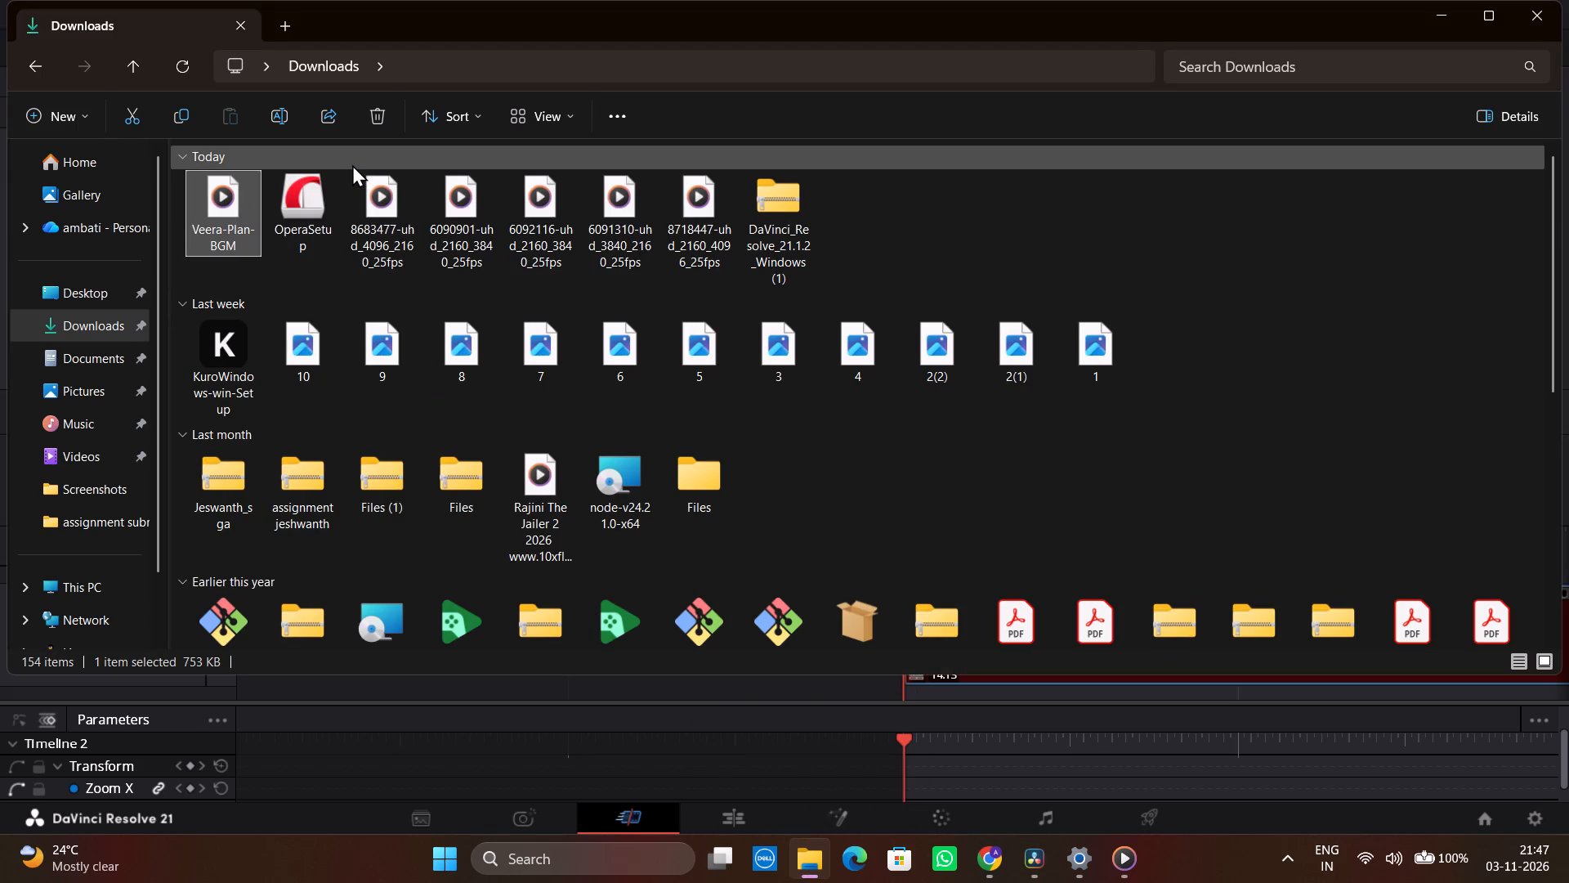
drag(352, 164, 557, 195)
click(557, 195)
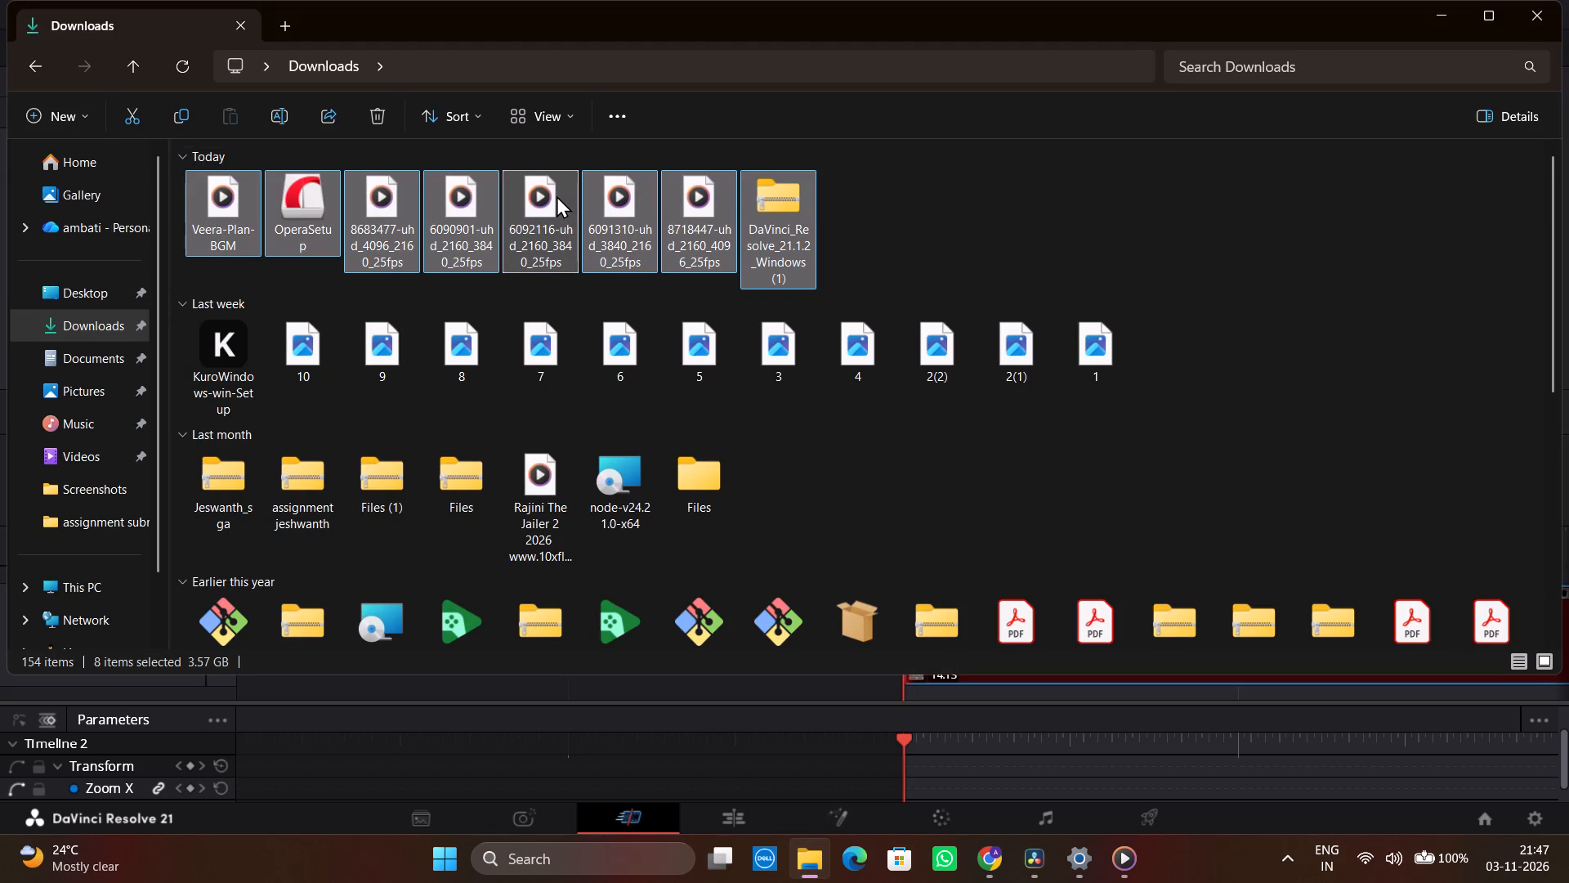
click(886, 208)
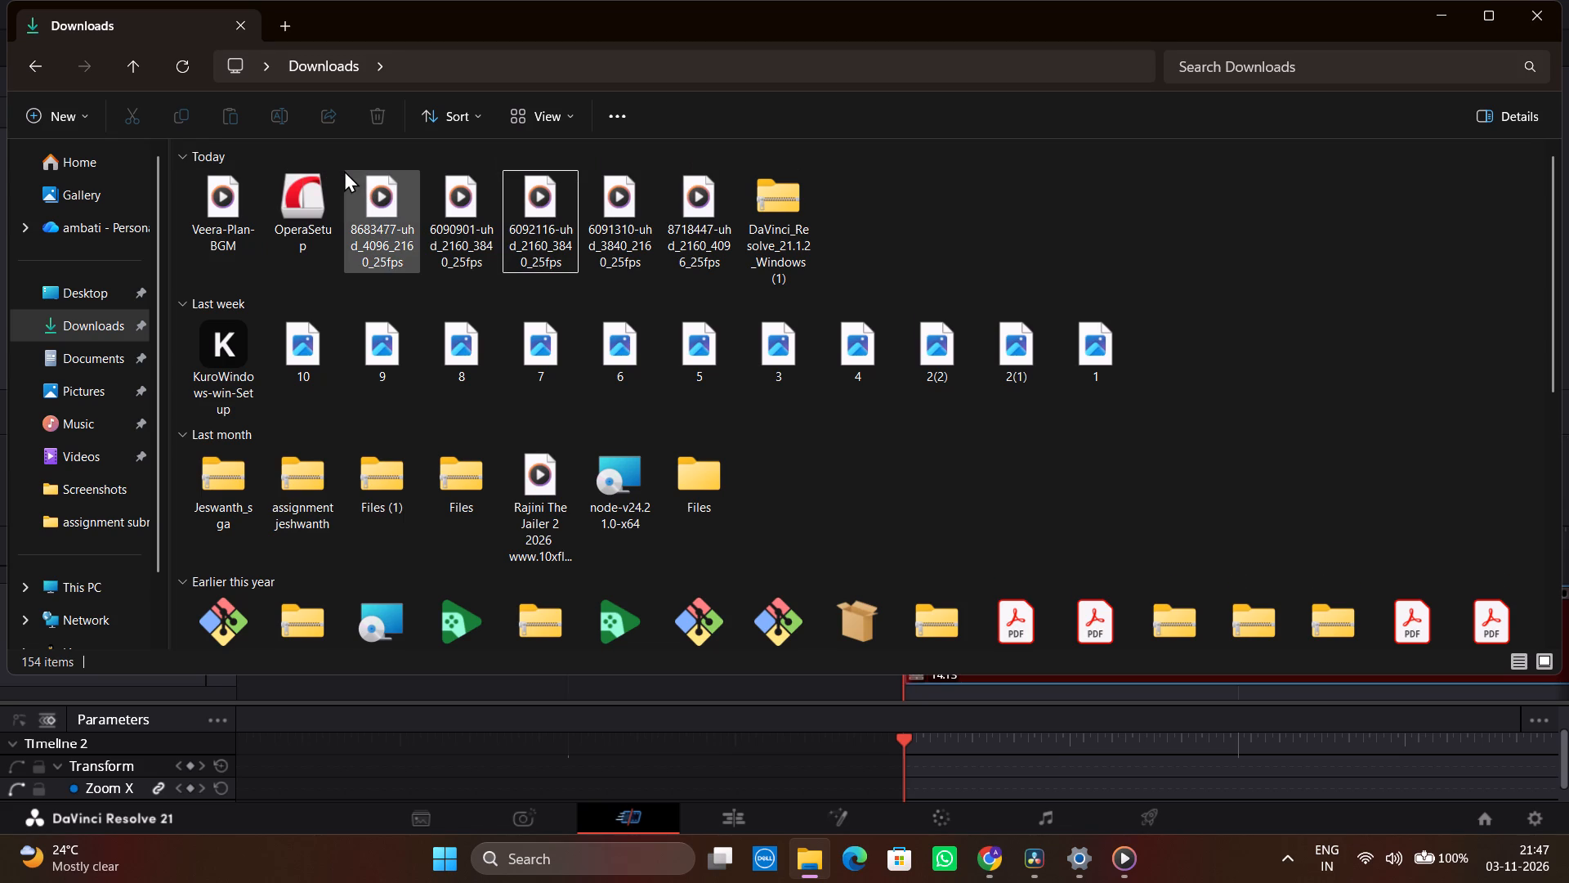
drag(344, 170, 687, 217)
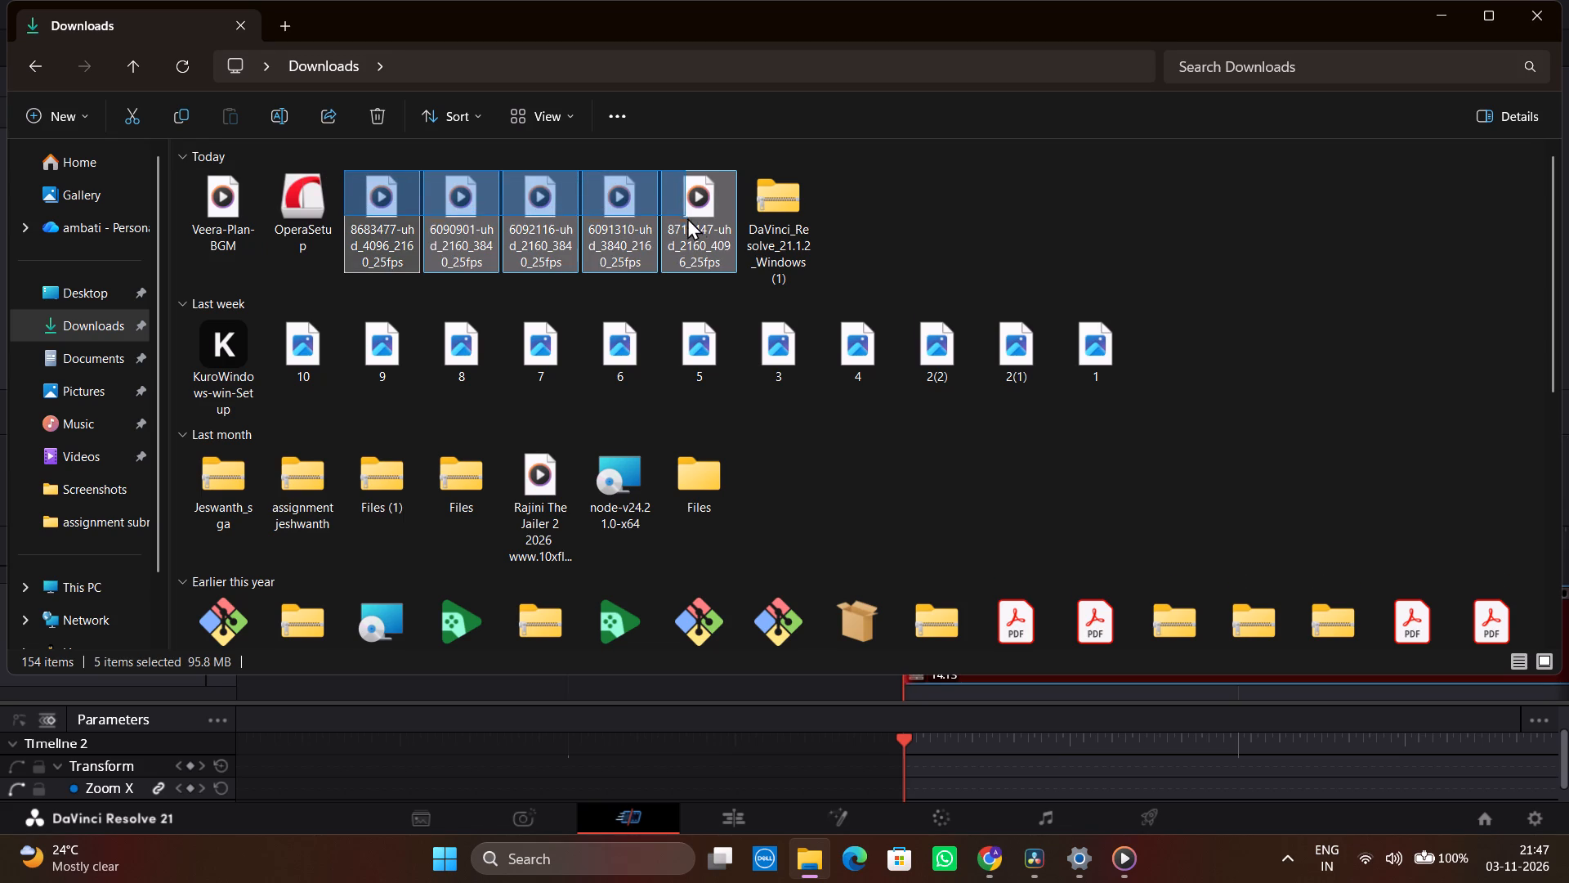
drag(687, 217, 738, 288)
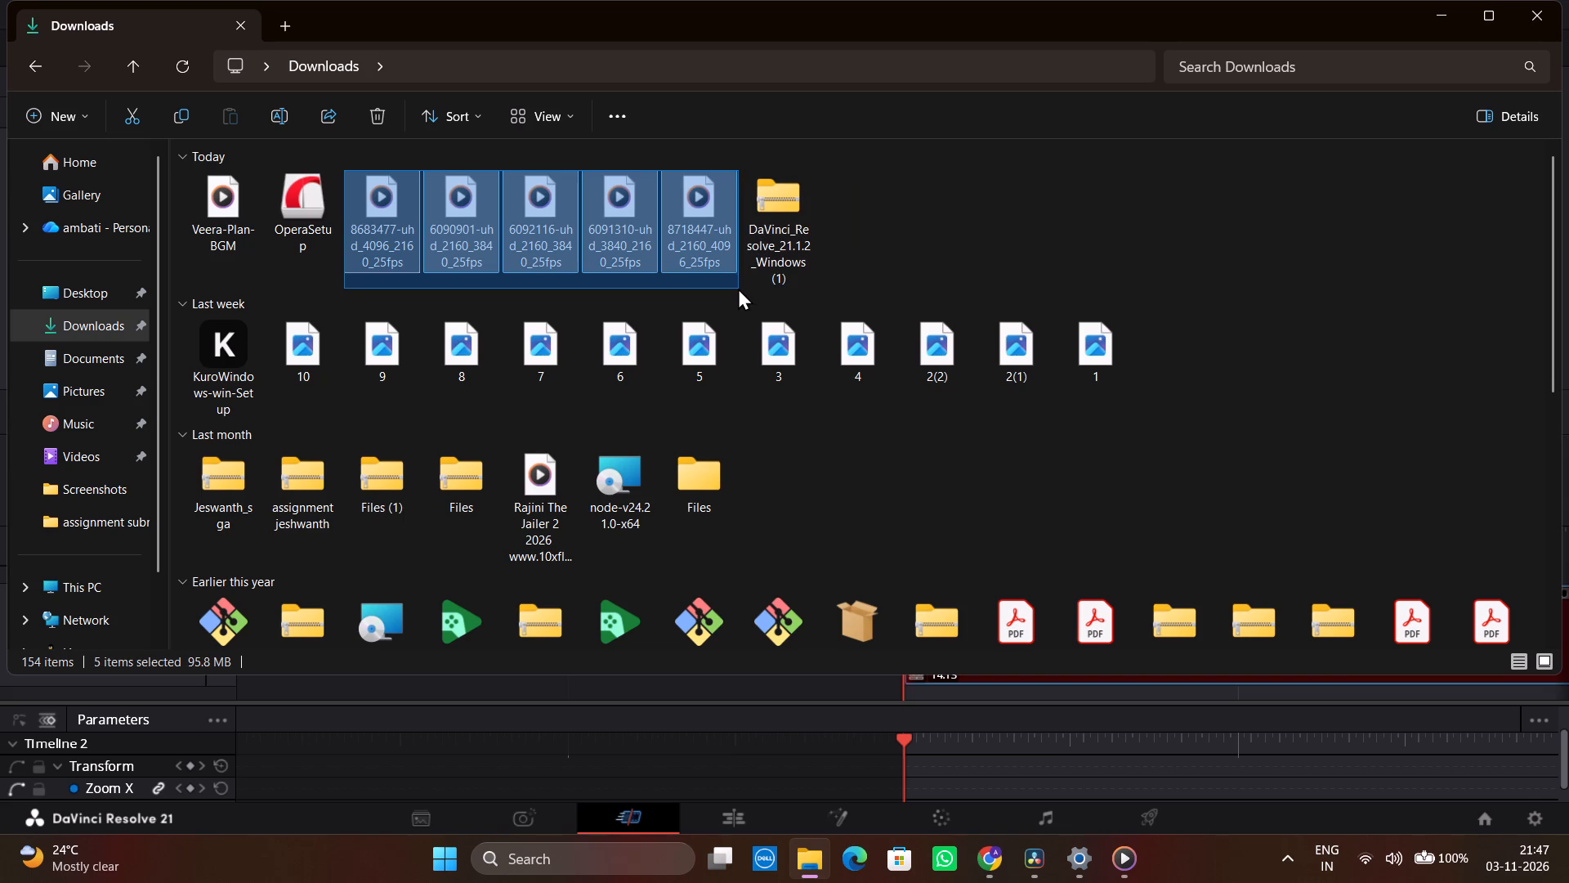
drag(738, 288, 735, 288)
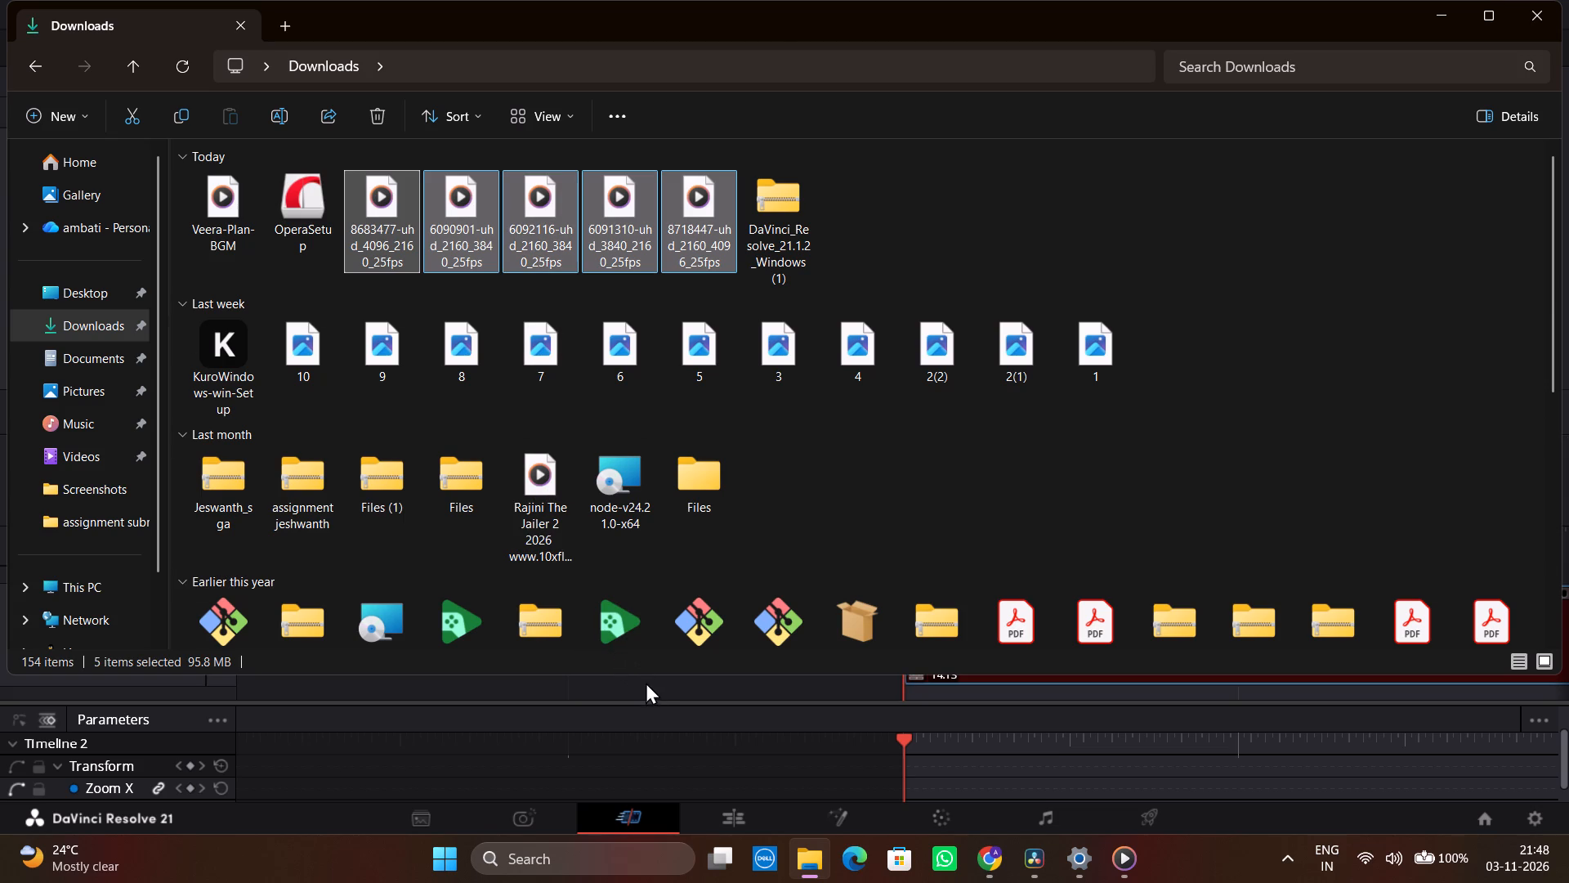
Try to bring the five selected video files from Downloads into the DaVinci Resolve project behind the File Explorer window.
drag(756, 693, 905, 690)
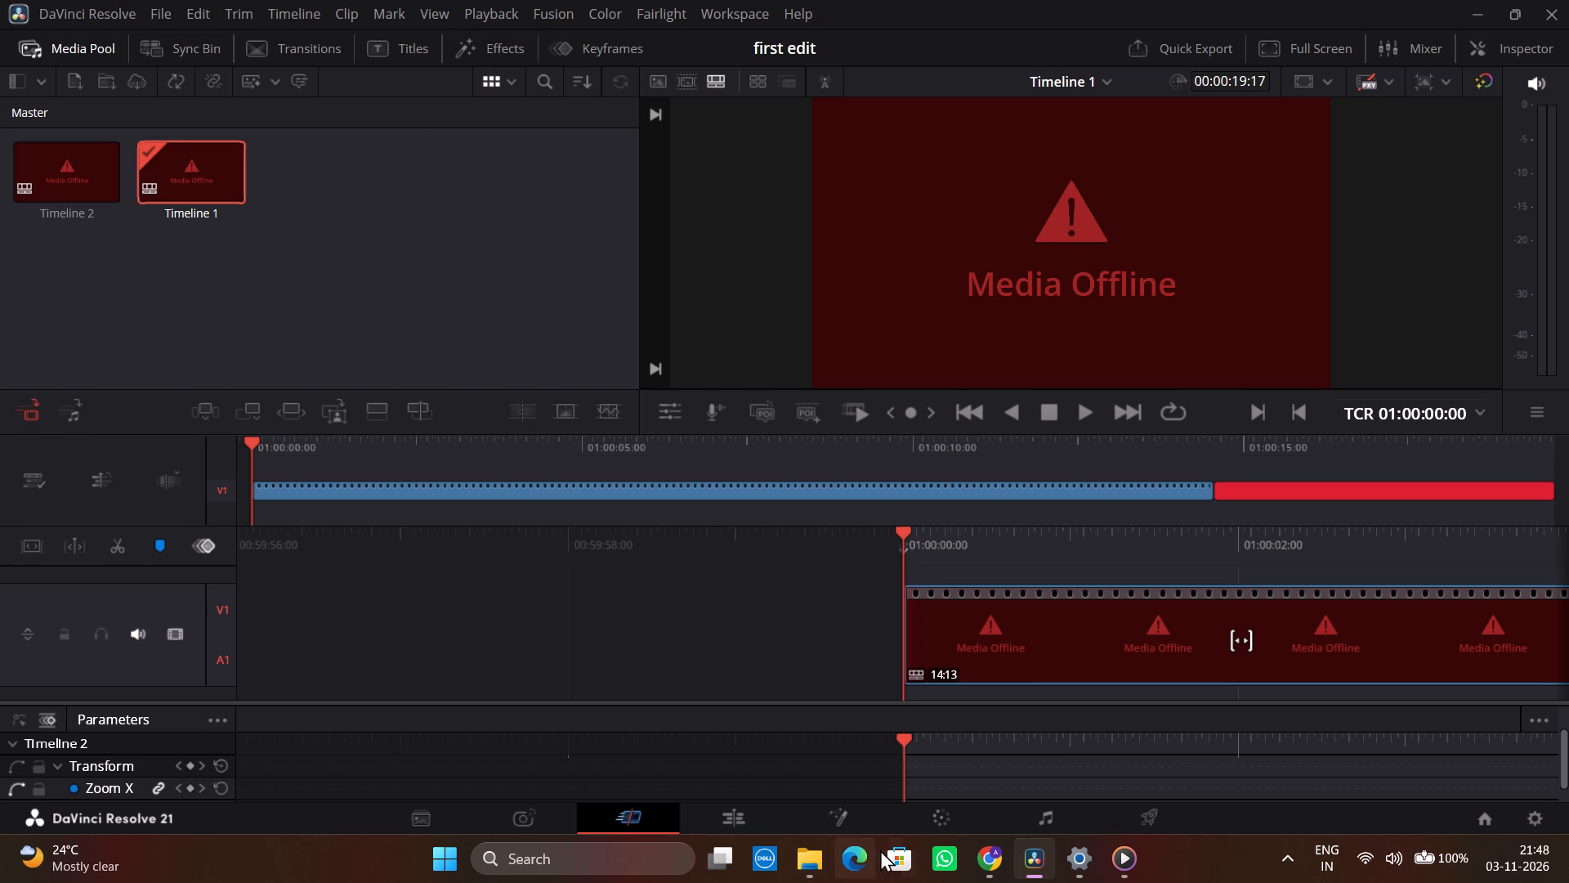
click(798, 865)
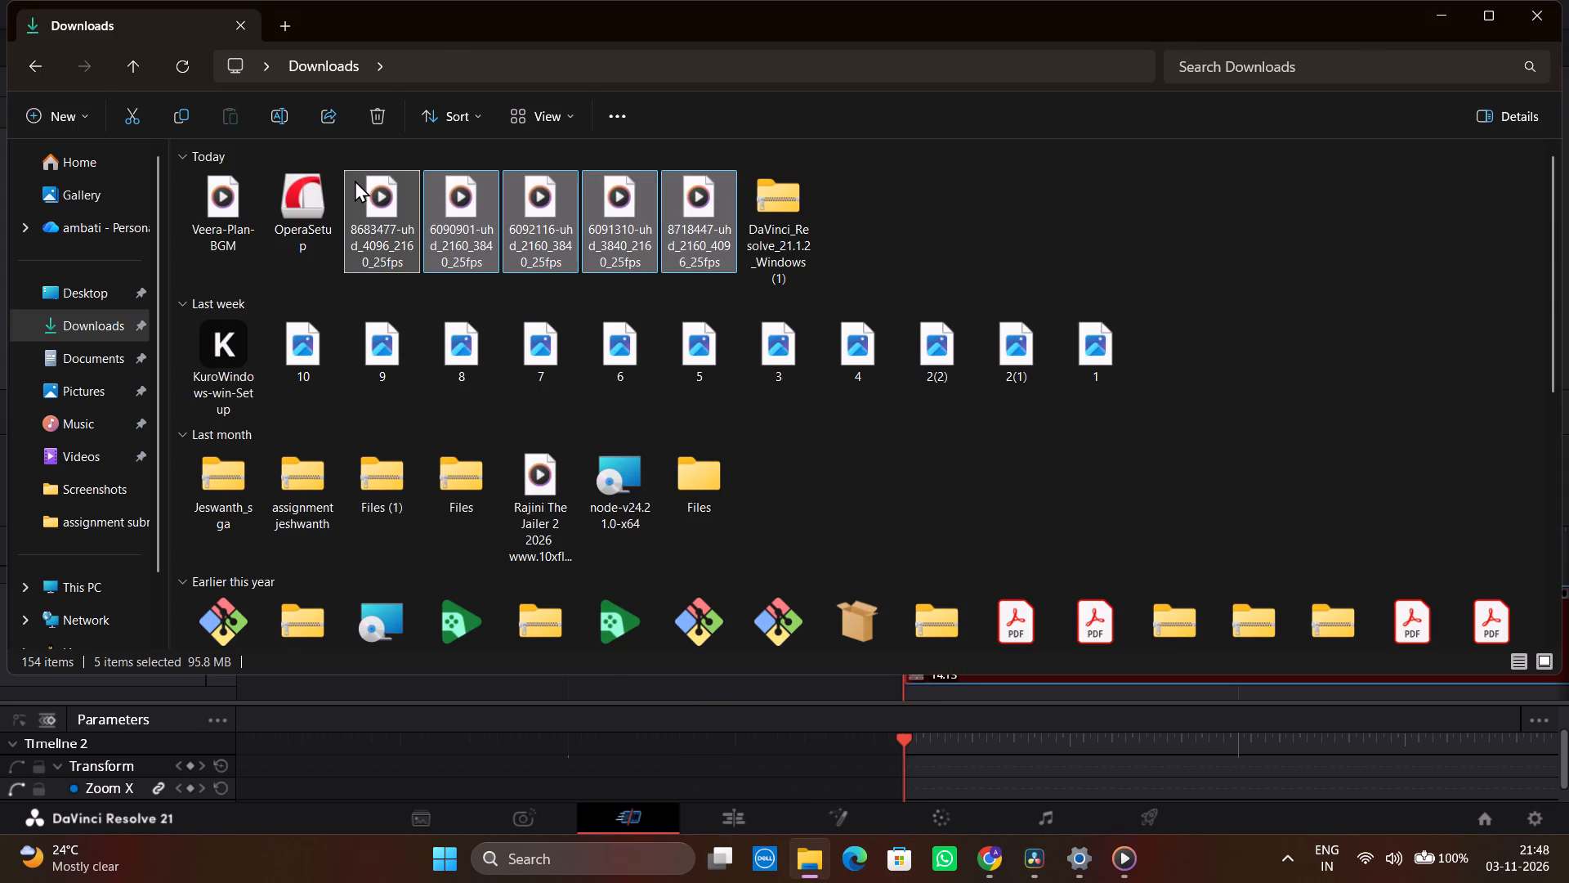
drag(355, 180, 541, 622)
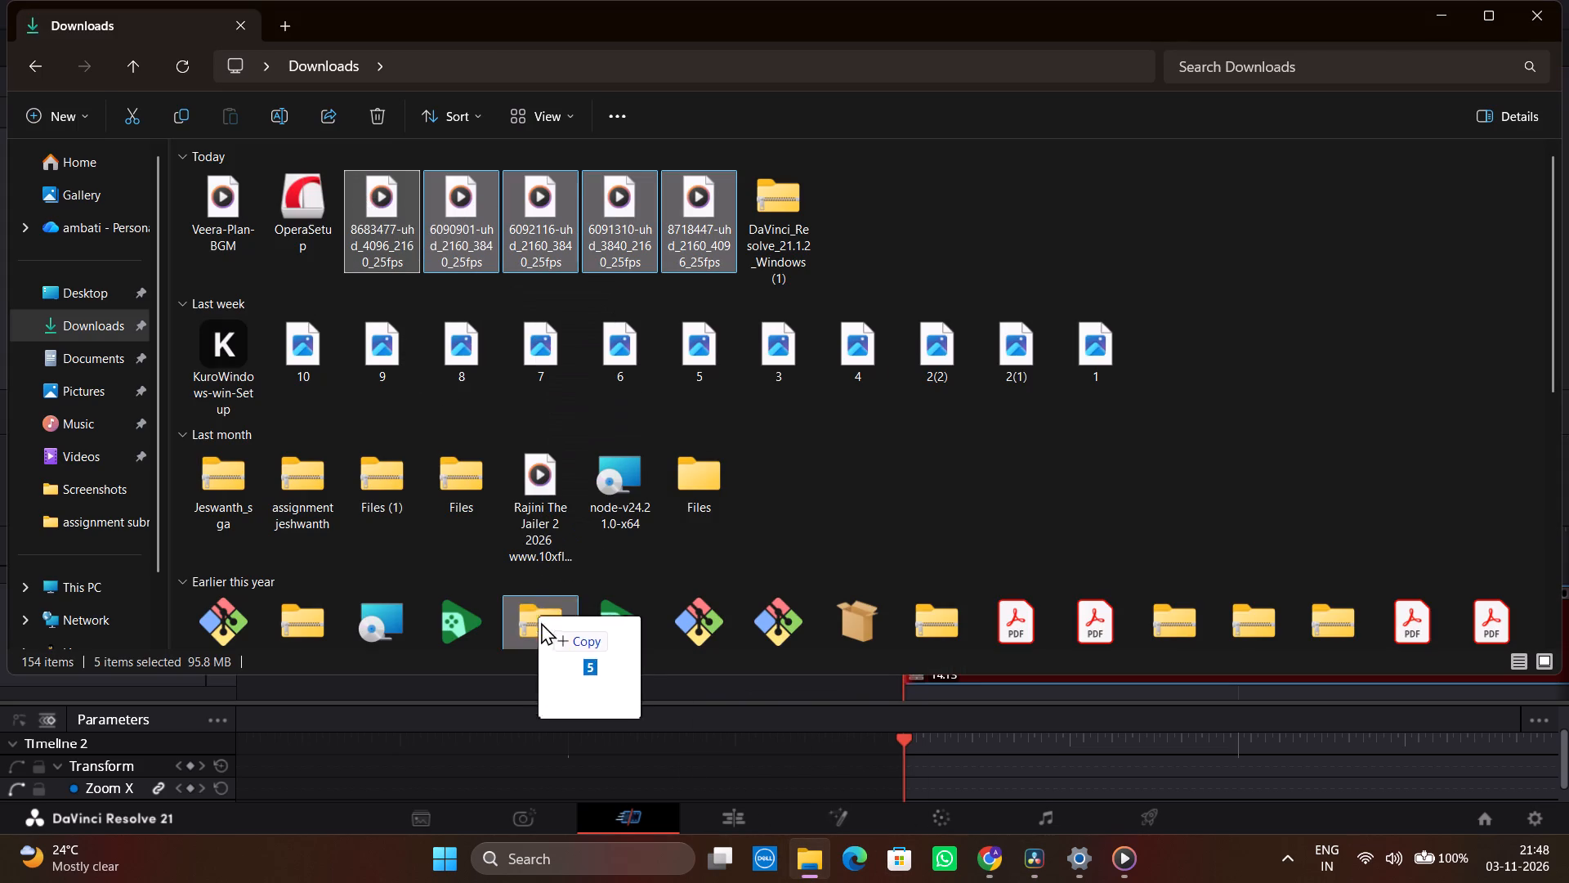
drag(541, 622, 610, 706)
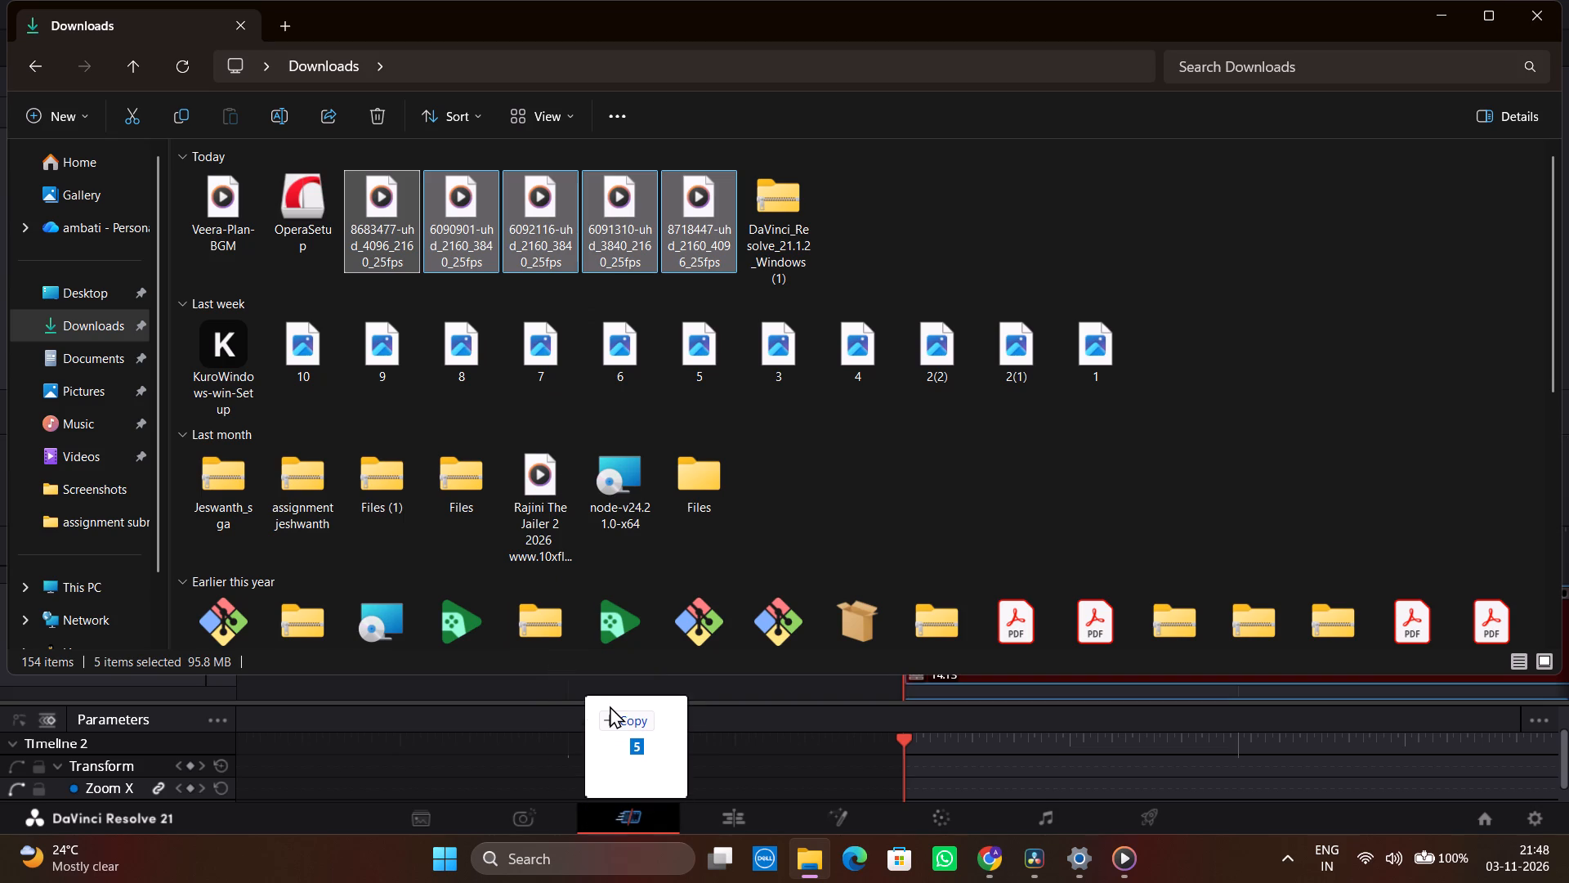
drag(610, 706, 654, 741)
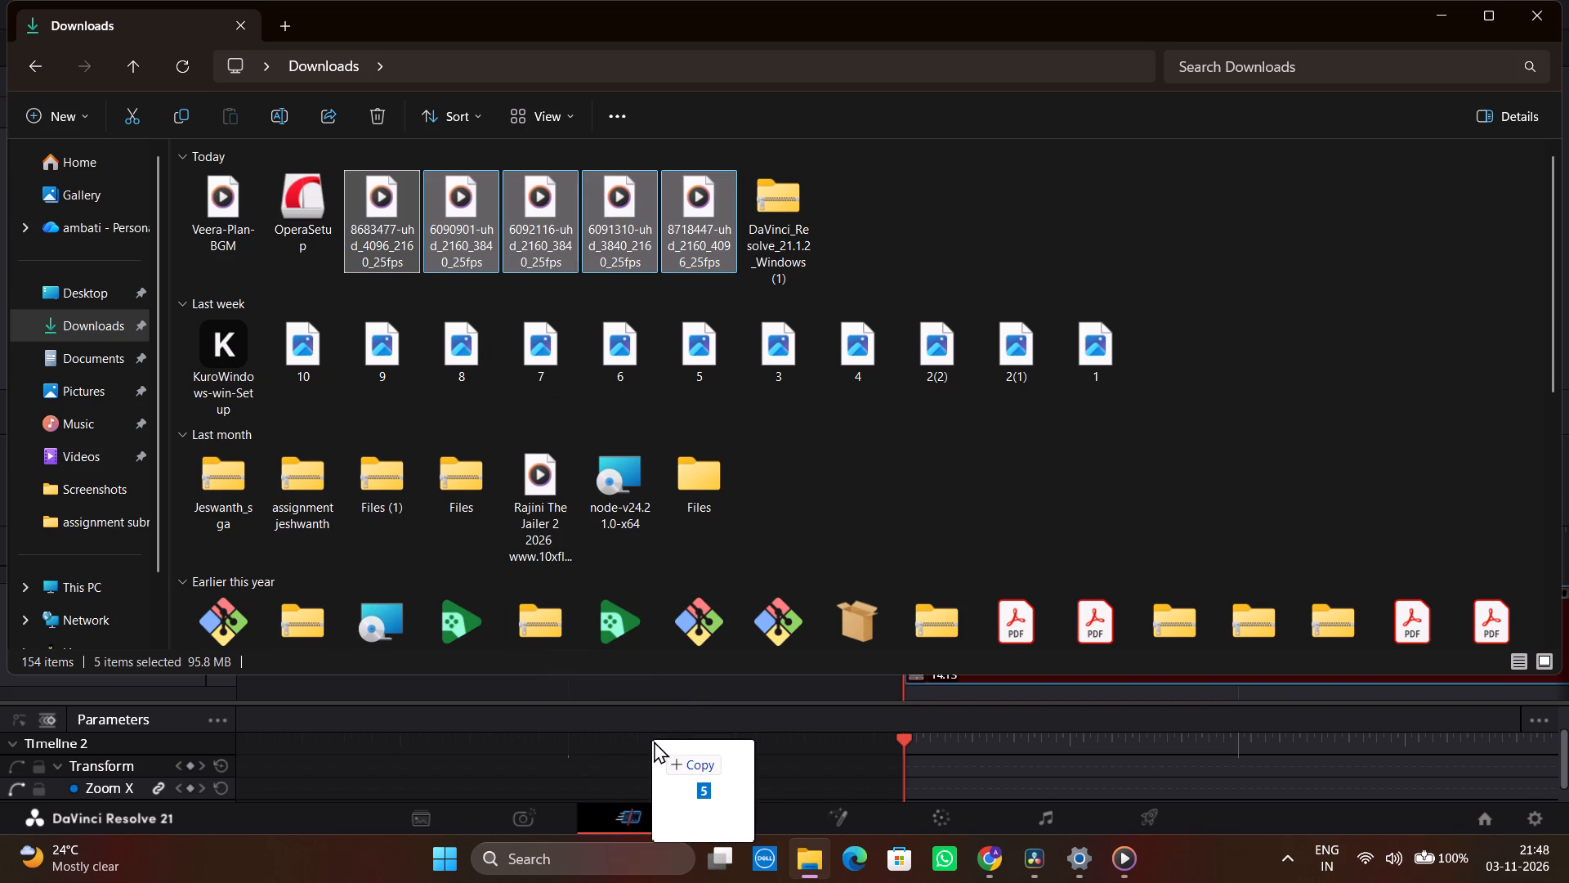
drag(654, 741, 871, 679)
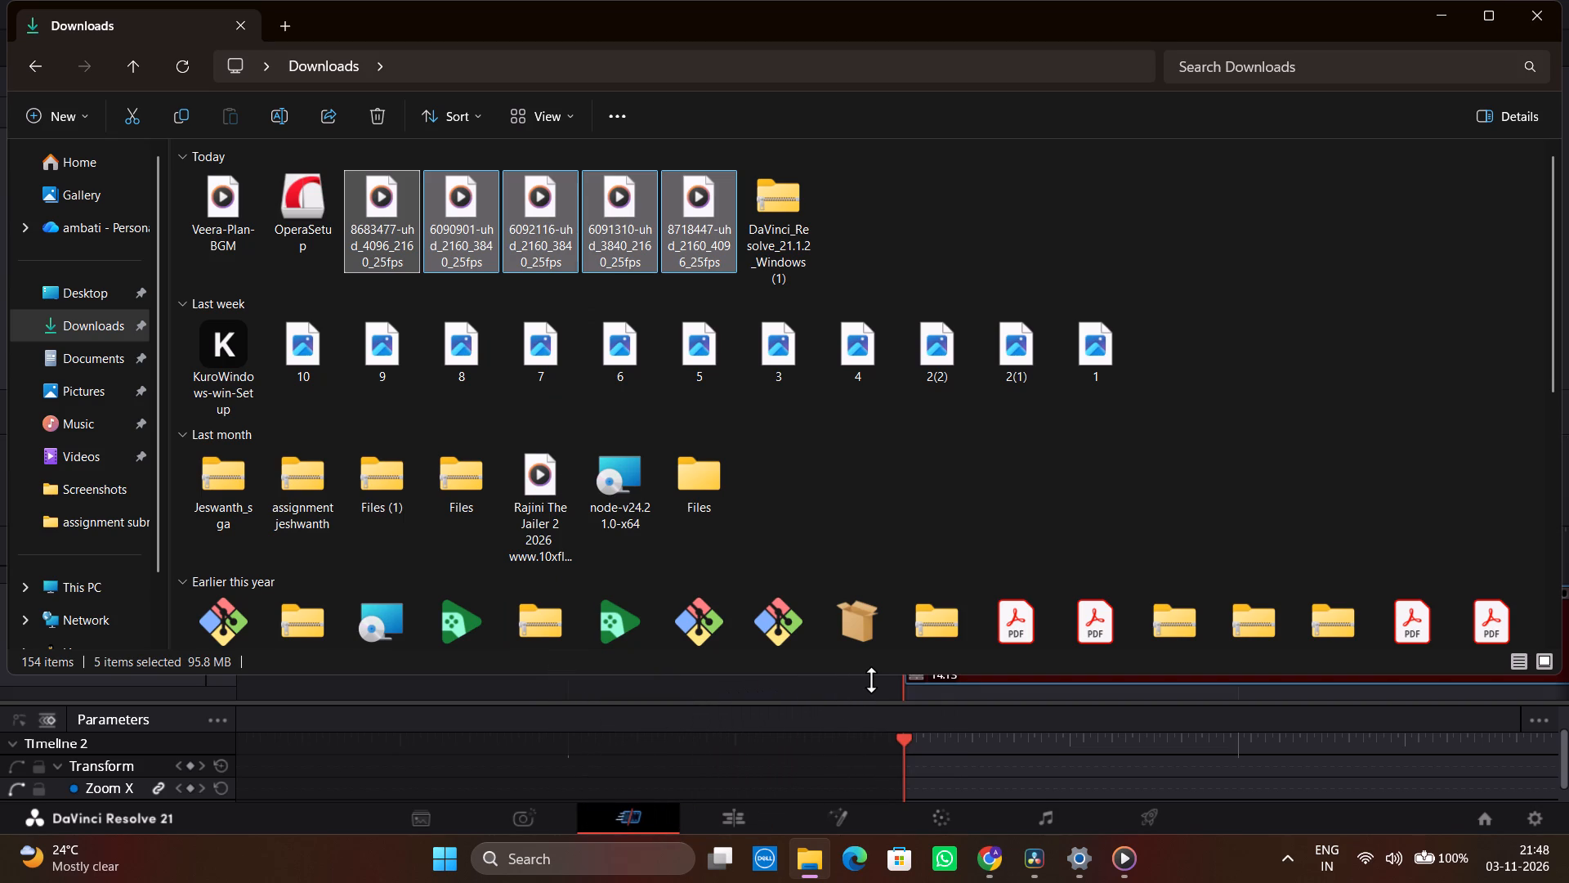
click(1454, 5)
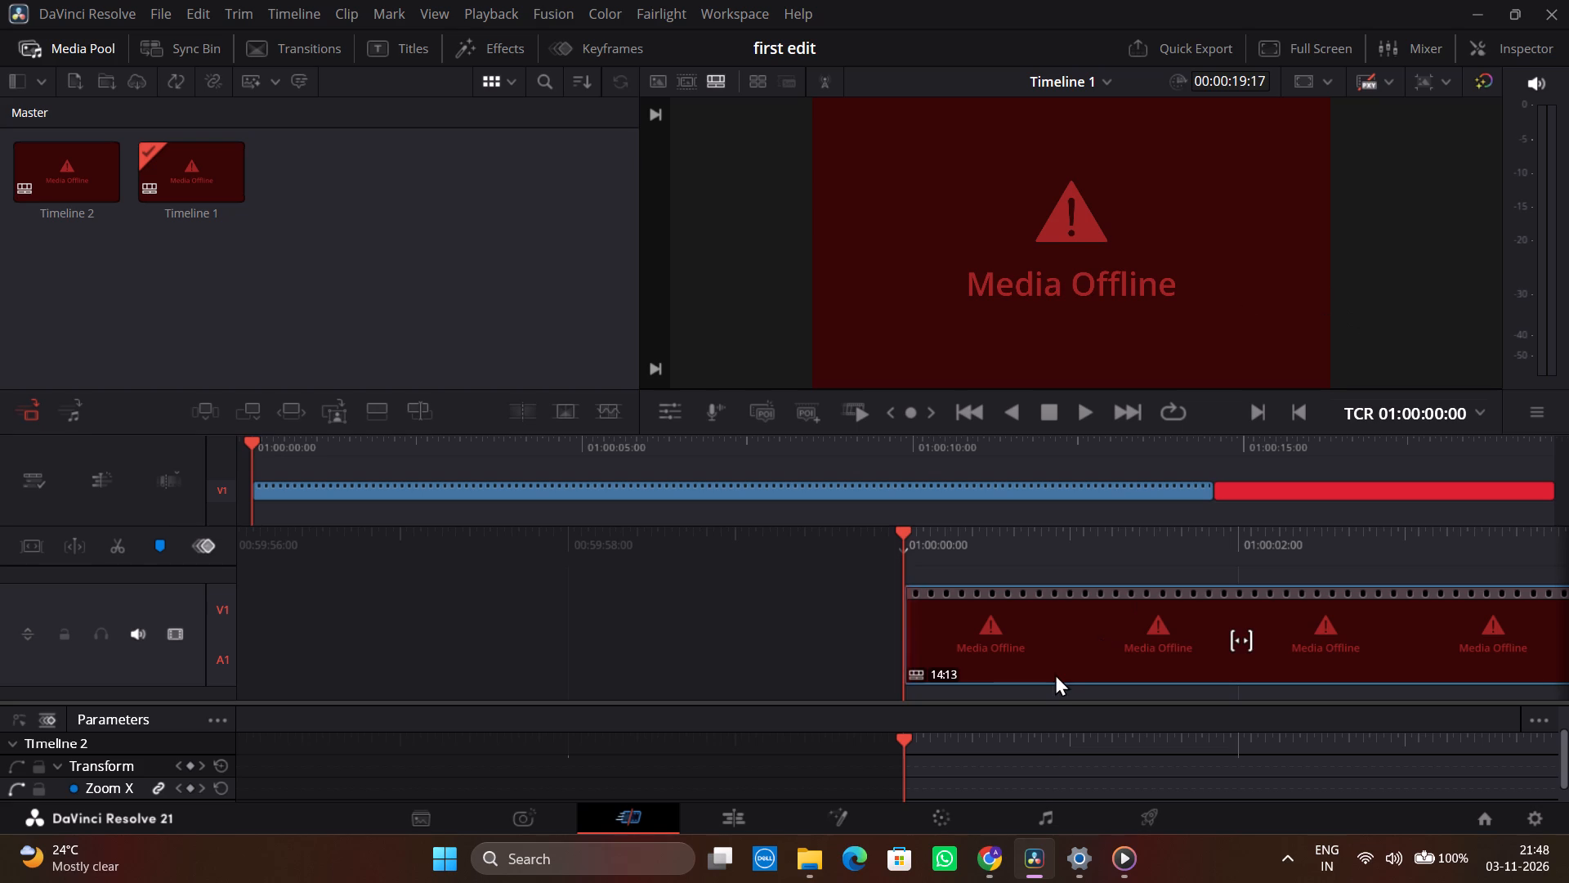
Move the File Explorer window clear of the media pool and import the five selected video files into the Master bin.
click(793, 858)
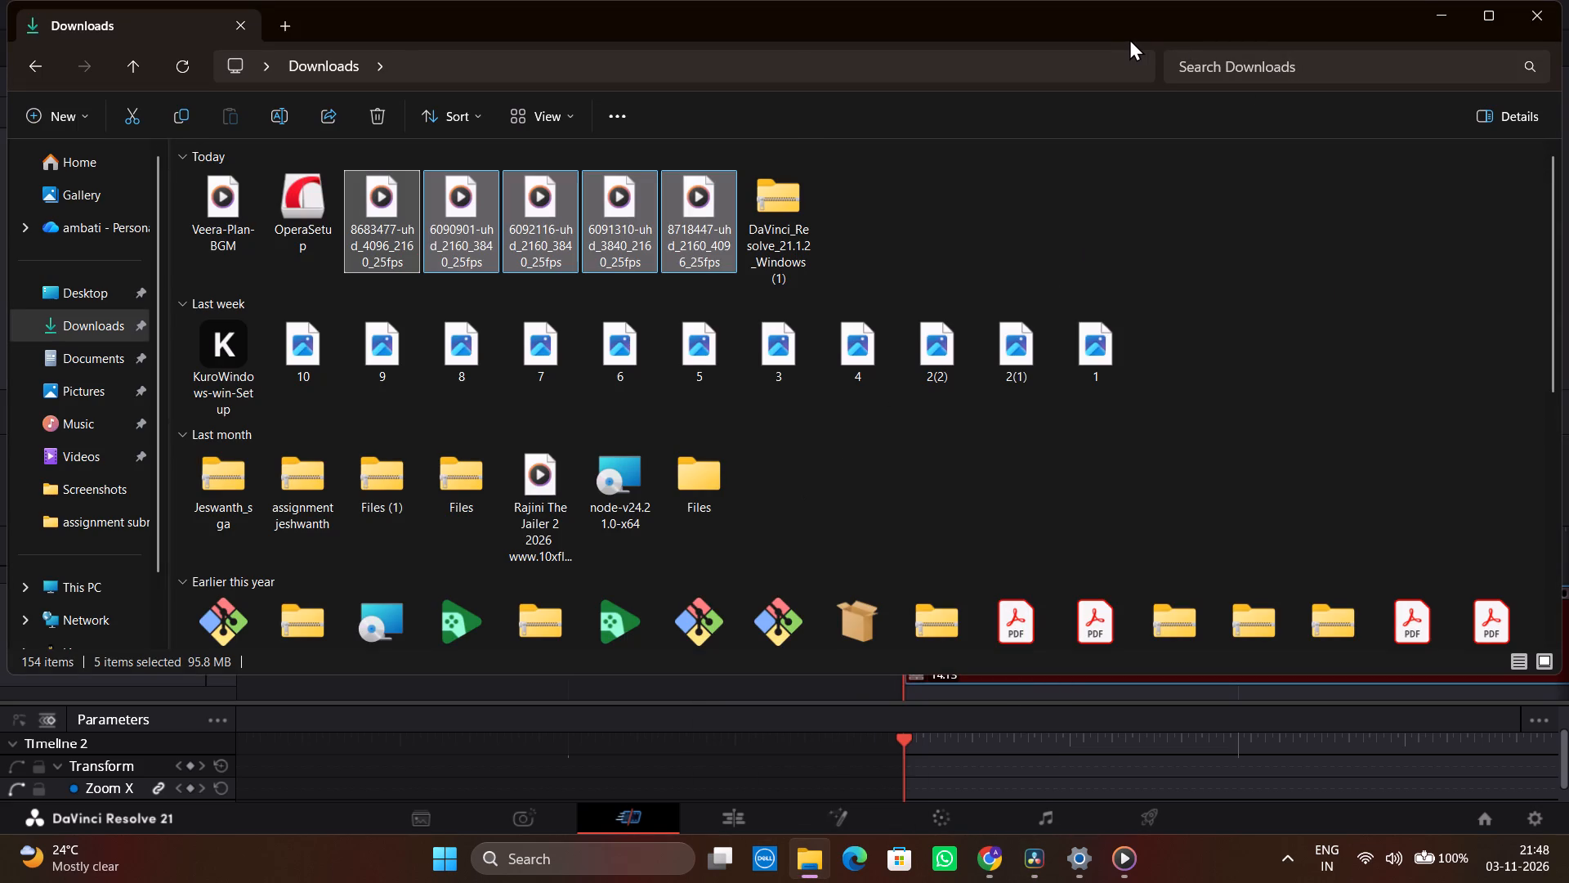
drag(1176, 15, 1173, 84)
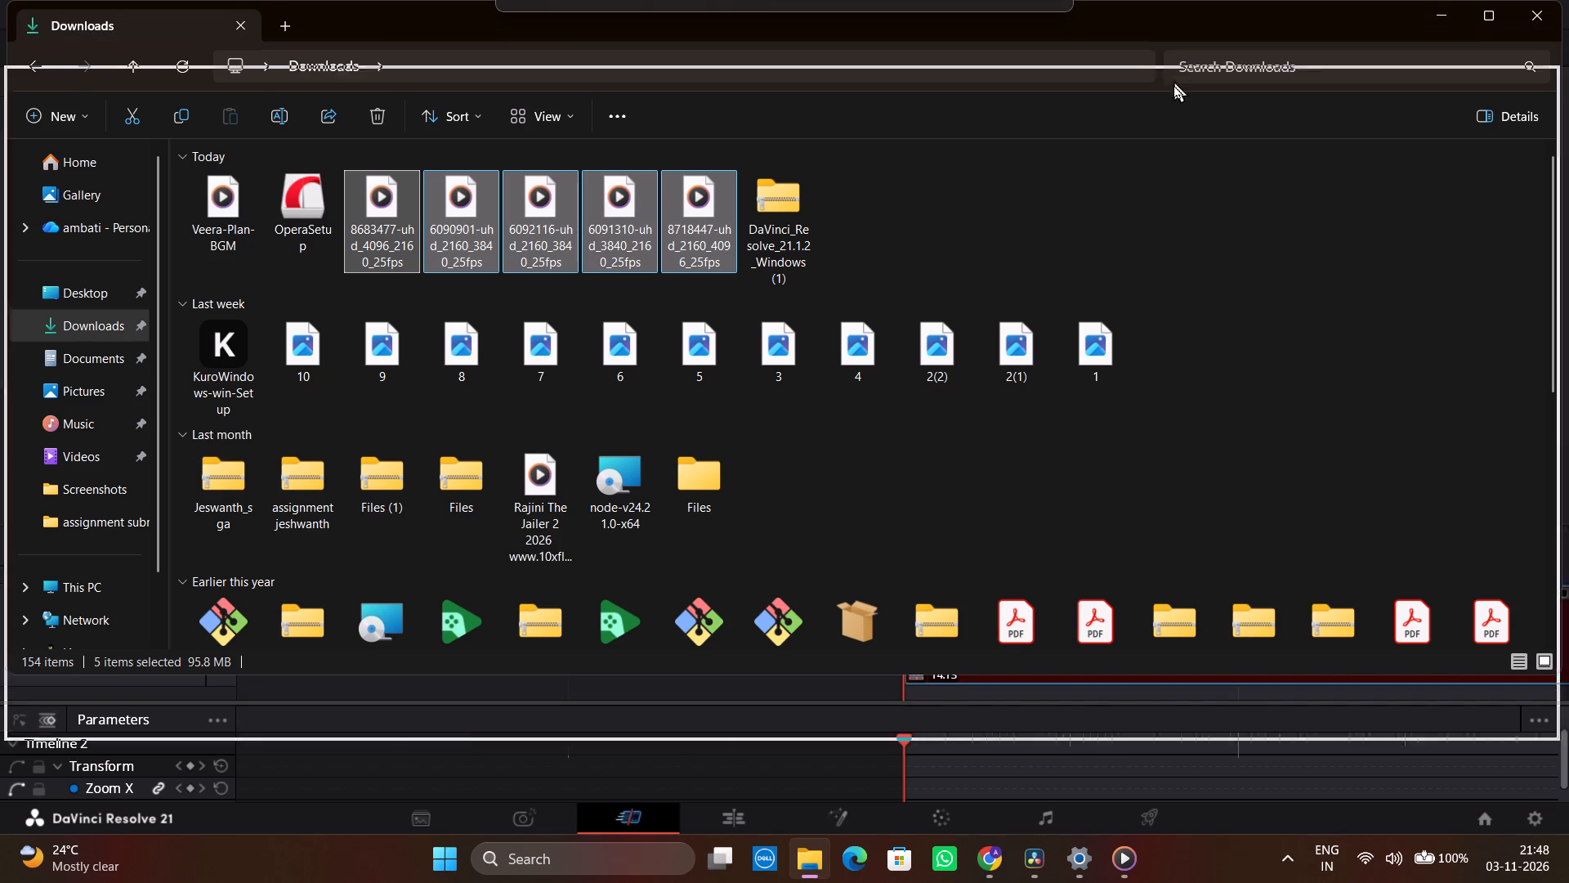
drag(1173, 84, 1207, 441)
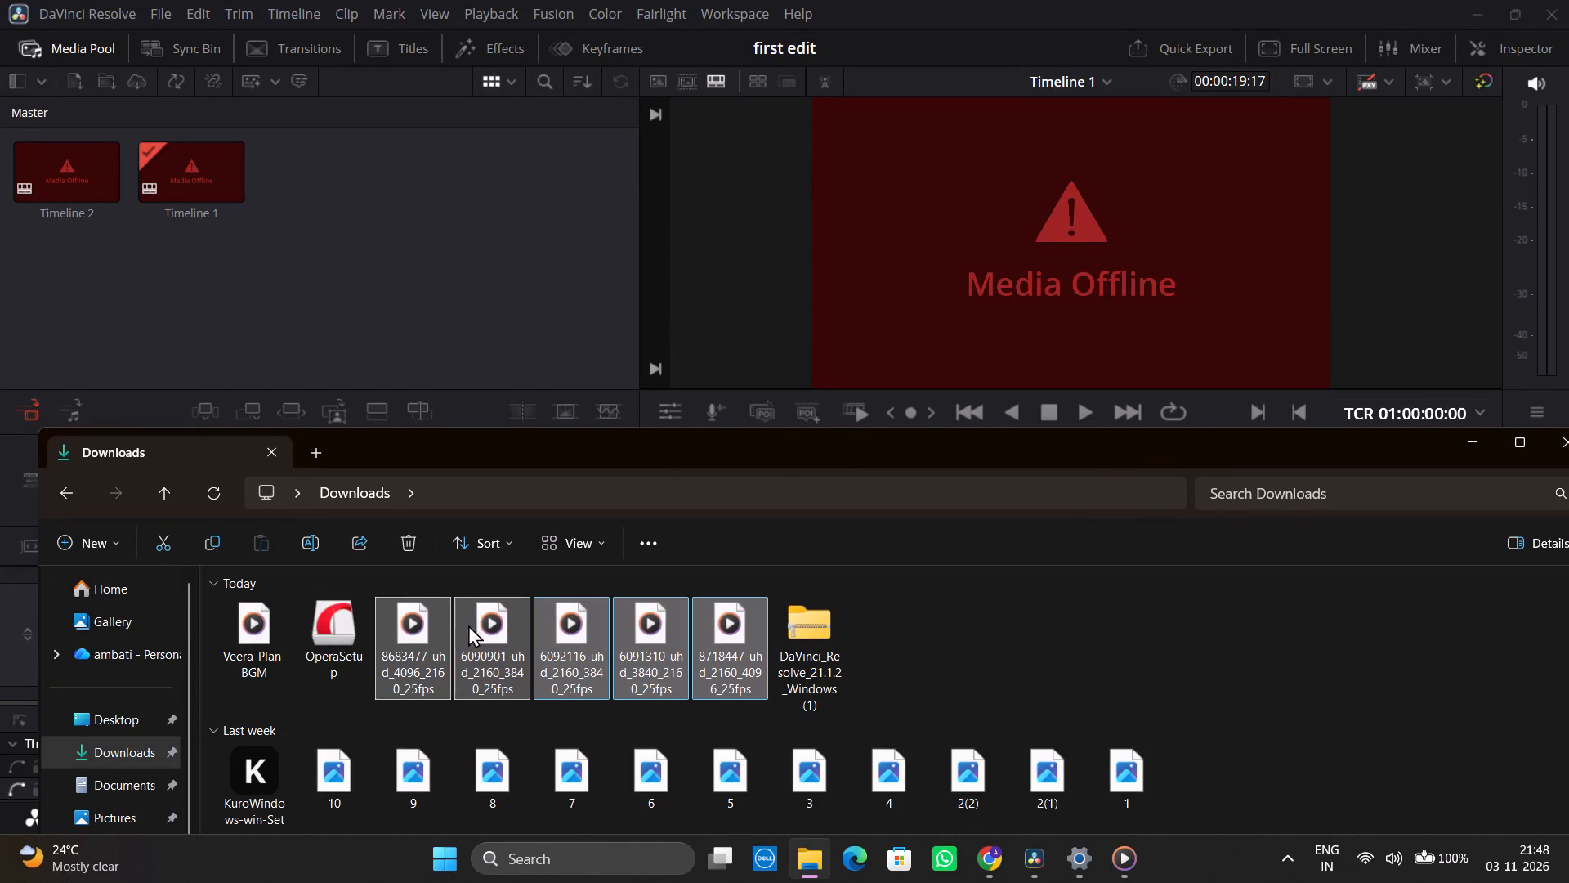
drag(431, 625, 297, 241)
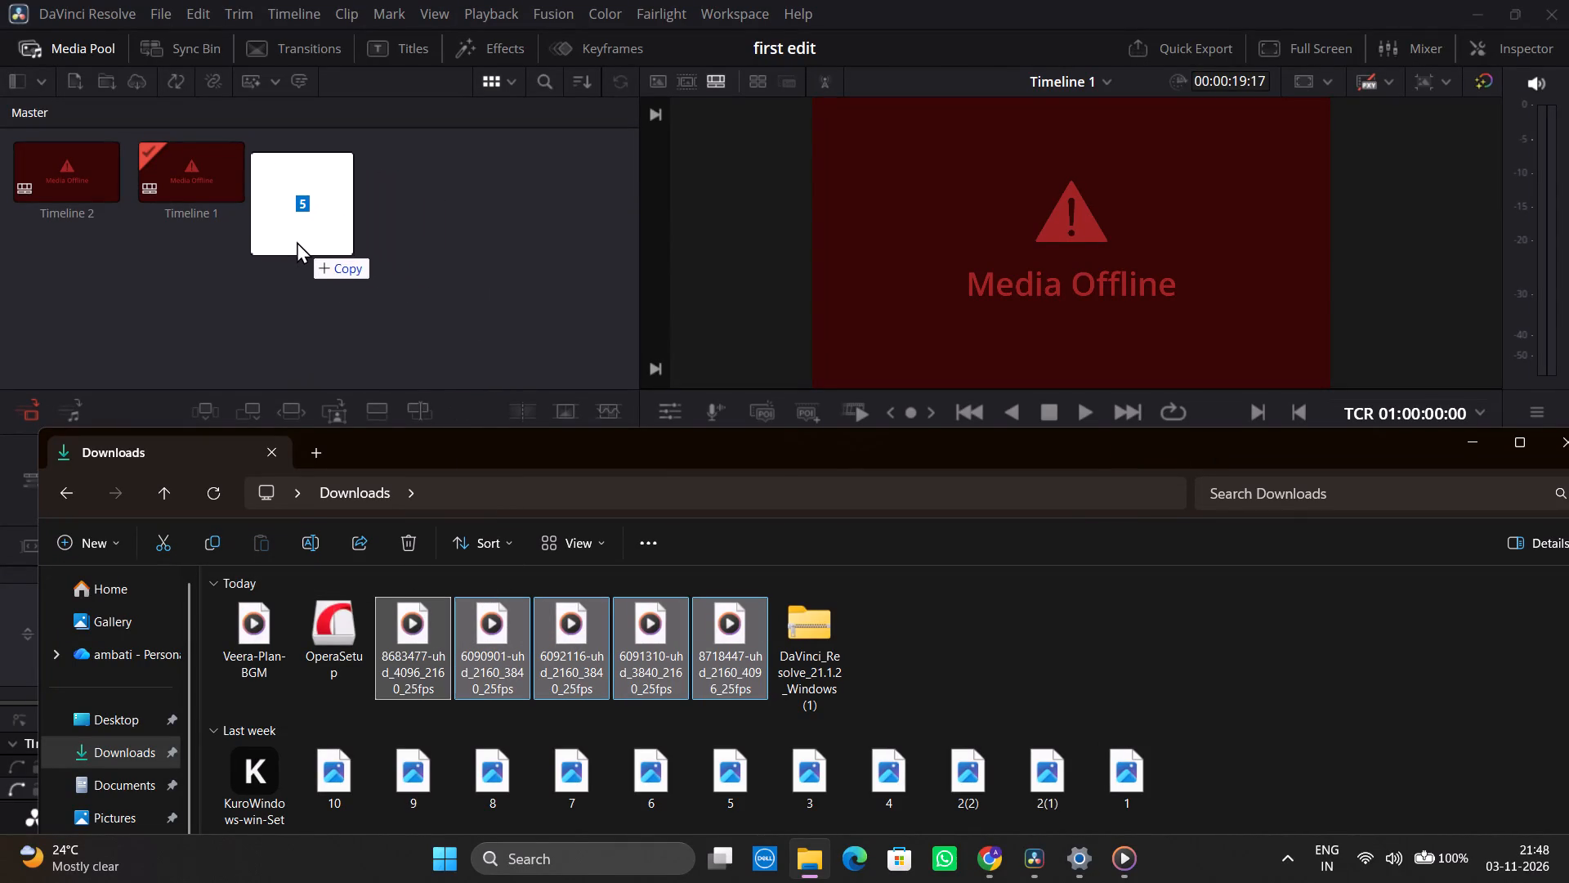
drag(297, 241, 294, 240)
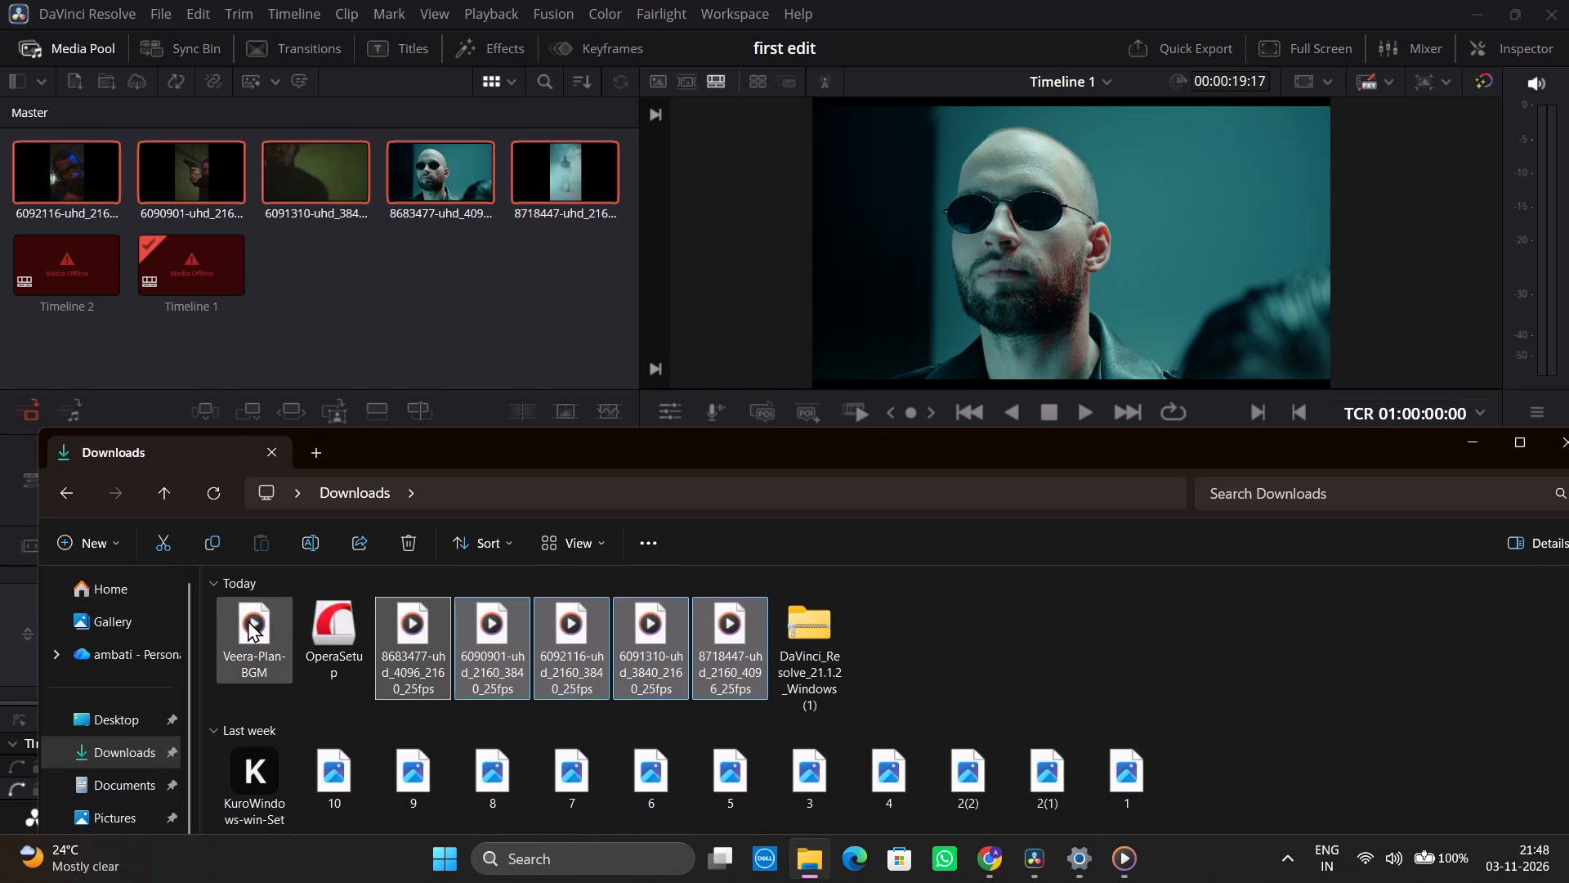
Import the Veera-Plan-BGM audio file from Downloads into the Master bin and return to DaVinci Resolve.
drag(248, 620, 350, 370)
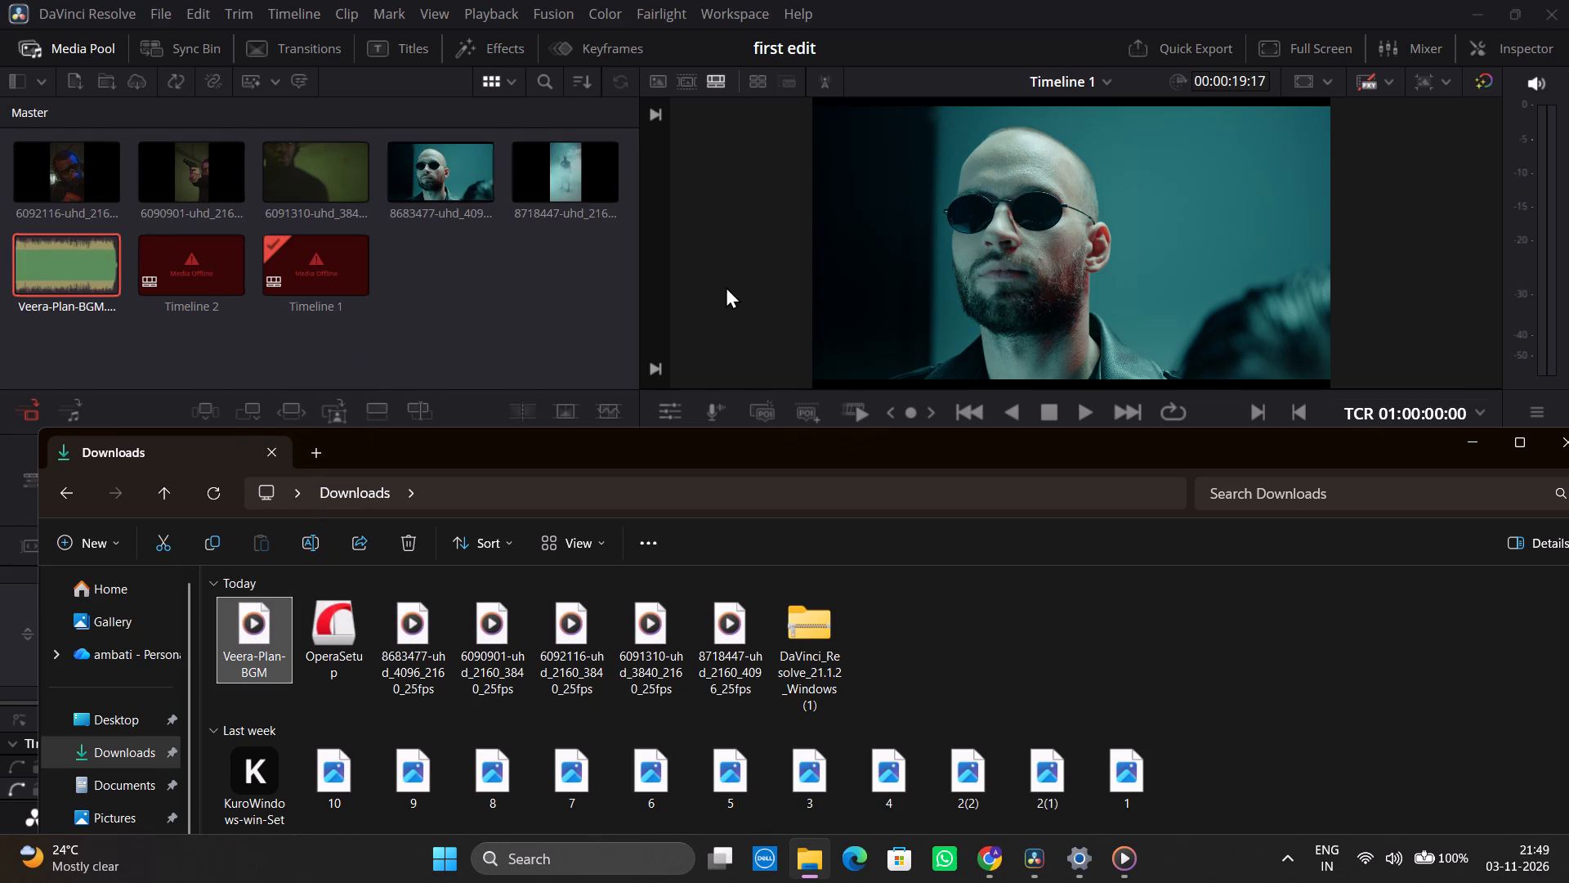
click(1487, 442)
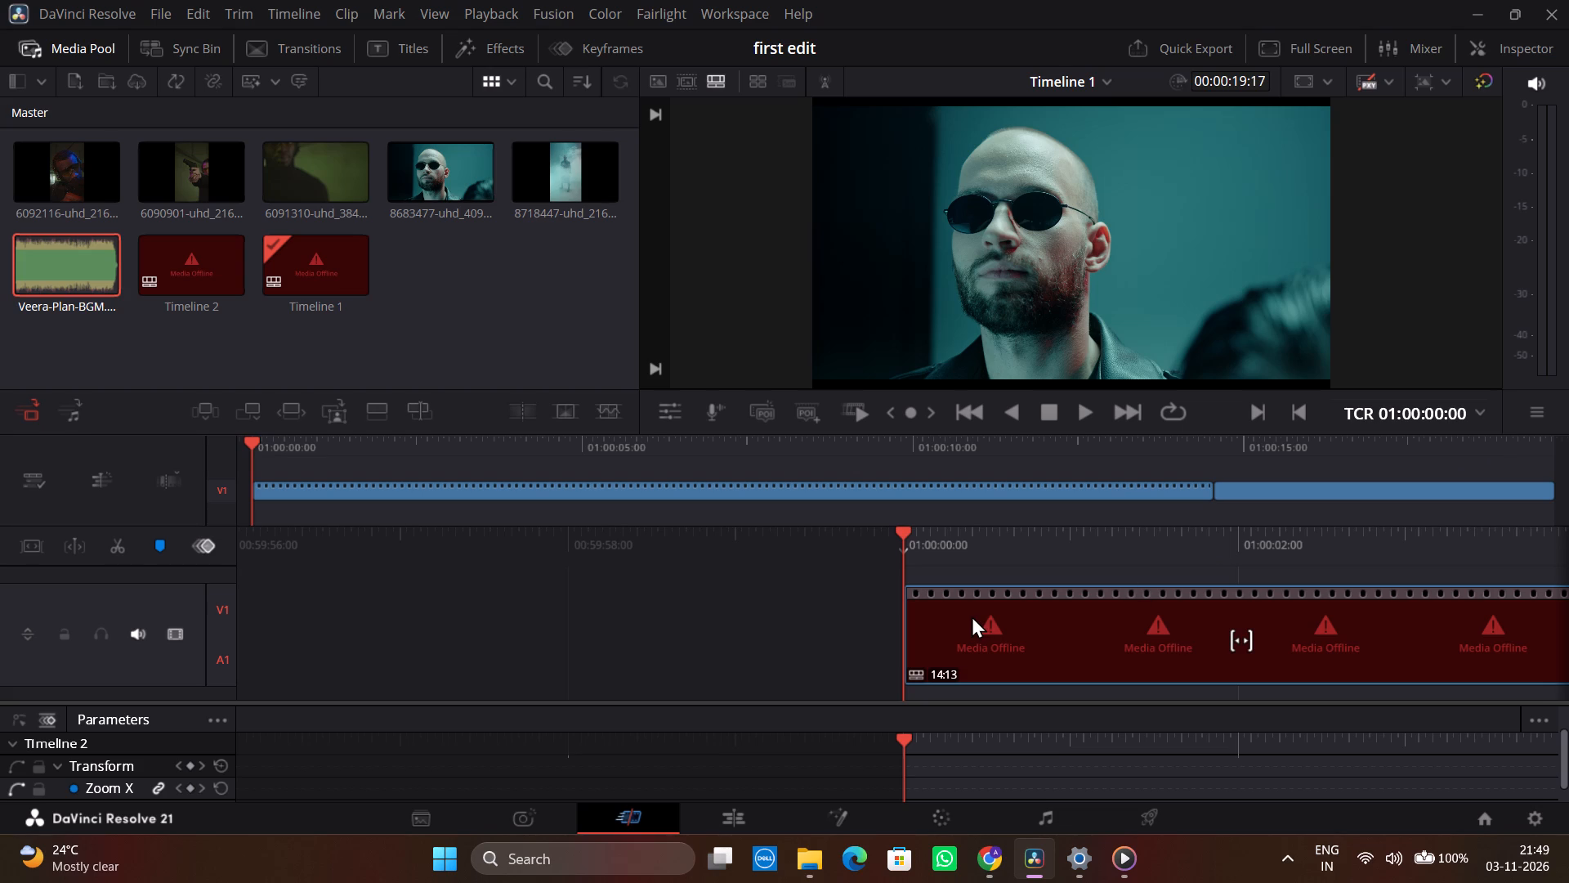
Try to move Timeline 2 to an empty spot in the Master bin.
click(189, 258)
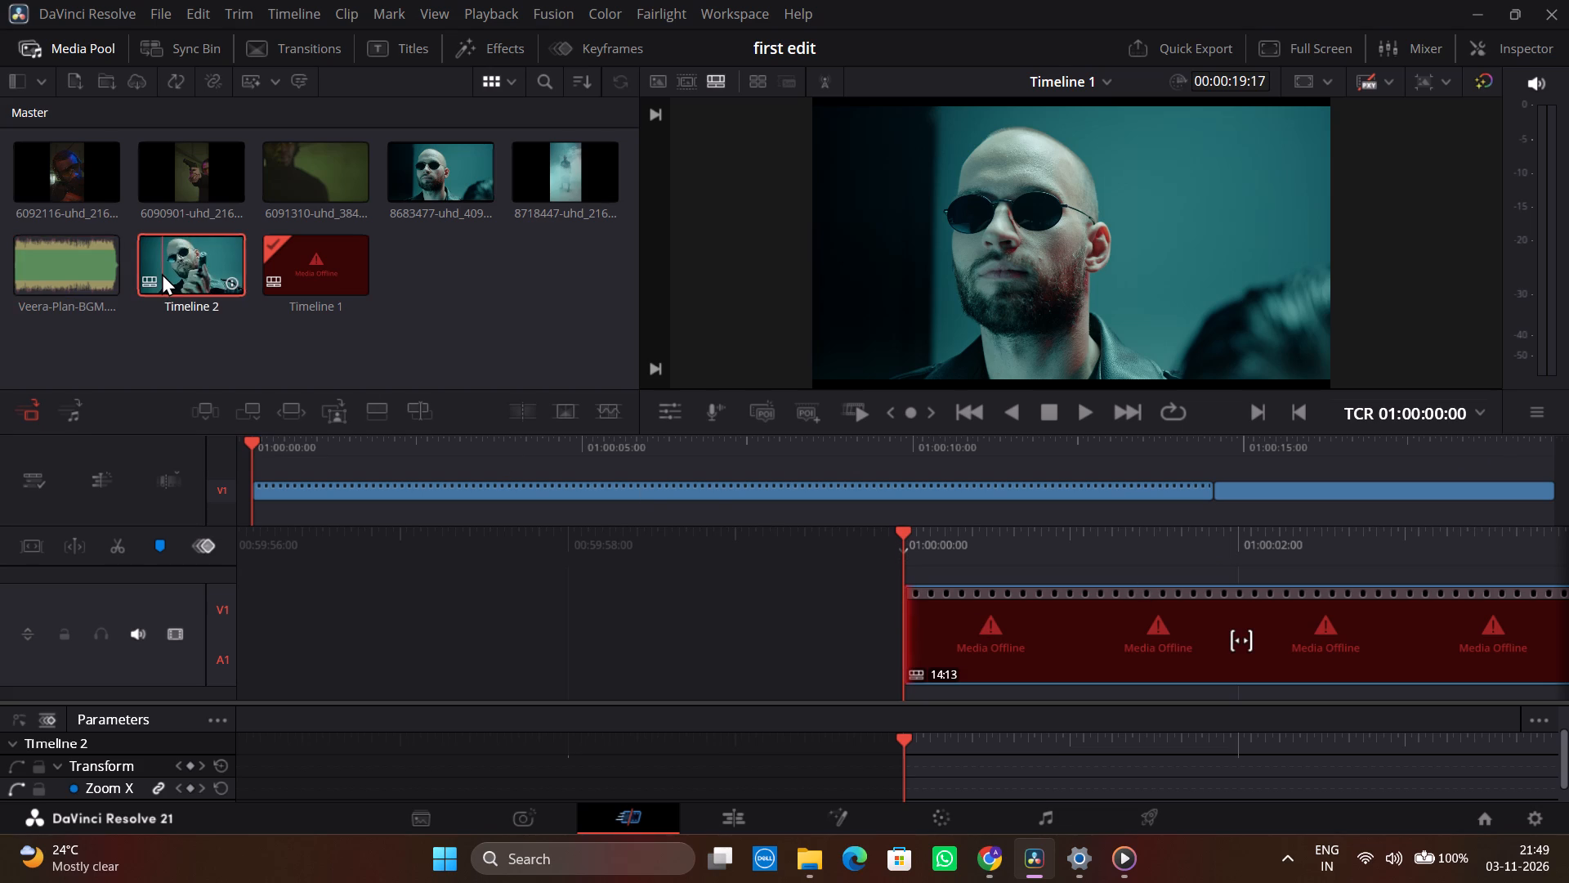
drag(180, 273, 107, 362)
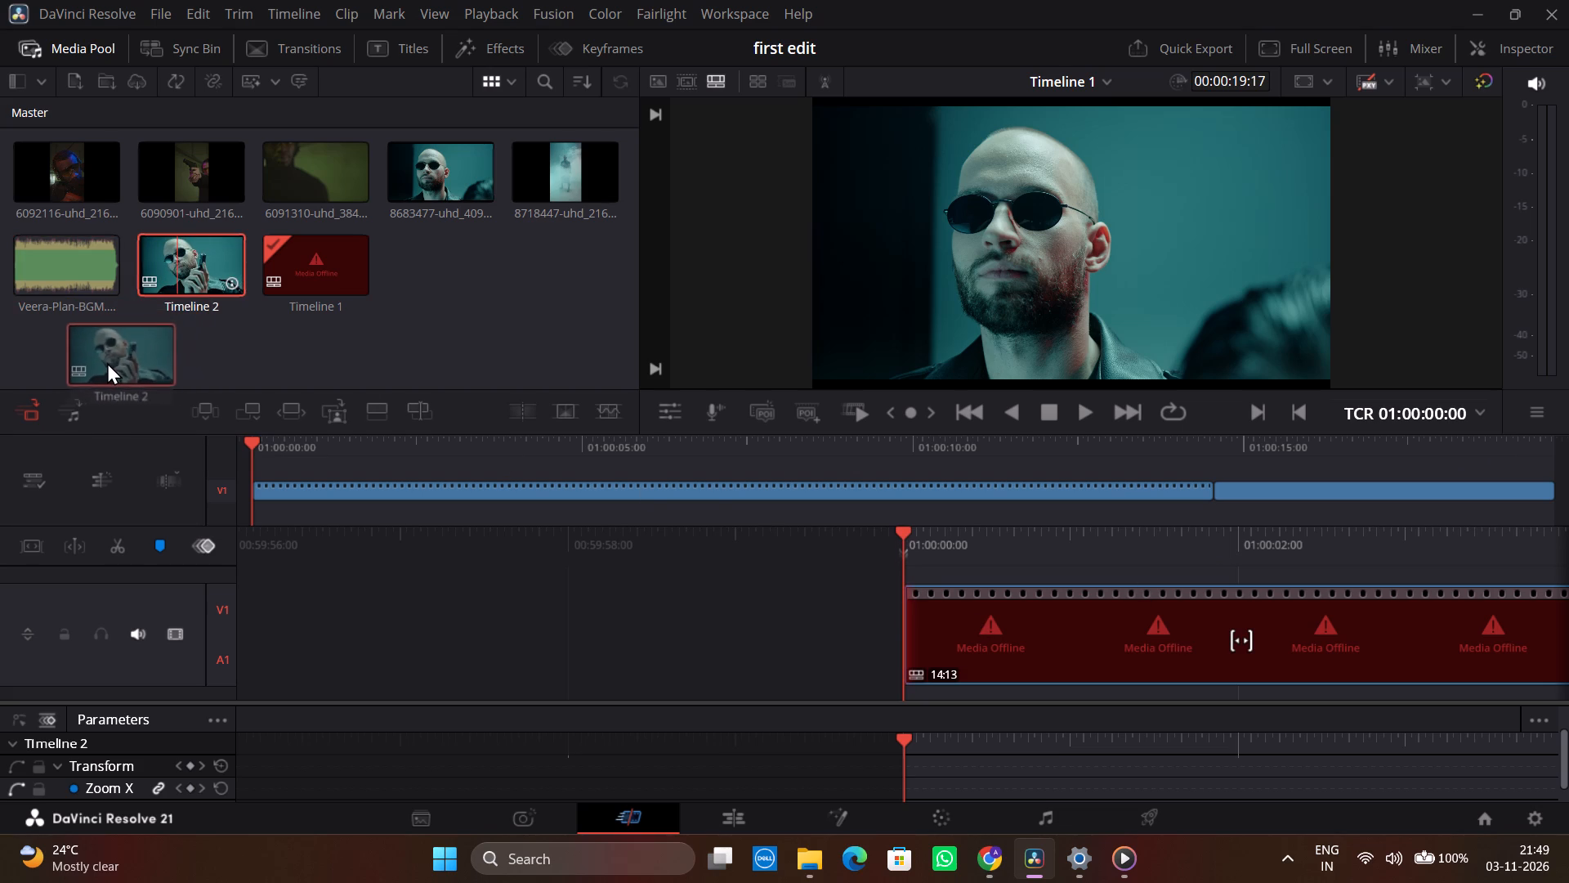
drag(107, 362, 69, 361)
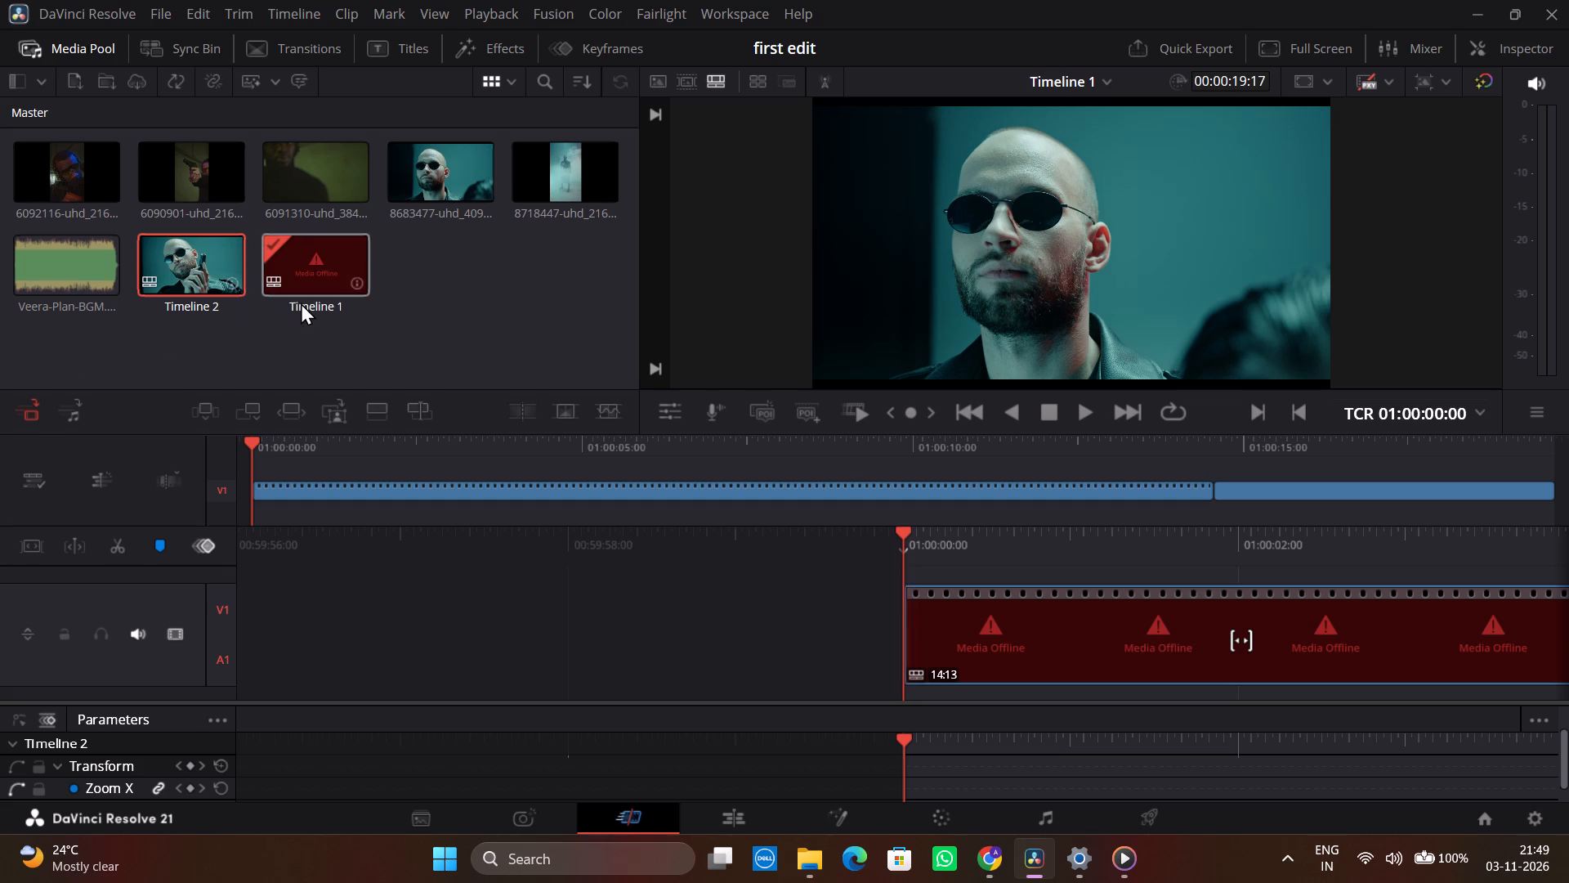
Play Timeline 1 from its start to review the relinked clips, and return the playhead to the beginning.
click(324, 255)
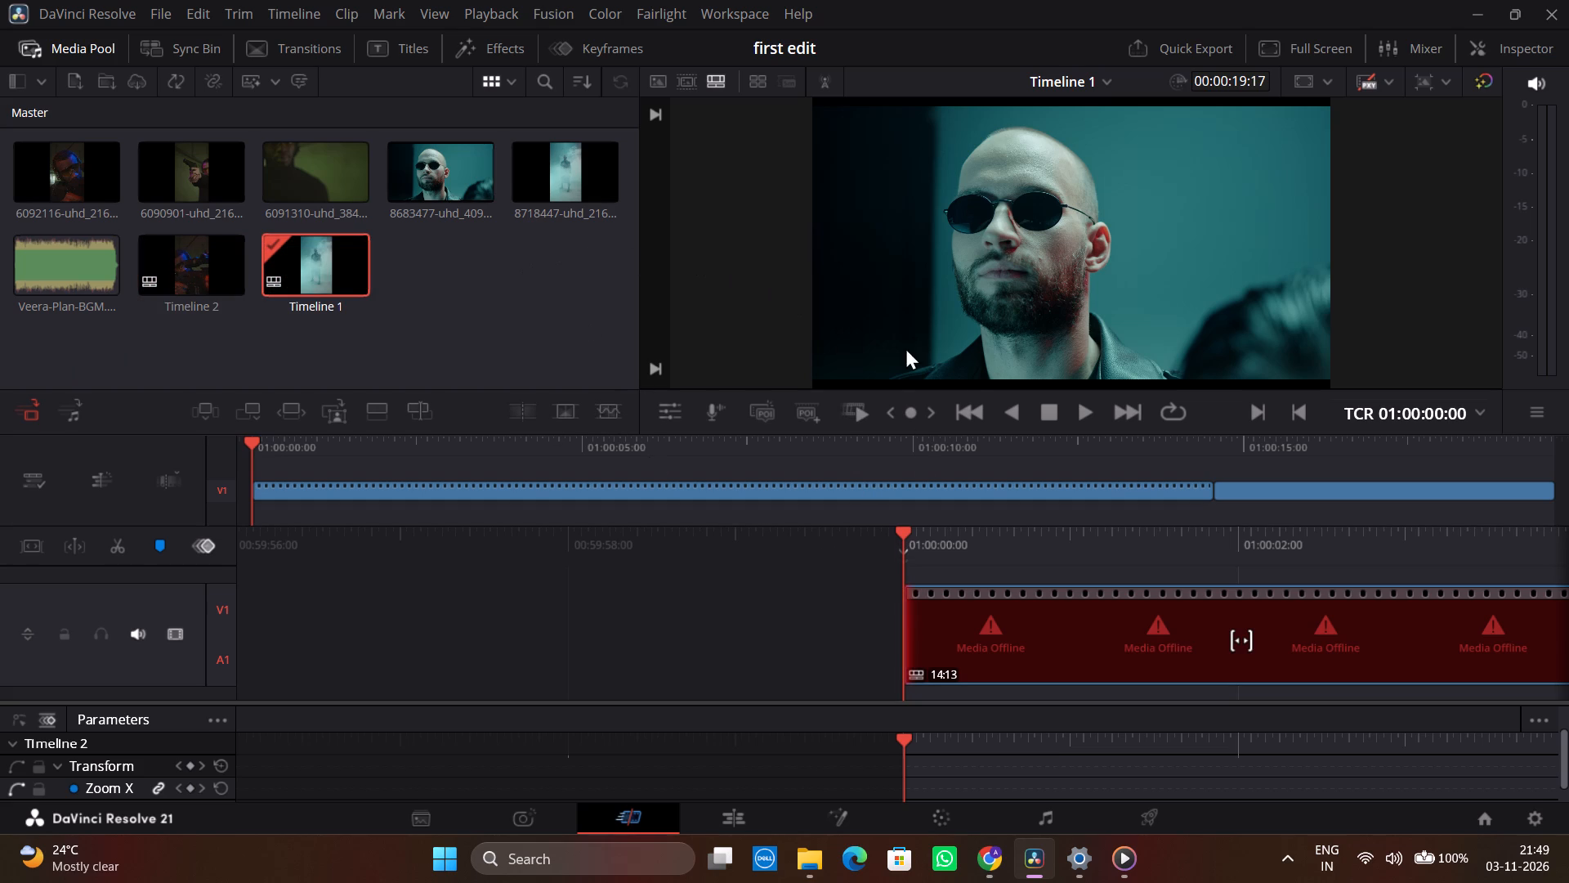
key(space)
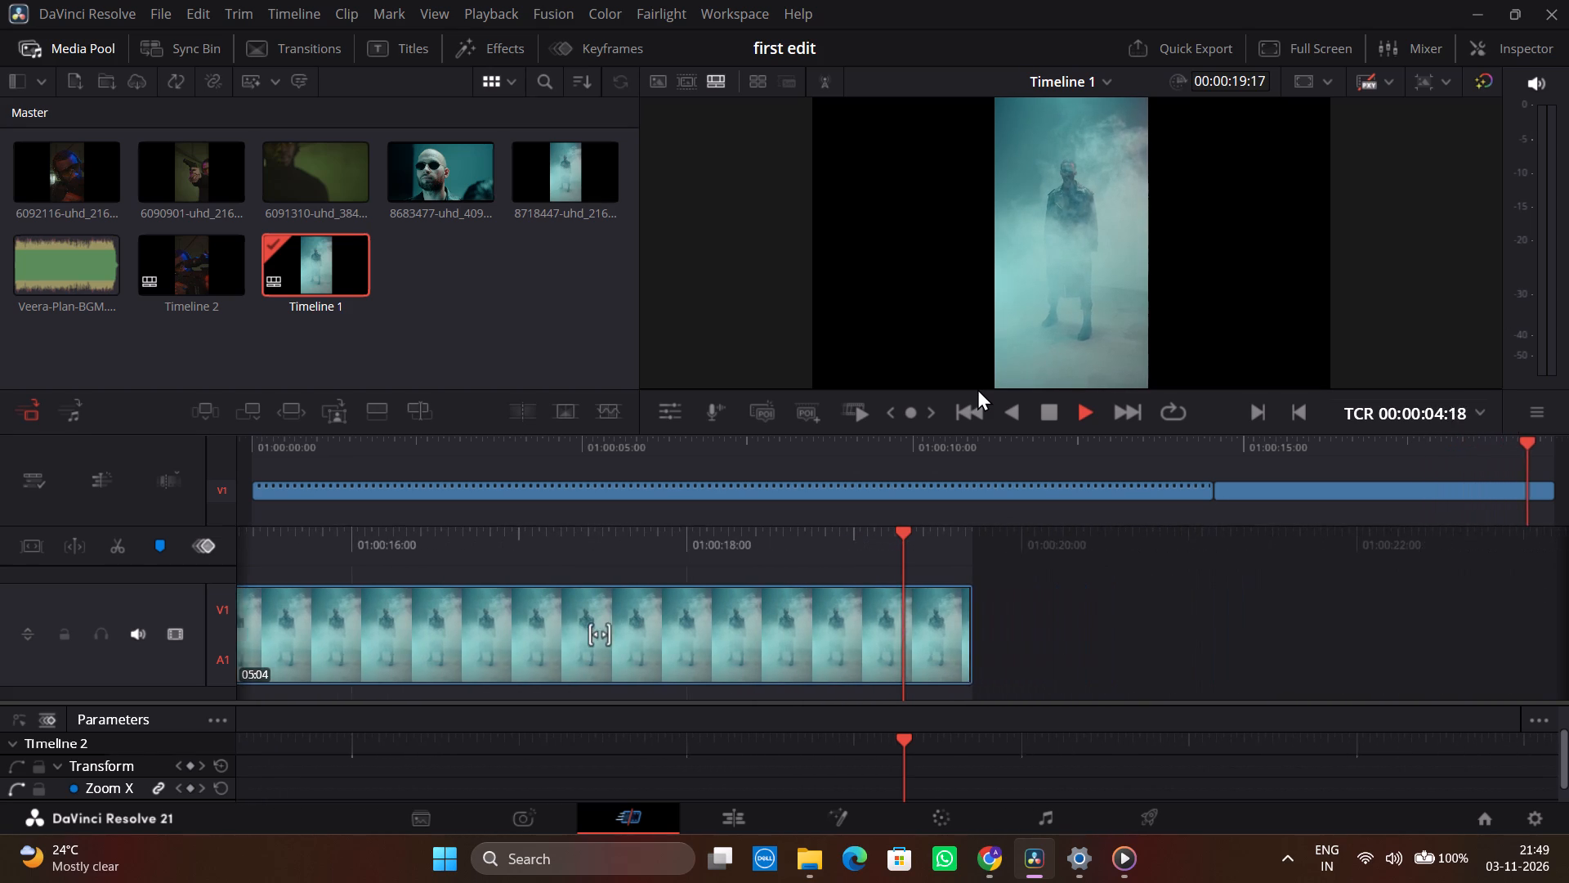
key(space)
scroll(977, 388, right, 7)
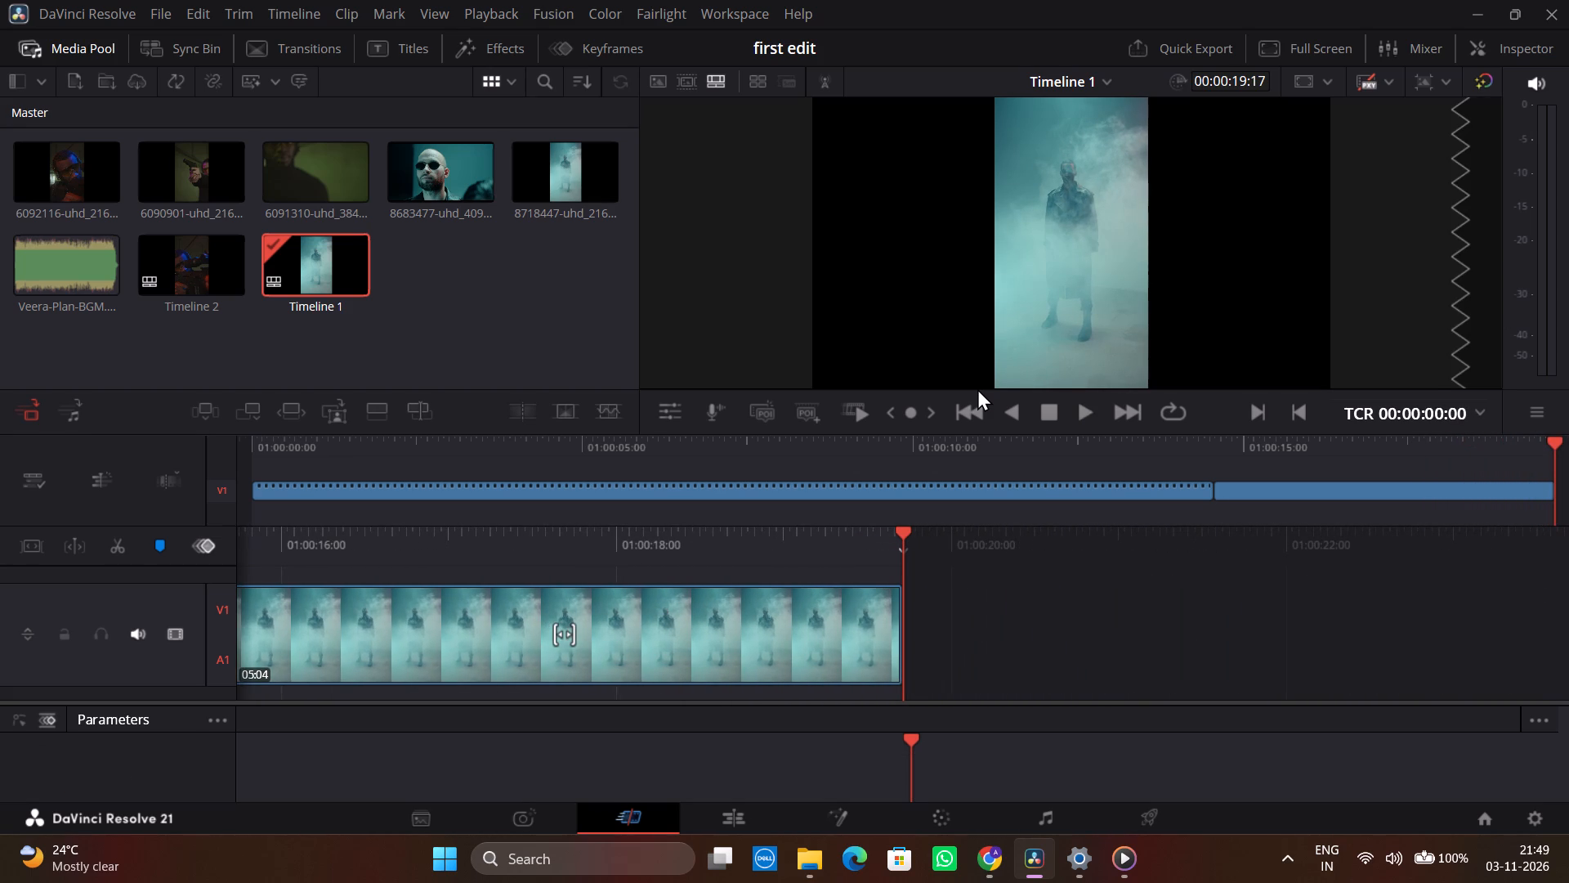
scroll(825, 643, right, 5)
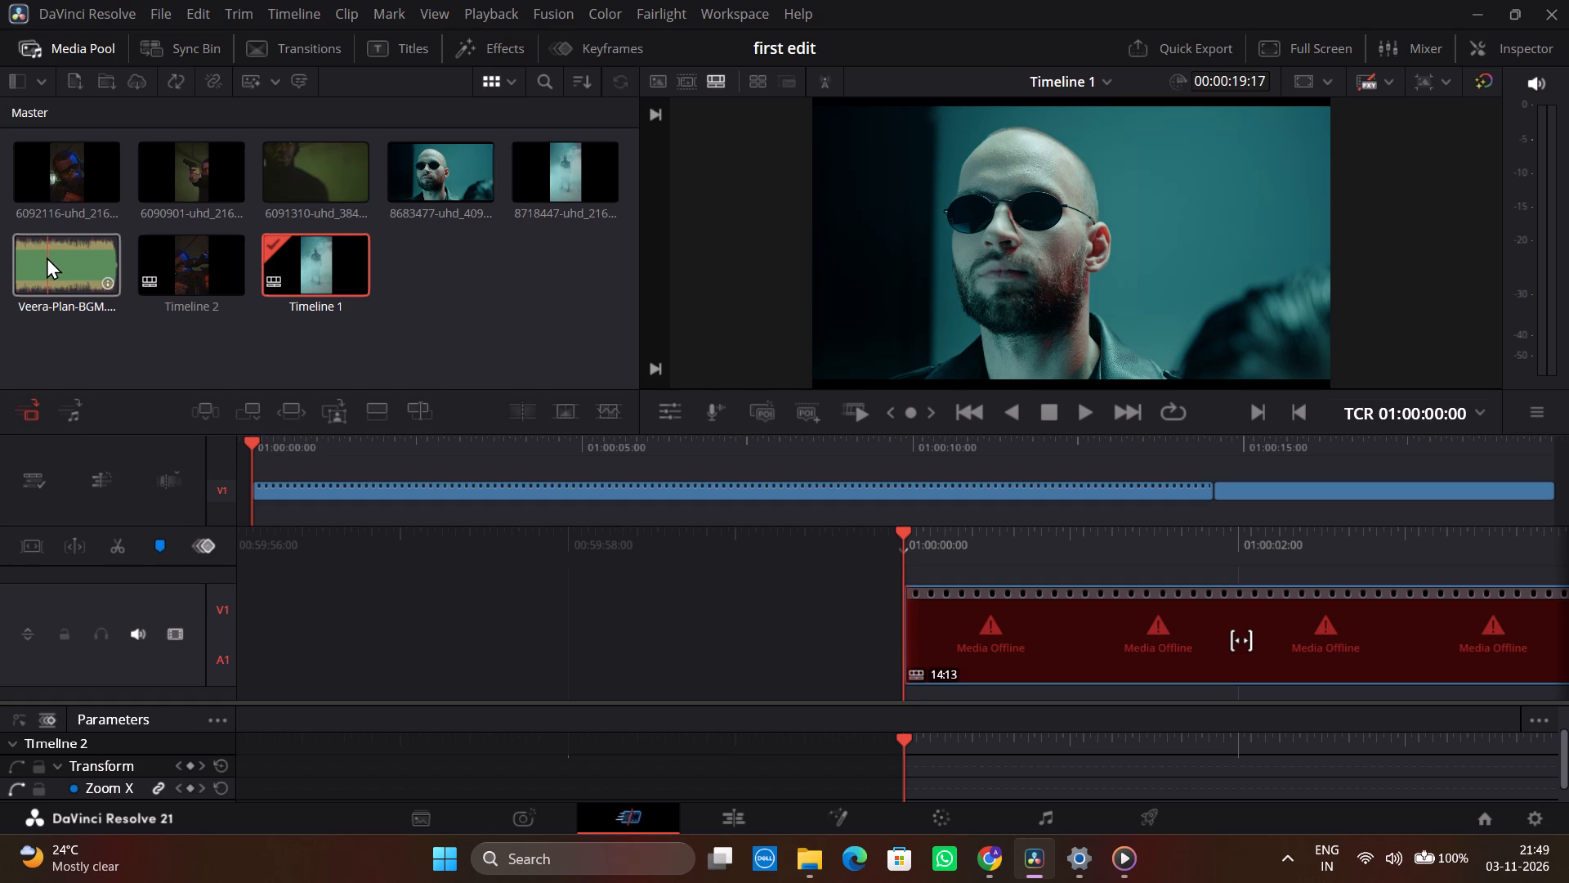
Open Timeline 2 from the Master bin and play it through to review its clips.
click(174, 264)
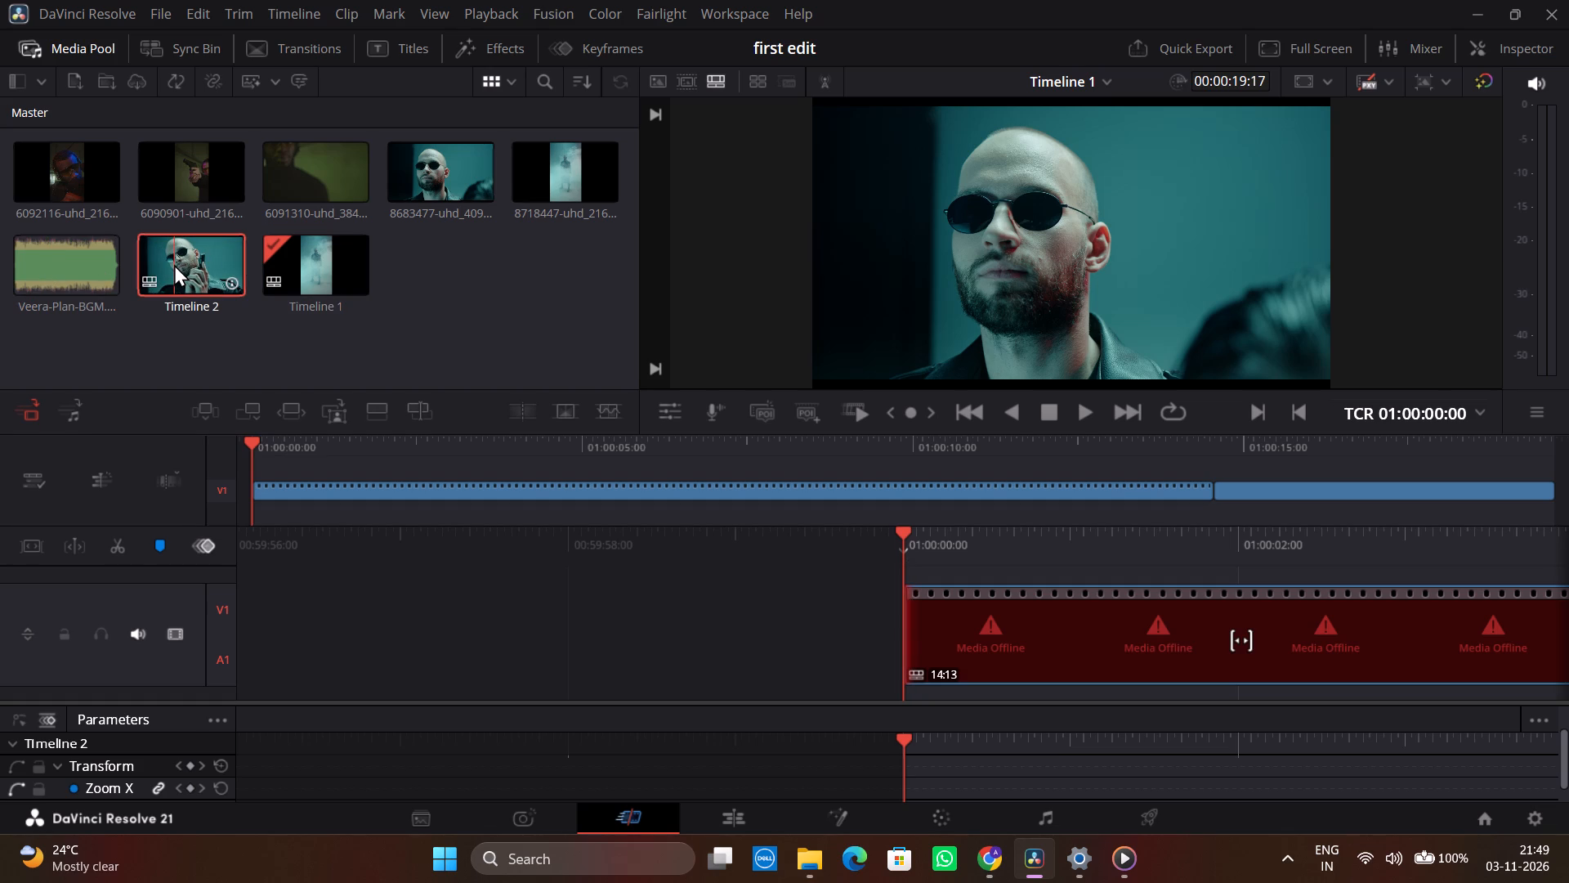
double_click(215, 263)
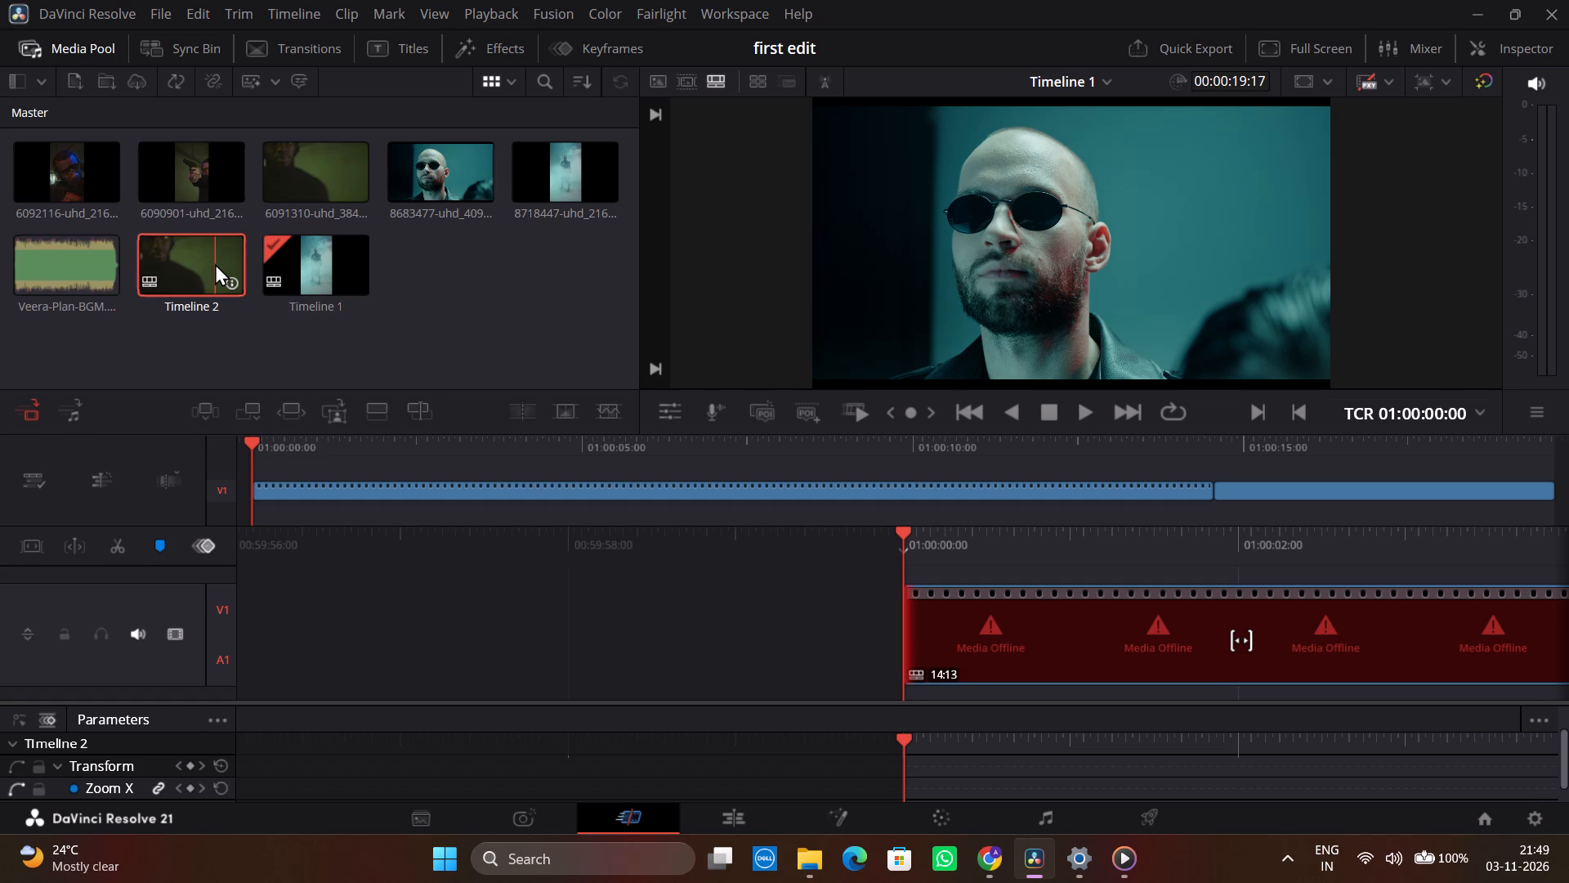
key(space)
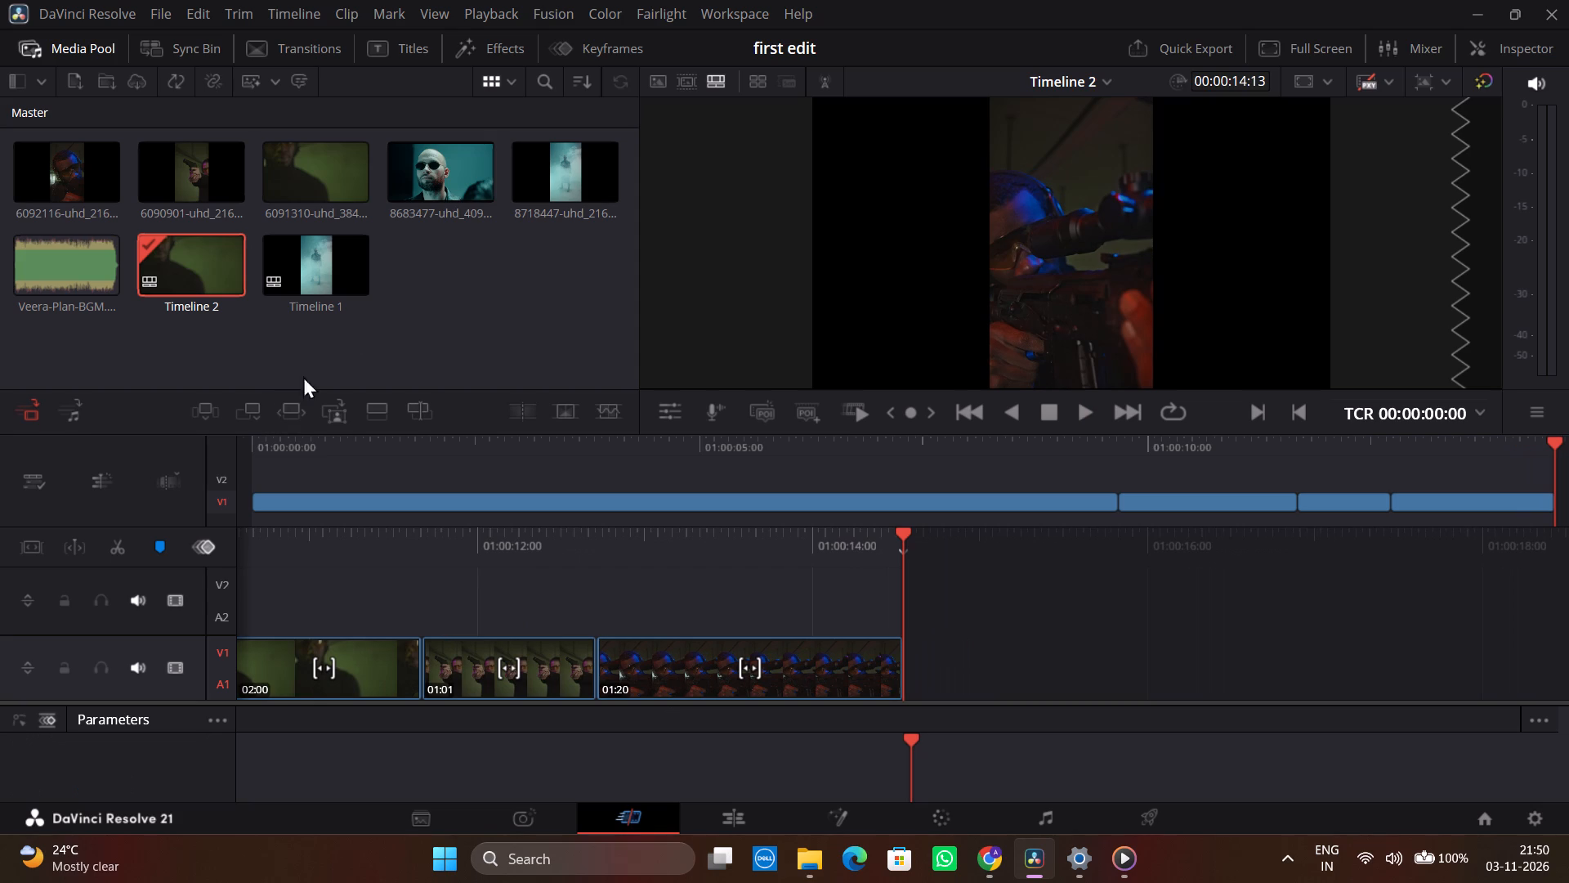
Open Timeline 1 from the Master bin, play it through to review it, and return the playhead to the beginning.
click(317, 252)
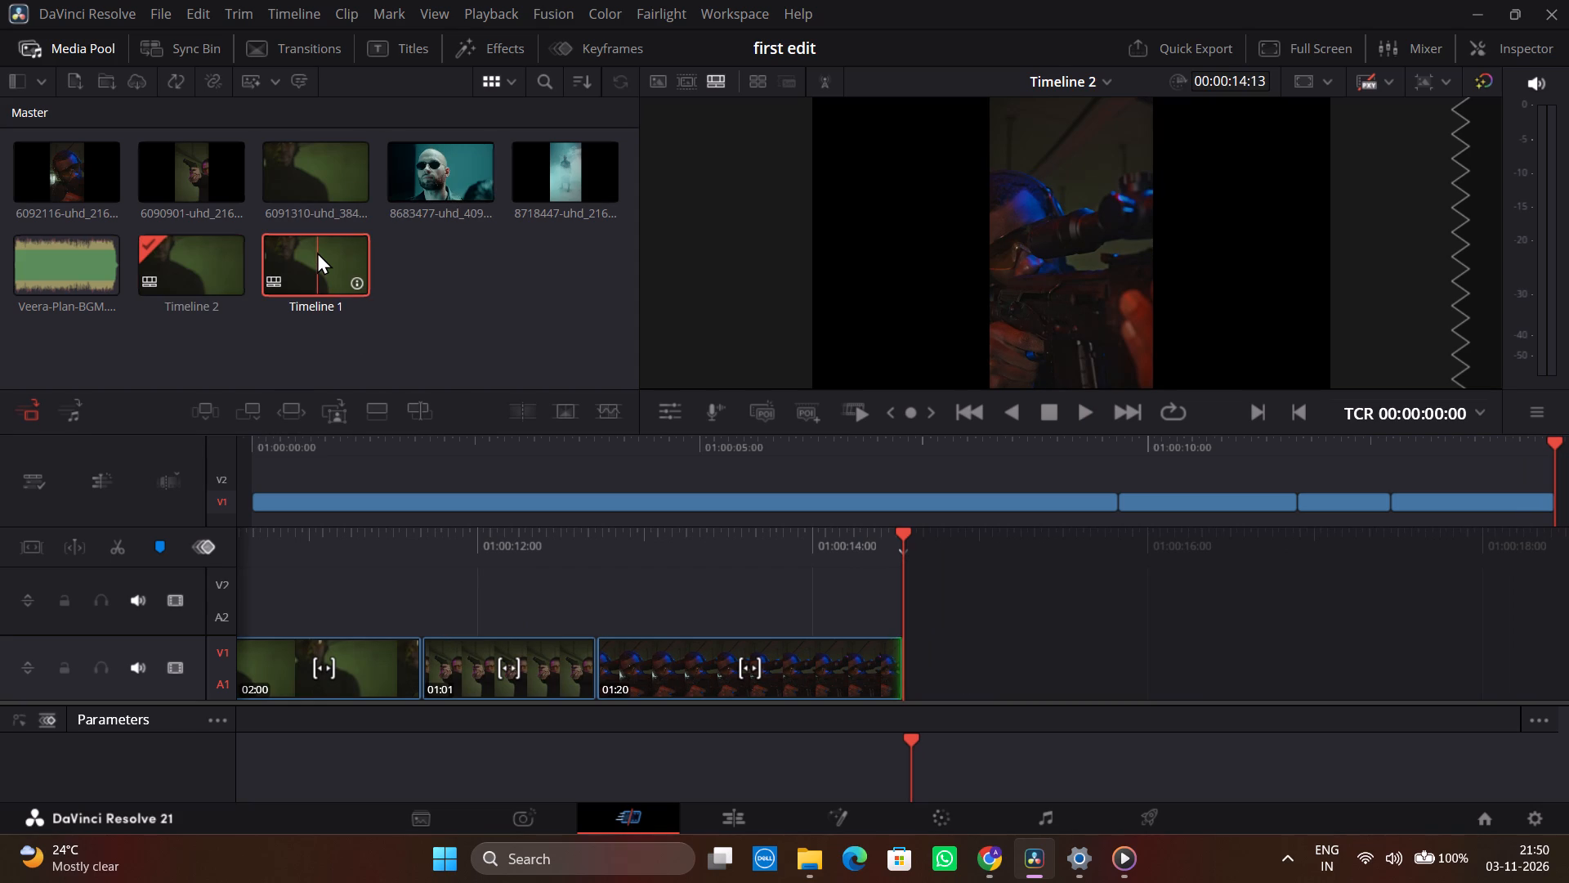
scroll(382, 639, right, 2)
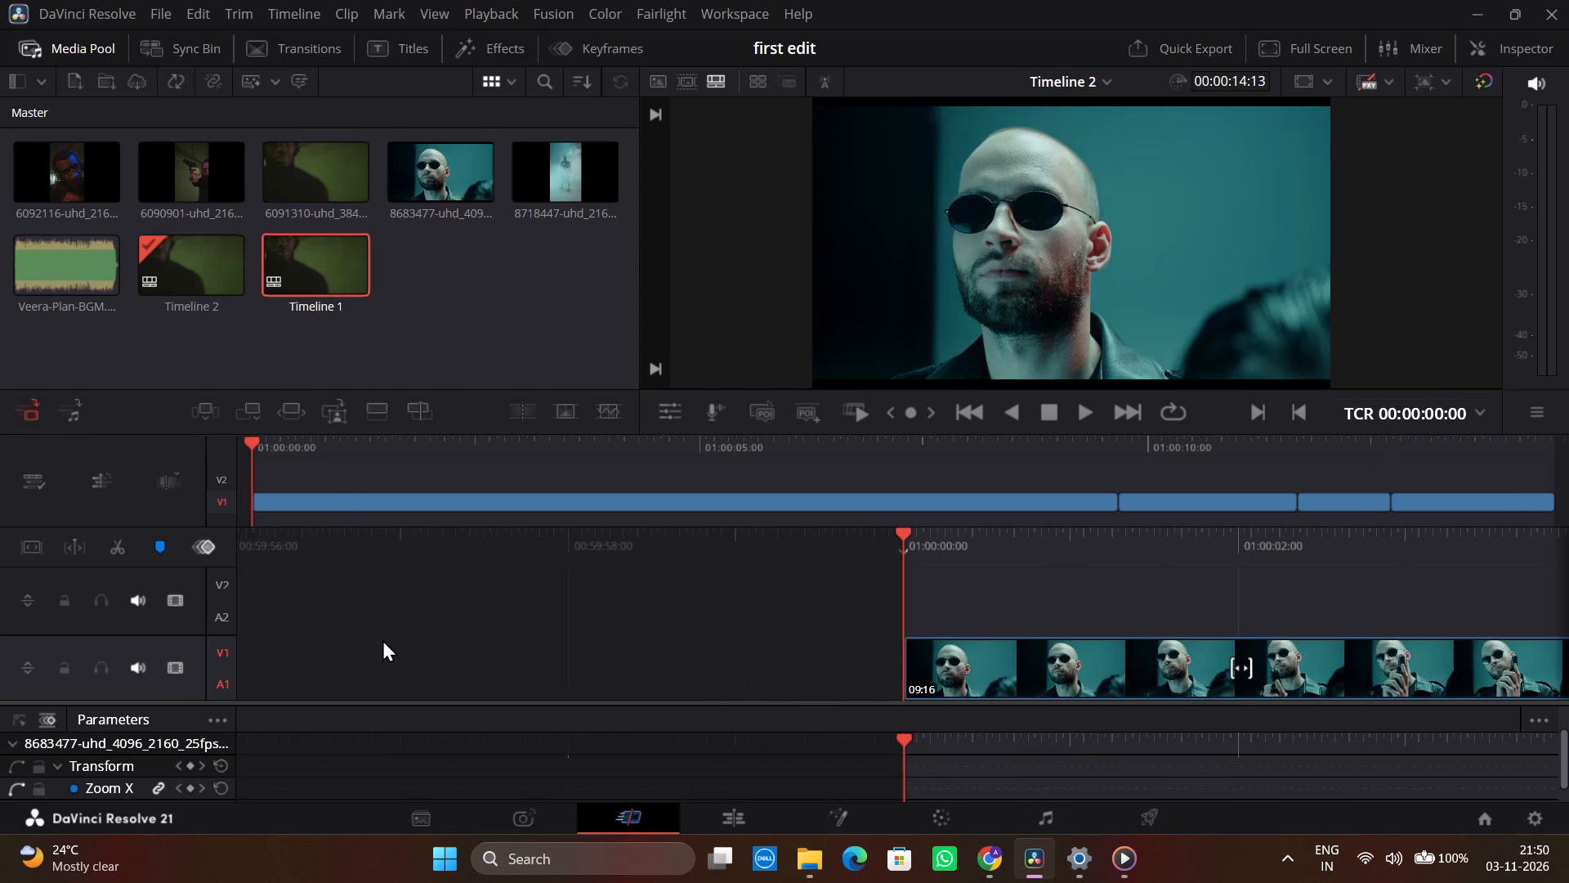
click(296, 259)
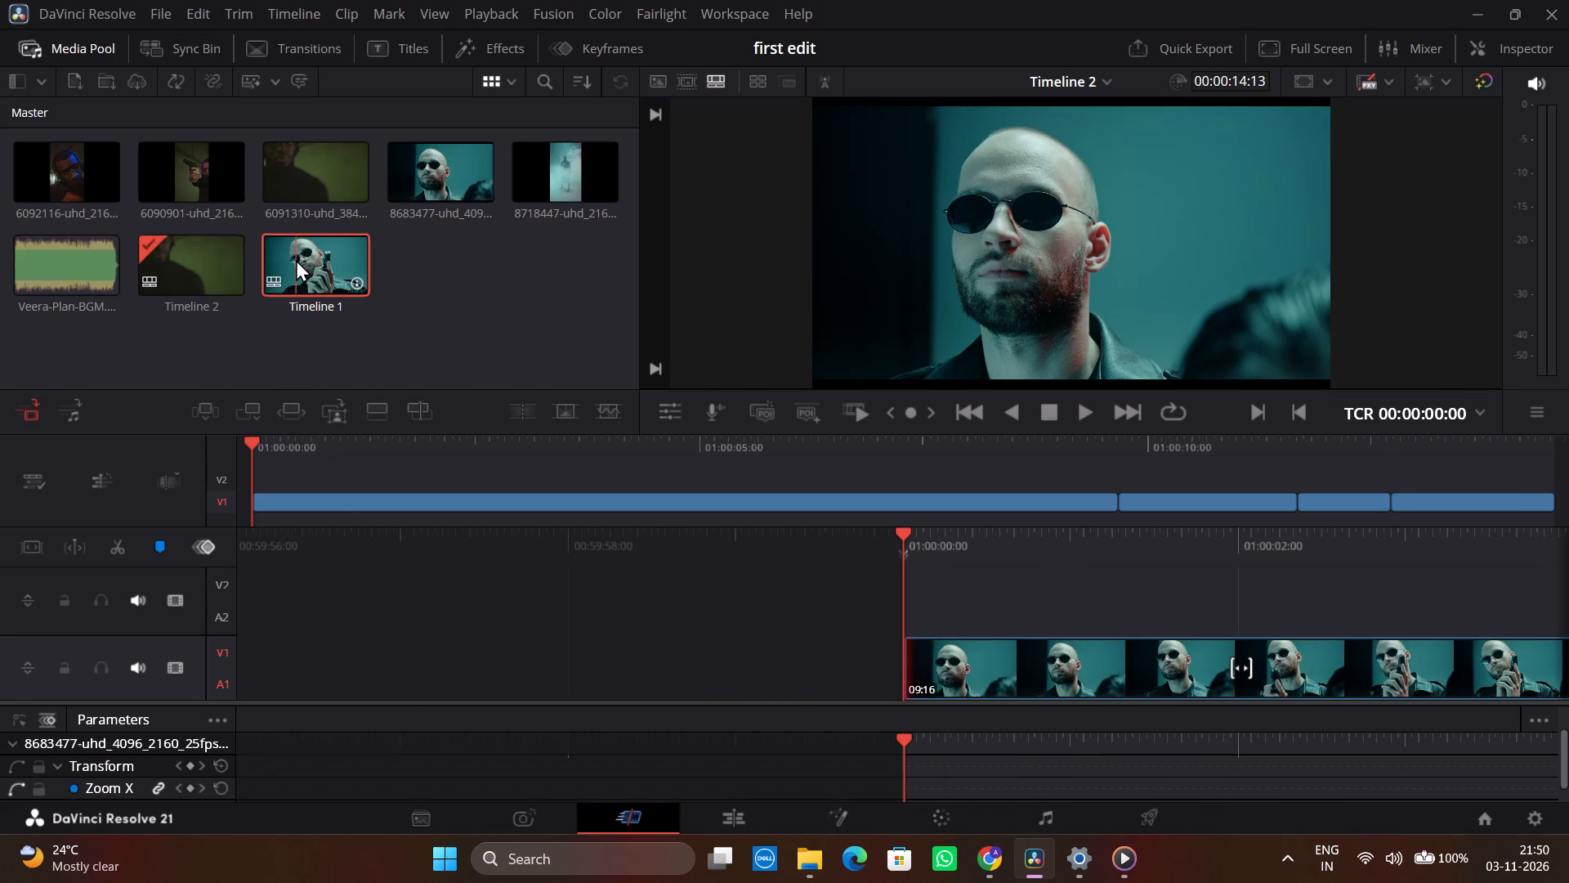
double_click(296, 259)
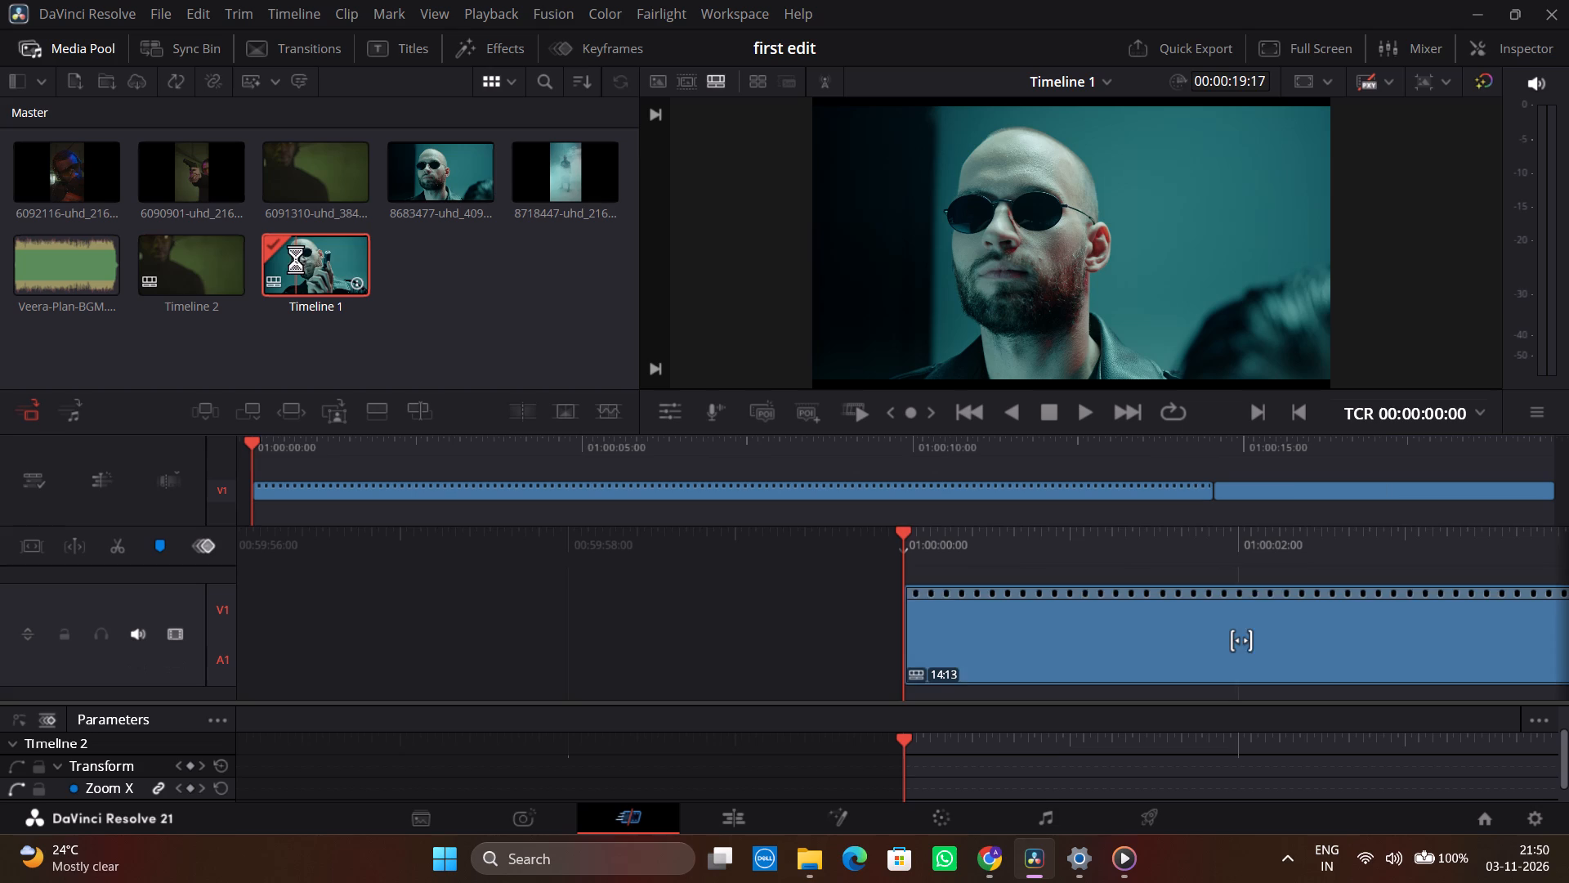
key(space)
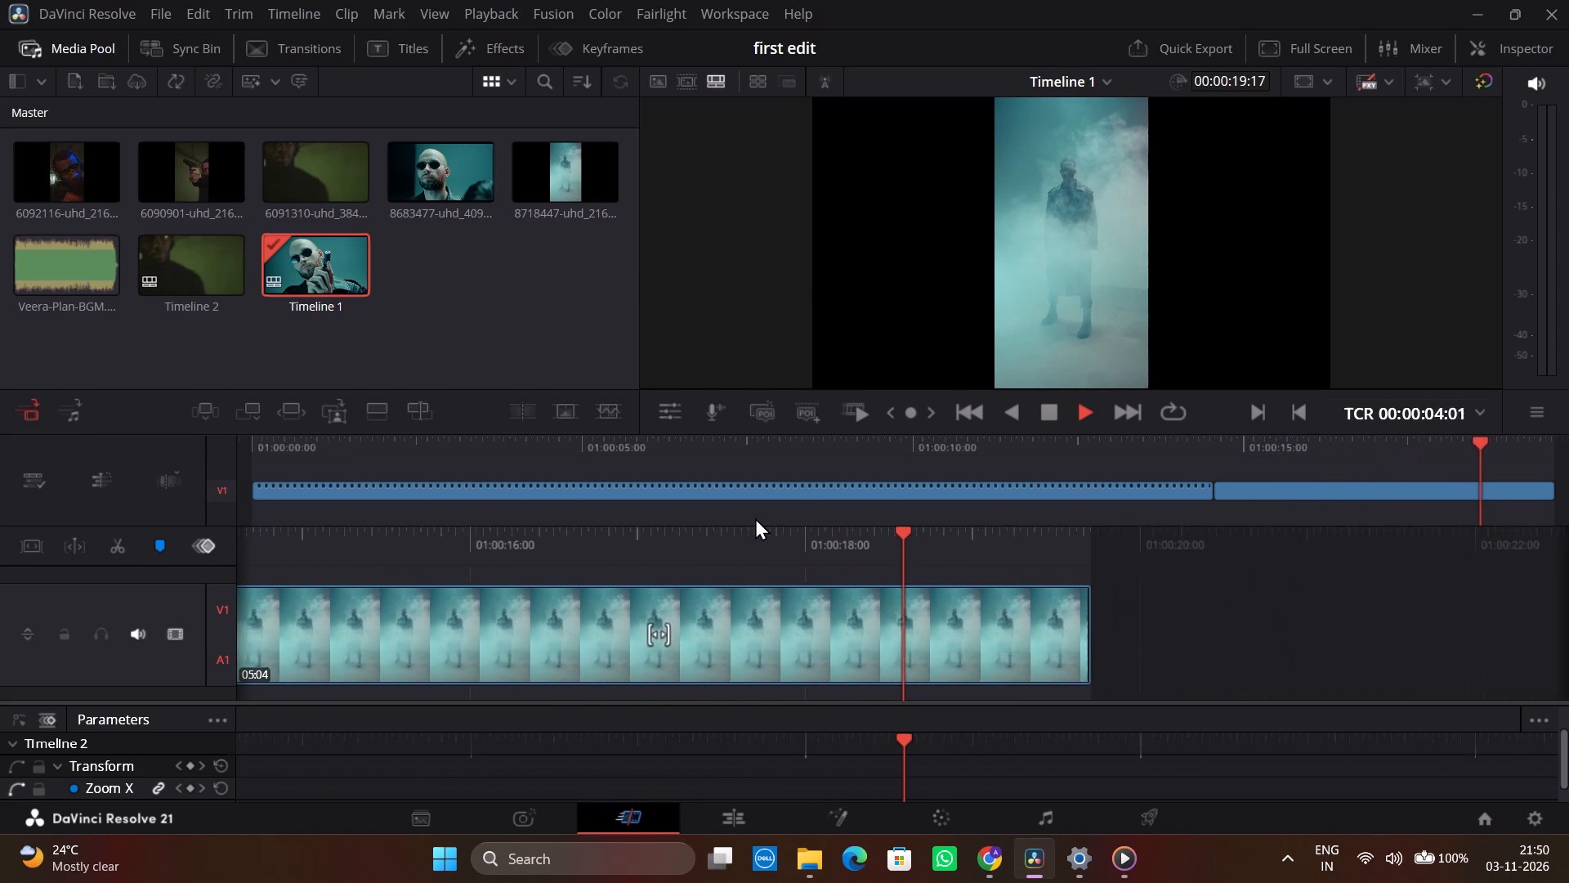
key(space)
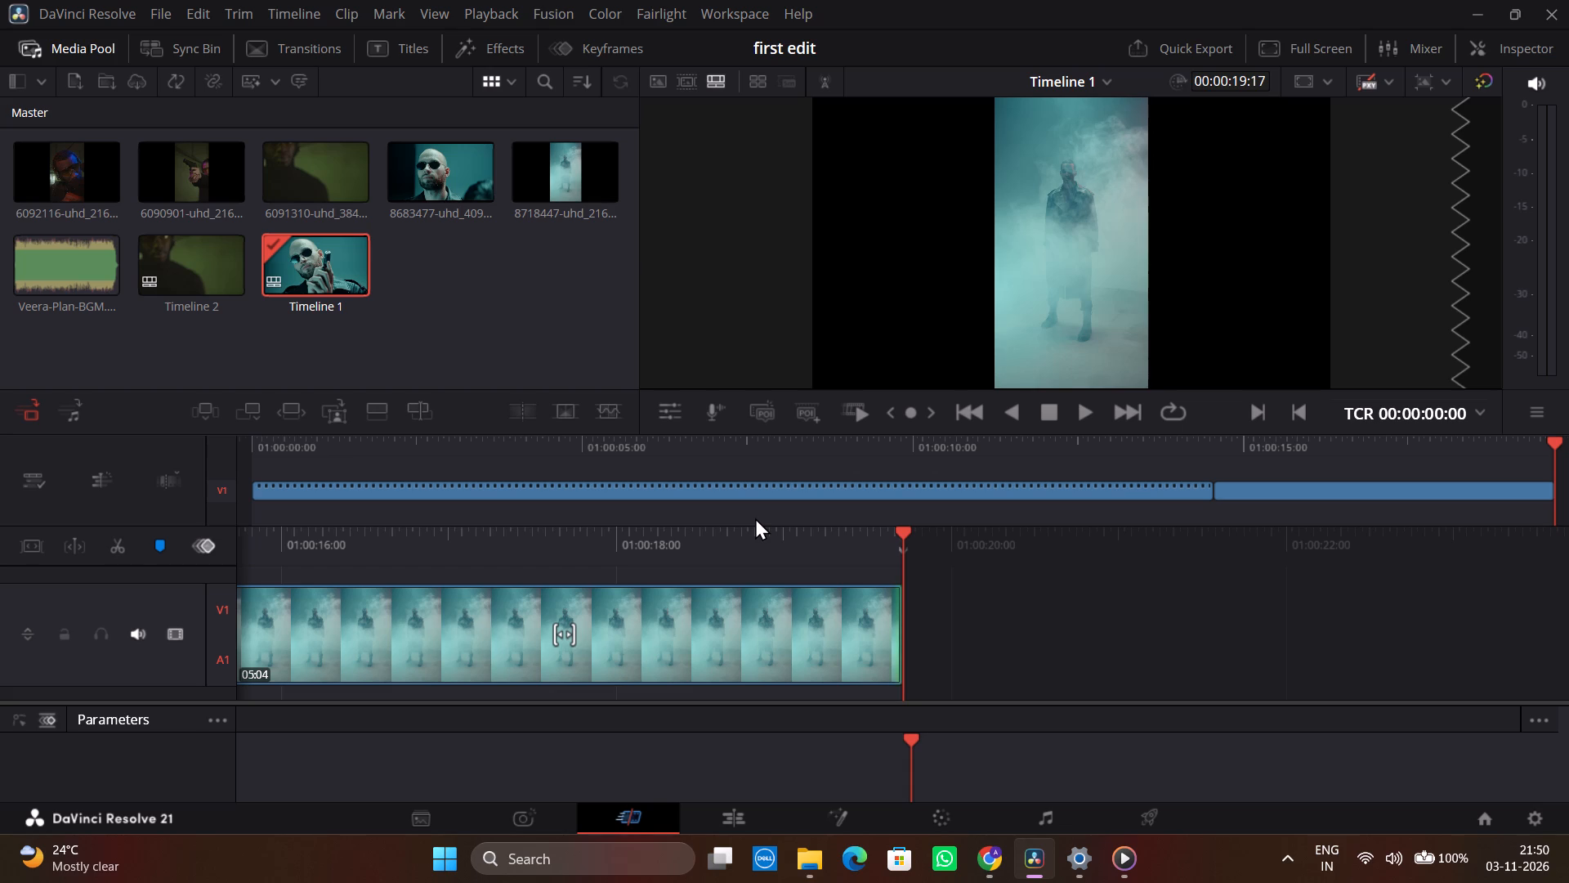
scroll(755, 518, right, 8)
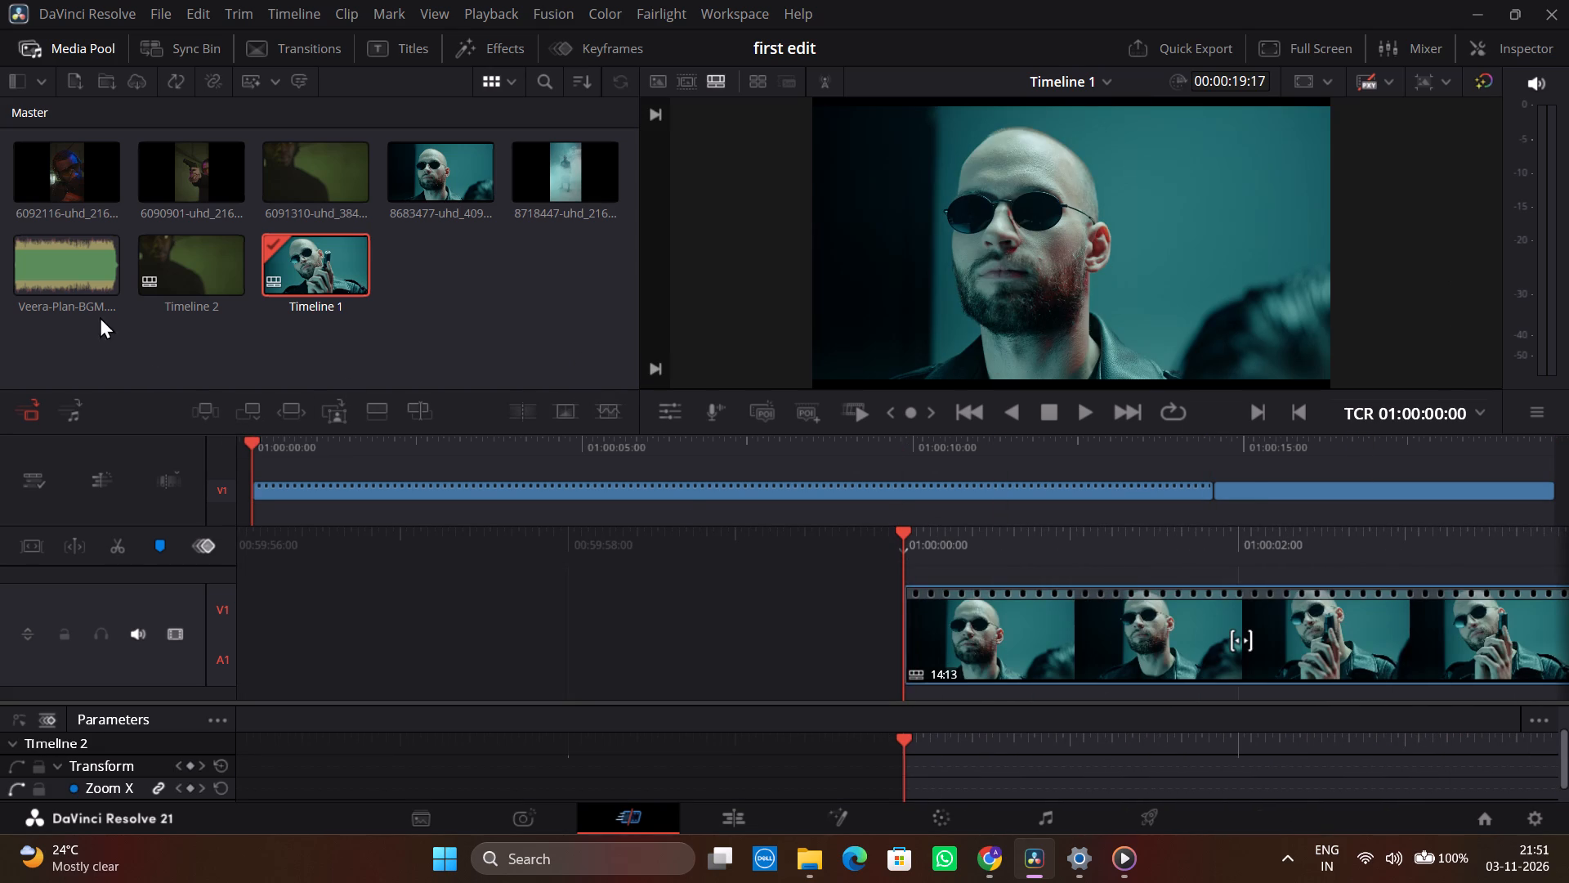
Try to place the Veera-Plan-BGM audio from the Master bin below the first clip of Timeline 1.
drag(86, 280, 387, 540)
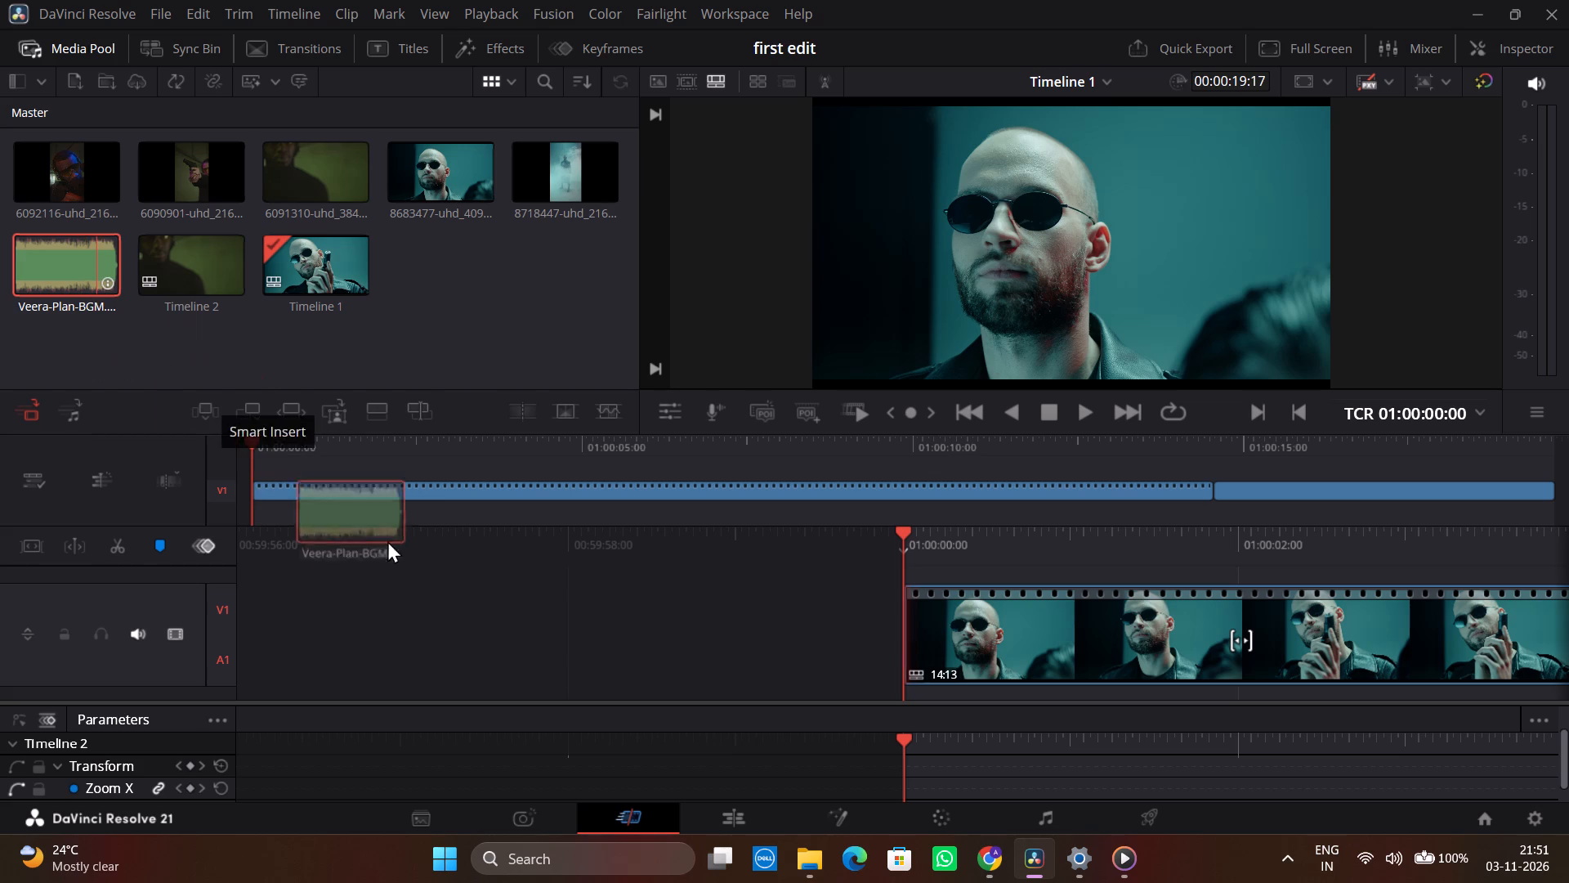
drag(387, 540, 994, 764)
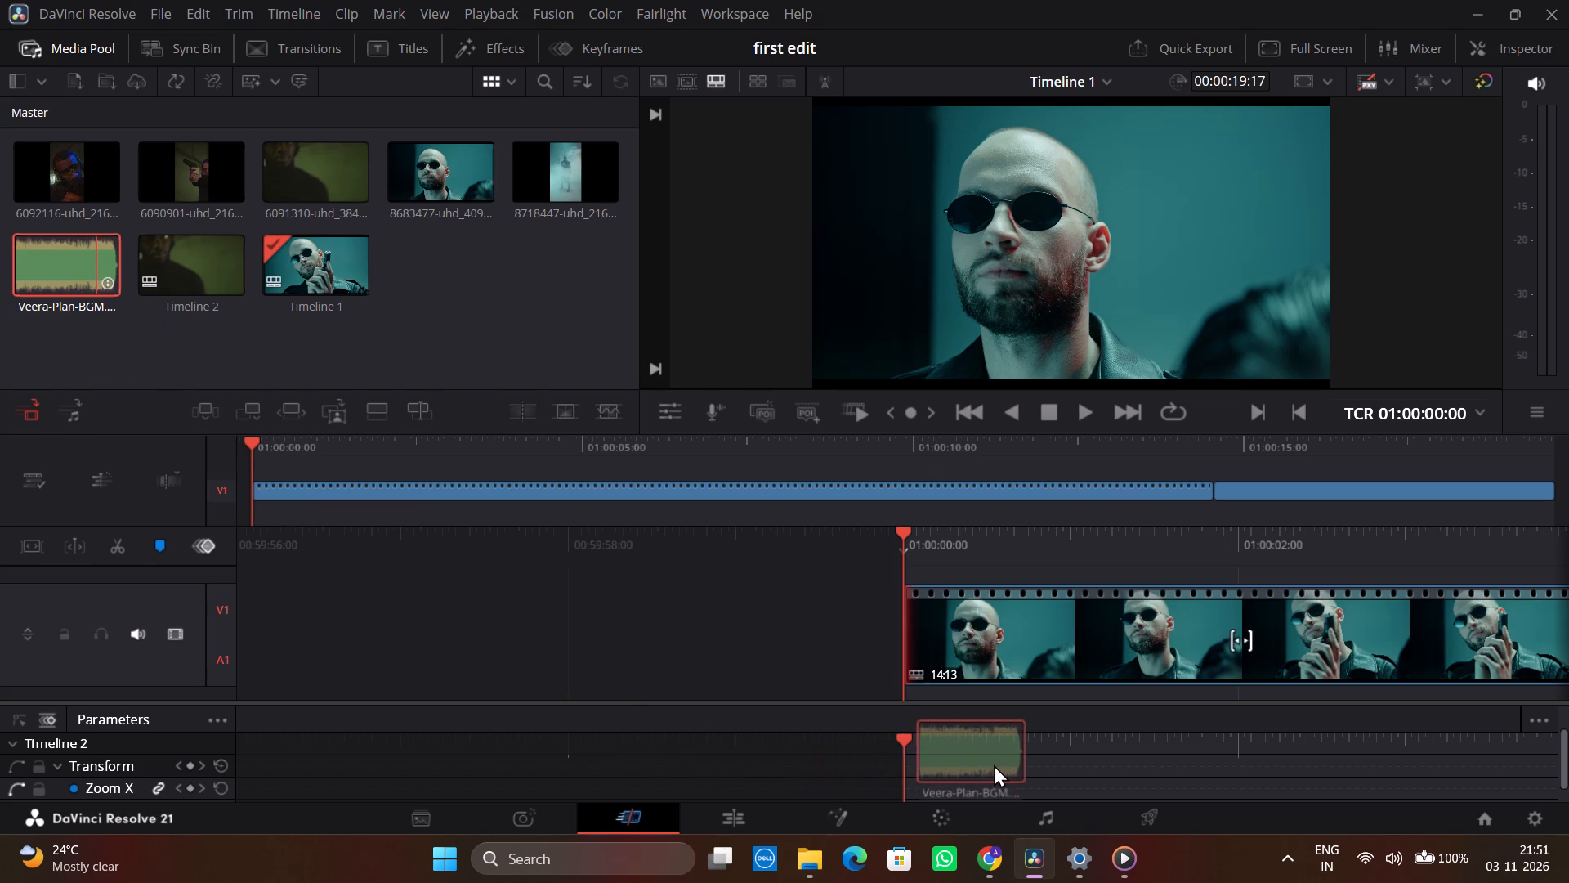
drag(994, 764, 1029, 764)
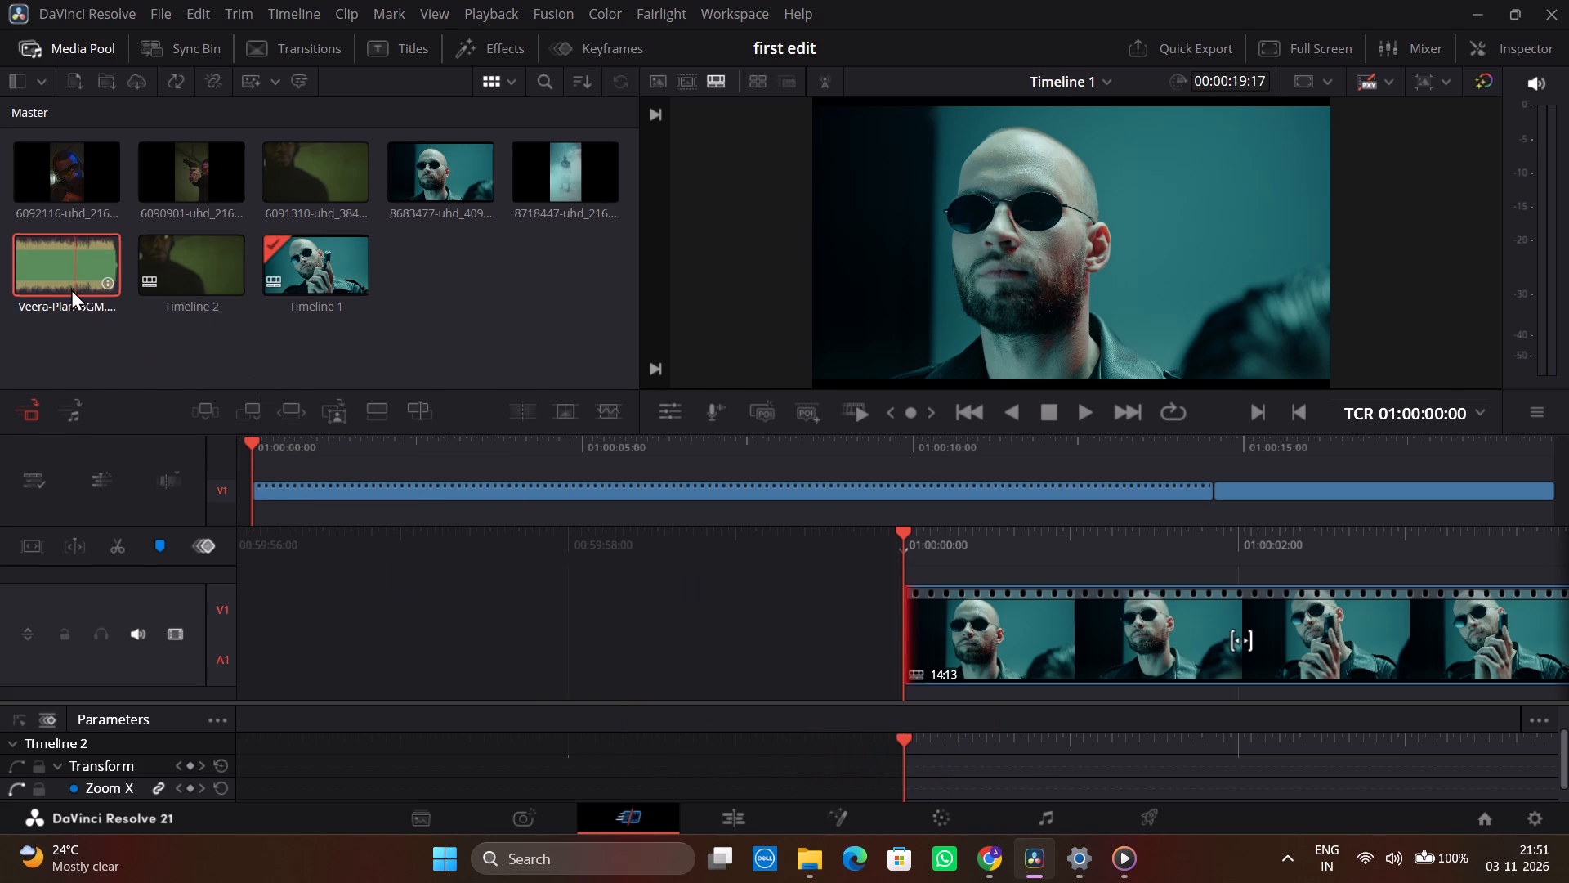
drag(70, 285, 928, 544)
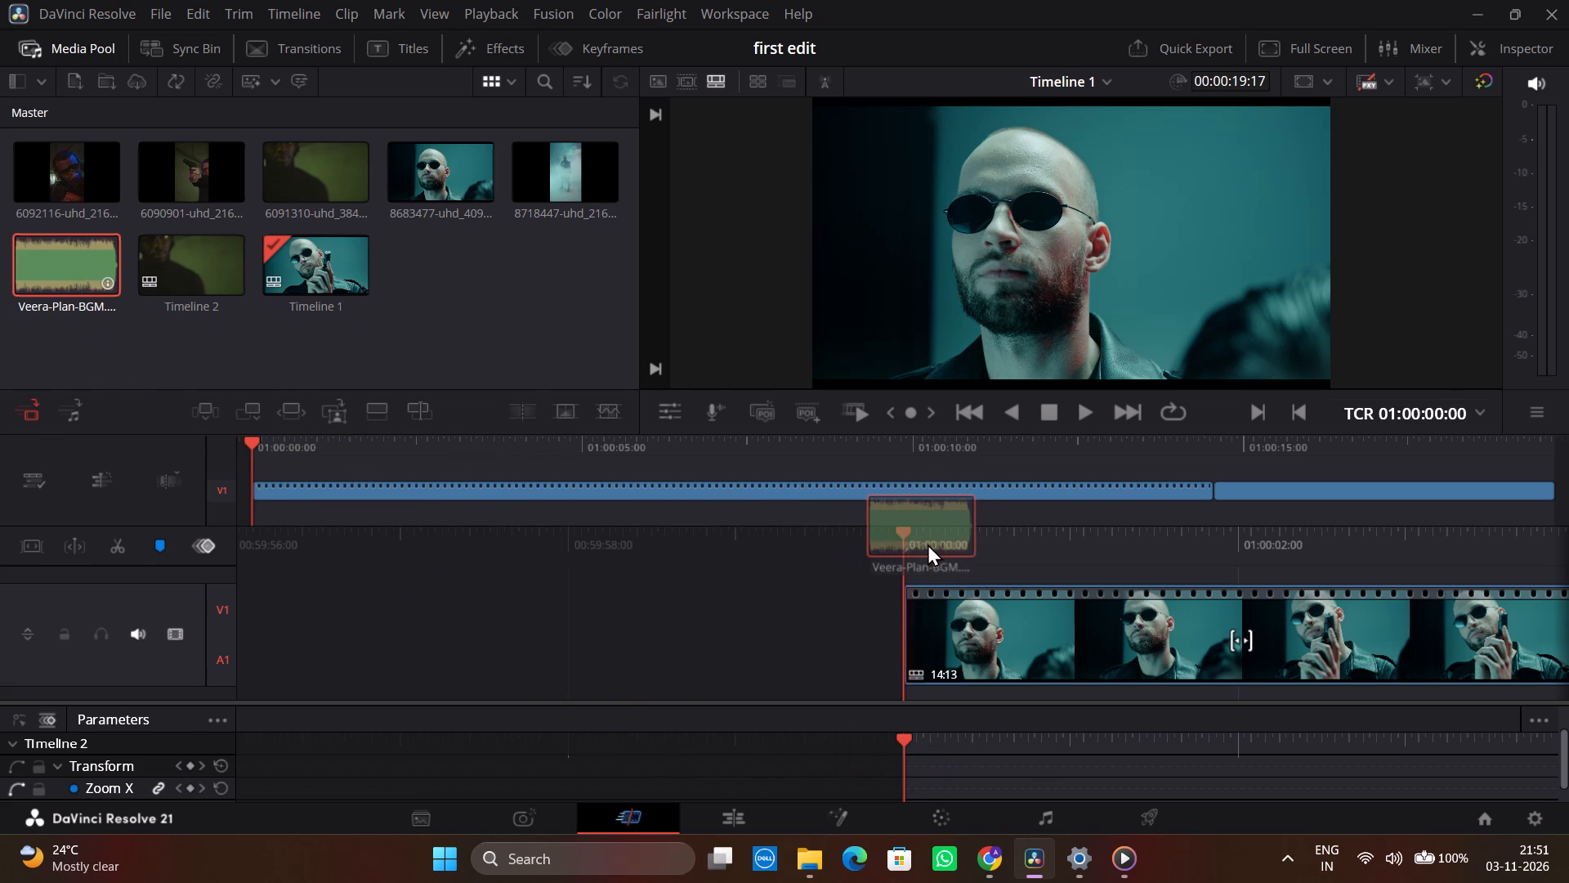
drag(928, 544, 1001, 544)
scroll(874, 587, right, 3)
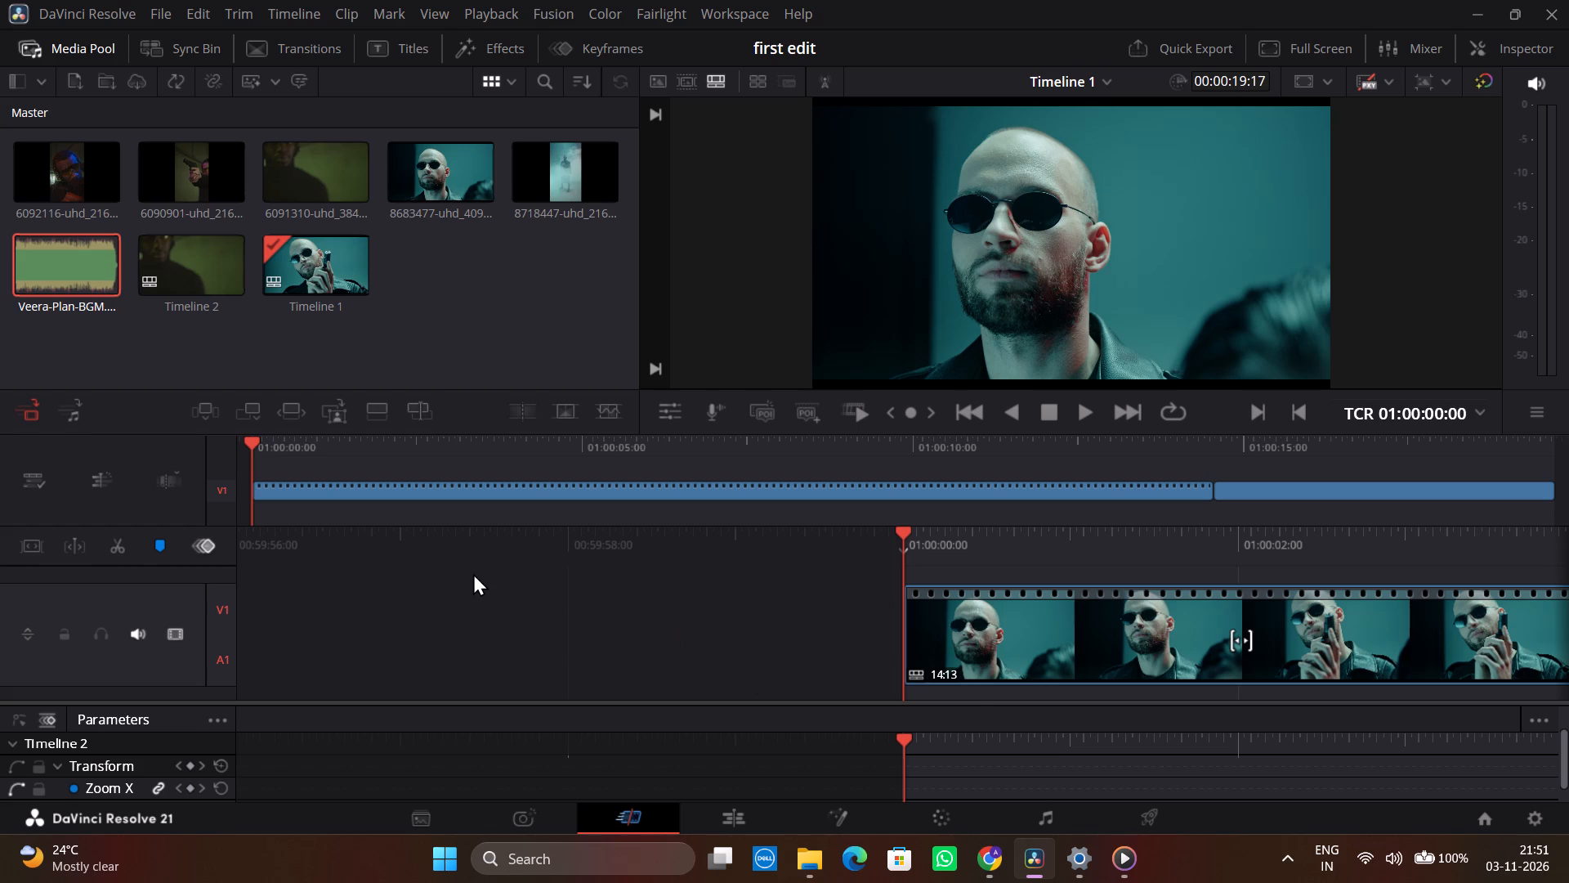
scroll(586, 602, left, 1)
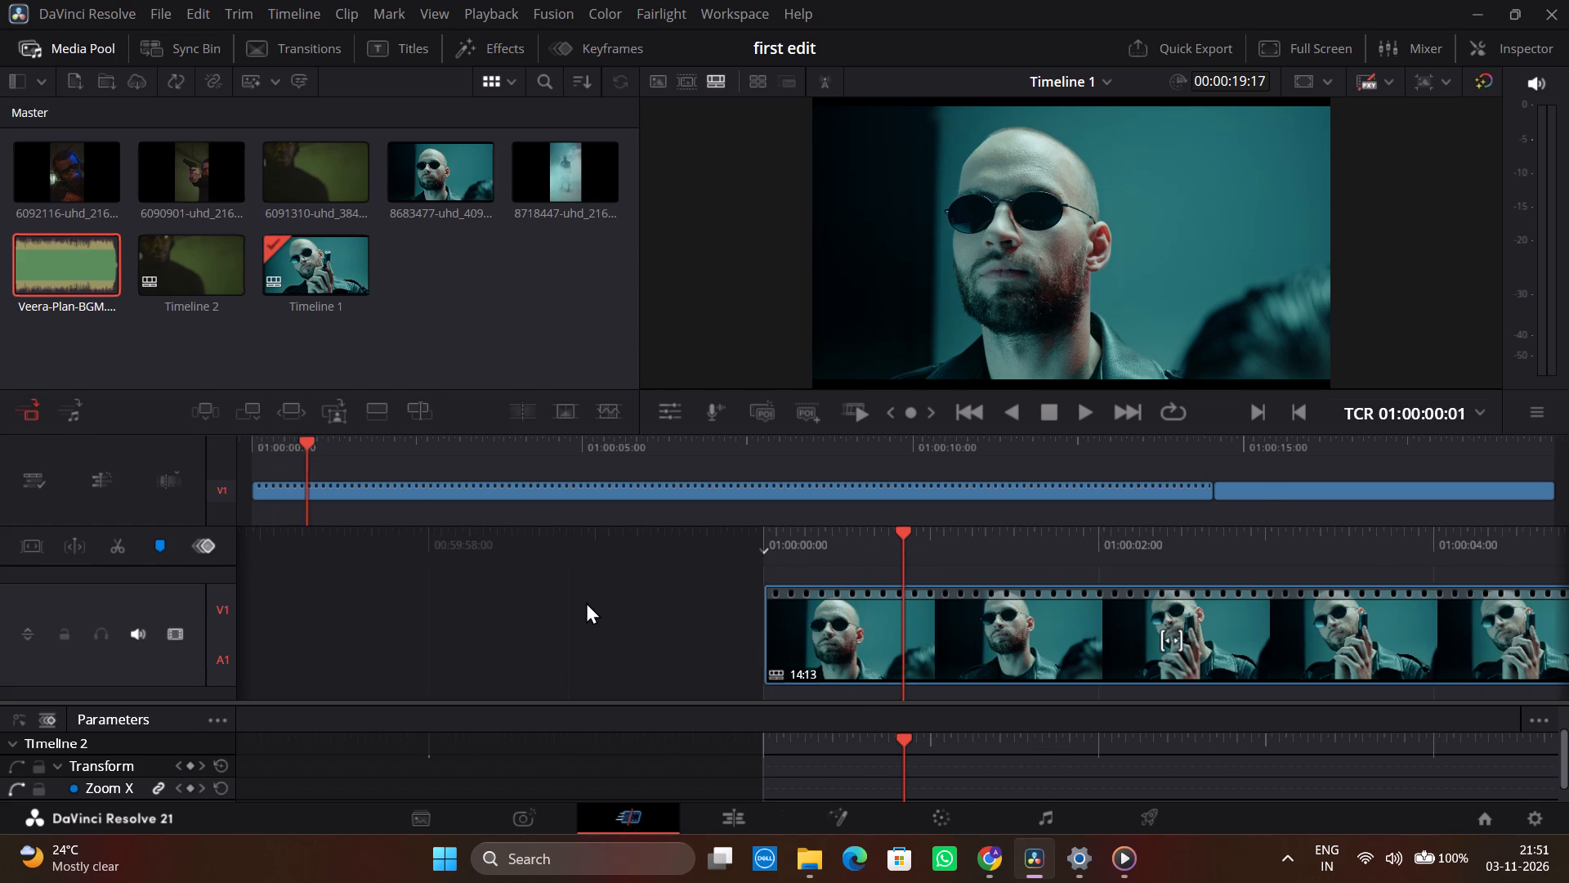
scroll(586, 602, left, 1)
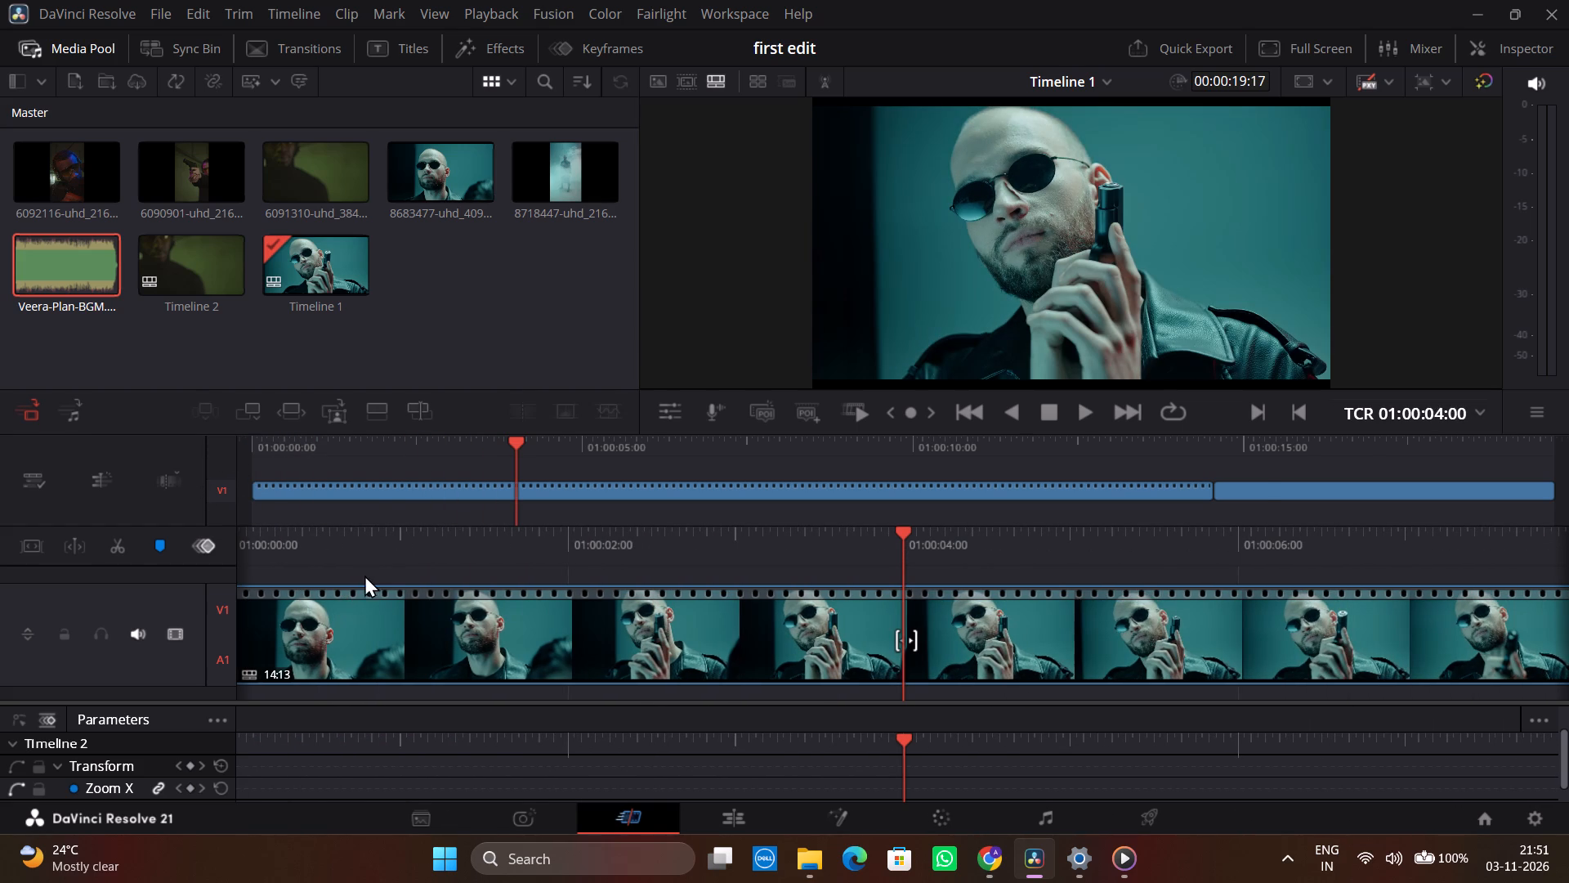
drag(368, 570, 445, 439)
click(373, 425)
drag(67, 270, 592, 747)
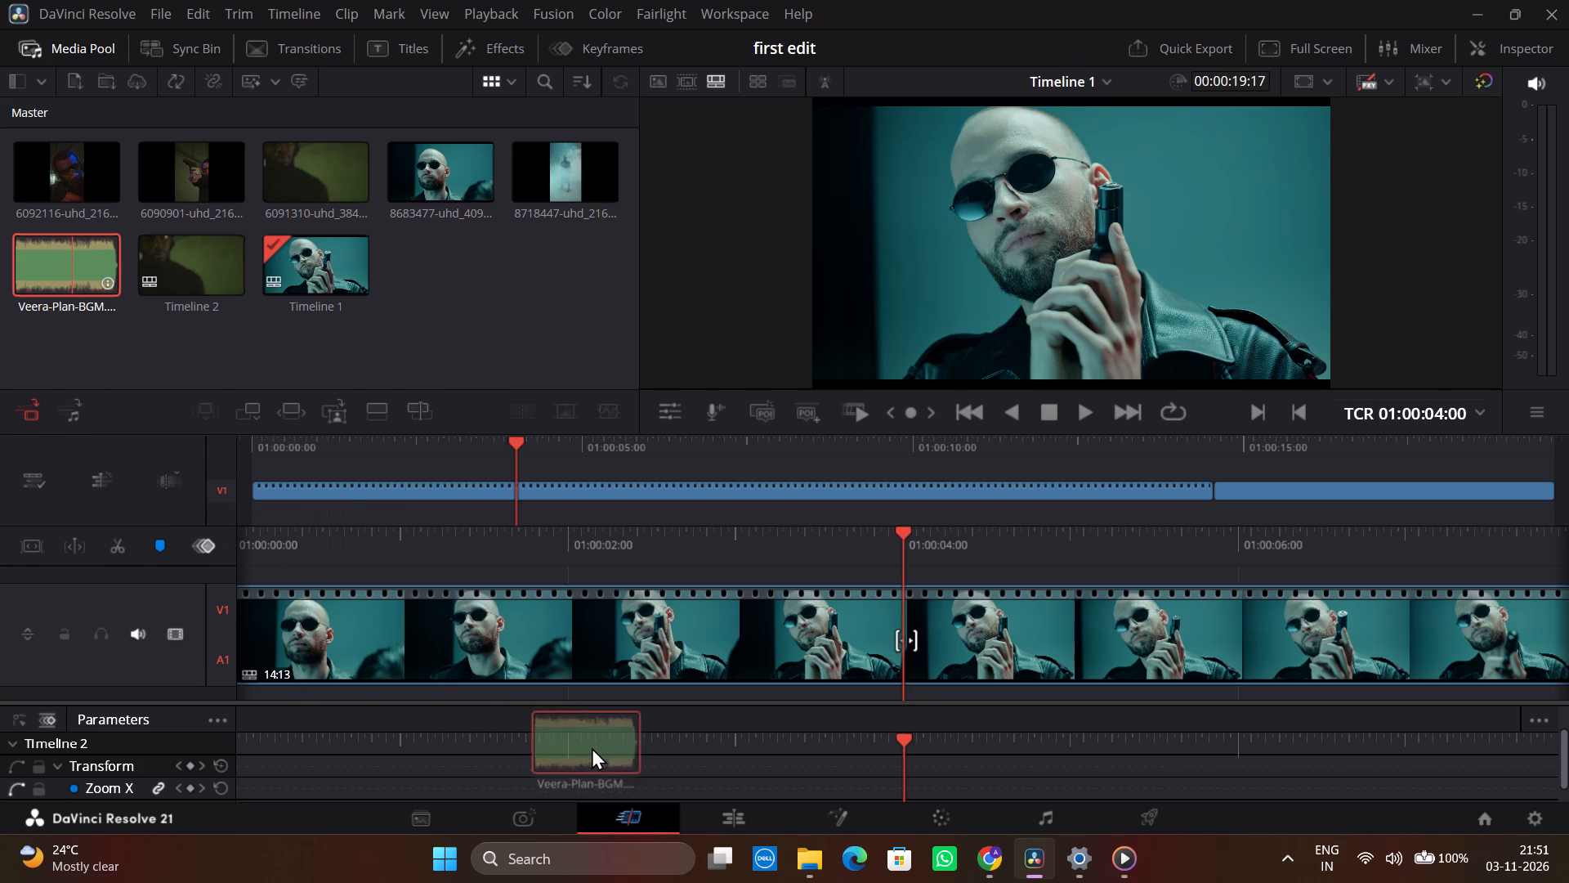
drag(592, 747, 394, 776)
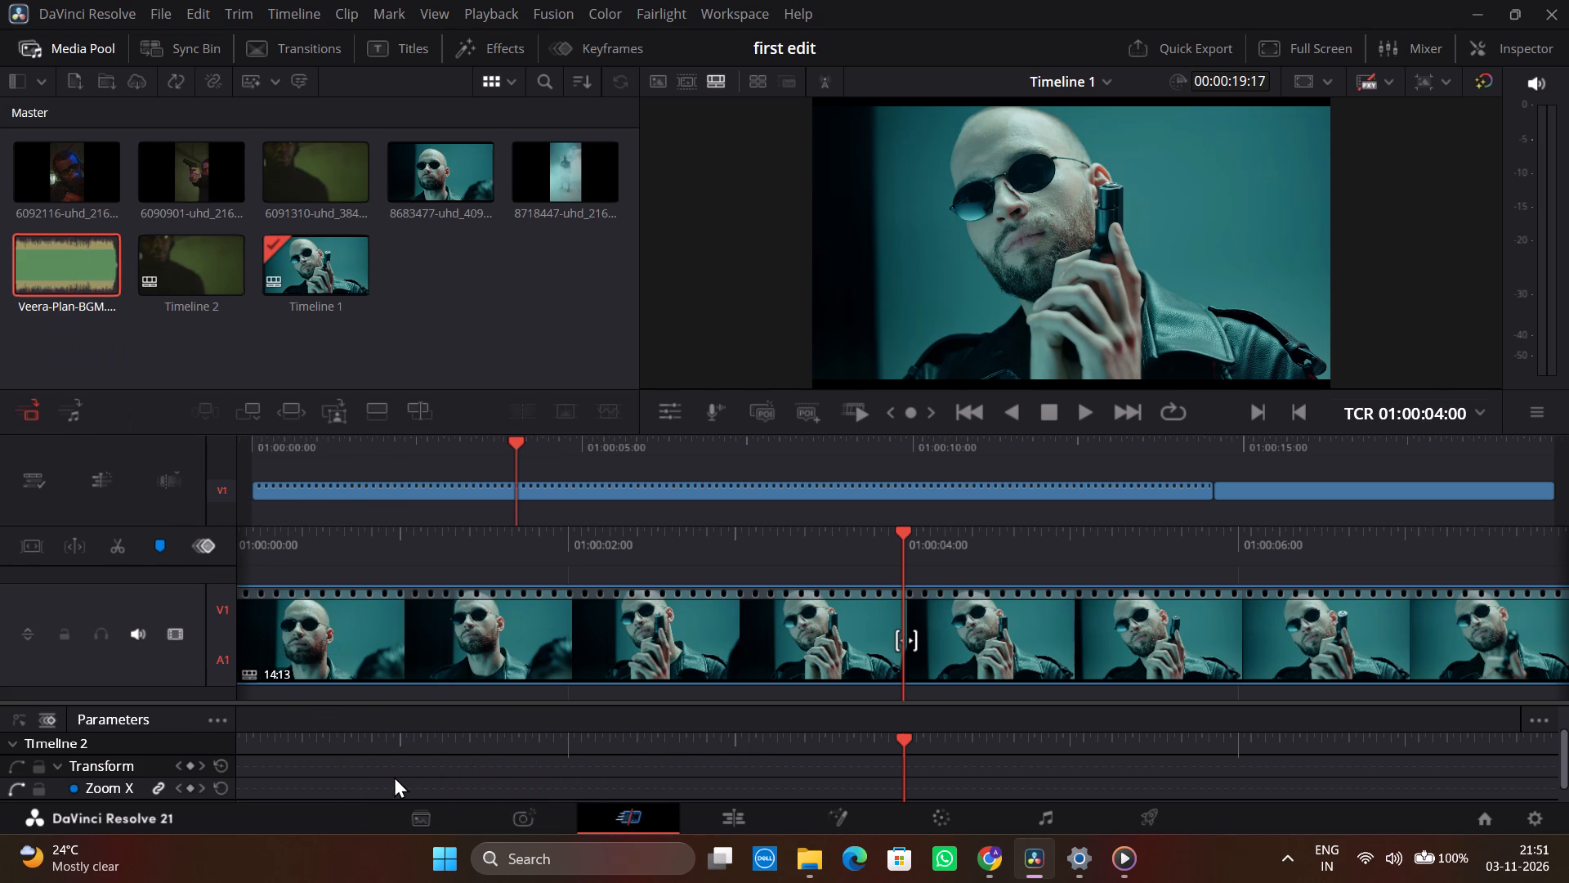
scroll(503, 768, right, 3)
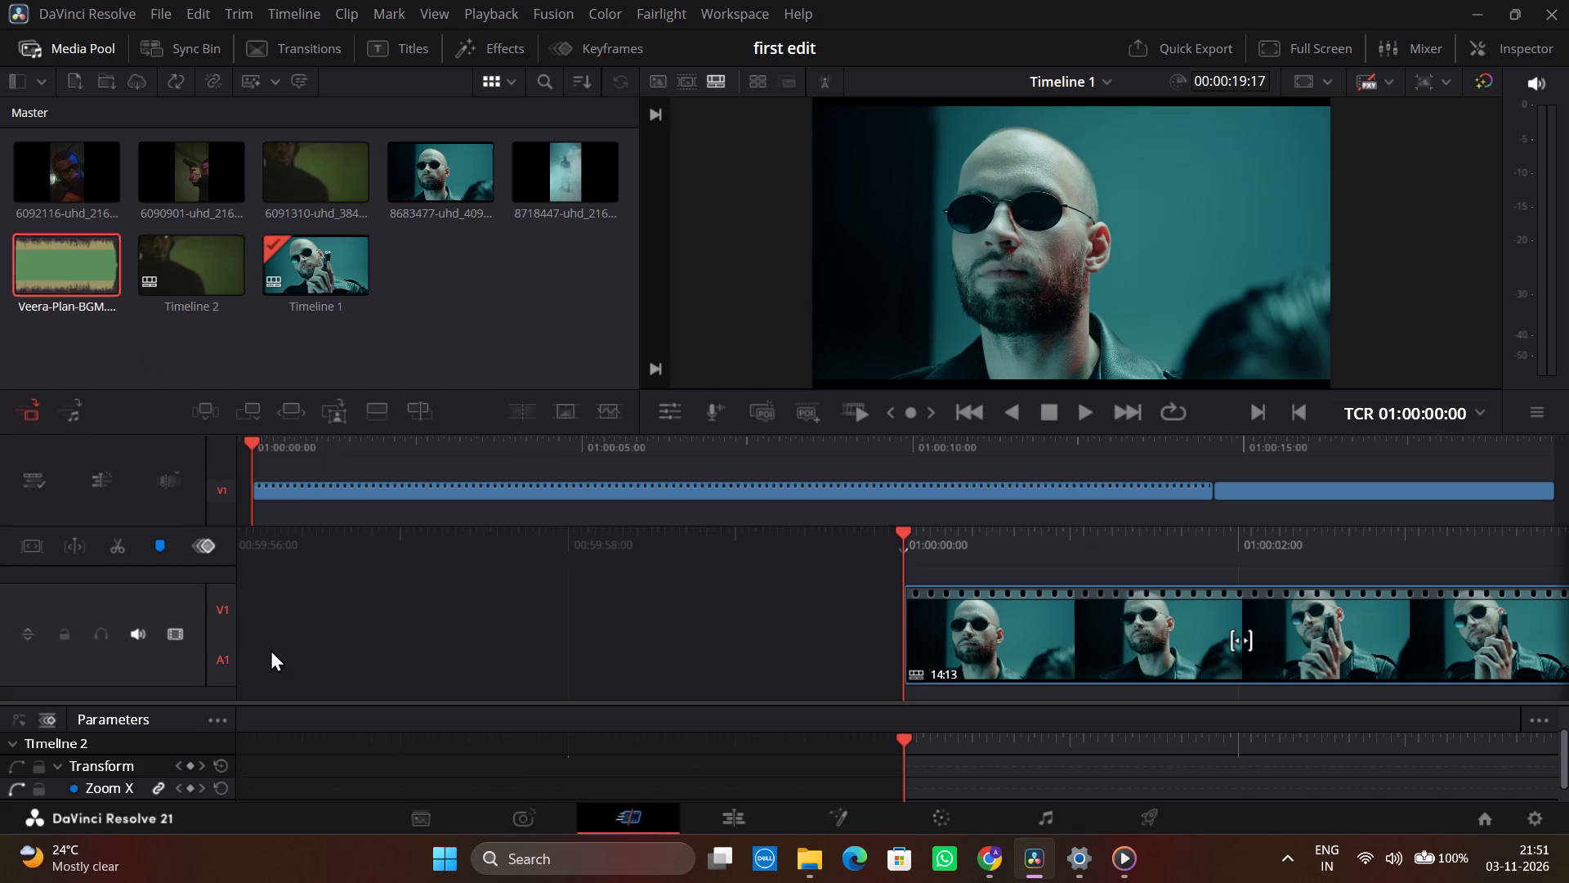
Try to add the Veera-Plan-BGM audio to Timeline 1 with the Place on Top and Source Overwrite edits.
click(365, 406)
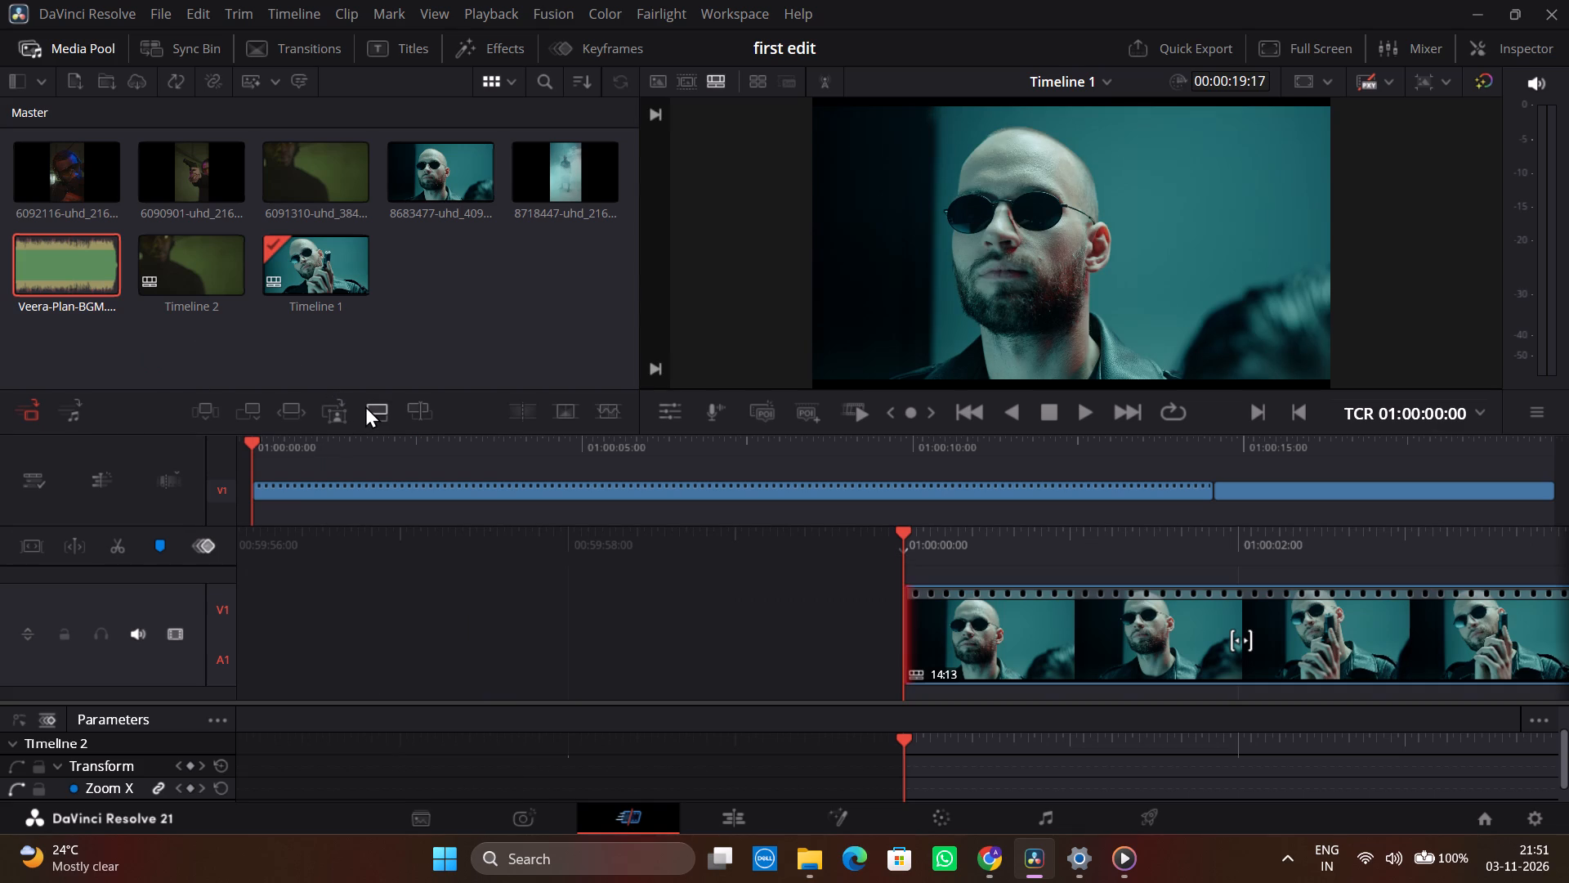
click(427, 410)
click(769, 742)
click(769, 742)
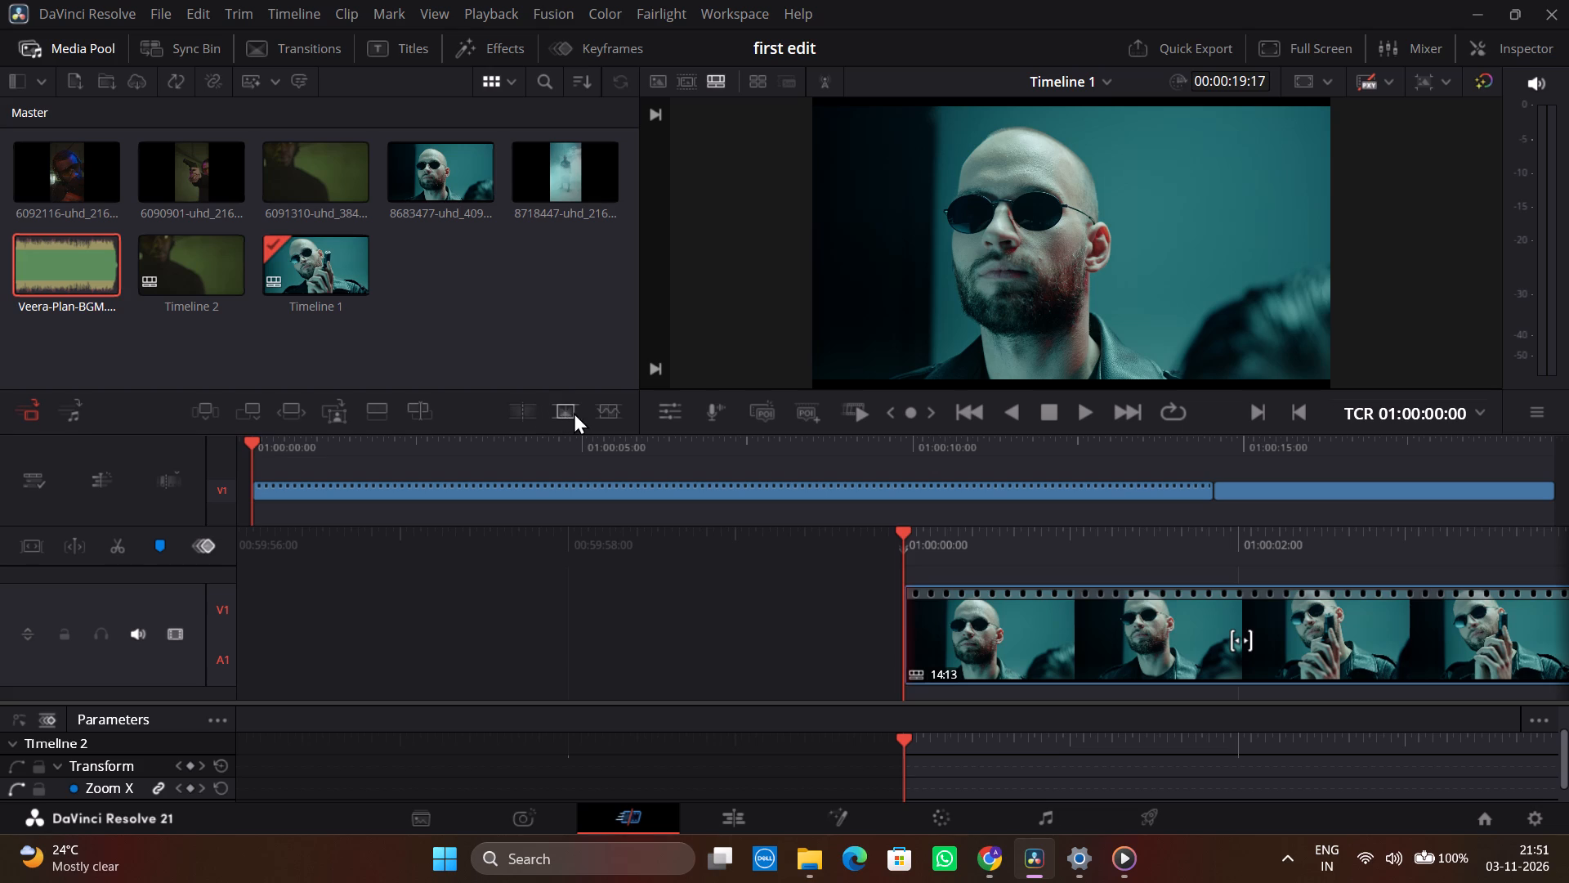
Add a Smooth Cut transition at the start of the first clip in Timeline 1.
click(629, 414)
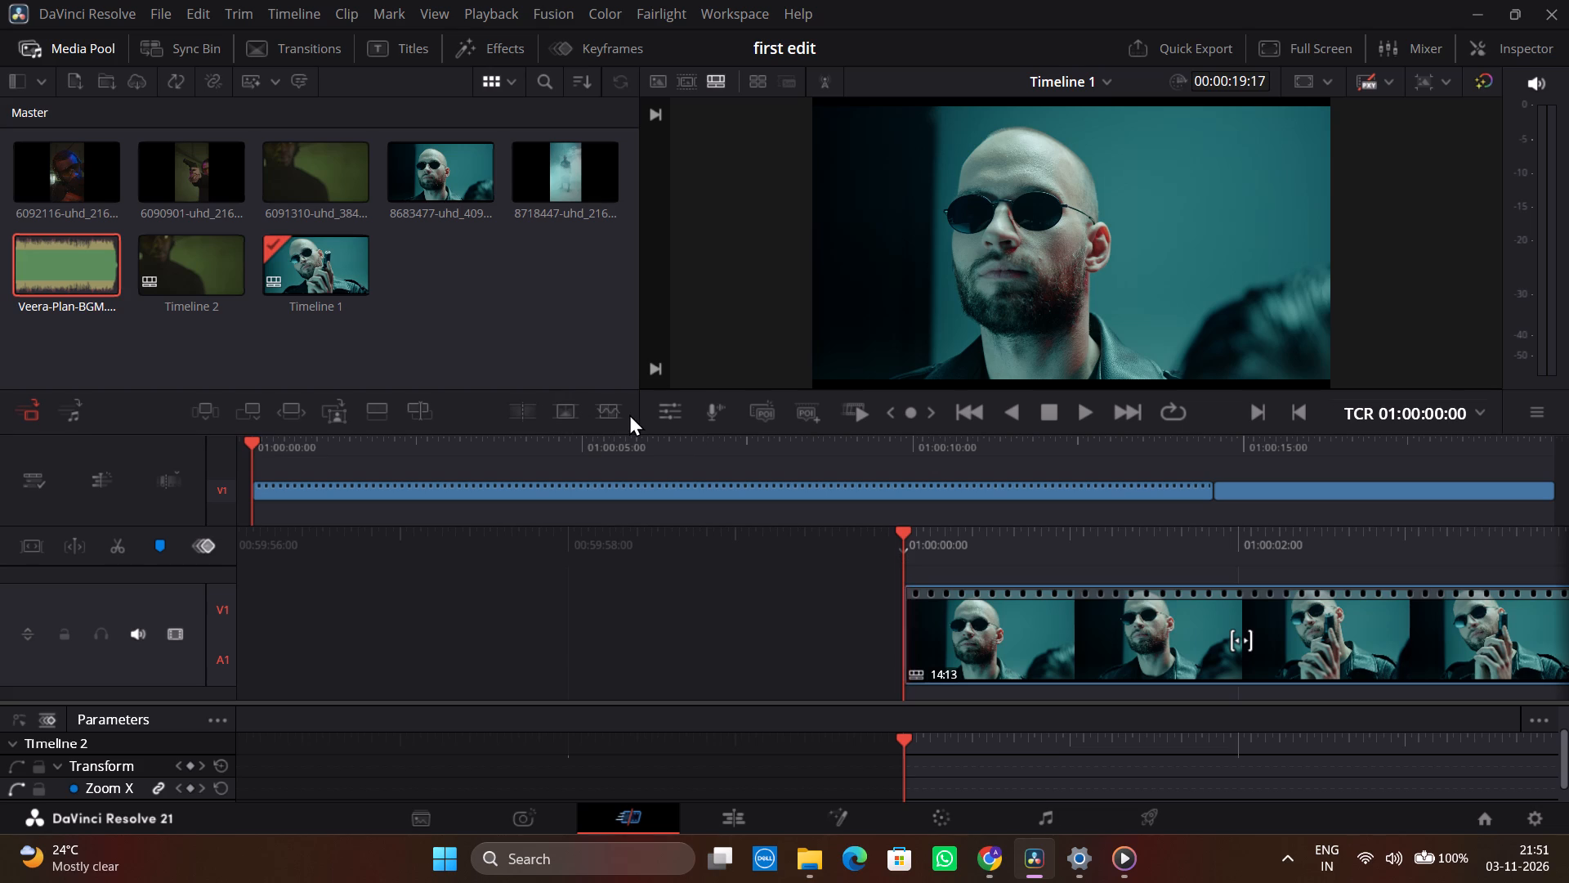
click(623, 413)
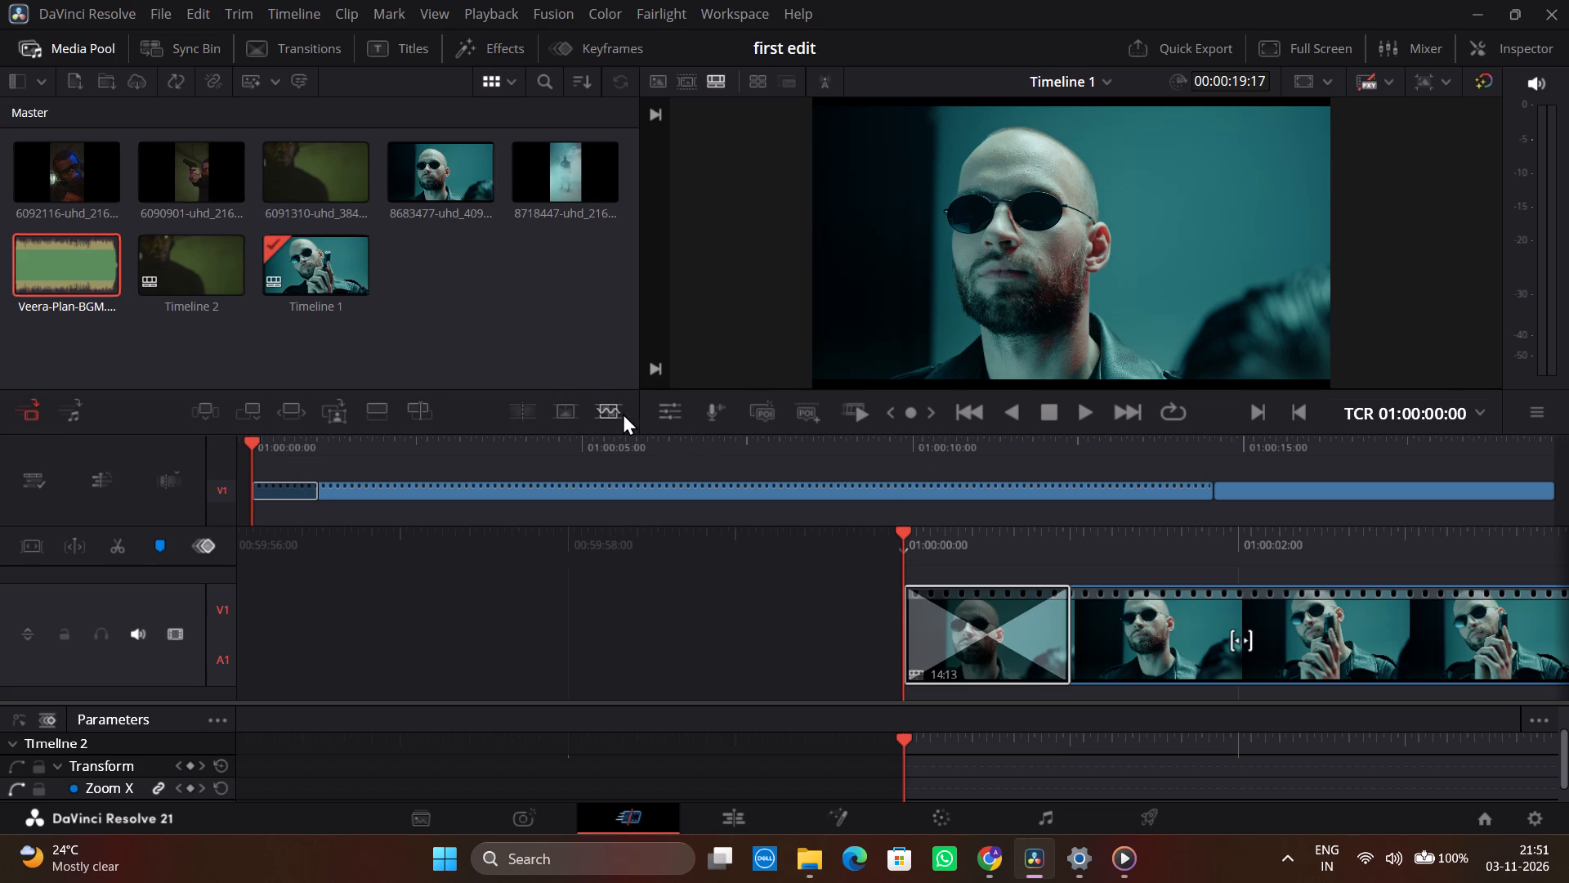
Try to play and scrub the opening of Timeline 1 to check the transition.
key(space)
key(space)
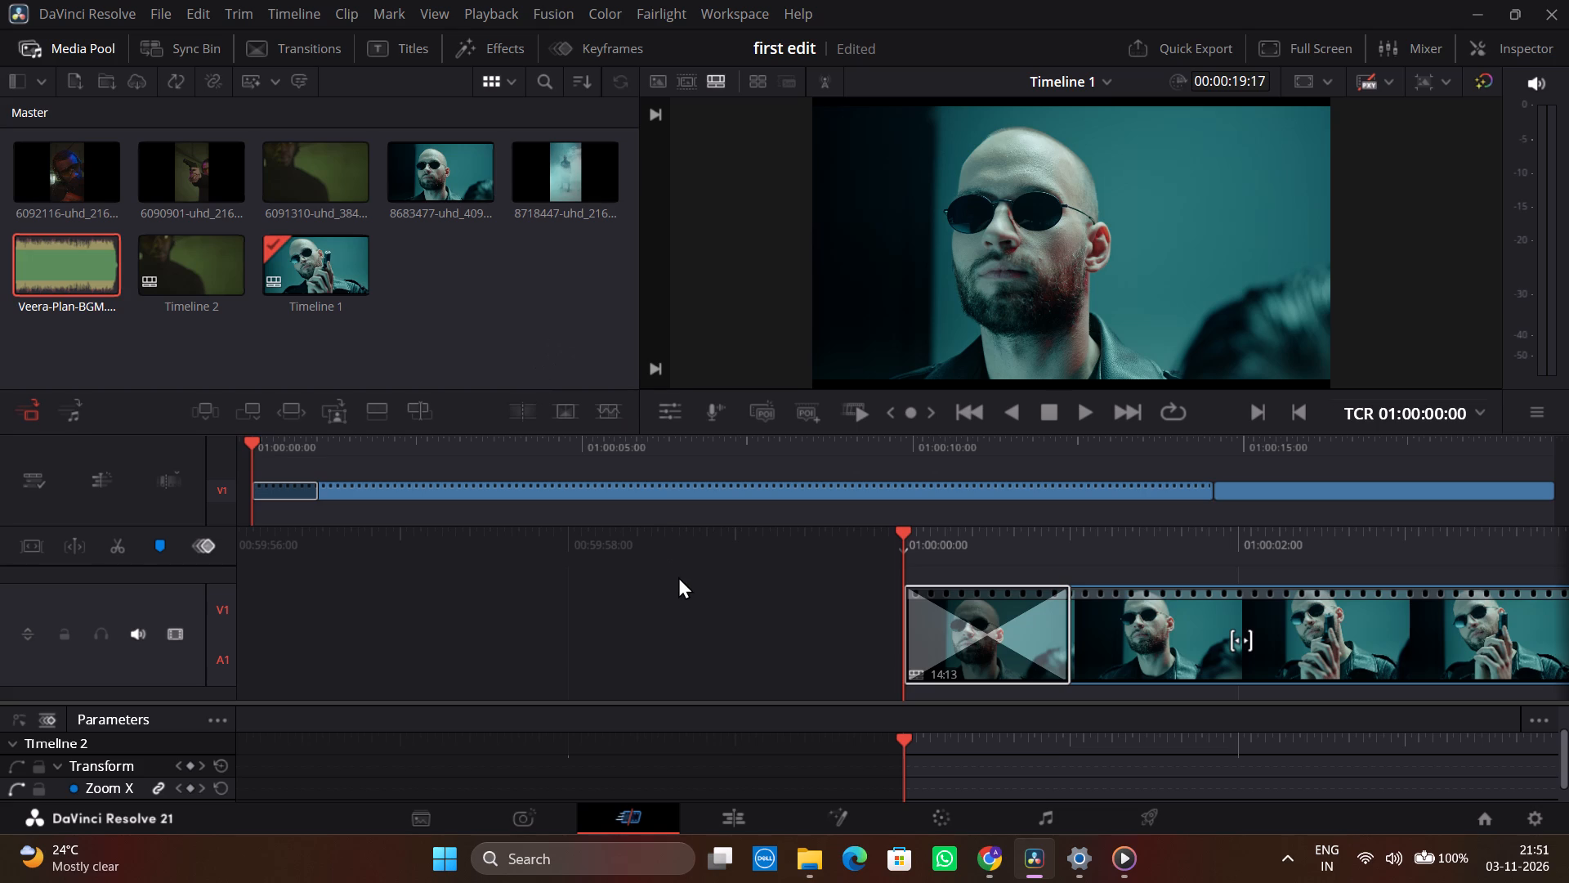
click(680, 583)
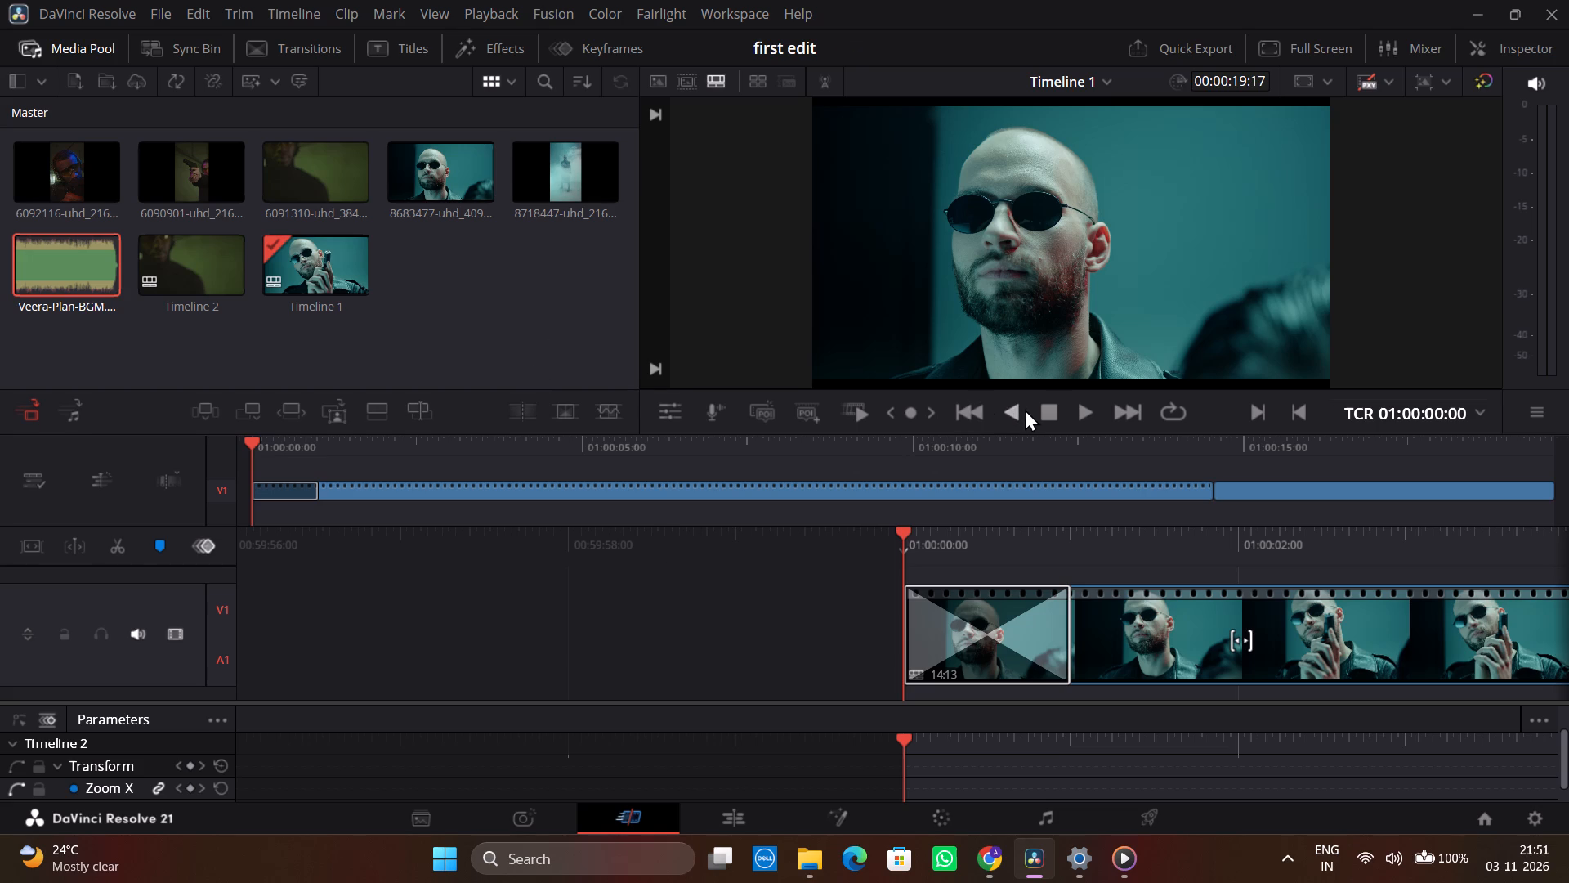
click(1040, 411)
key(space)
scroll(794, 556, left, 1)
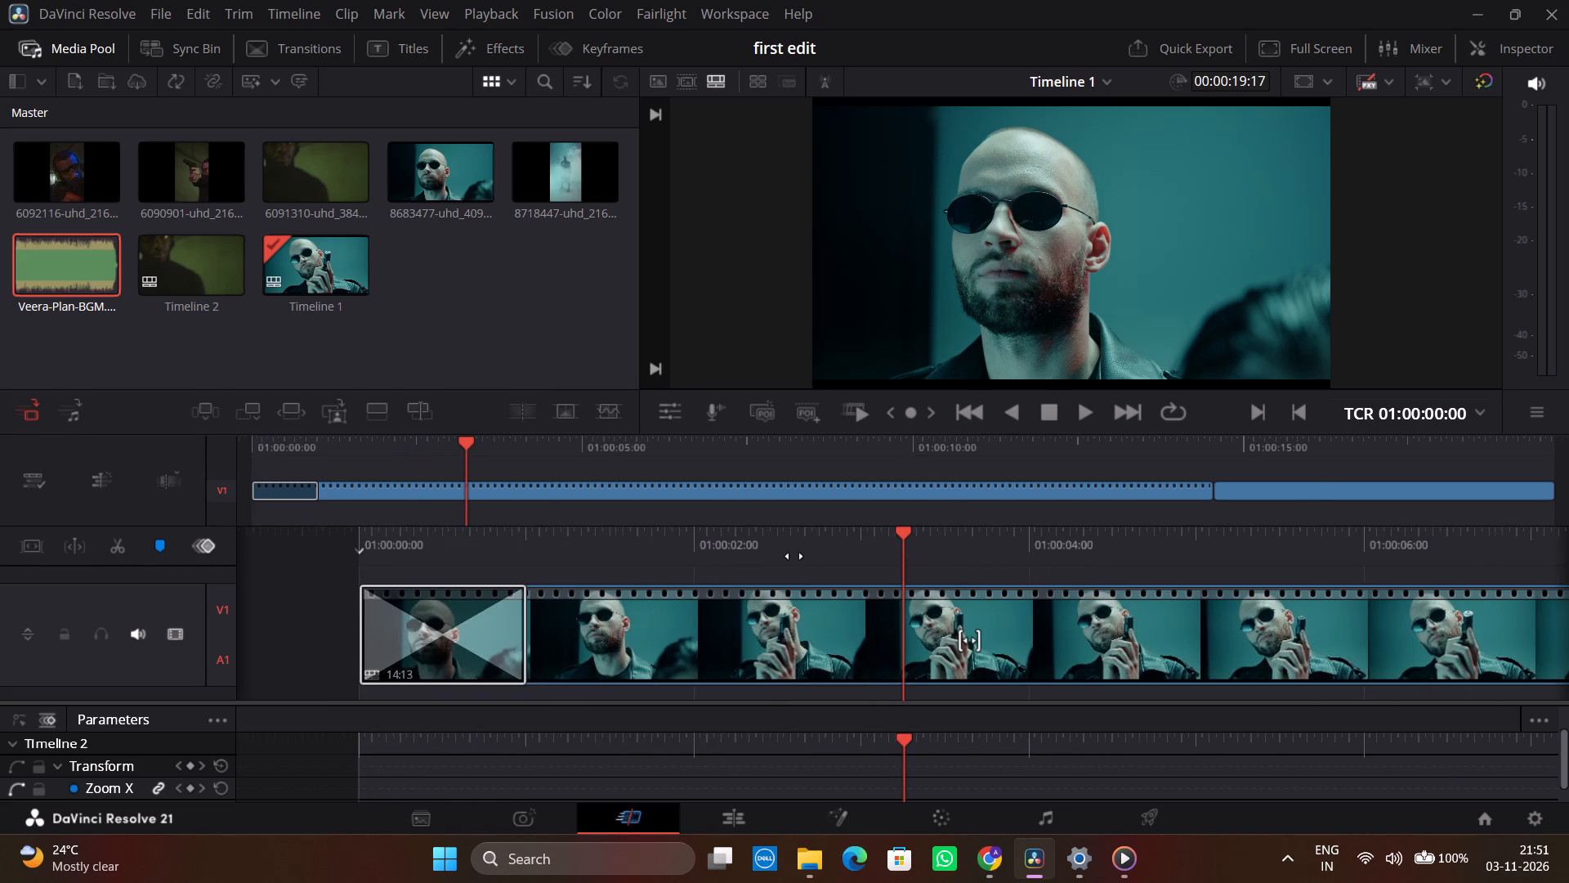
scroll(794, 556, right, 1)
click(794, 556)
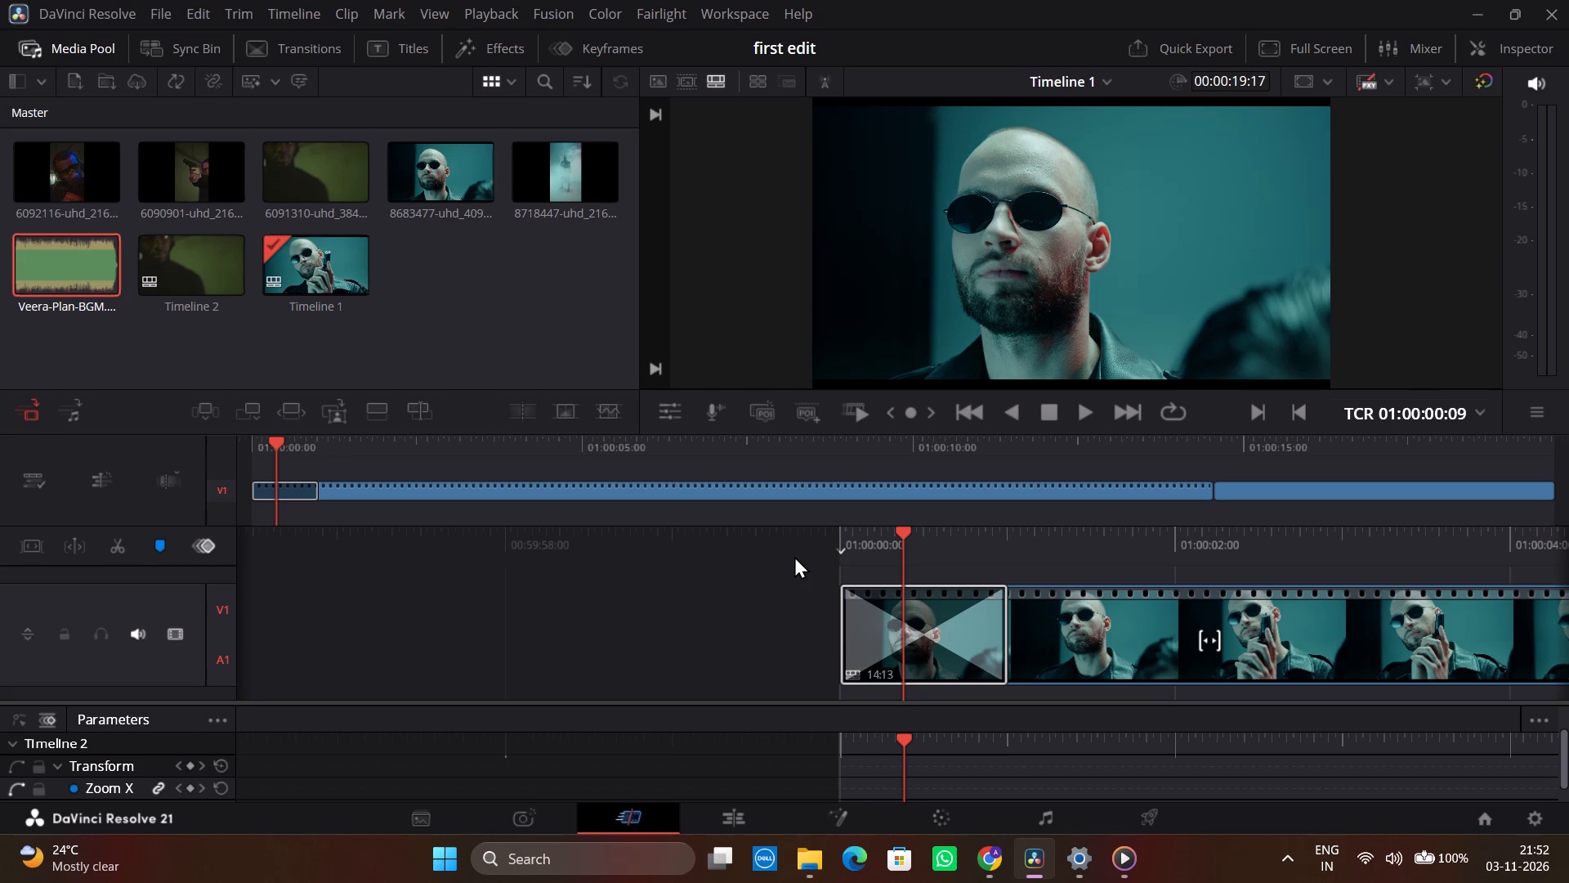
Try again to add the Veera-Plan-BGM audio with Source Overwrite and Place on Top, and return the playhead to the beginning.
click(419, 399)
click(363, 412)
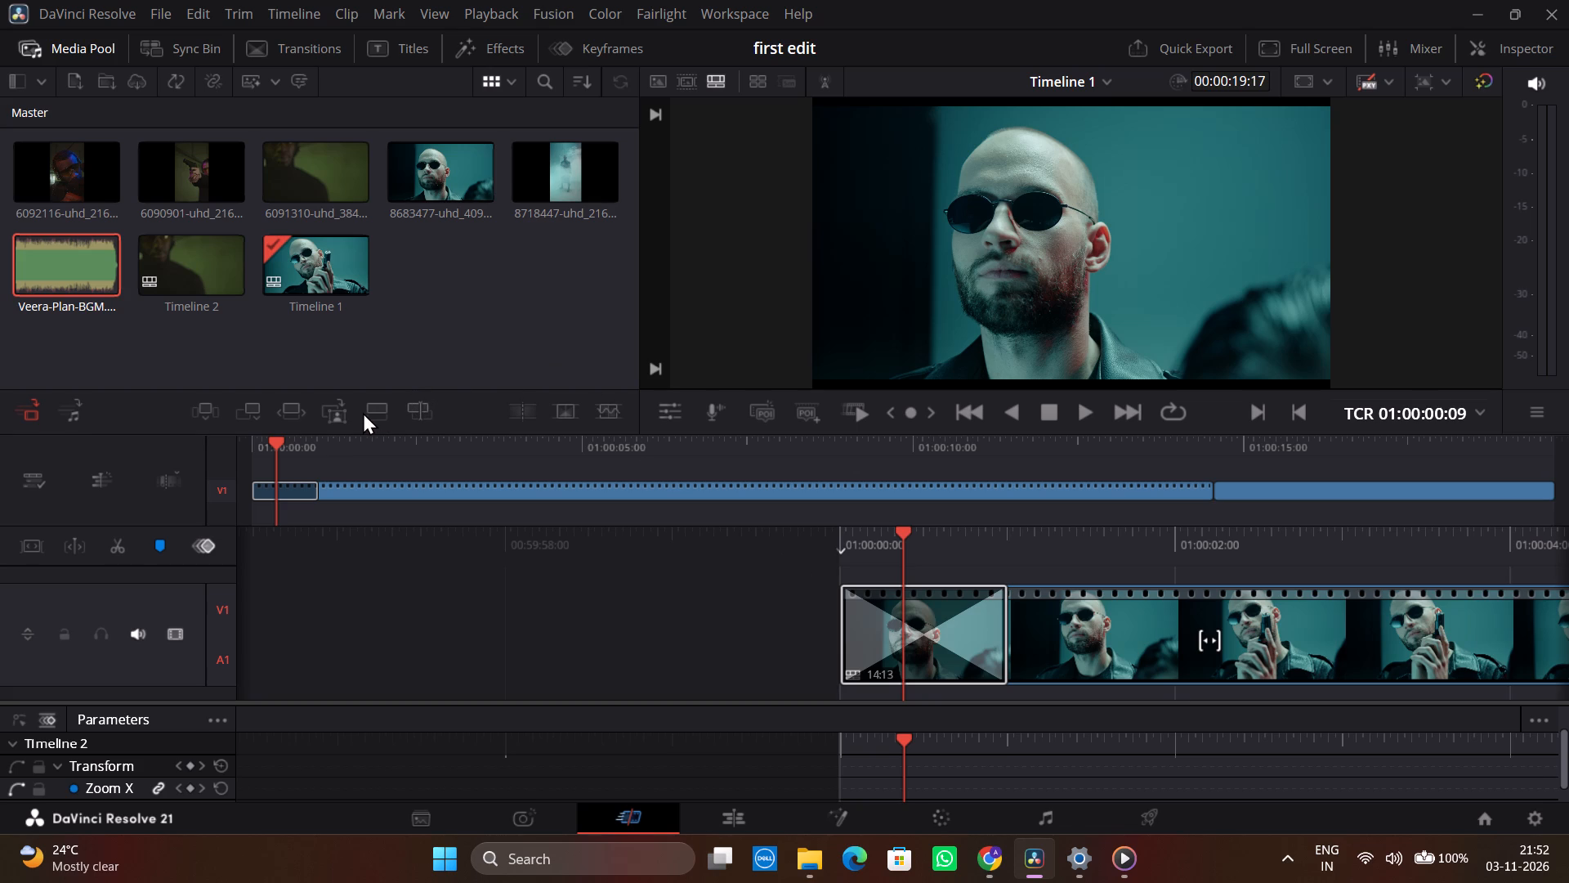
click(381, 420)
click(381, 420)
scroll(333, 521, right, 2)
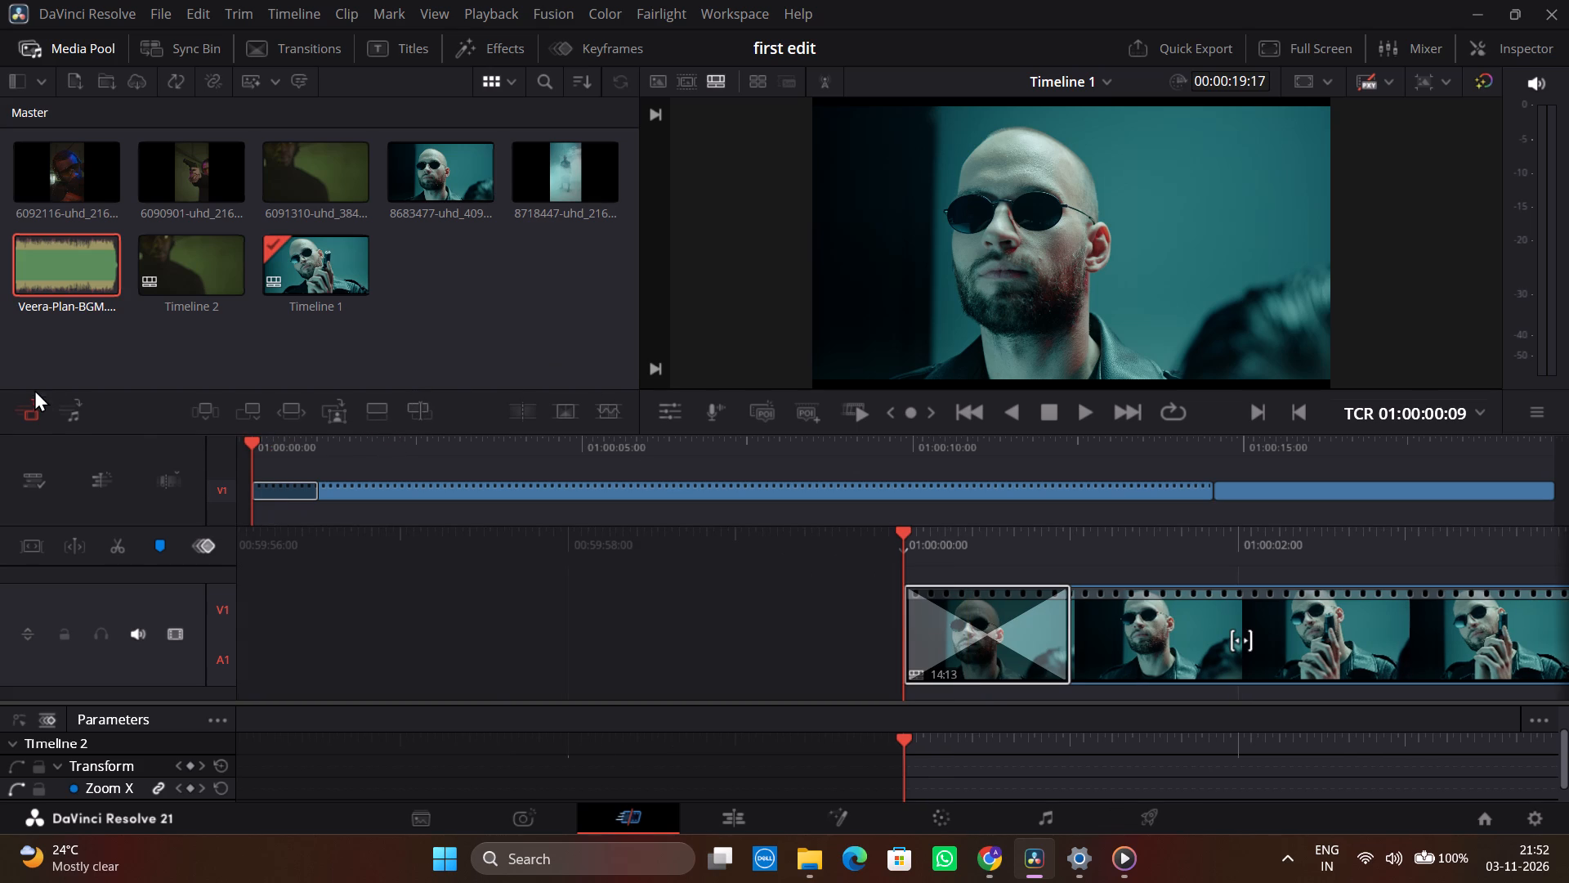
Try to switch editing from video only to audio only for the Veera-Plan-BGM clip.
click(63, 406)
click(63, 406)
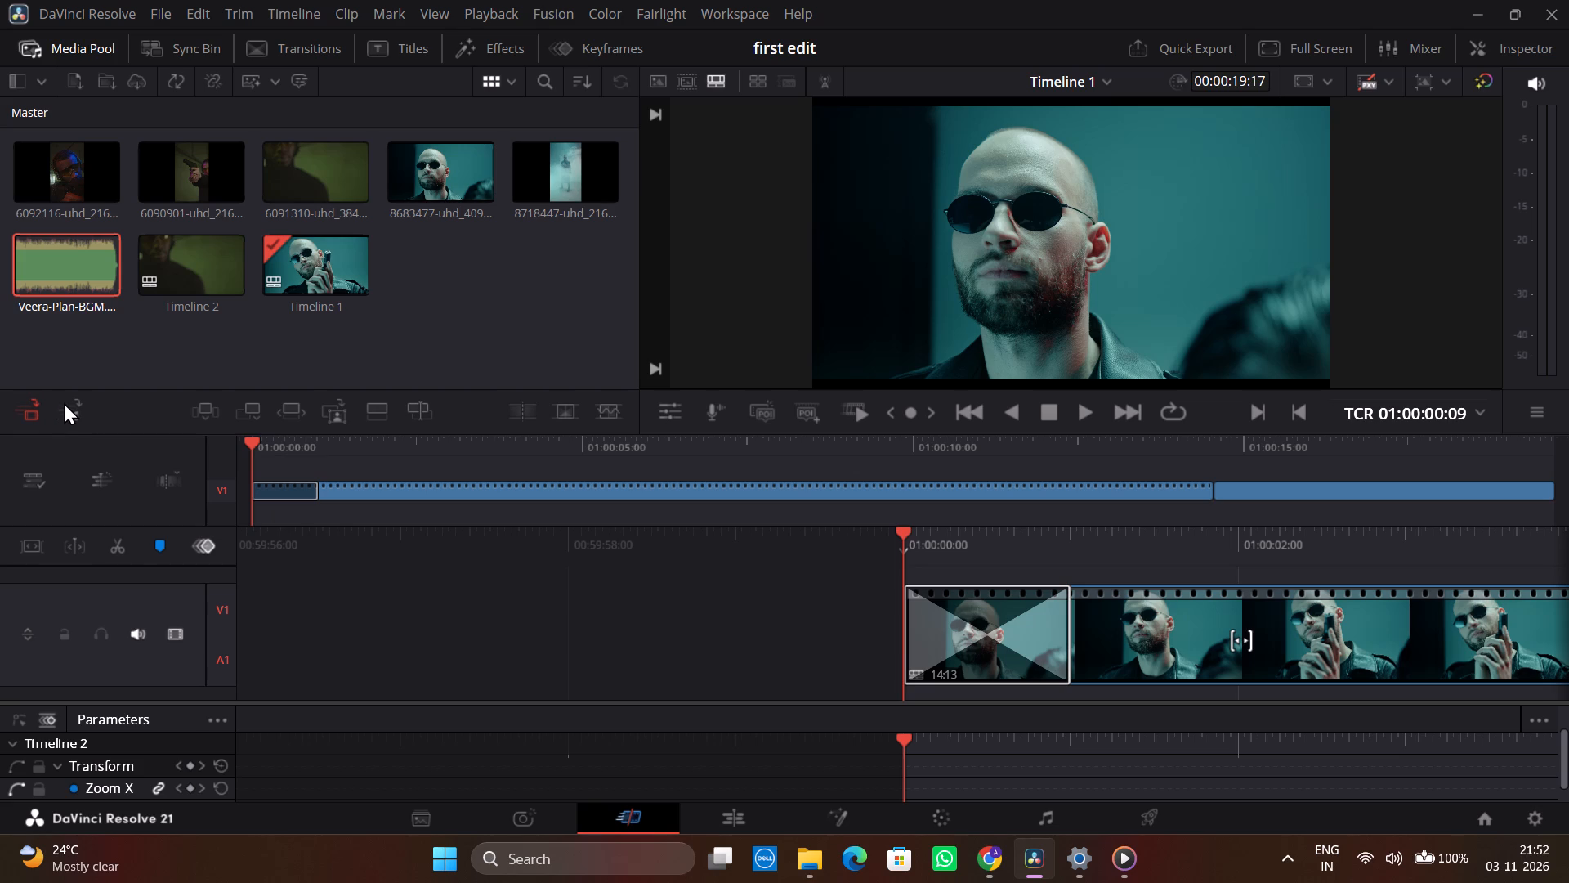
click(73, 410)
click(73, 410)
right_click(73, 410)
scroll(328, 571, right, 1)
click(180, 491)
Scrub through the opening of Timeline 1 and try playing it from the beginning.
click(295, 594)
scroll(501, 619, left, 3)
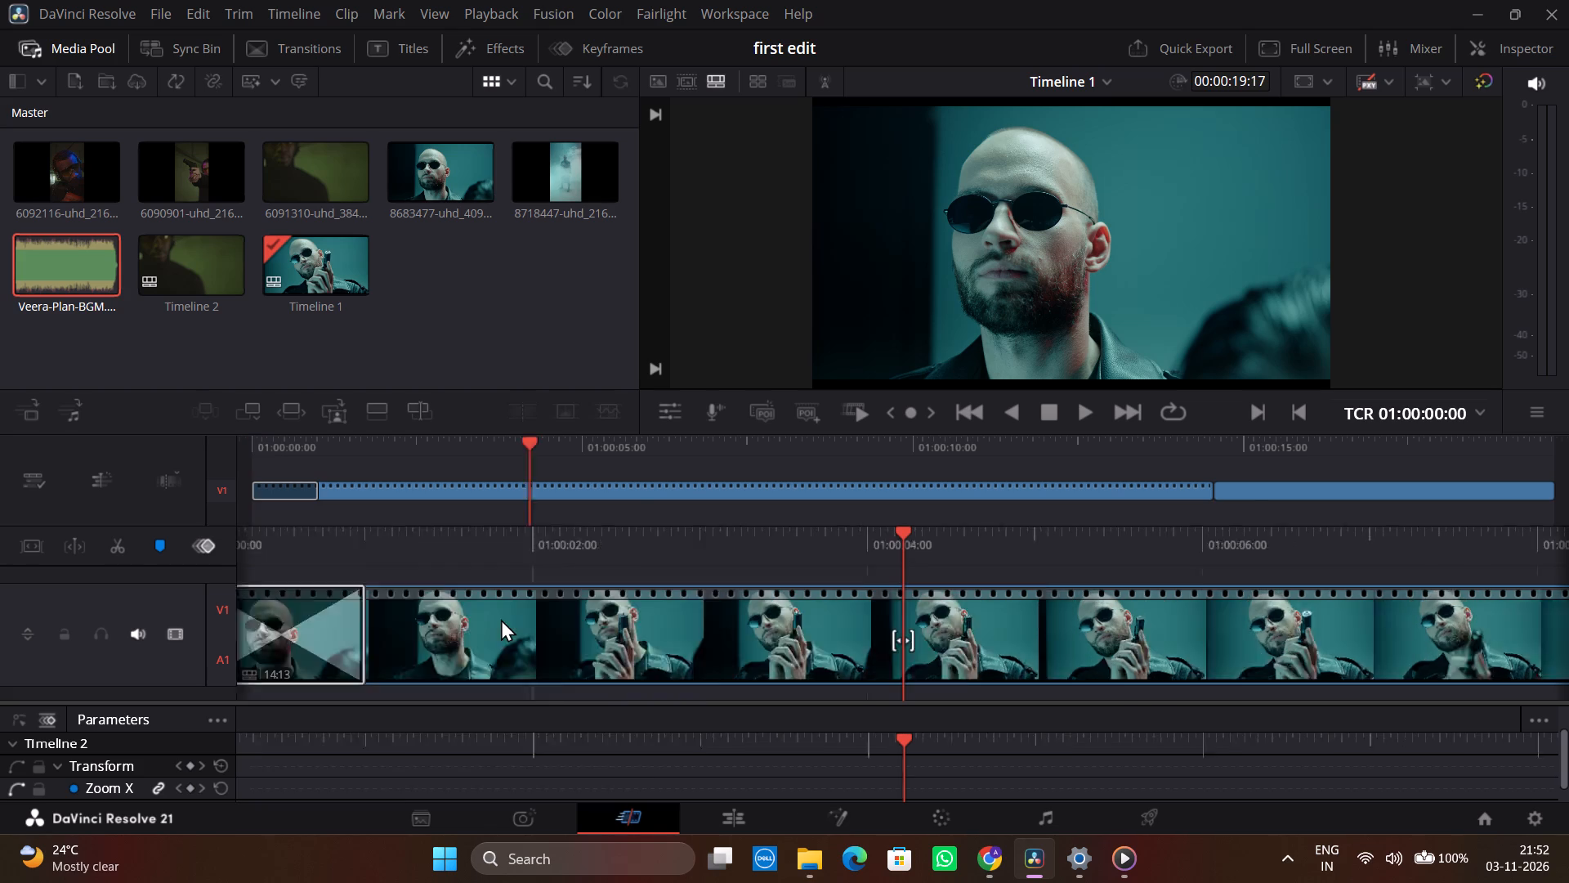
scroll(501, 619, right, 1)
key(space)
key(space)
key(space)
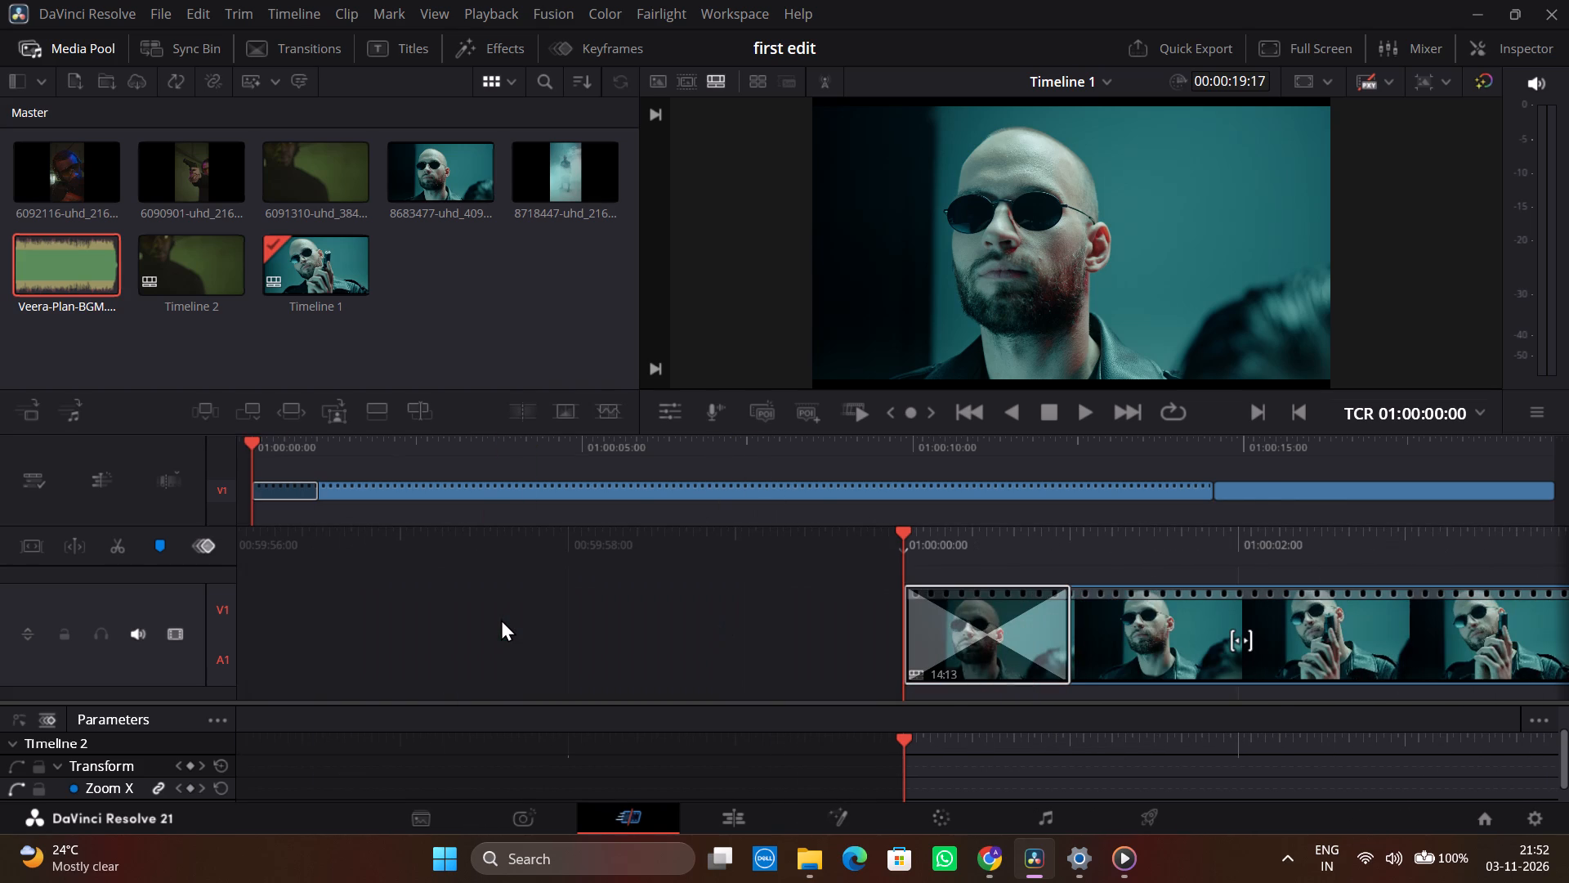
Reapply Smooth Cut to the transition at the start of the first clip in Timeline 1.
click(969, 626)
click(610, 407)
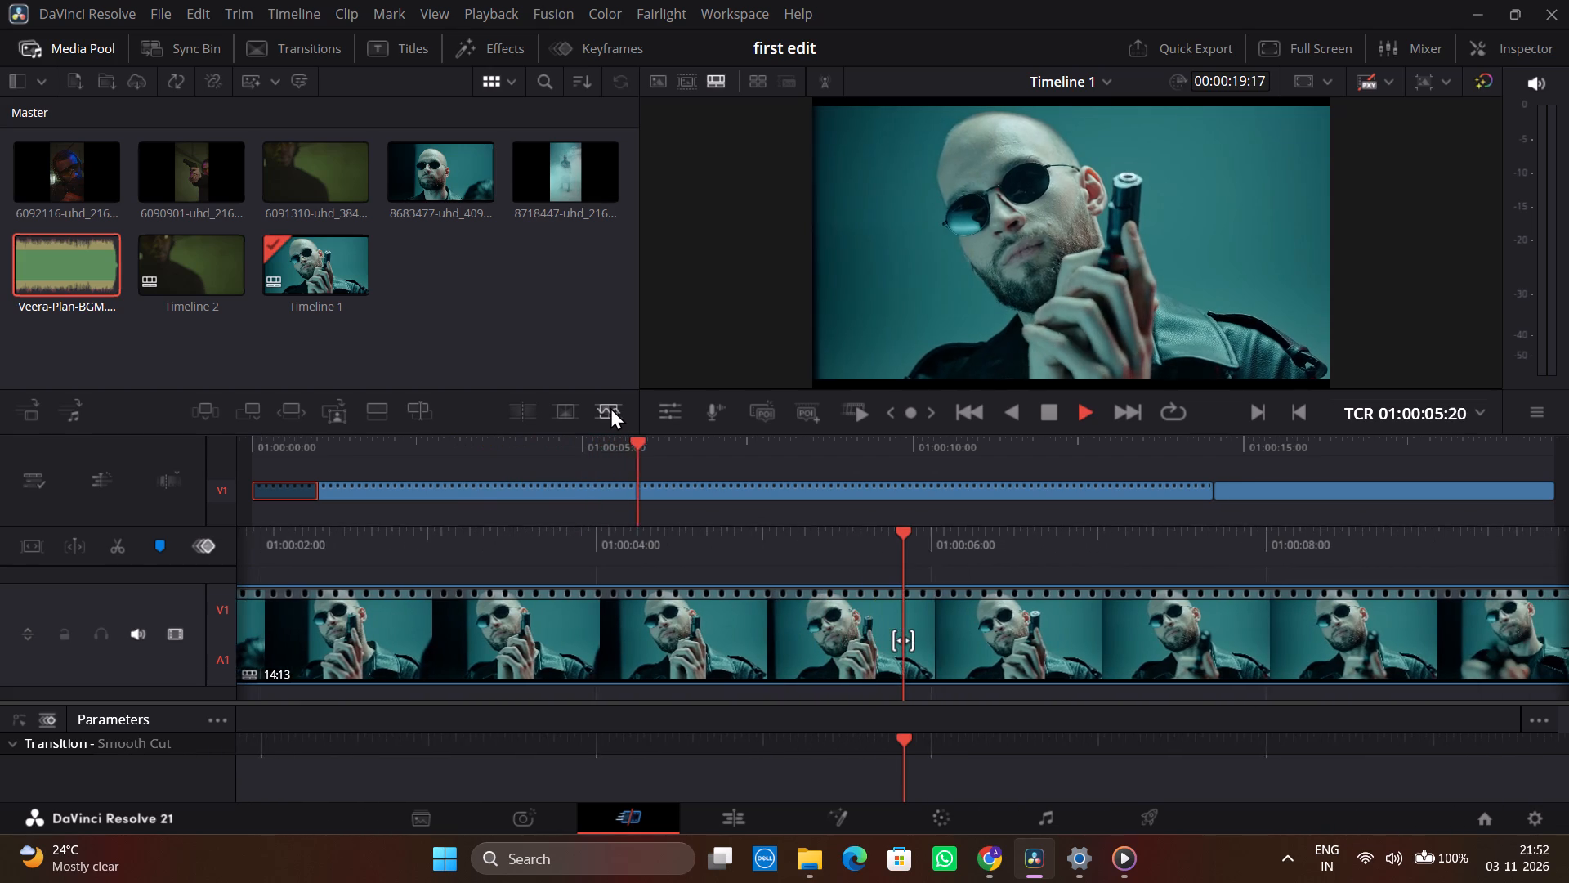
Play and scrub the opening of Timeline 1 to review the Smooth Cut transition.
scroll(610, 407, right, 2)
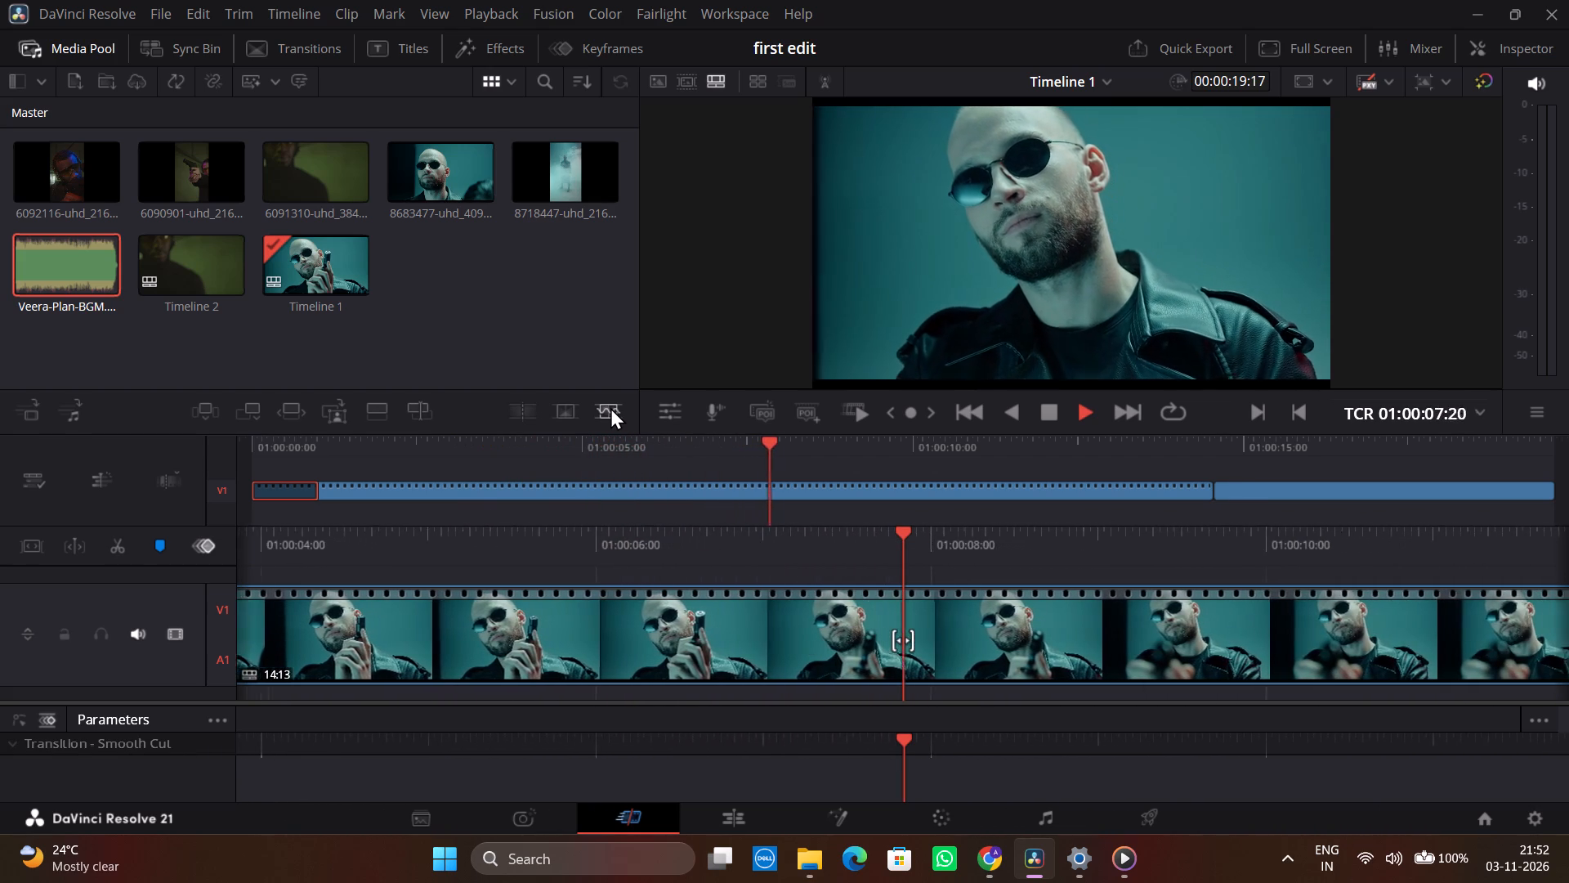
scroll(775, 646, right, 16)
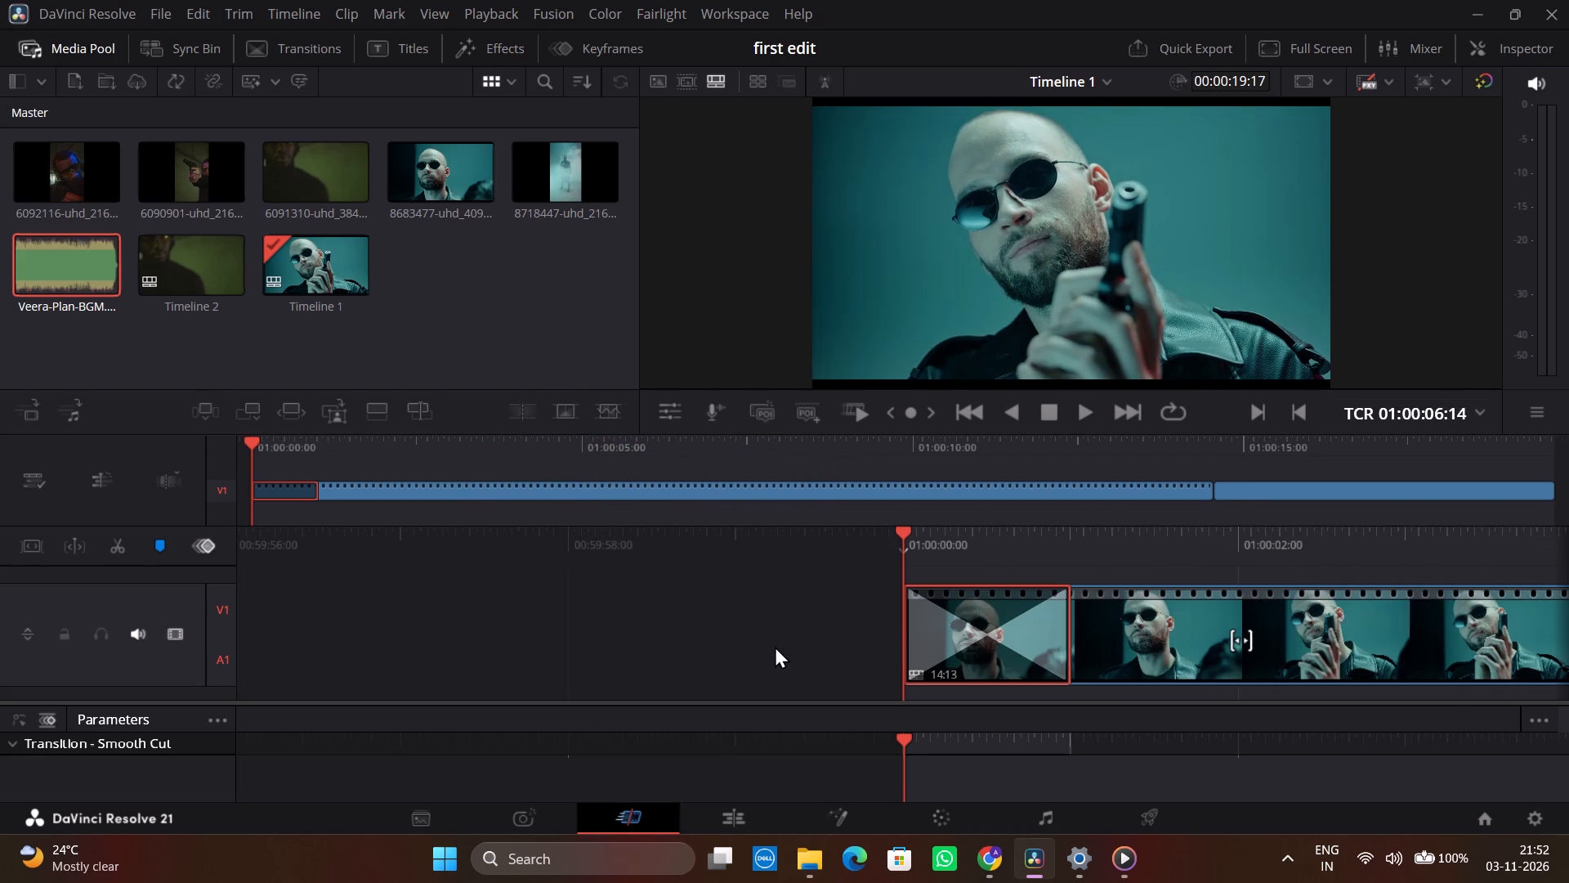
scroll(775, 646, right, 6)
key(space)
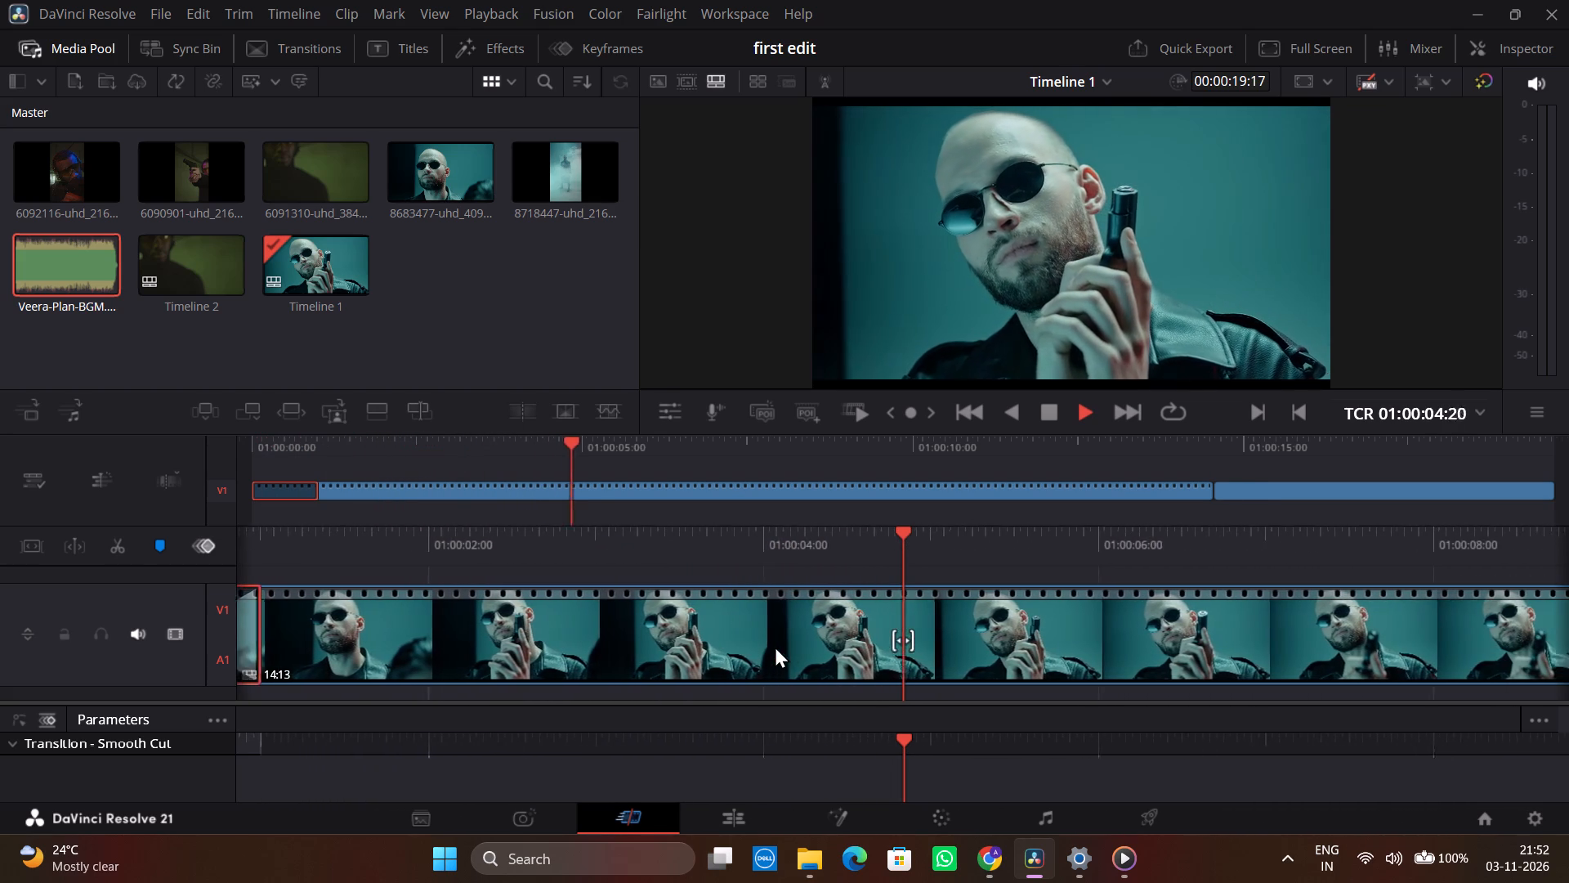
scroll(668, 677, right, 7)
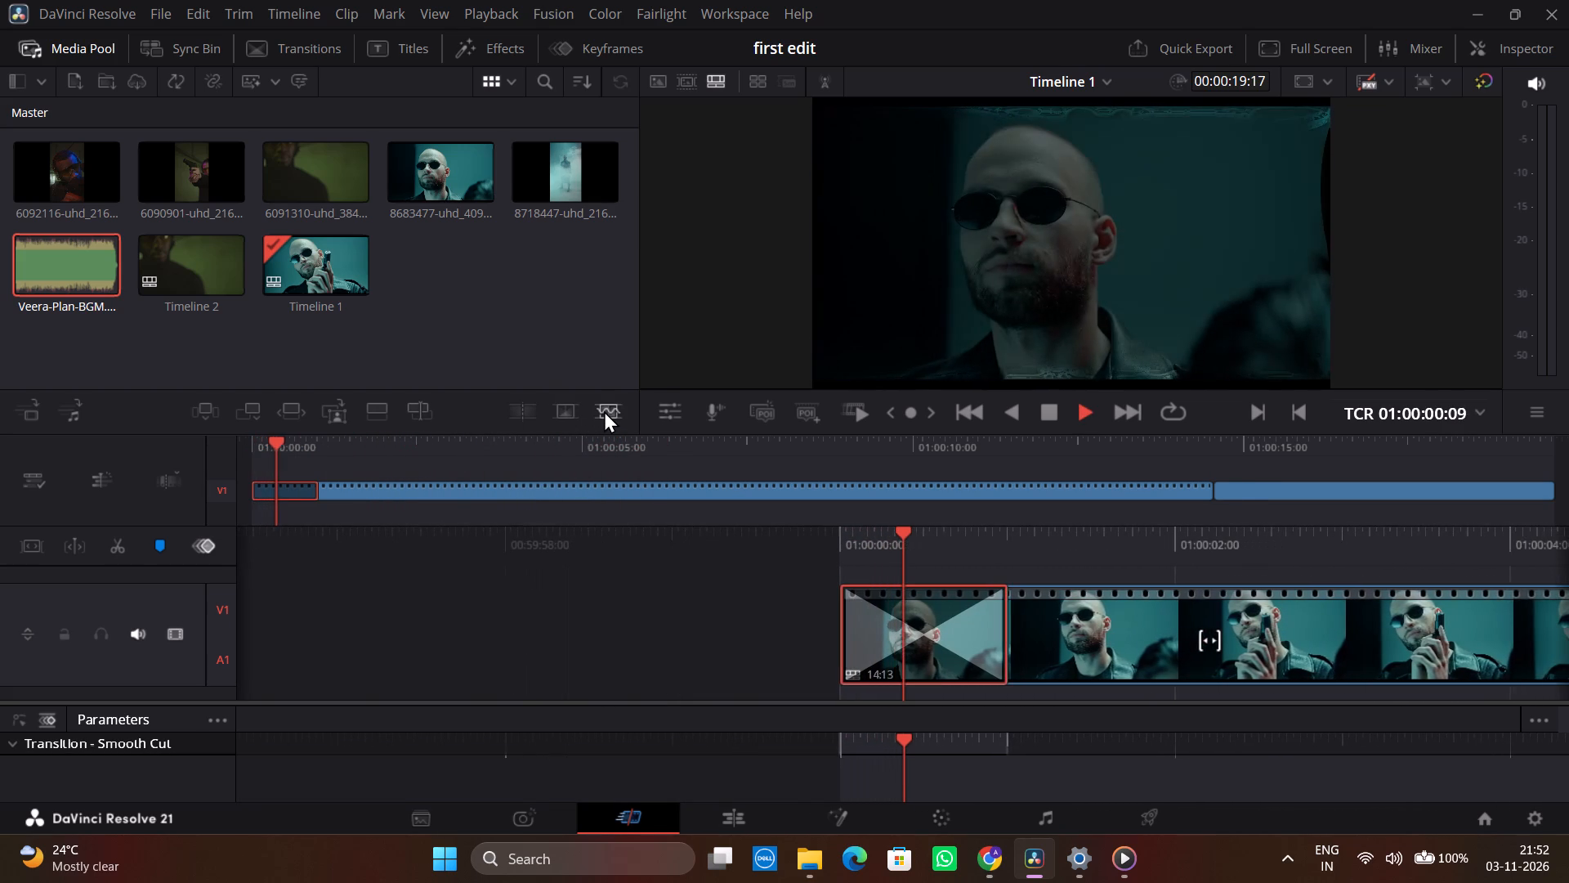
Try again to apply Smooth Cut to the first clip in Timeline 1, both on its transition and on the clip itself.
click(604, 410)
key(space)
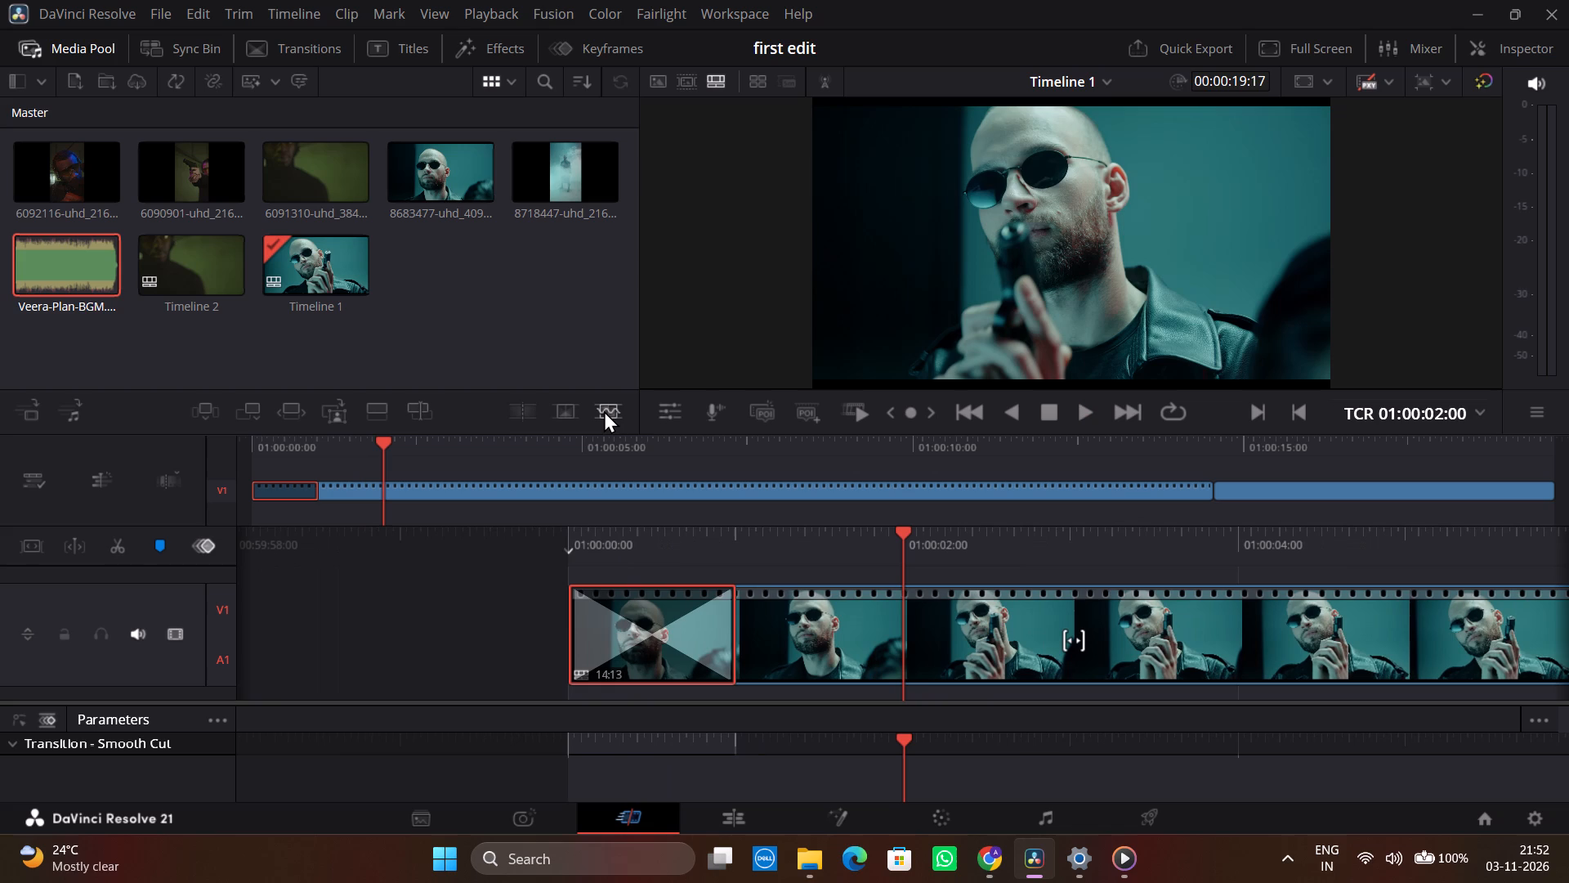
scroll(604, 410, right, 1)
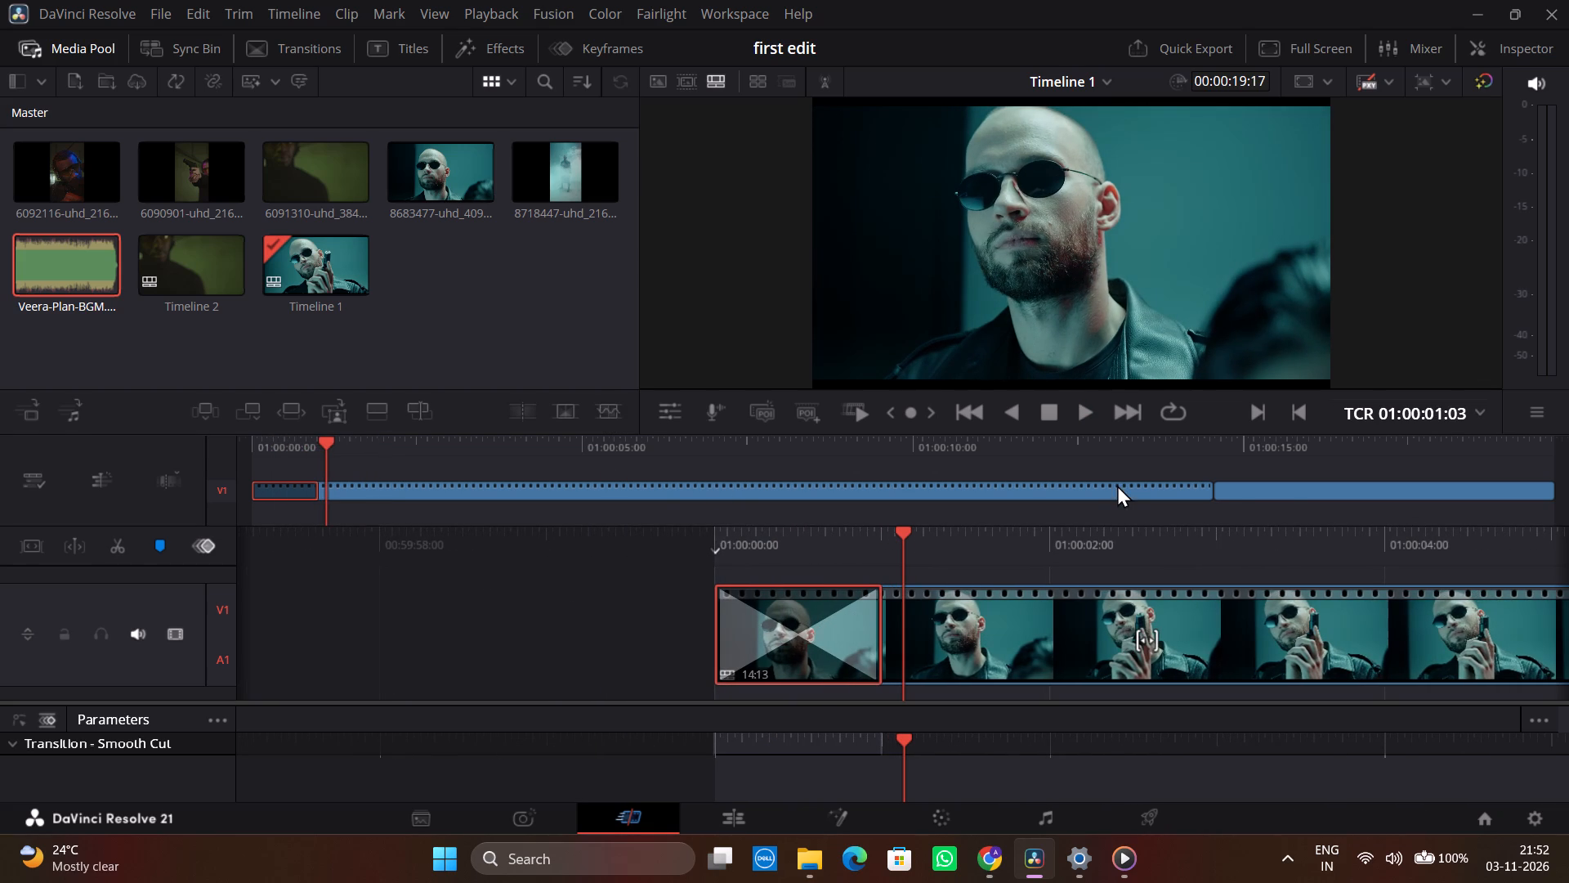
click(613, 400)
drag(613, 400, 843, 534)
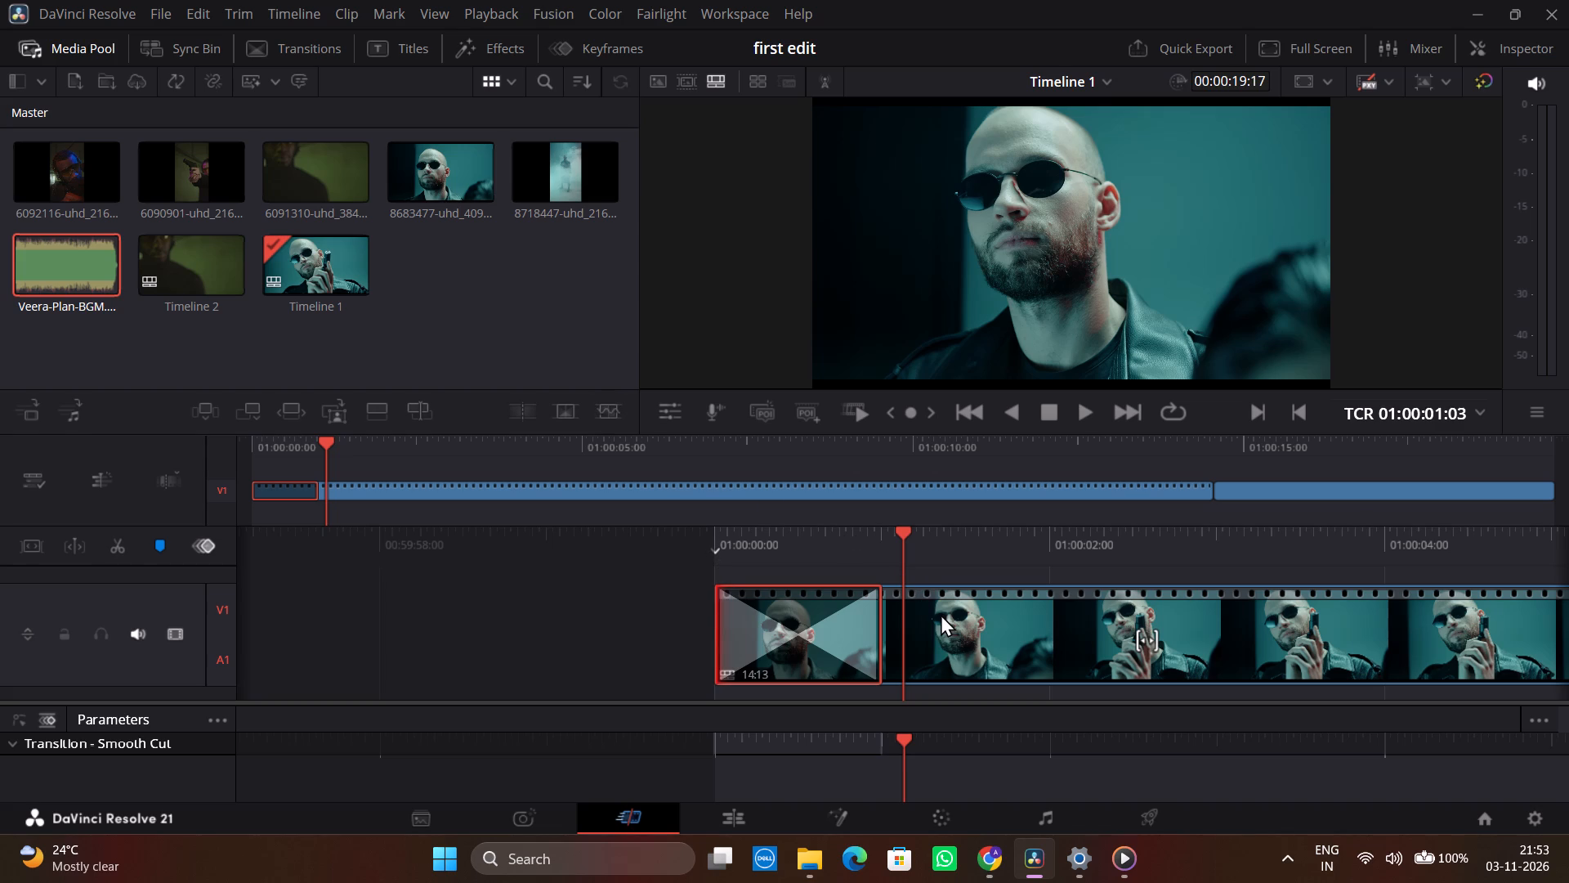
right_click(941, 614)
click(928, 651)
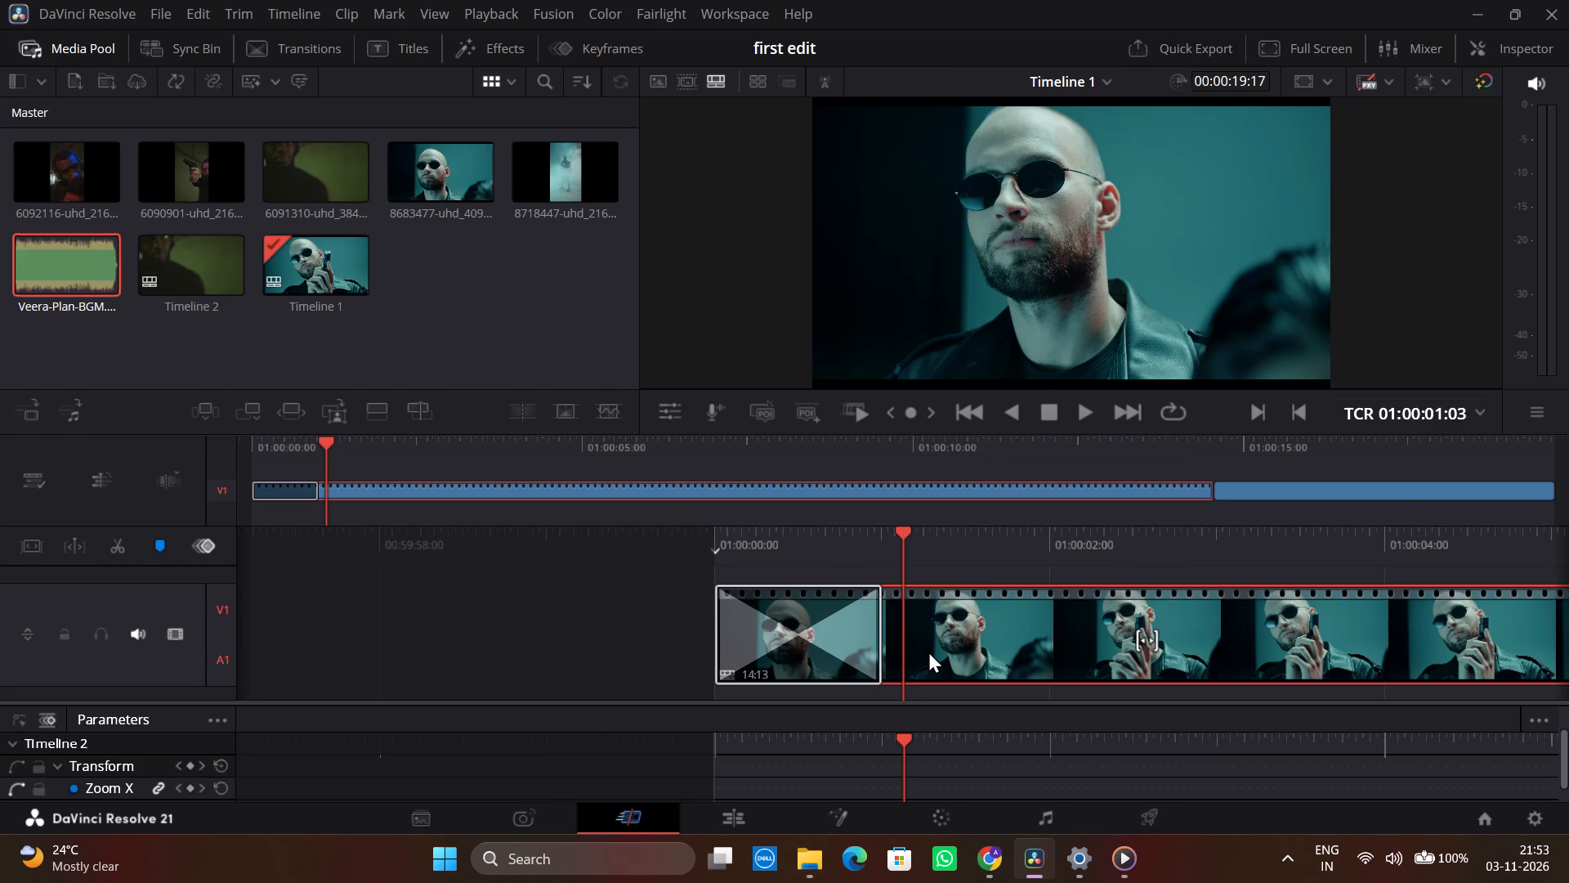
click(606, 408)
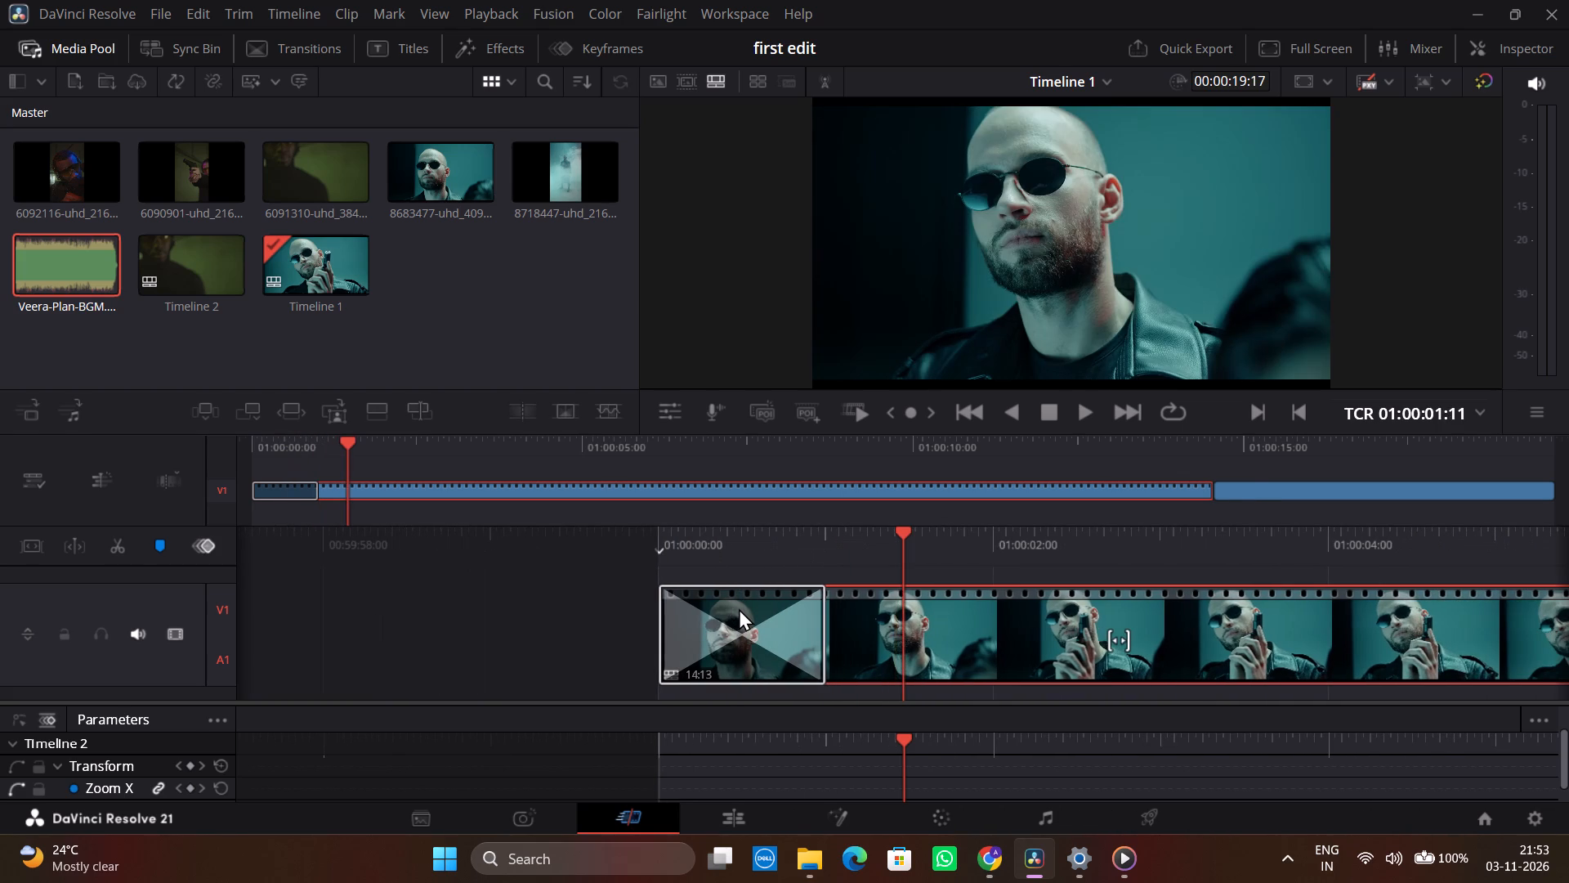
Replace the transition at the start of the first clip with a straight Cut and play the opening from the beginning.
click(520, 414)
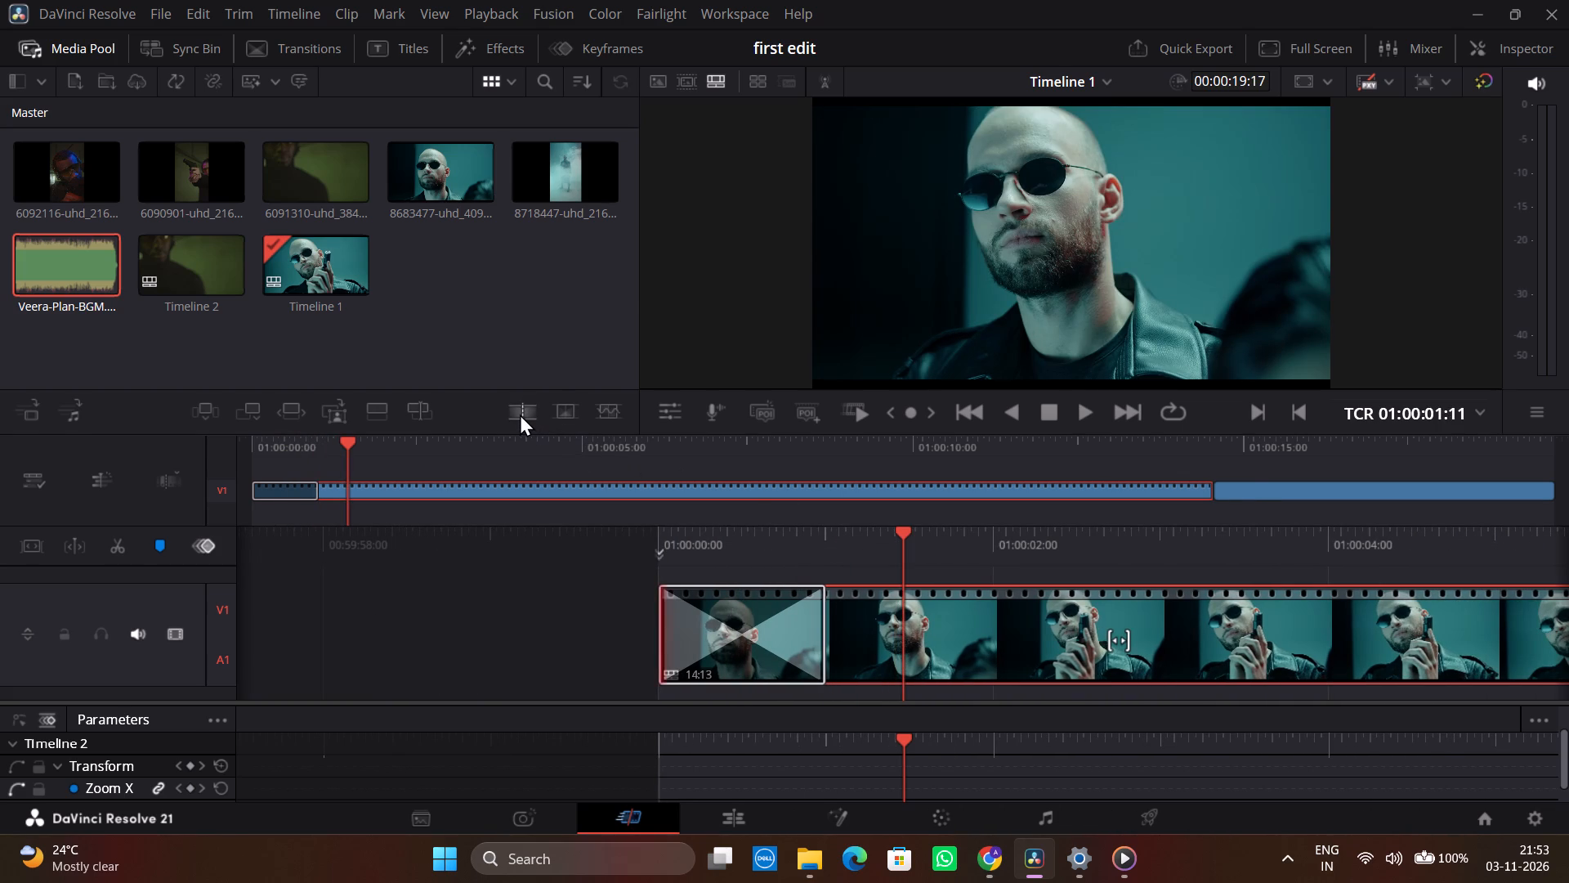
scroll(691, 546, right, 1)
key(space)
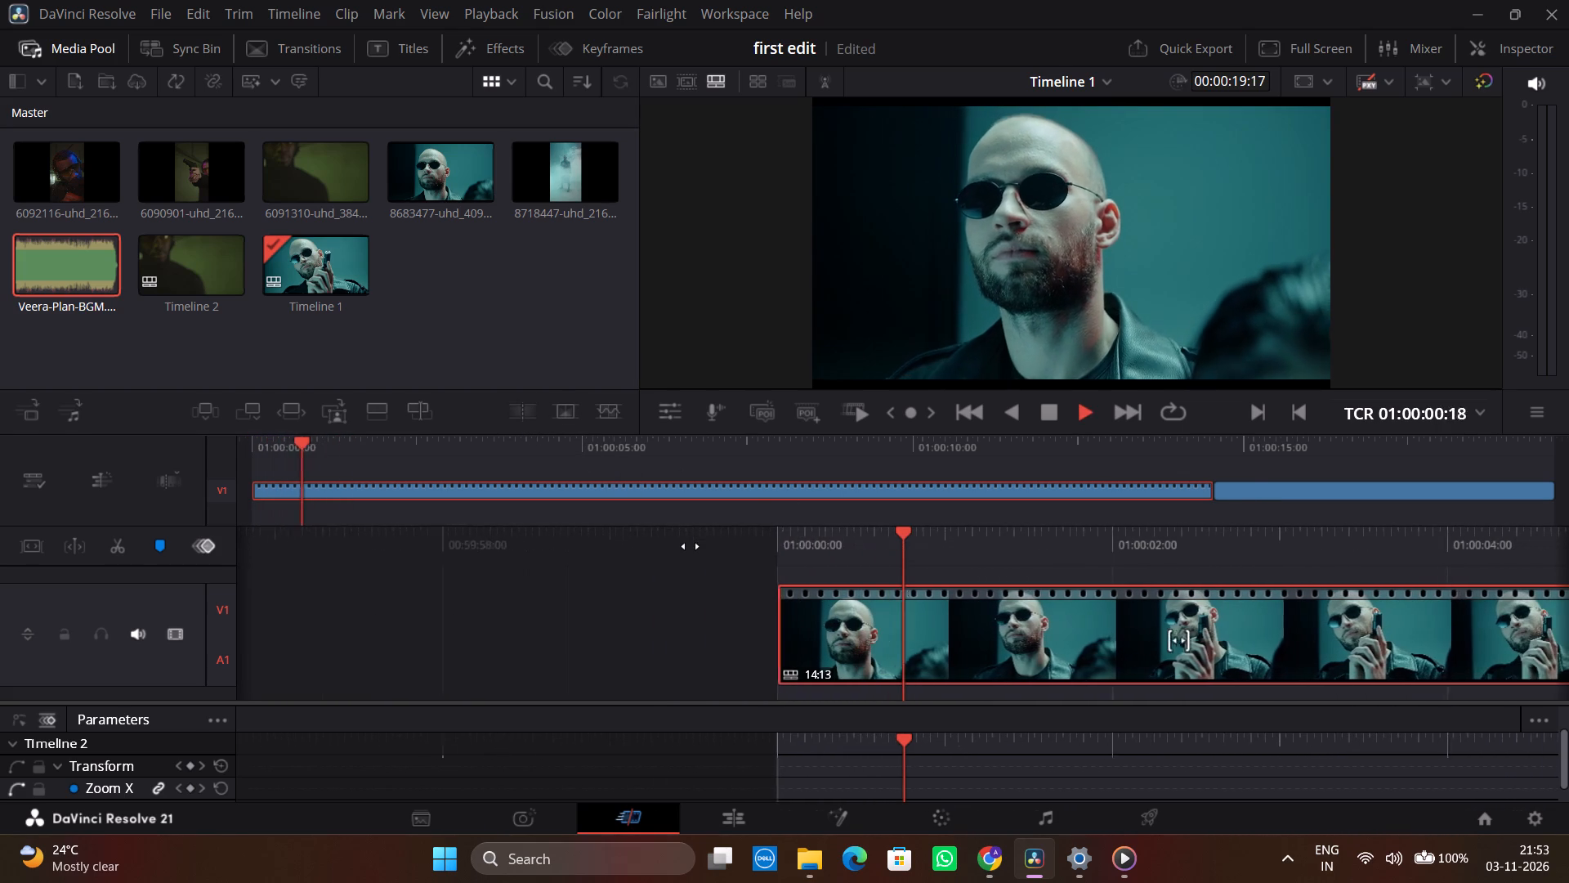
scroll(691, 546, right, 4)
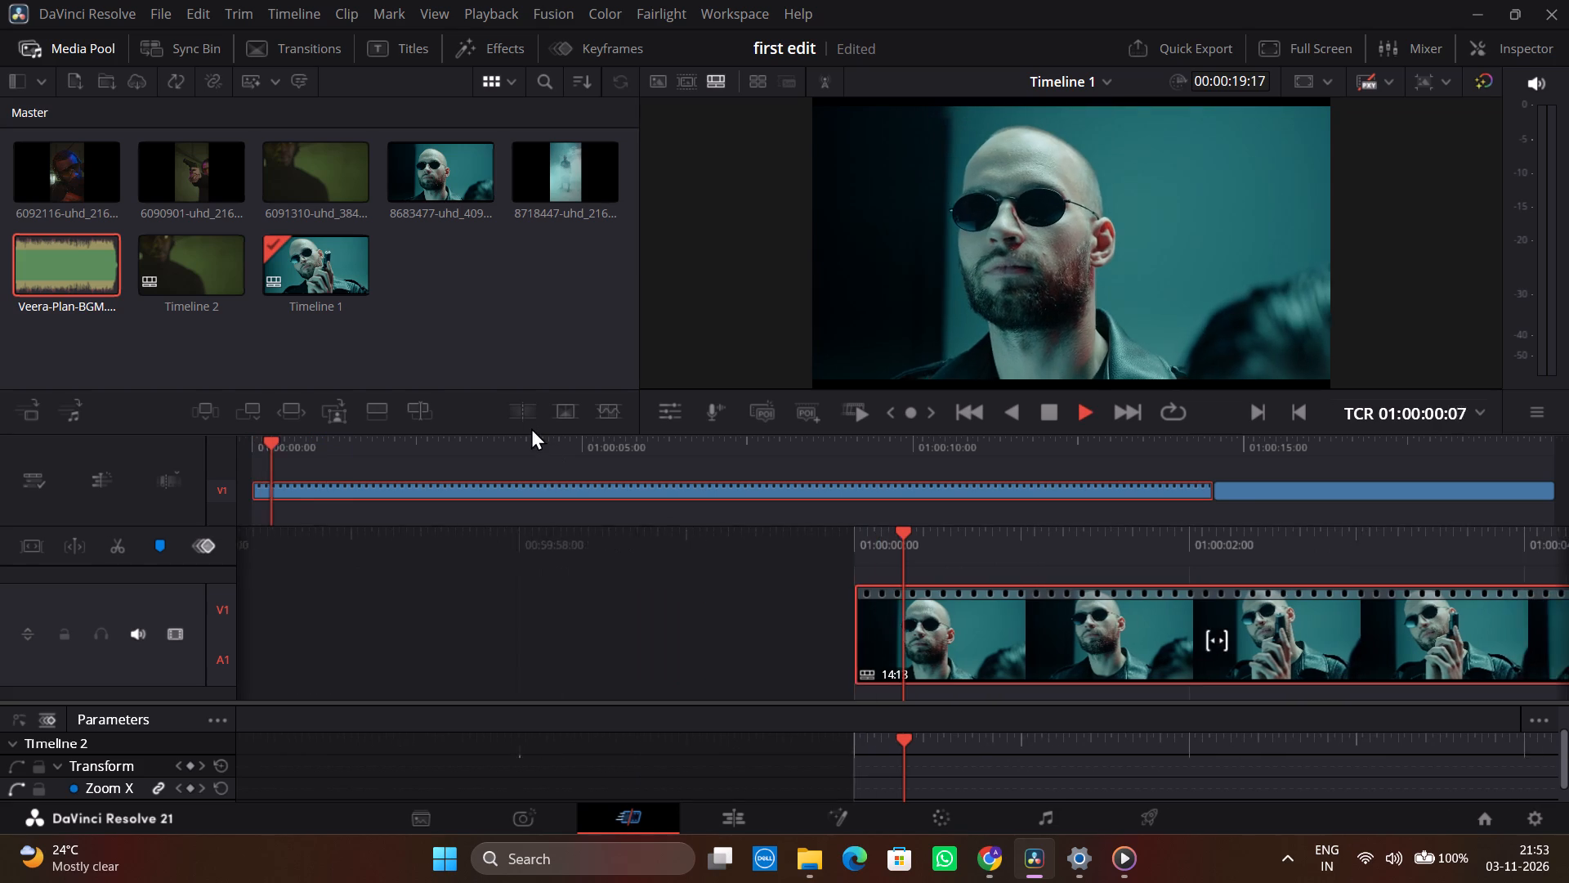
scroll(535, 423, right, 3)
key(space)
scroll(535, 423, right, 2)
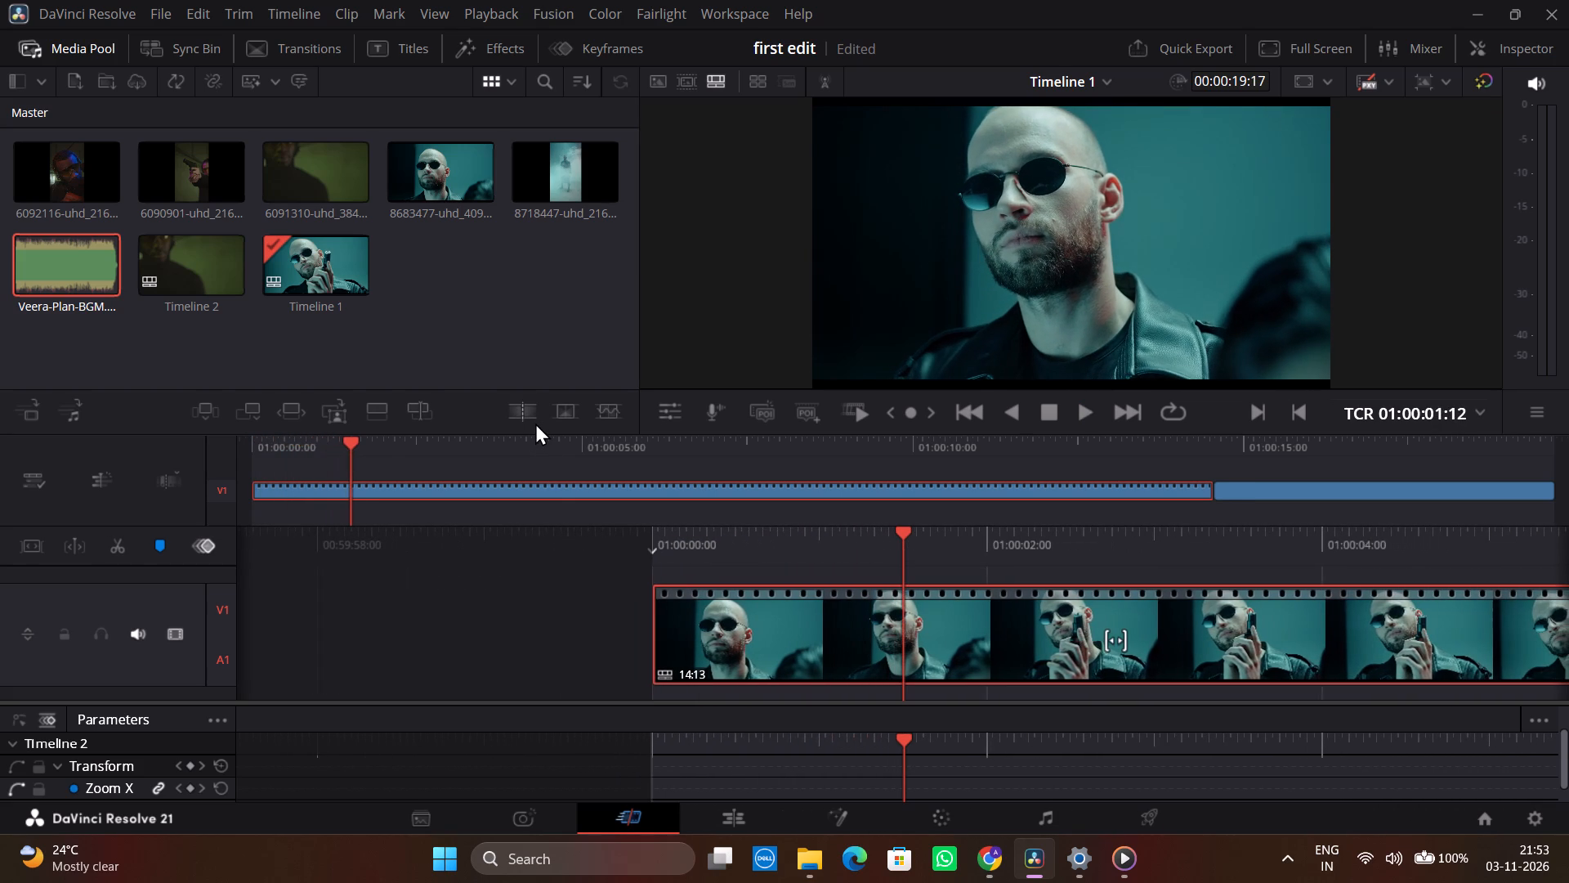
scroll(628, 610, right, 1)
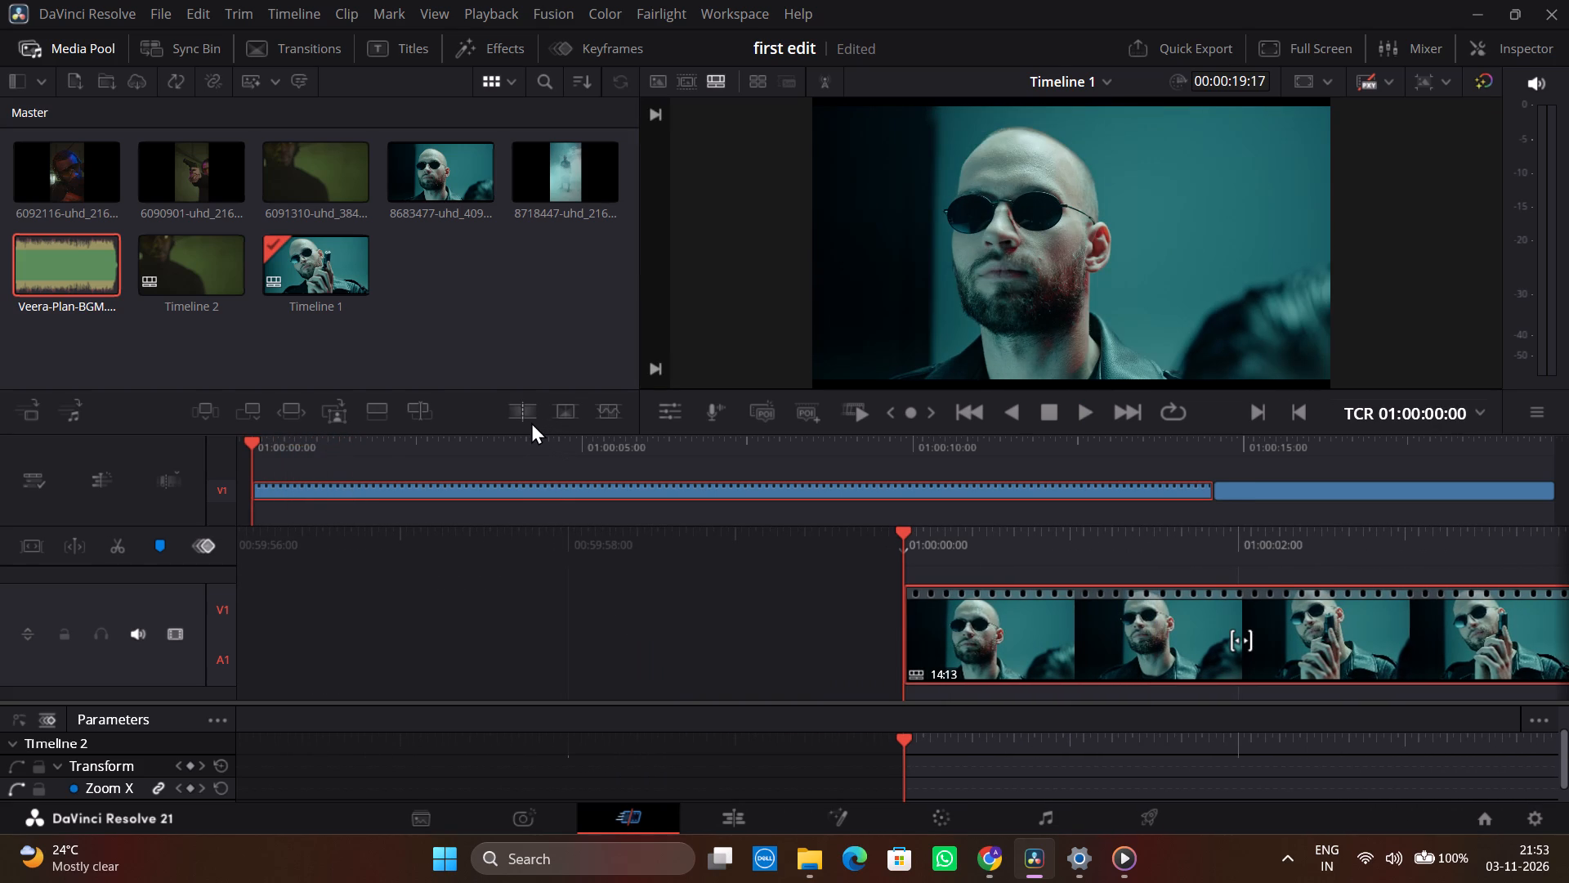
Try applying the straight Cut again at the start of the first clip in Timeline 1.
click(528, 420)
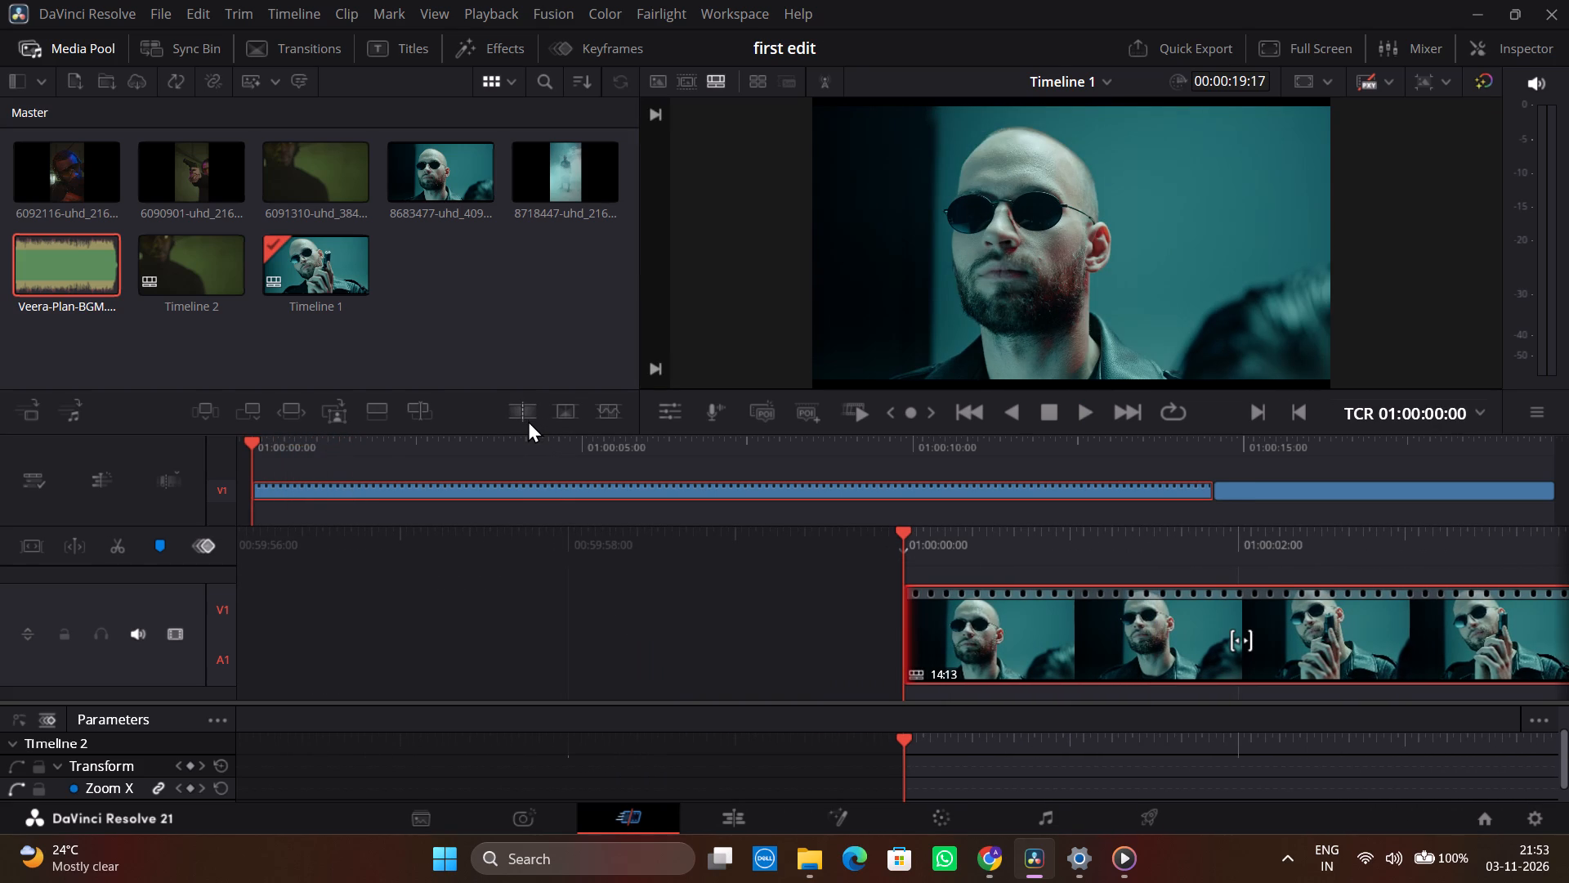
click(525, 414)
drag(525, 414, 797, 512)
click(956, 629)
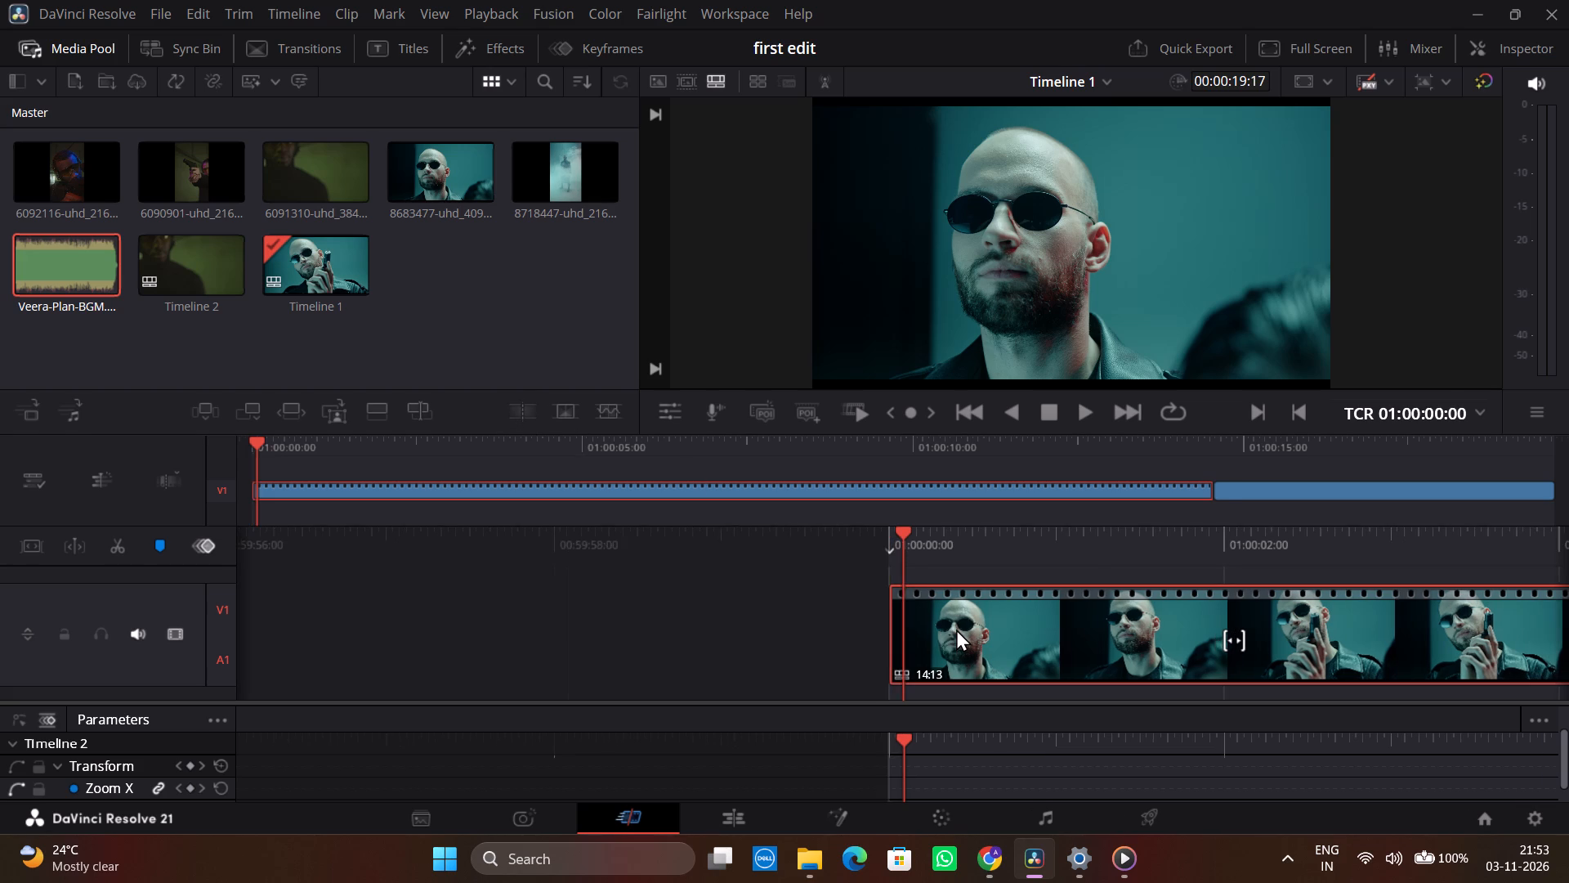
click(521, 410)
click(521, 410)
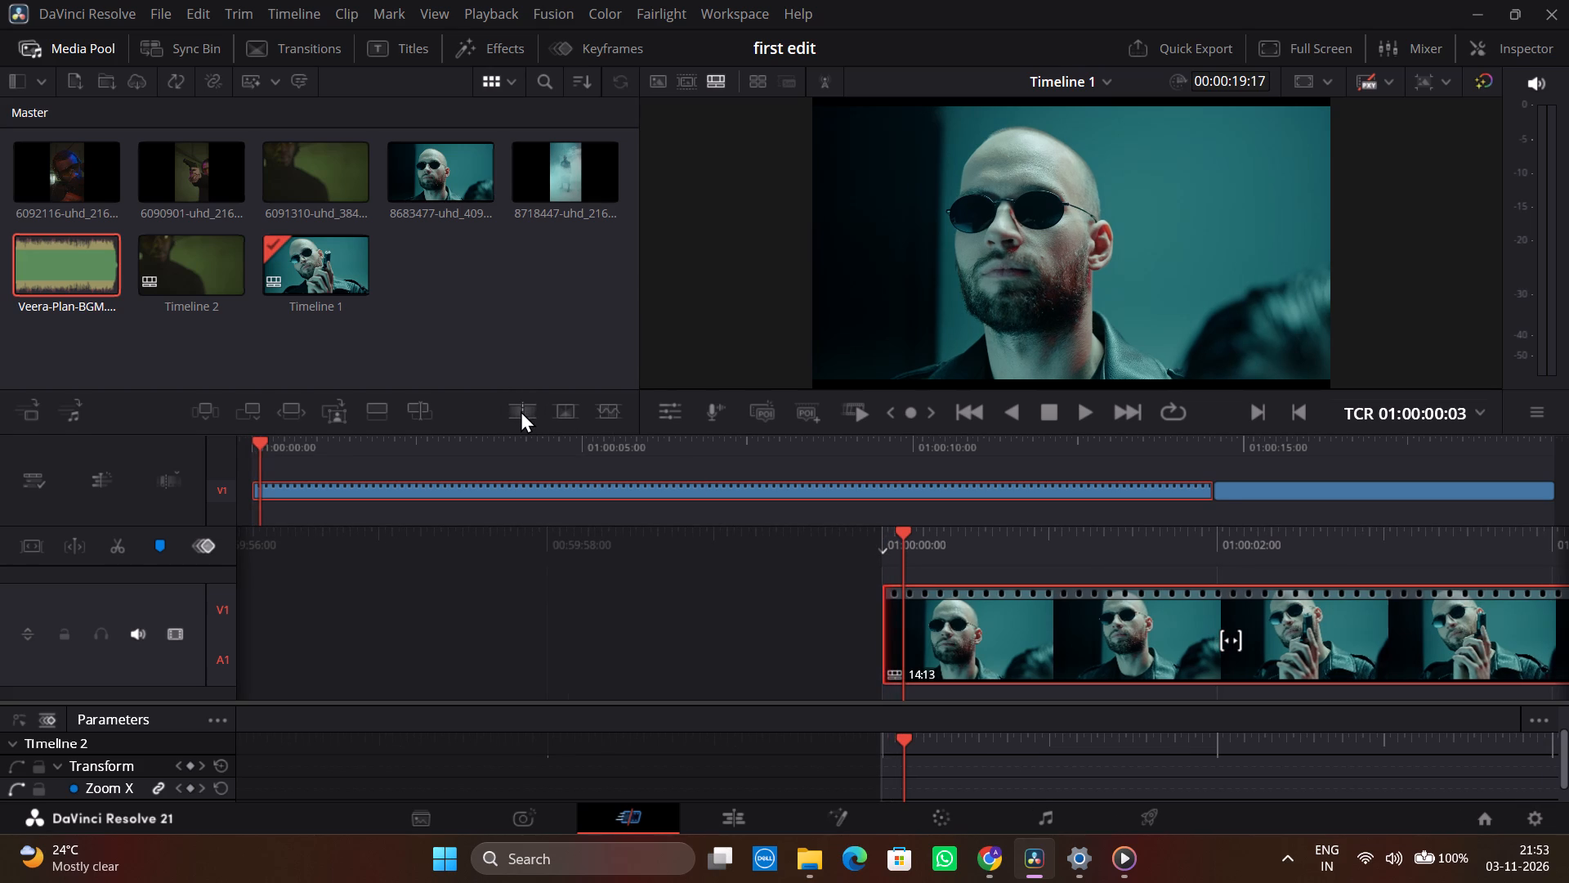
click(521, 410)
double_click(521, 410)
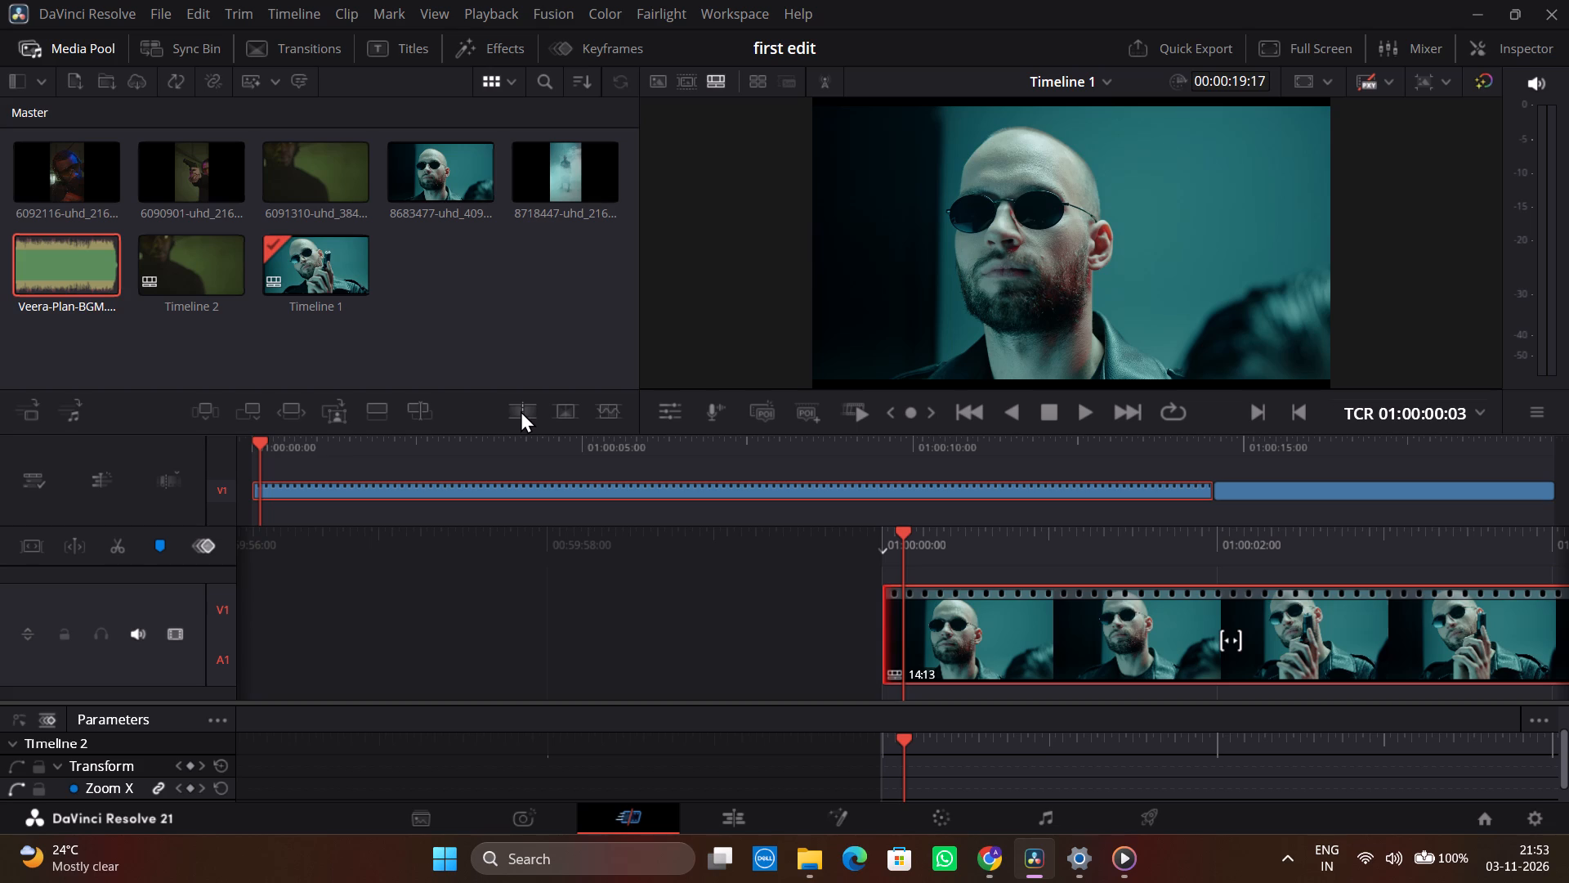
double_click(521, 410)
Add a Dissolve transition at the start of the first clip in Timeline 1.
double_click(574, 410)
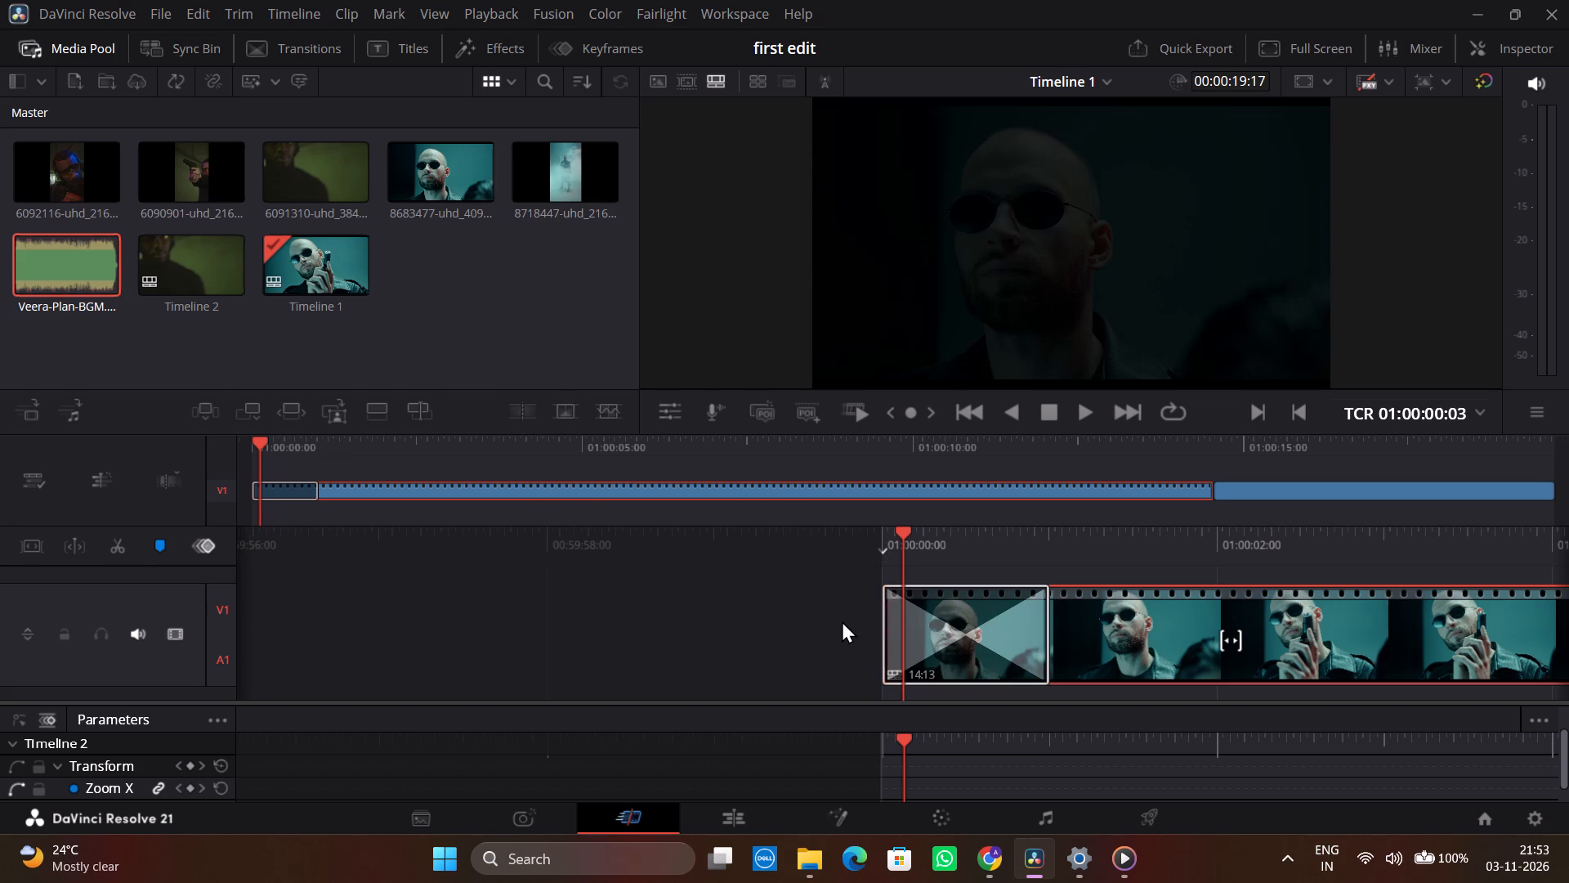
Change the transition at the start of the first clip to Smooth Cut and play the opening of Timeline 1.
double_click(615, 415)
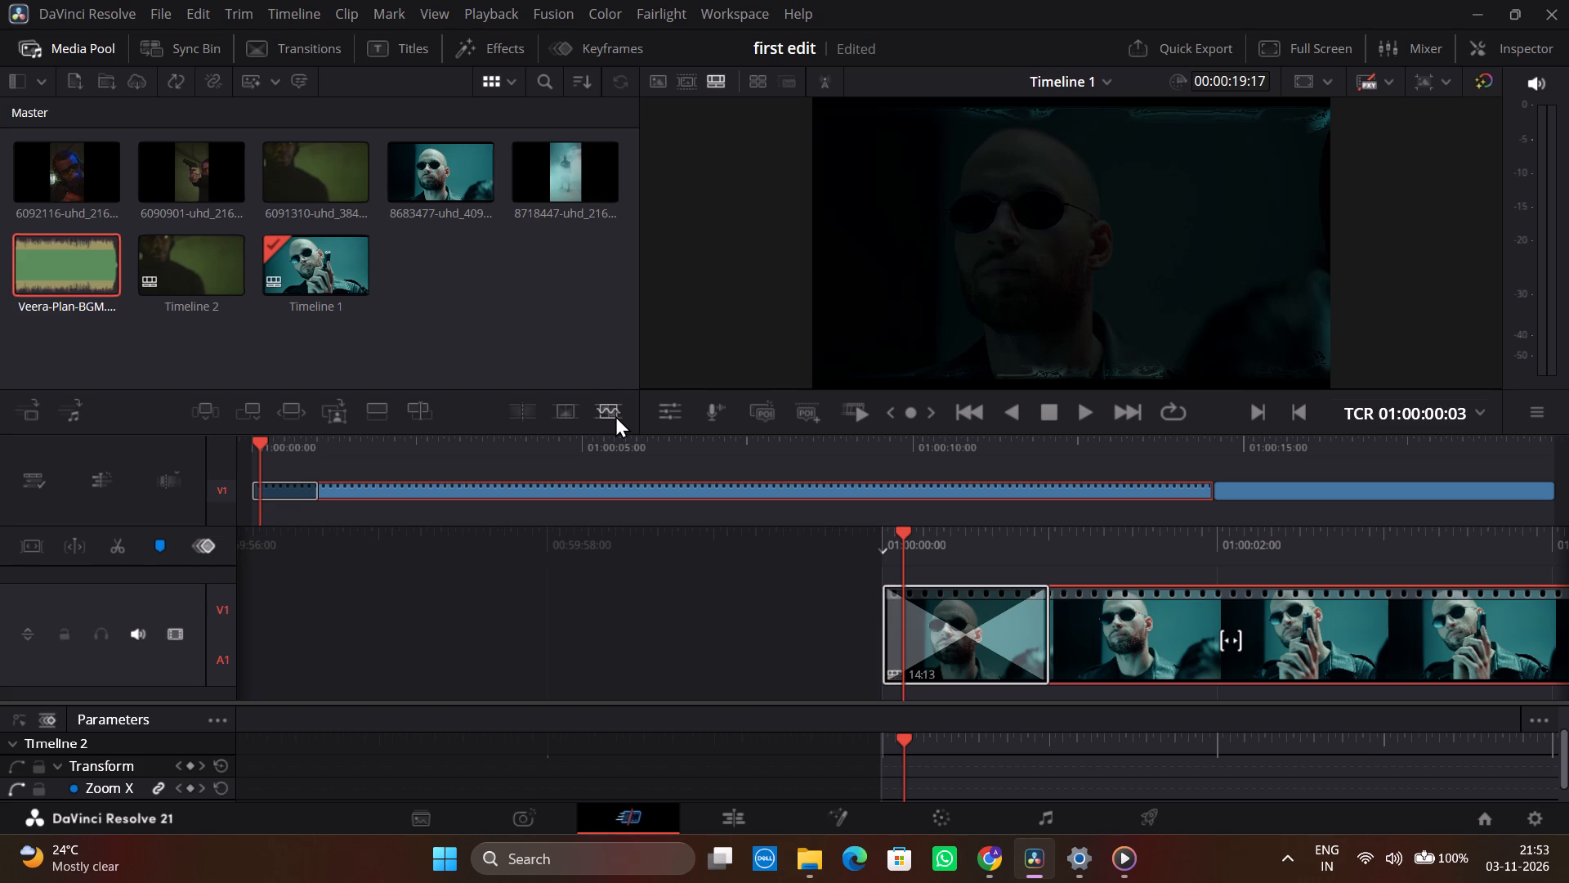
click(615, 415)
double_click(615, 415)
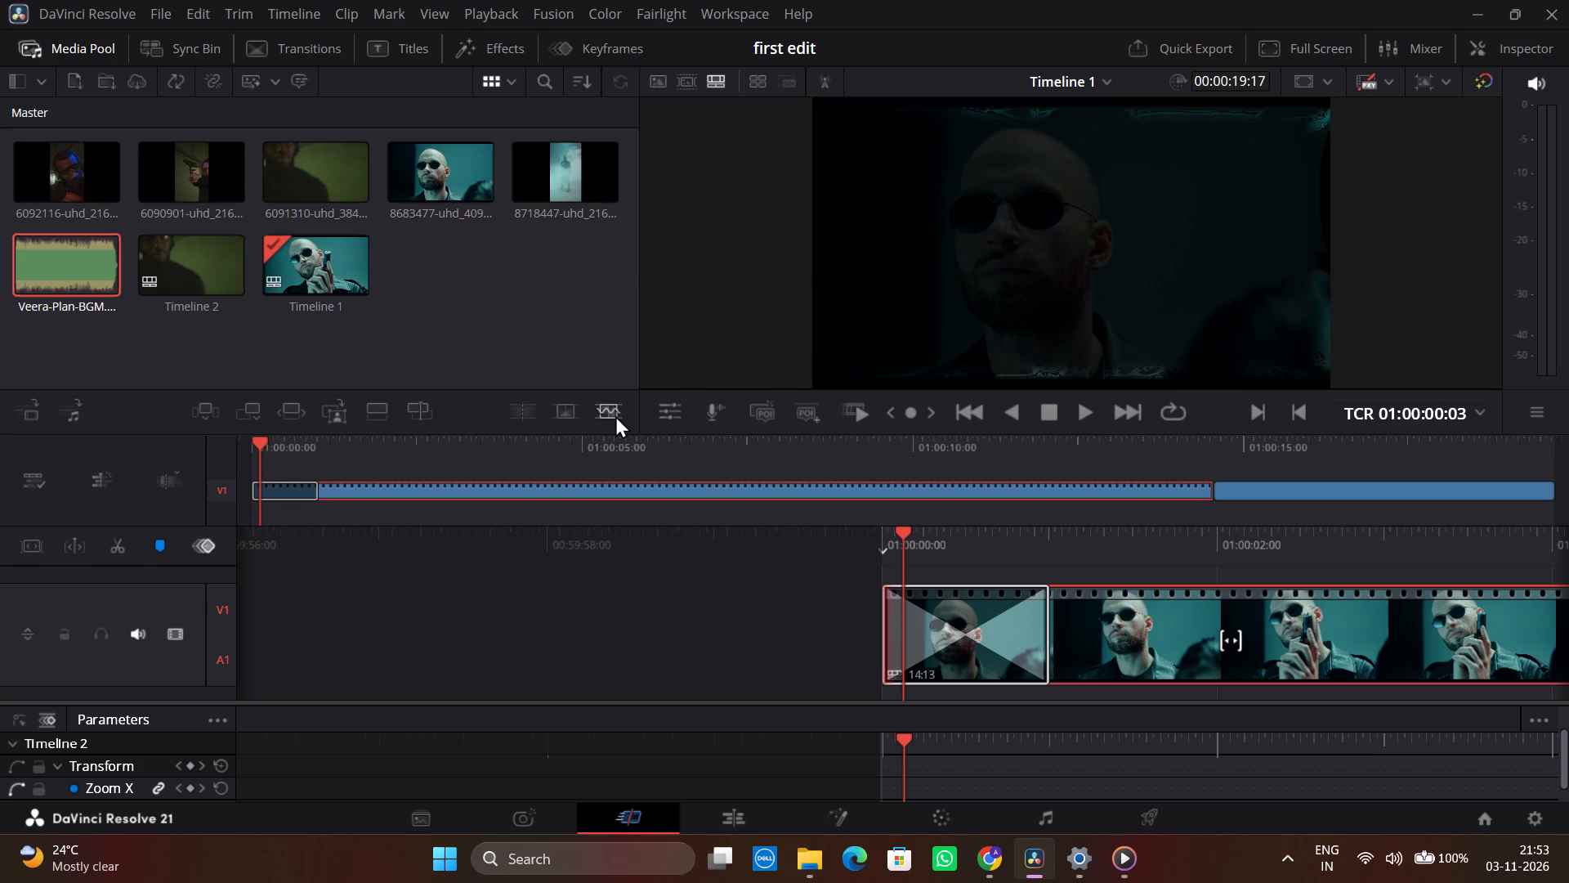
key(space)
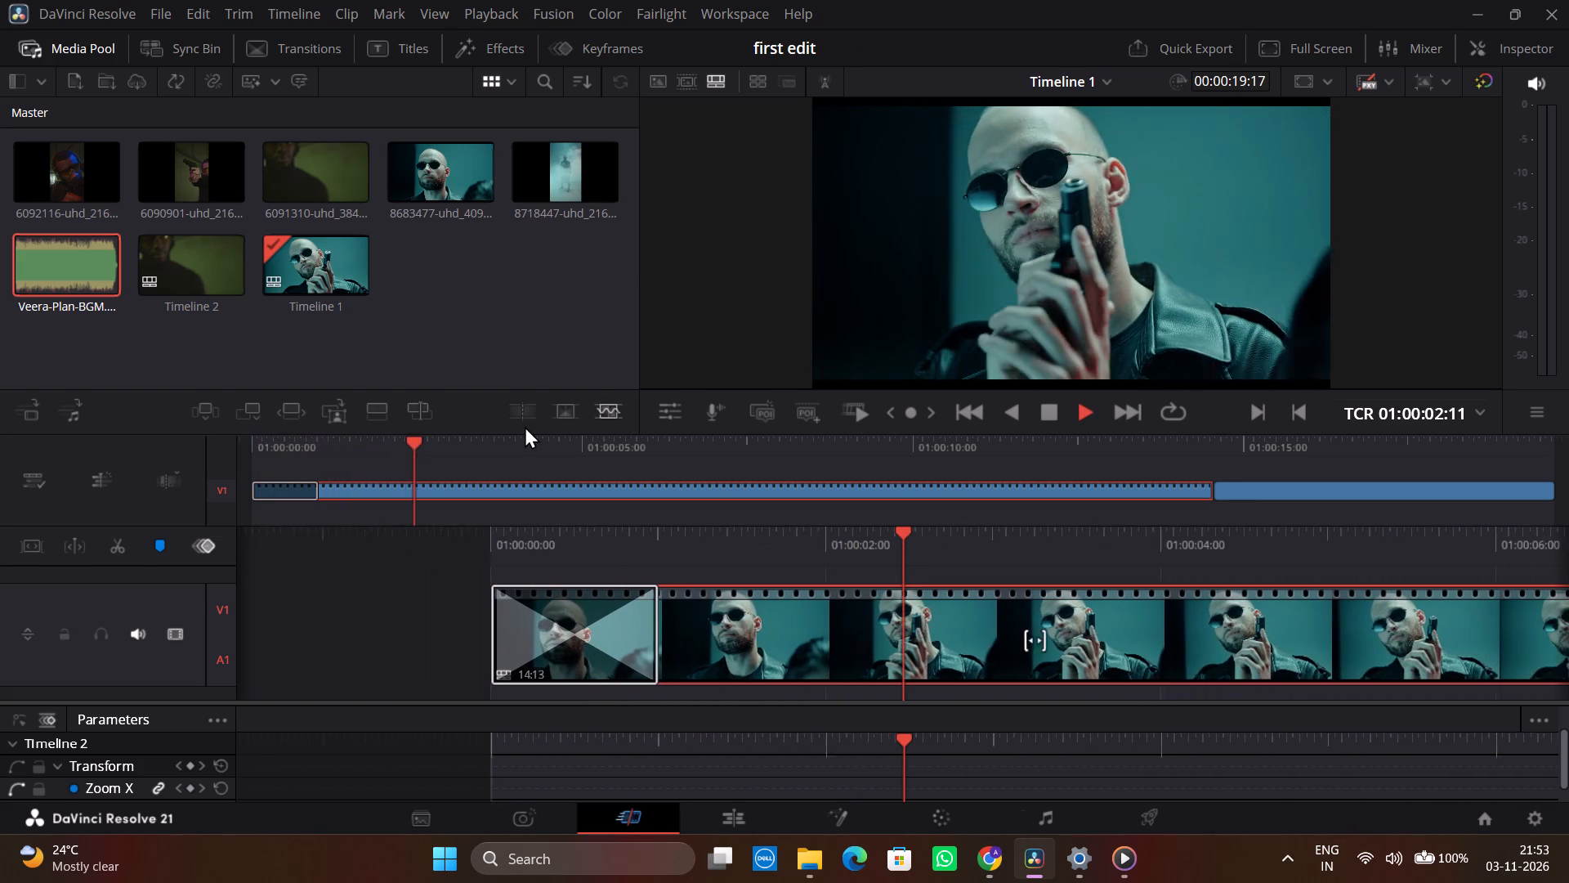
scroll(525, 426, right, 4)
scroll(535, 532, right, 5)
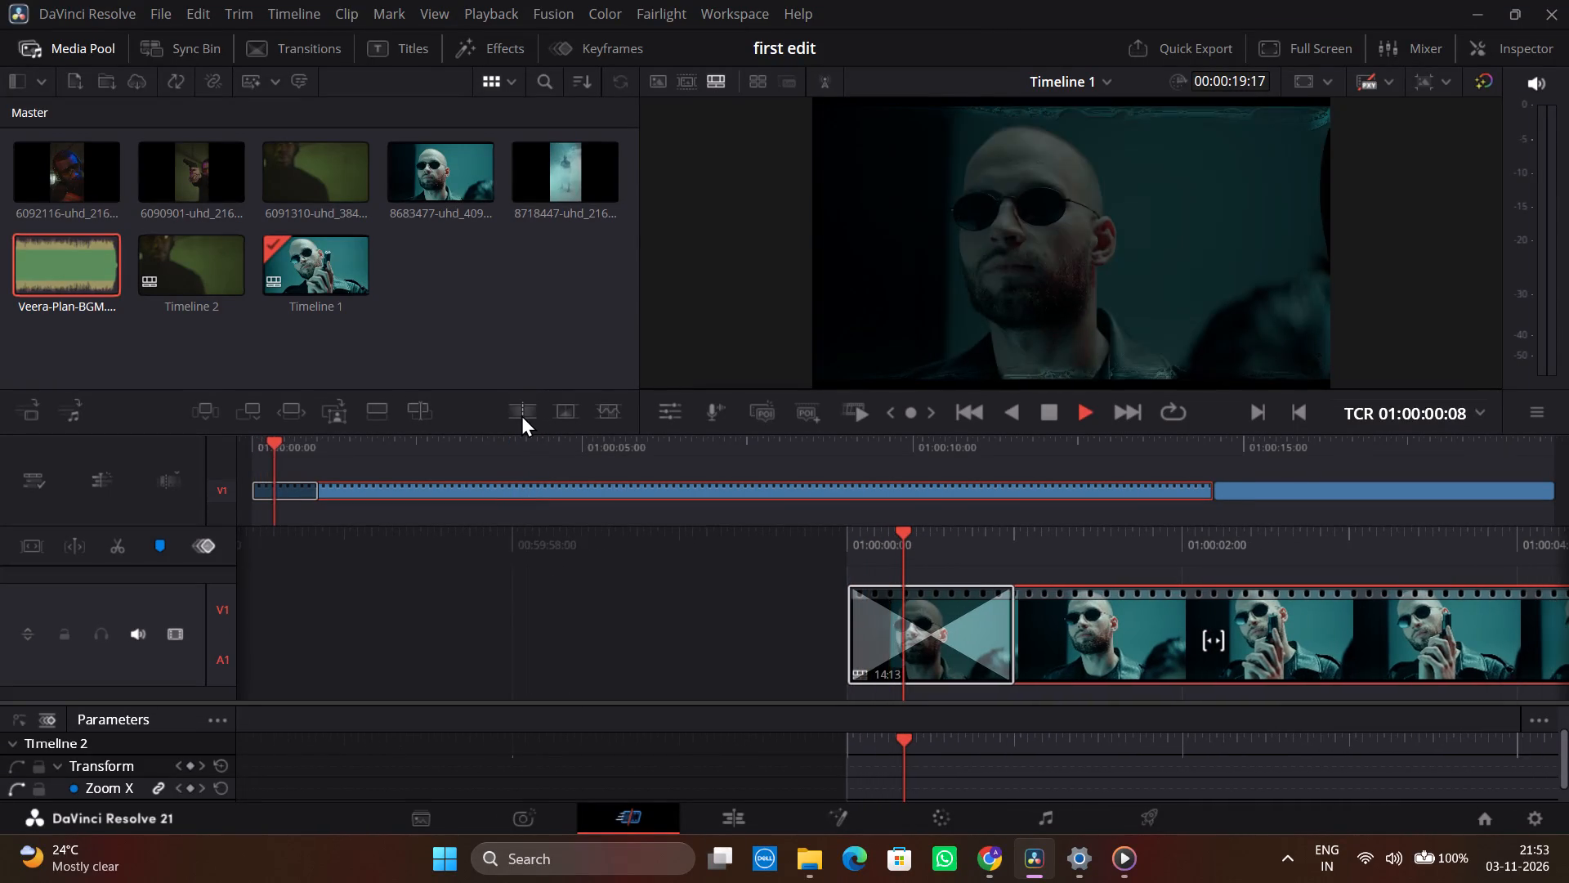
Replace the Smooth Cut at the start of the first clip with a straight Cut and play the opening of Timeline 1.
click(521, 415)
scroll(521, 415, right, 1)
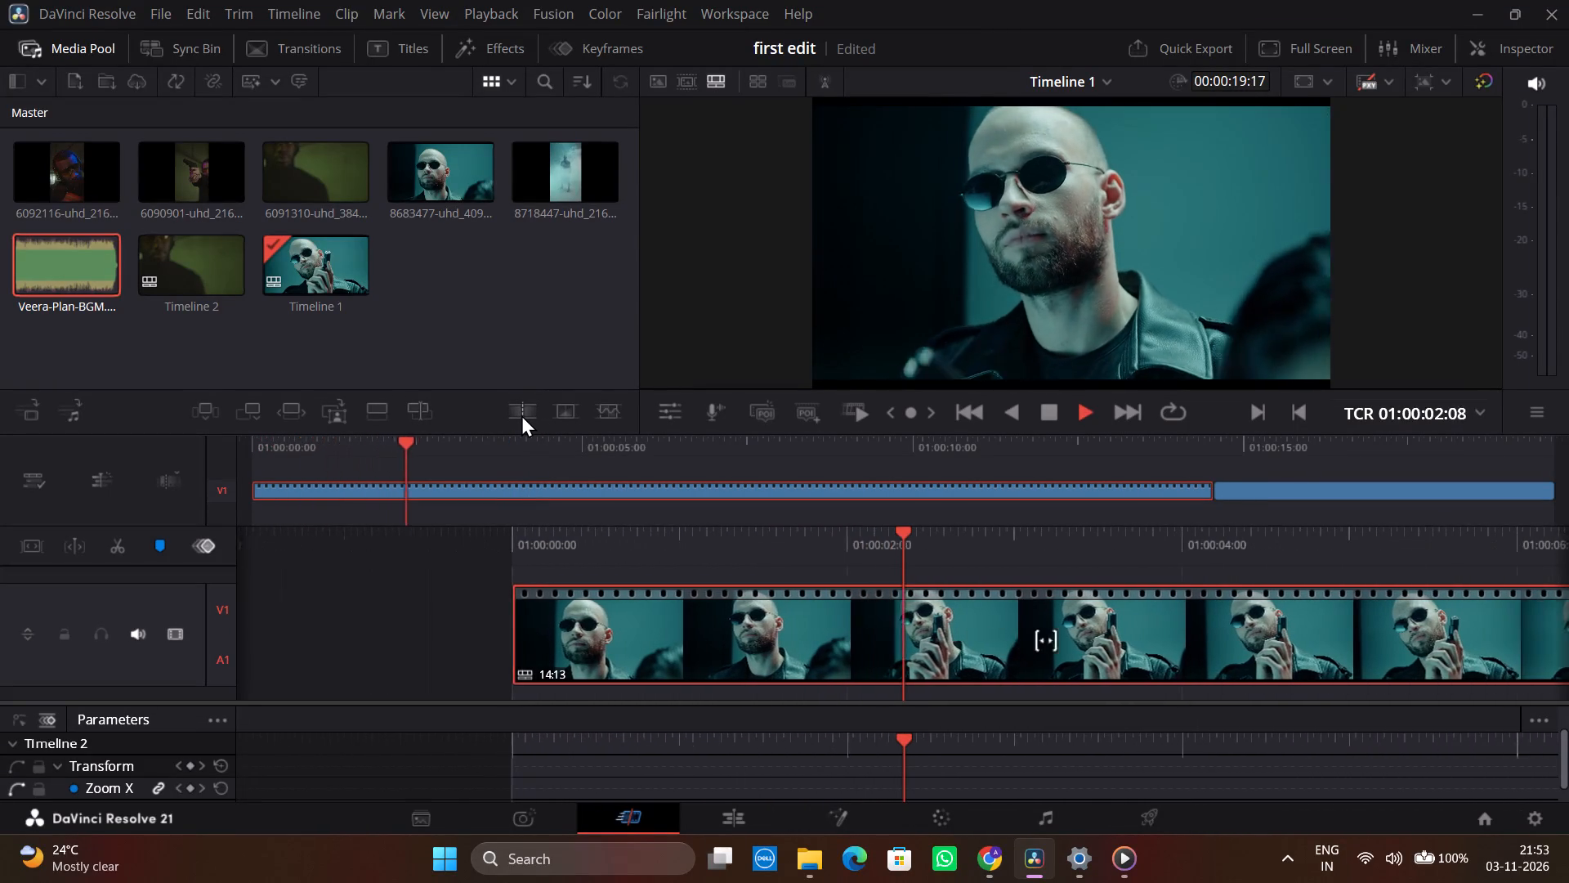
scroll(586, 632, right, 5)
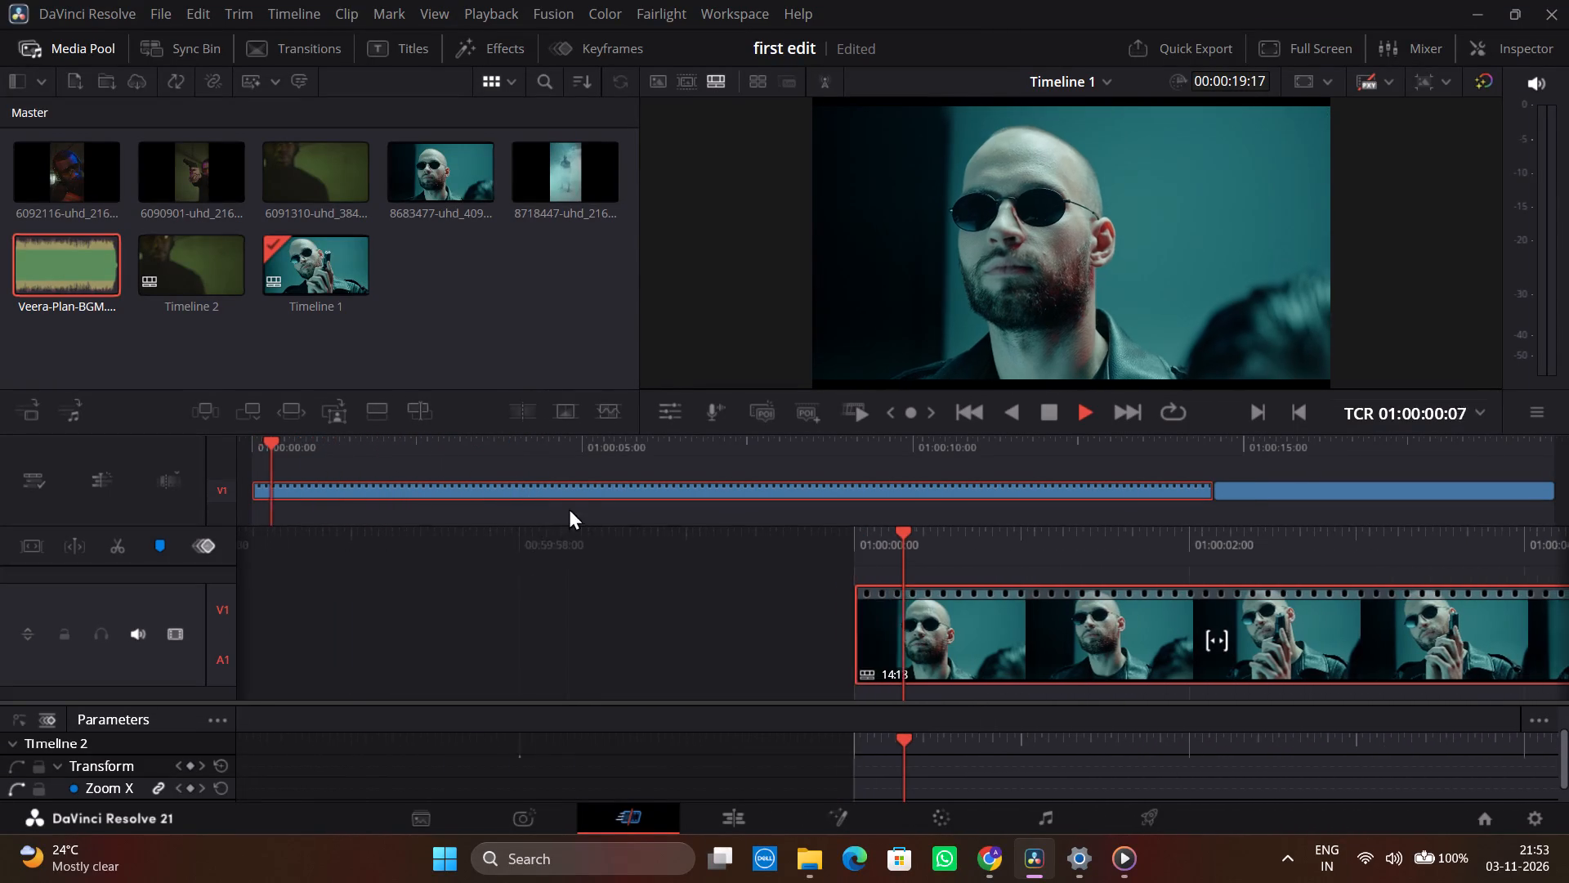
key(space)
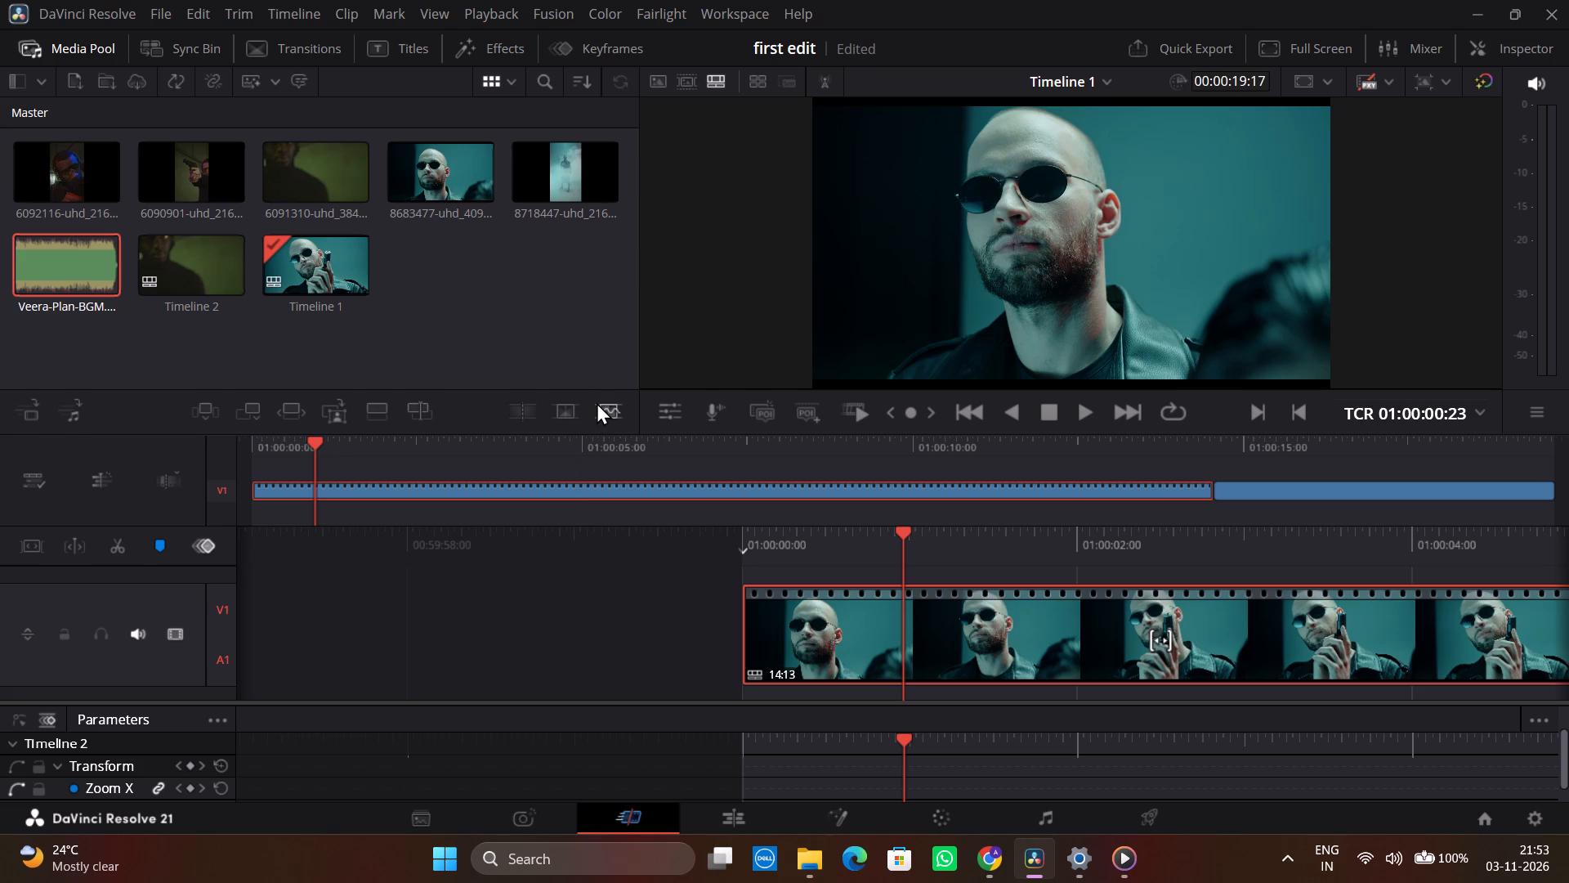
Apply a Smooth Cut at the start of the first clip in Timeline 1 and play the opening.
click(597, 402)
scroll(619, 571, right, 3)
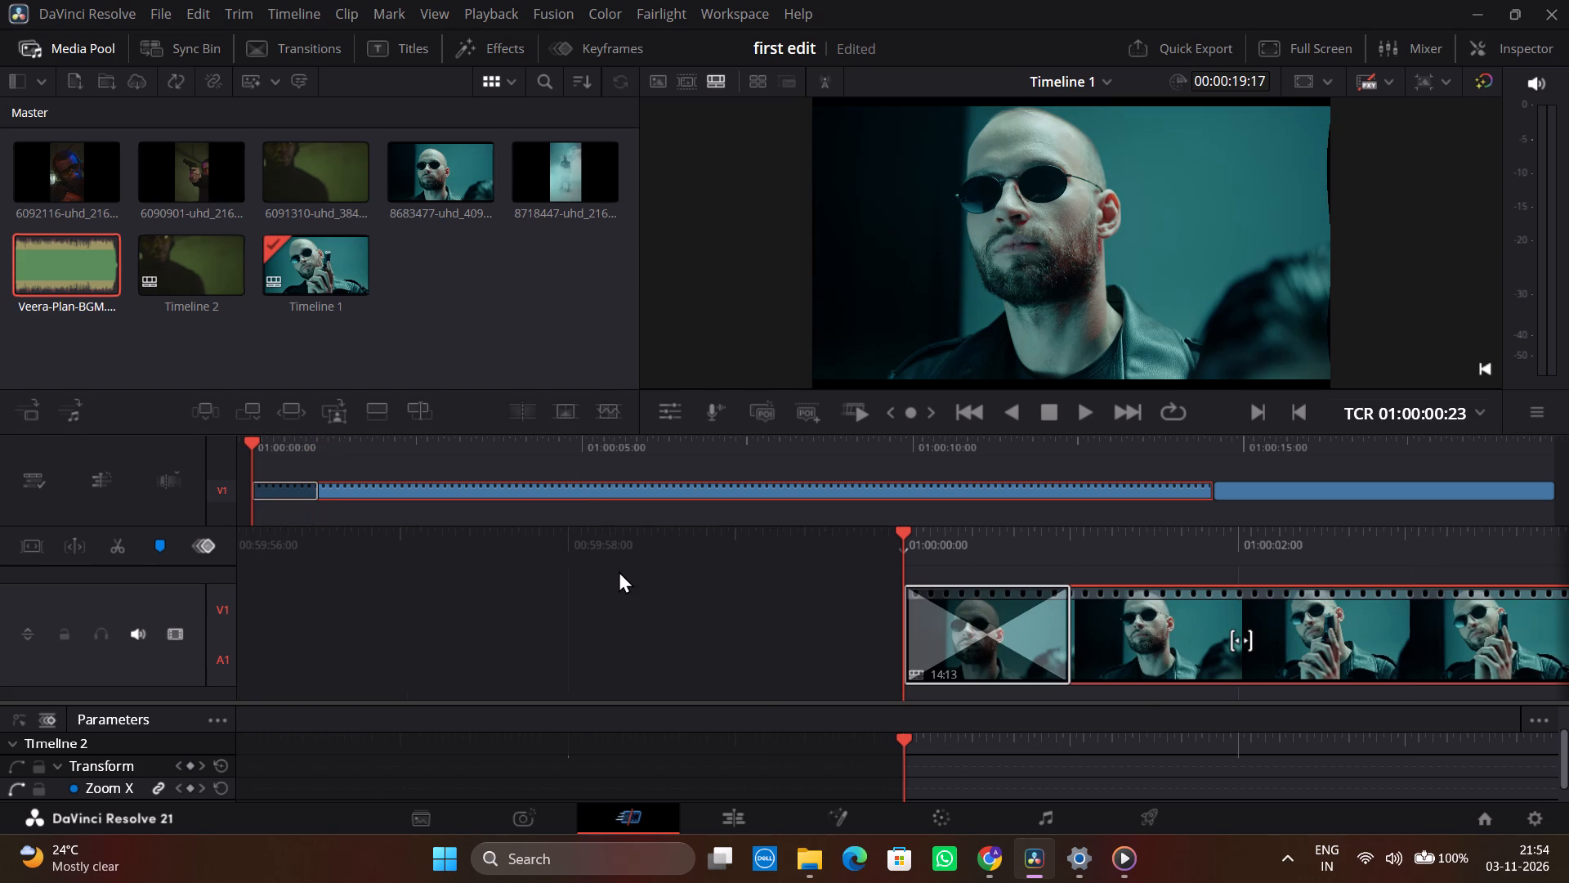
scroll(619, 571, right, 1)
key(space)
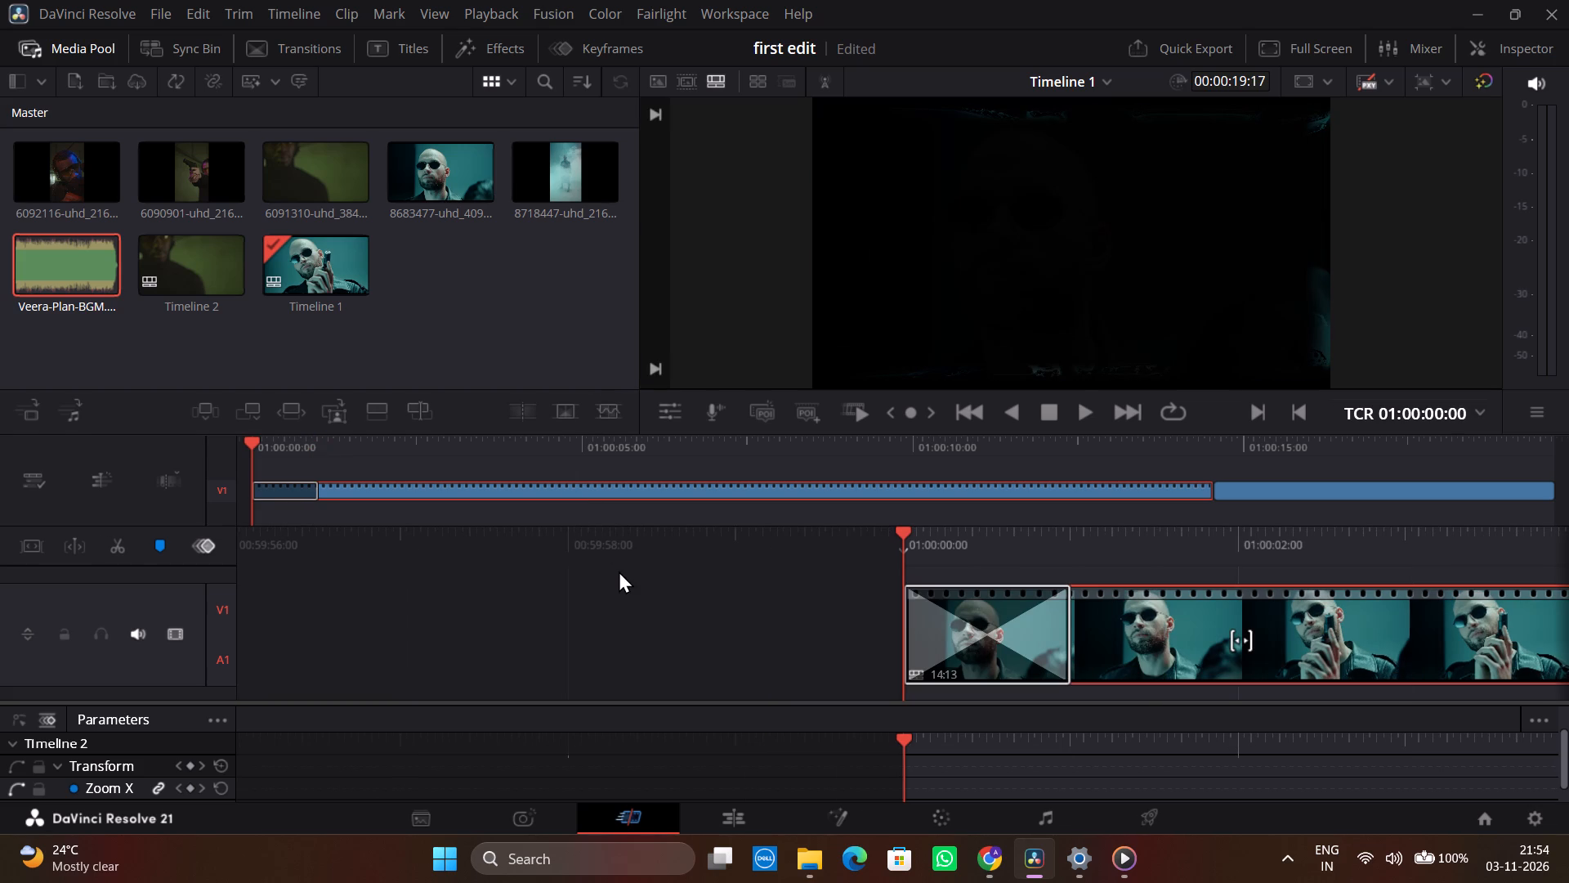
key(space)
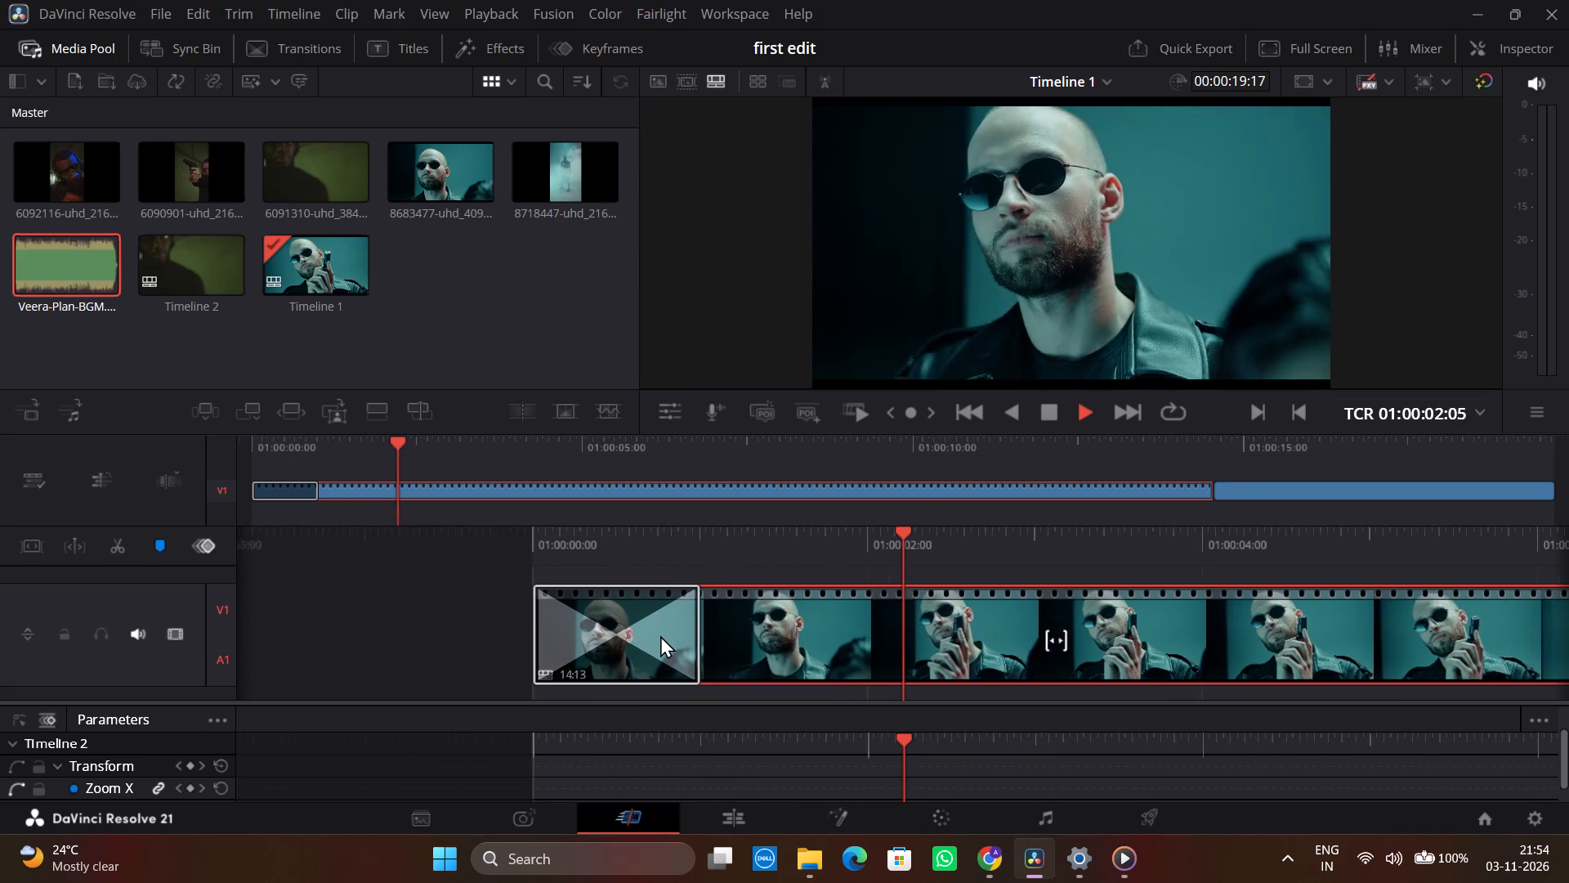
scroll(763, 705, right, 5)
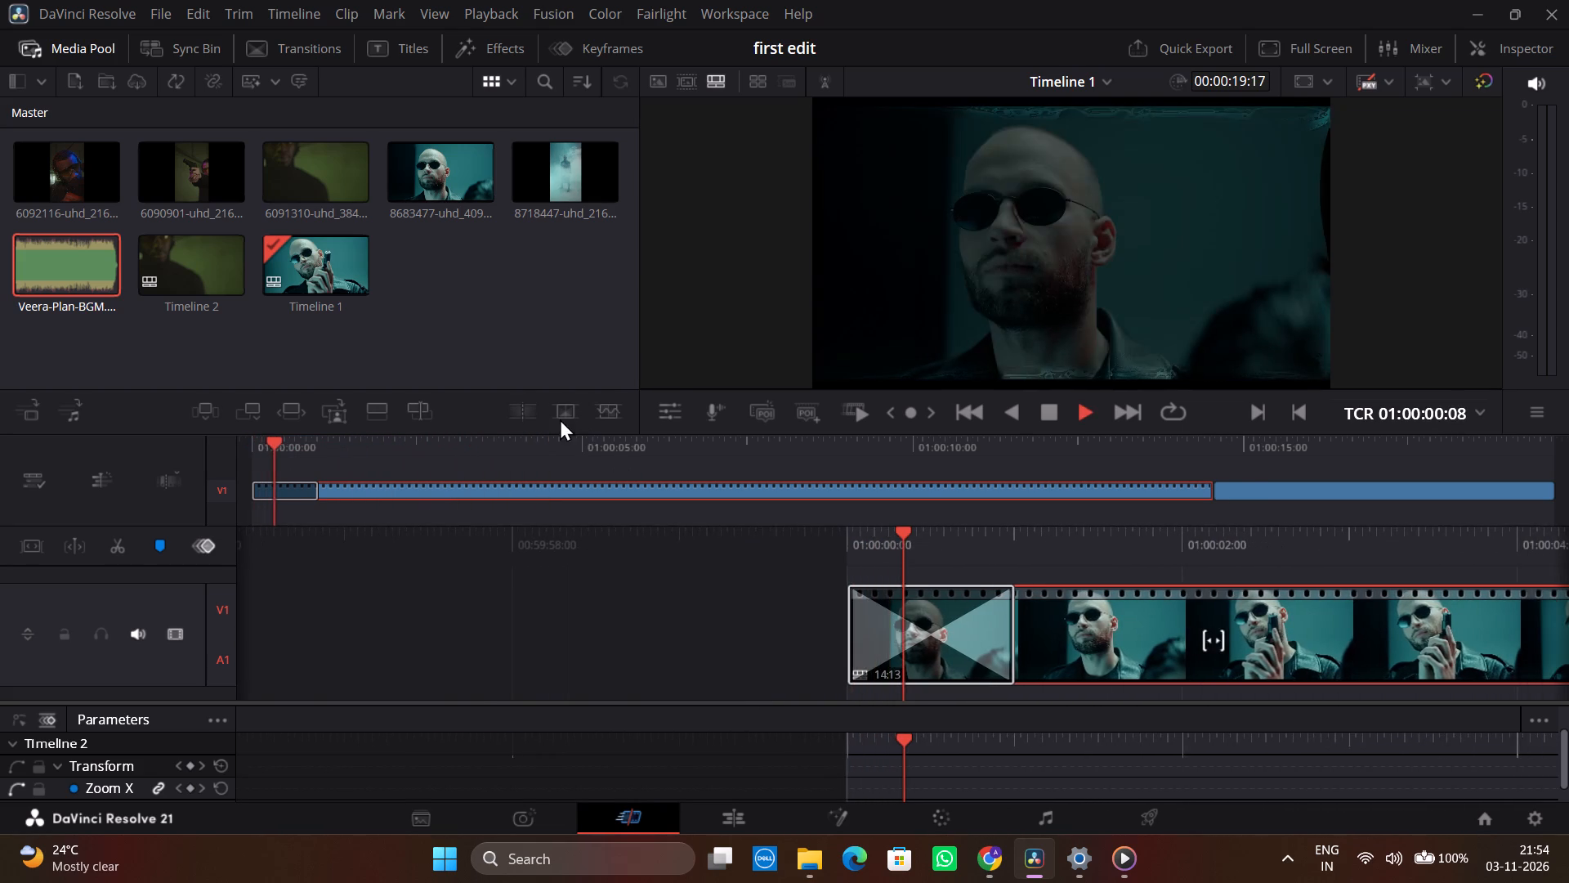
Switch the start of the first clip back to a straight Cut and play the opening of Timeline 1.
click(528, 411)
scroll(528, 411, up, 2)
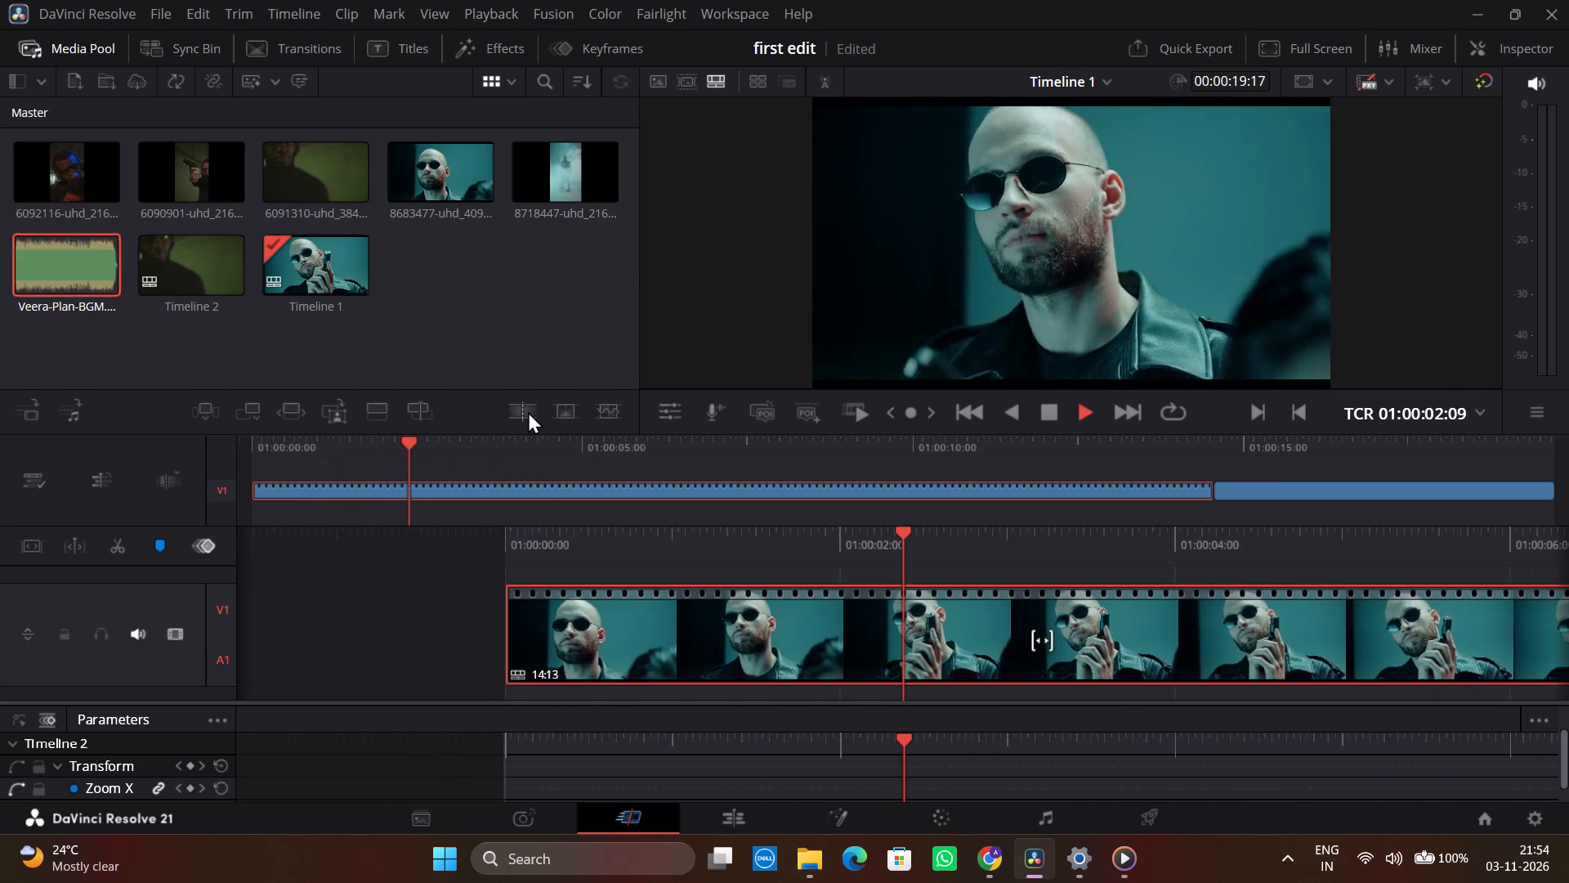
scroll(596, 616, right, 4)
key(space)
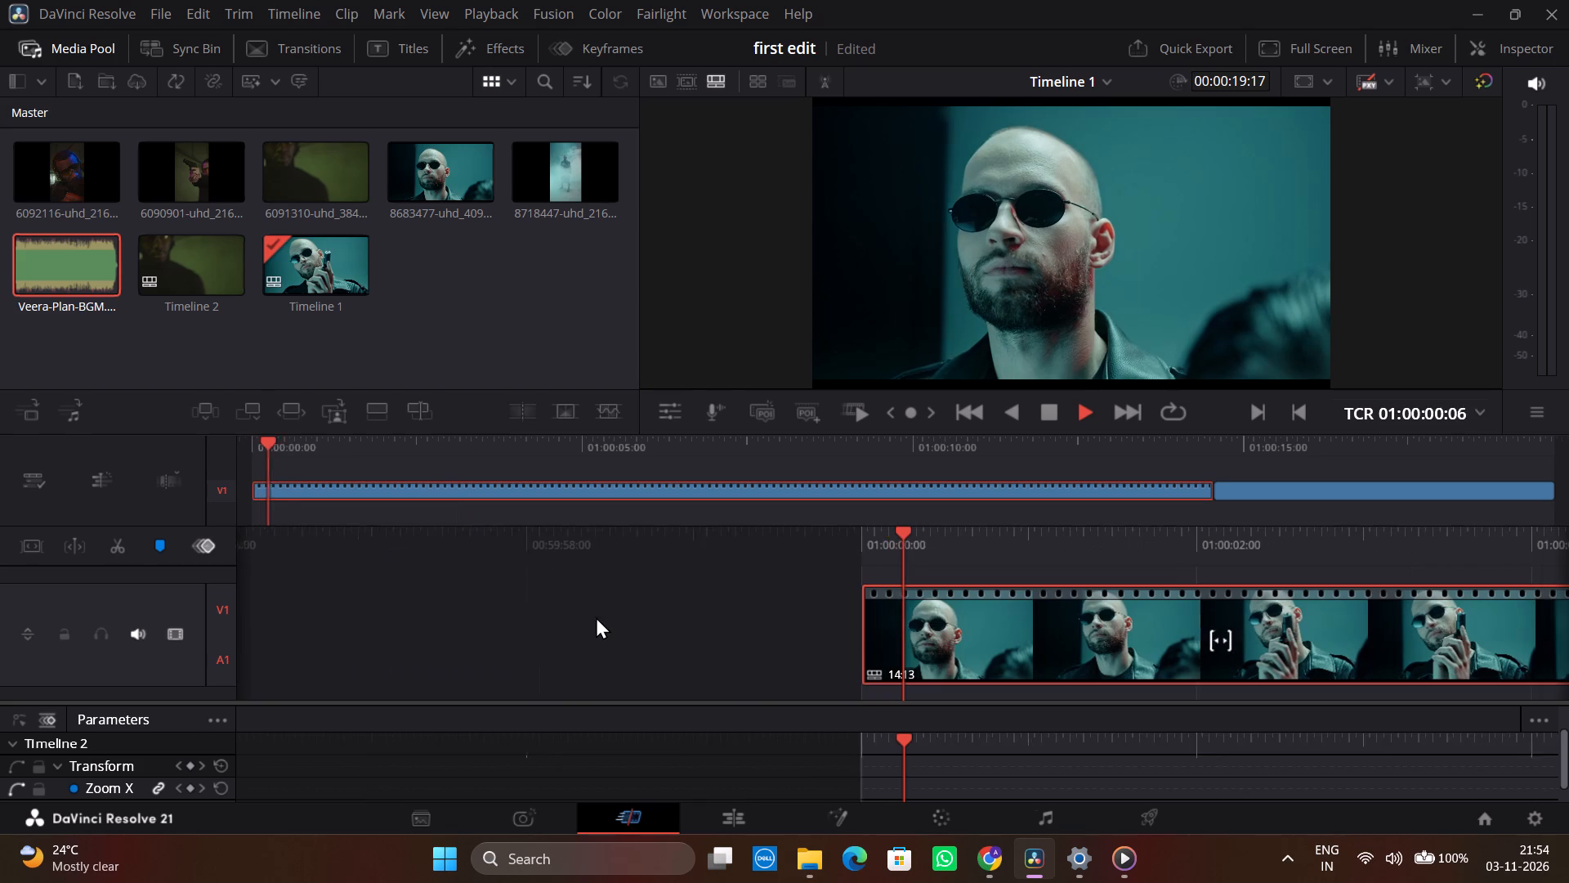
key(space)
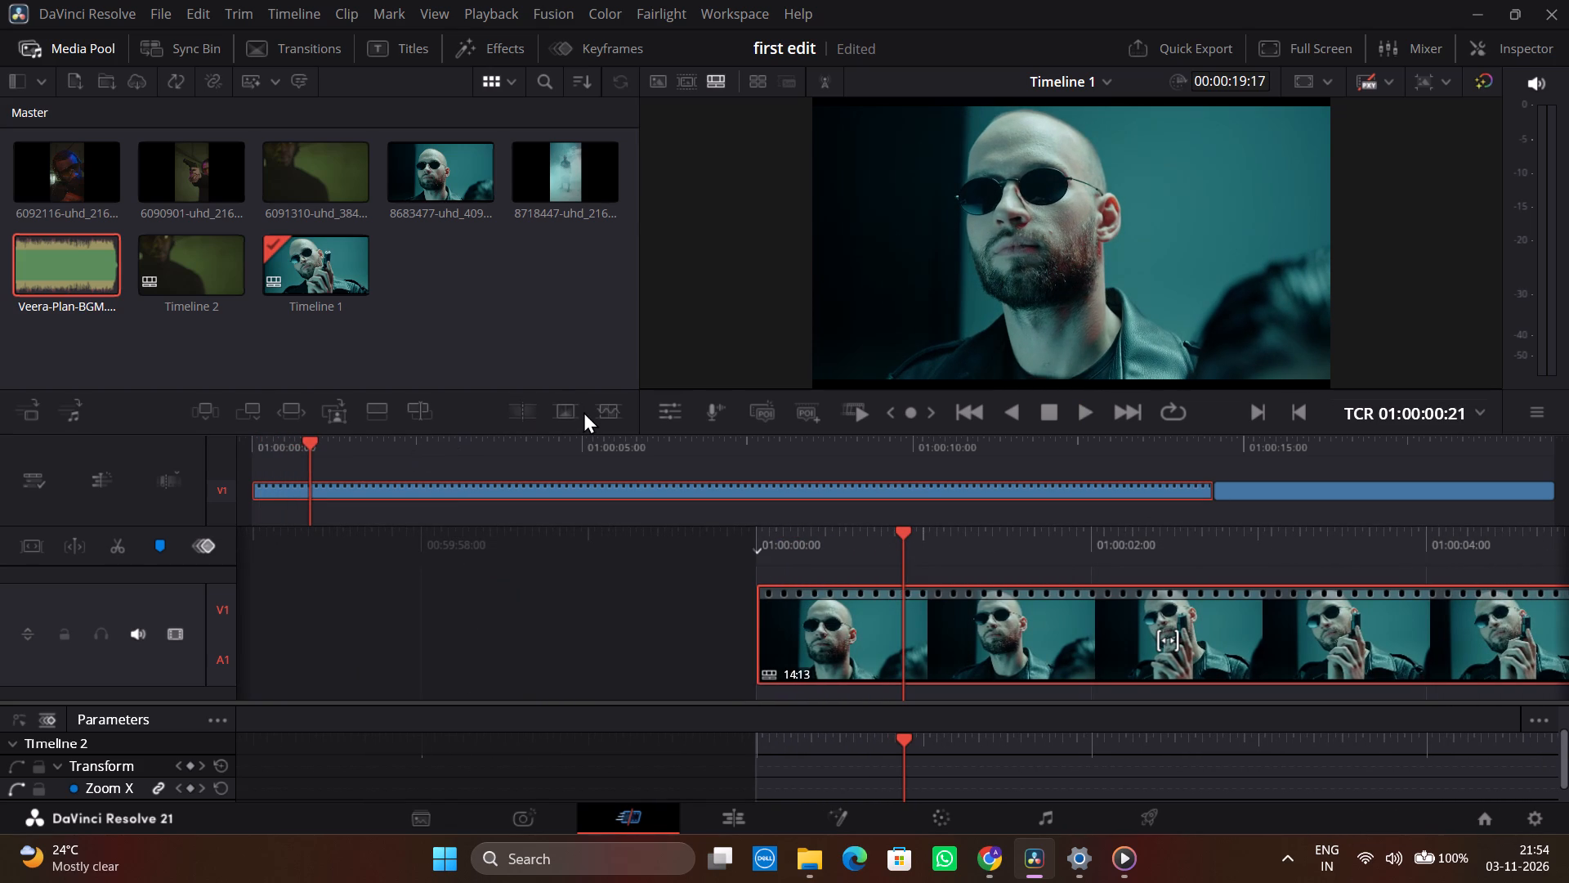
Reapply the Smooth Cut at the start of the first clip in Timeline 1 and replay the opening several times.
click(592, 411)
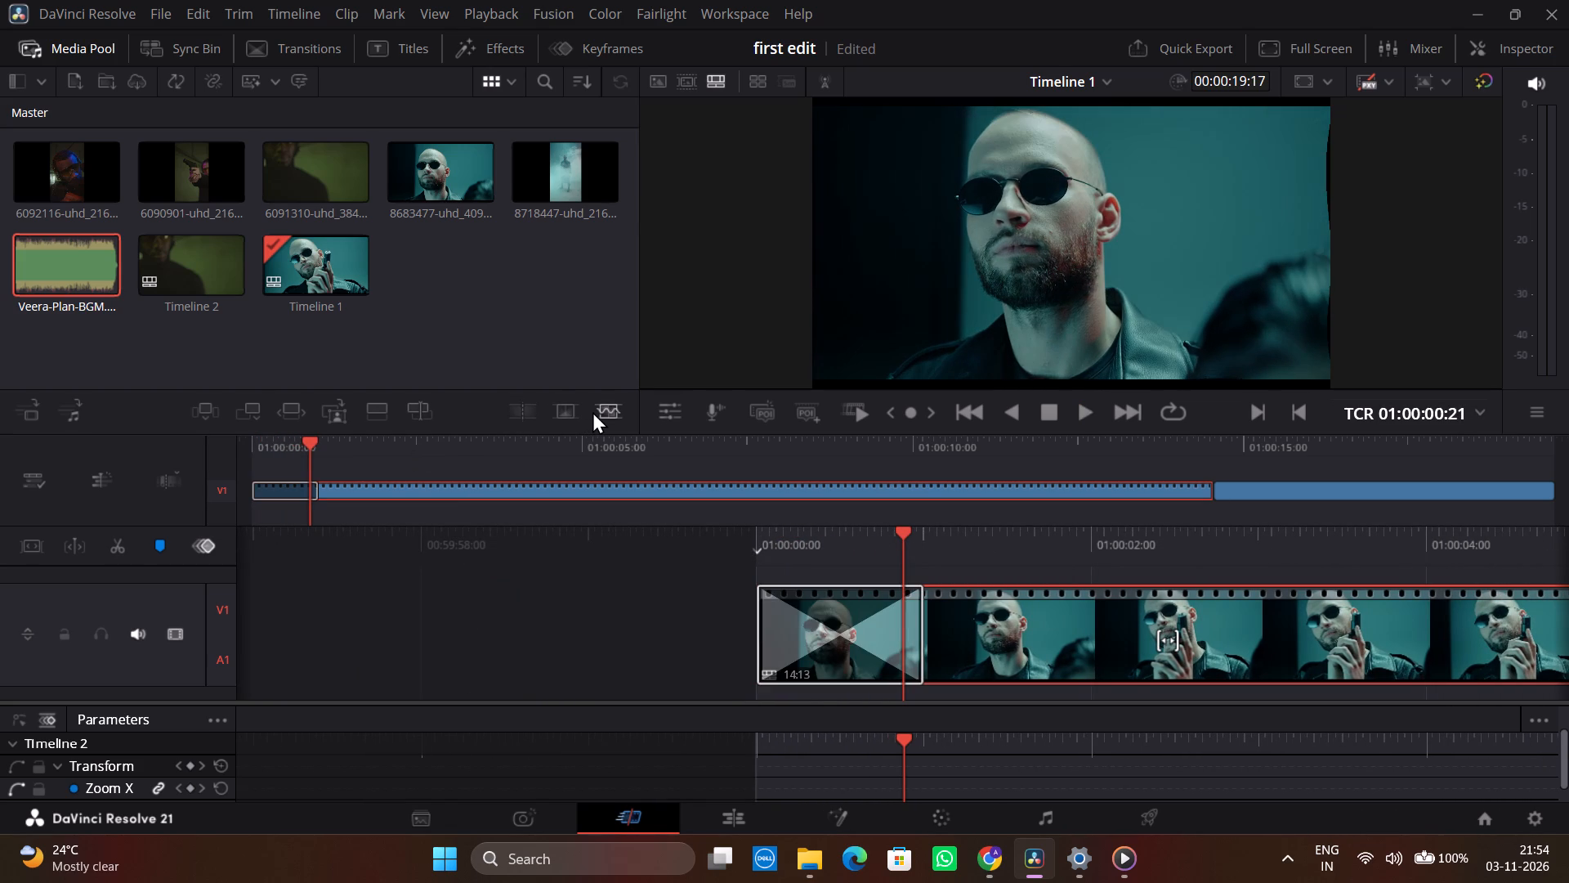
scroll(732, 589, right, 9)
key(space)
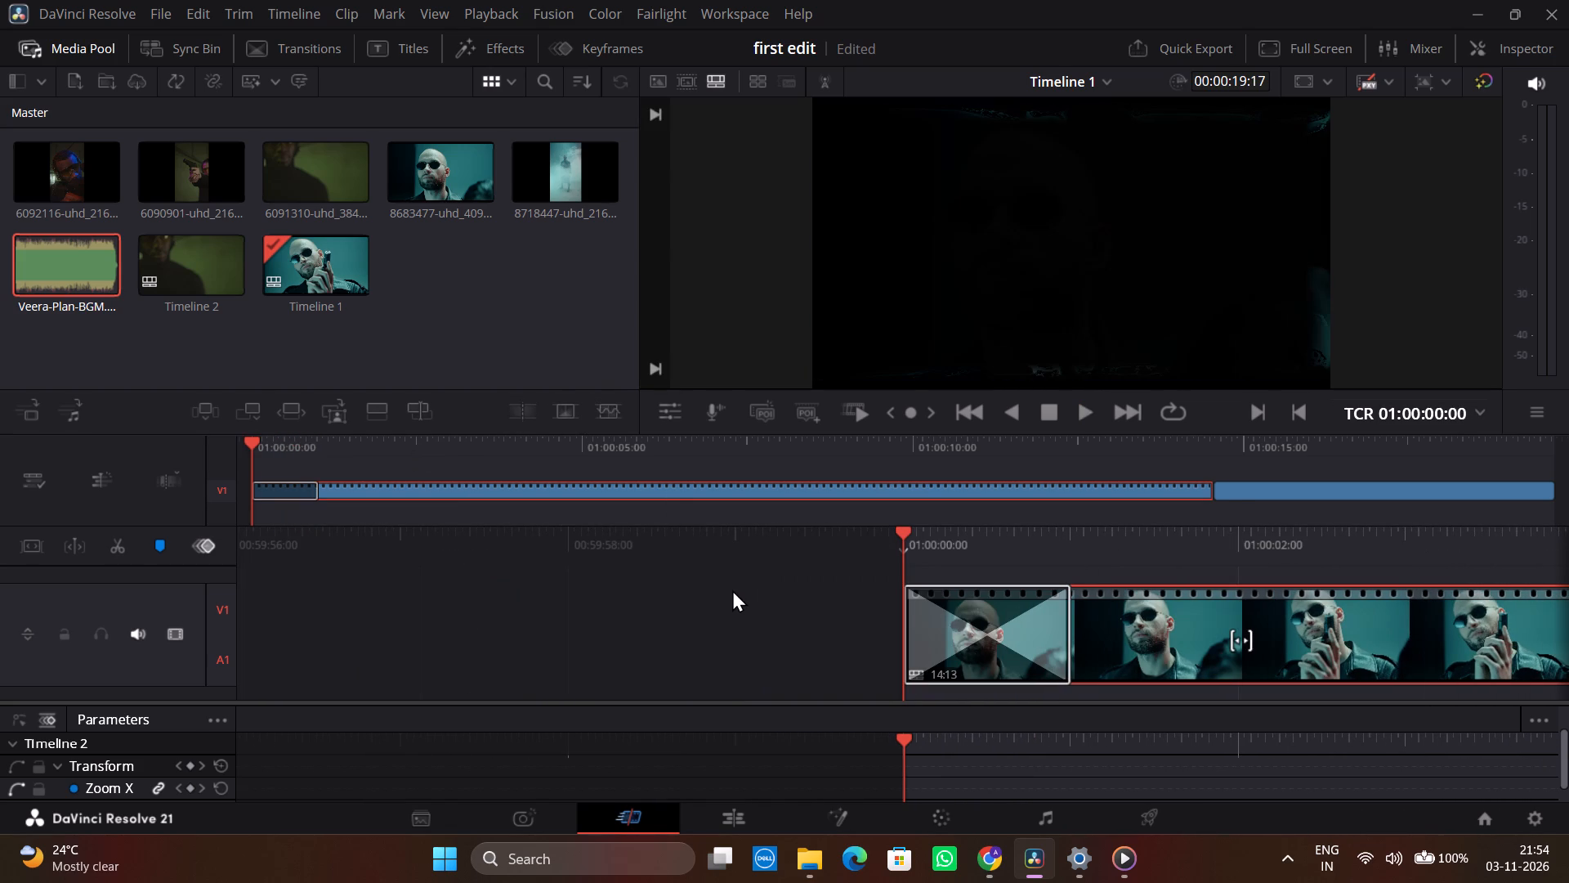
key(space)
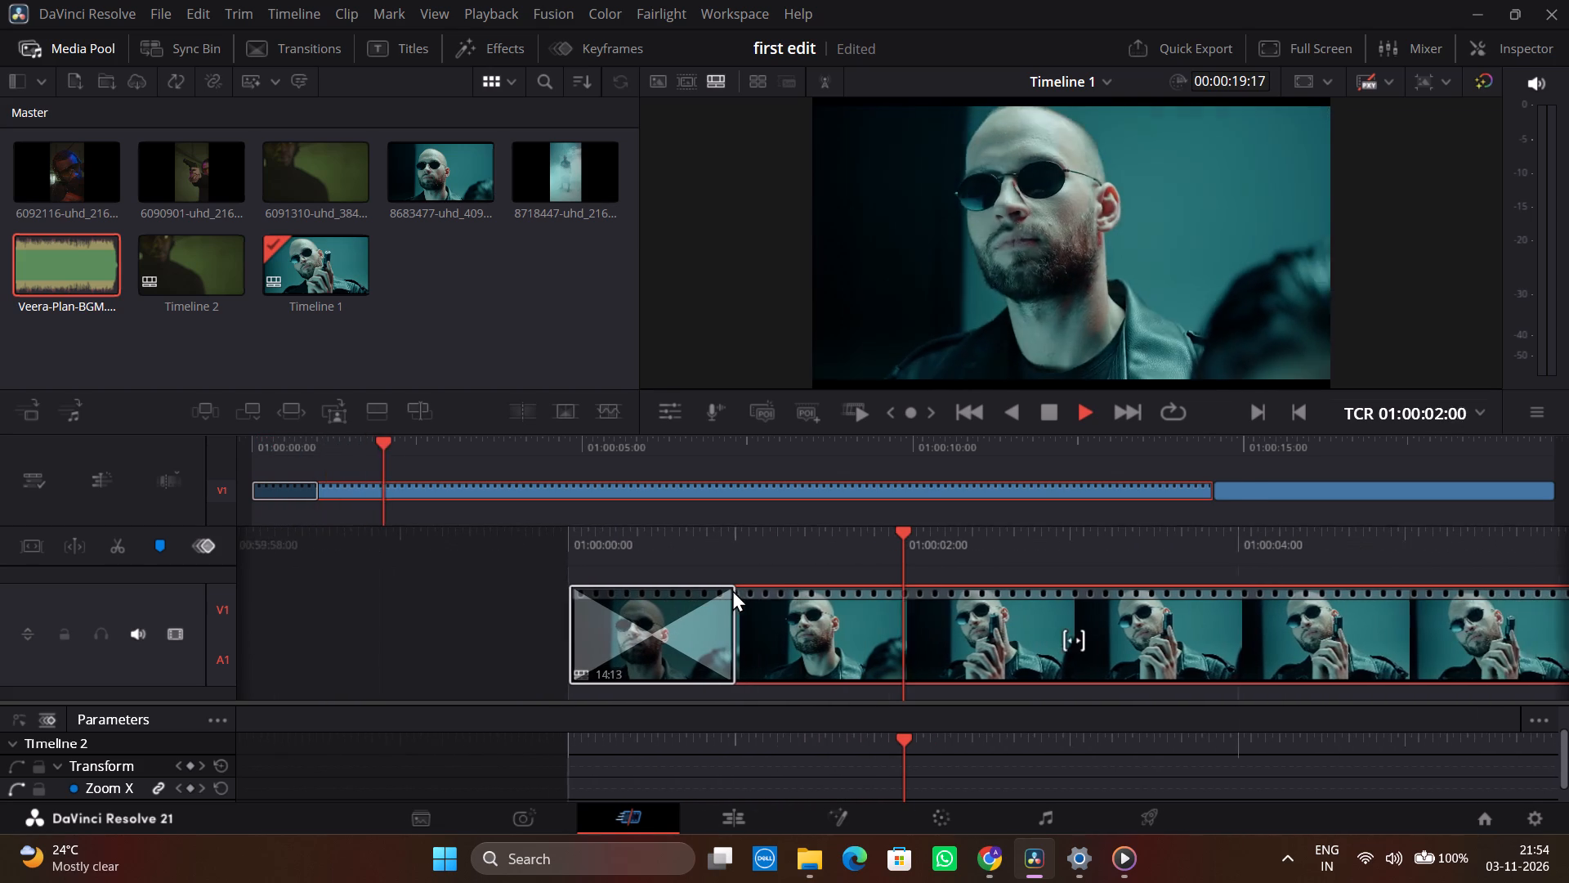
scroll(718, 635, right, 1)
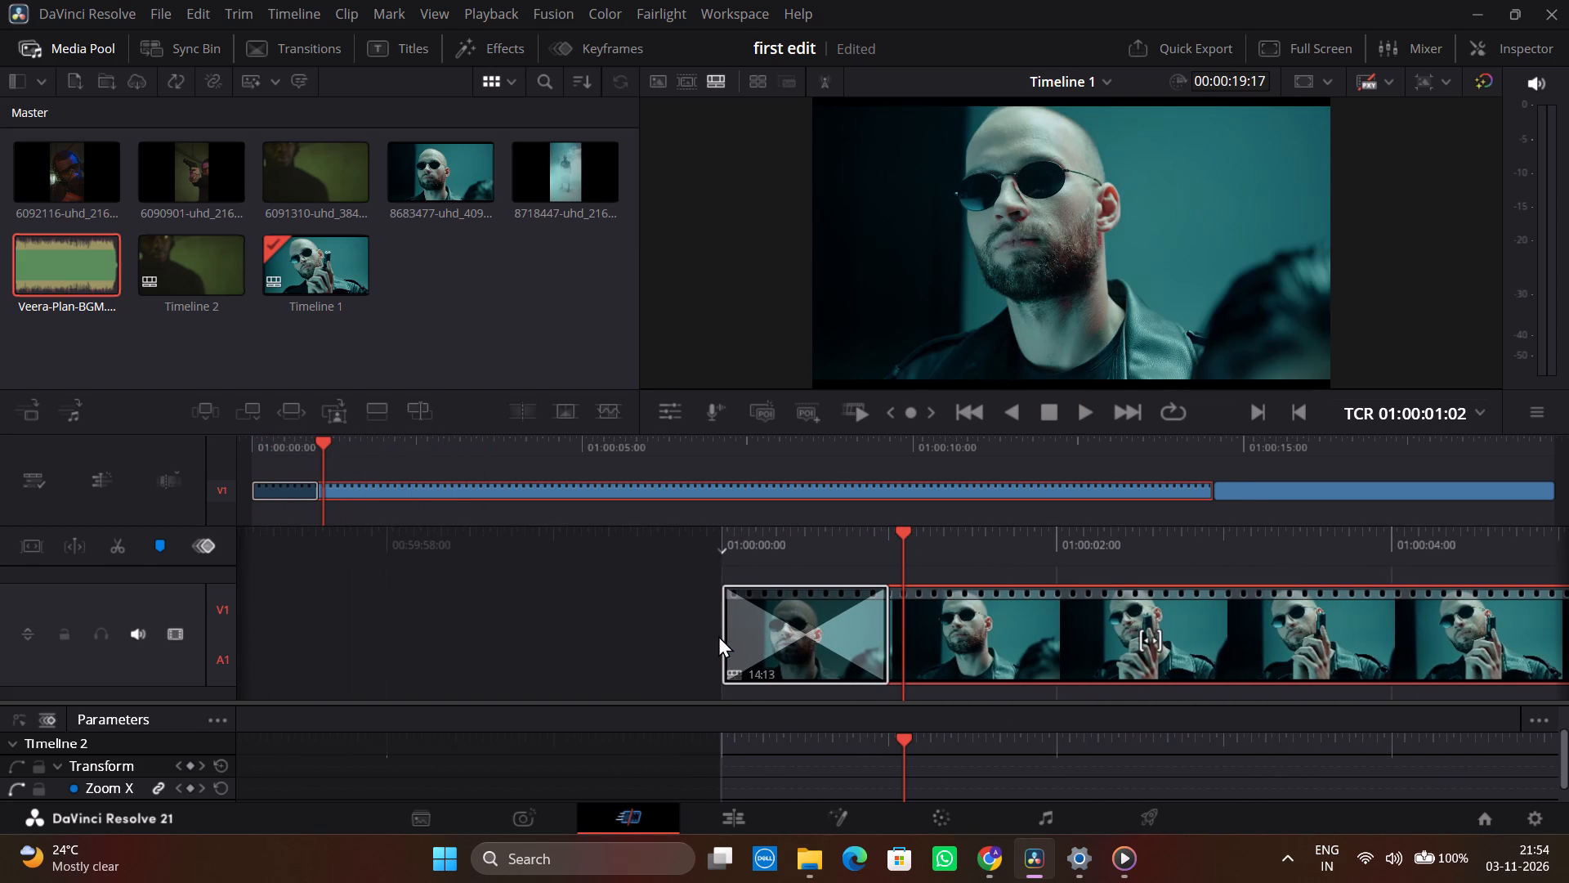
scroll(718, 635, right, 2)
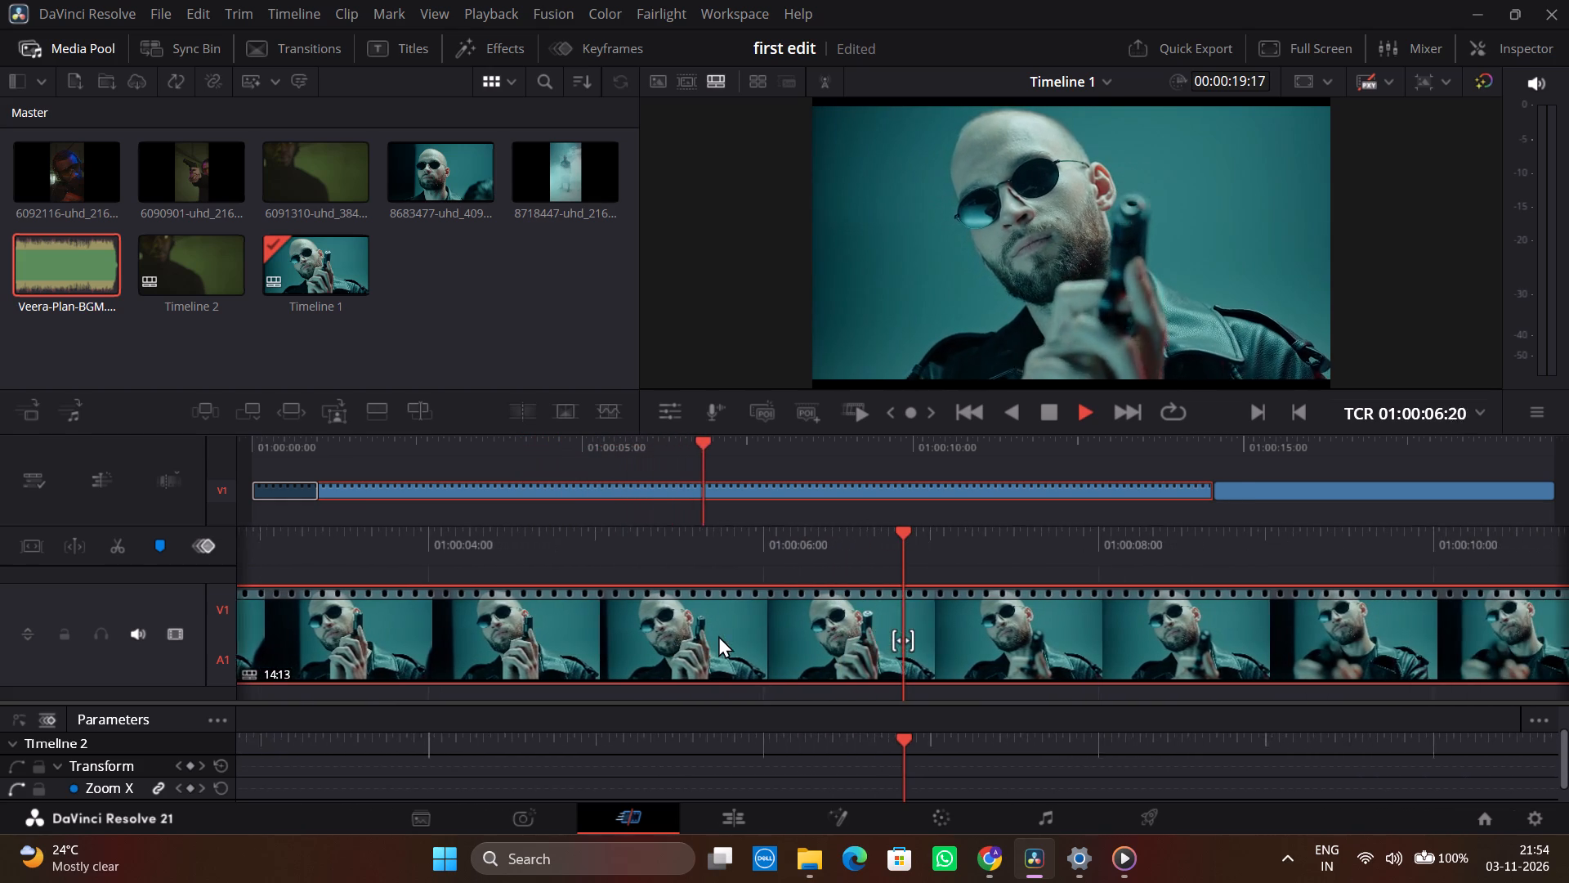
scroll(718, 656, right, 11)
key(space)
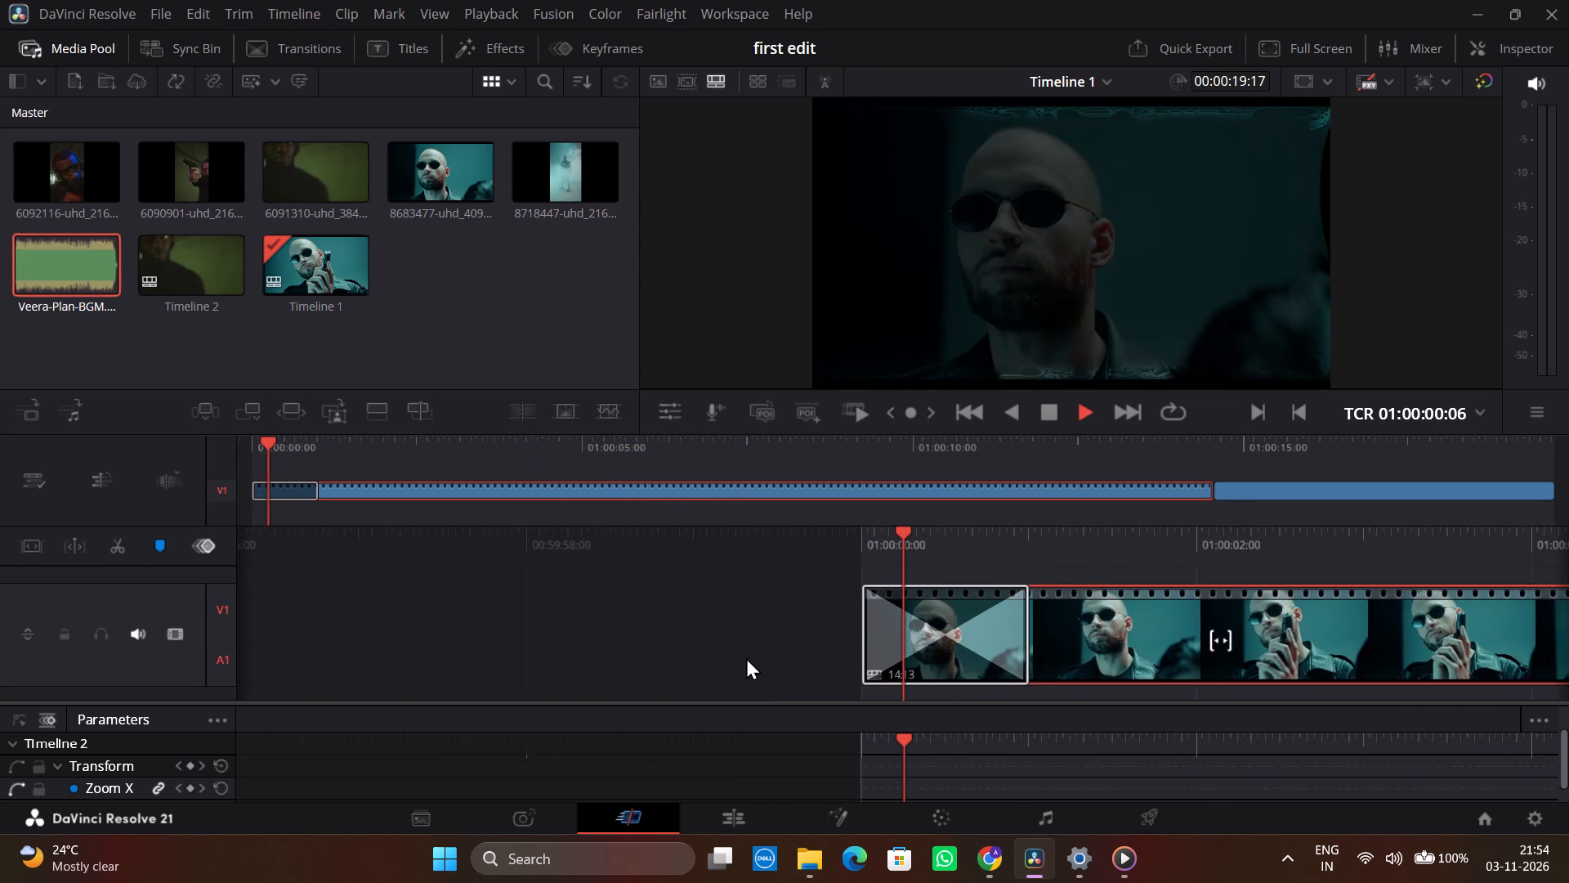
key(space)
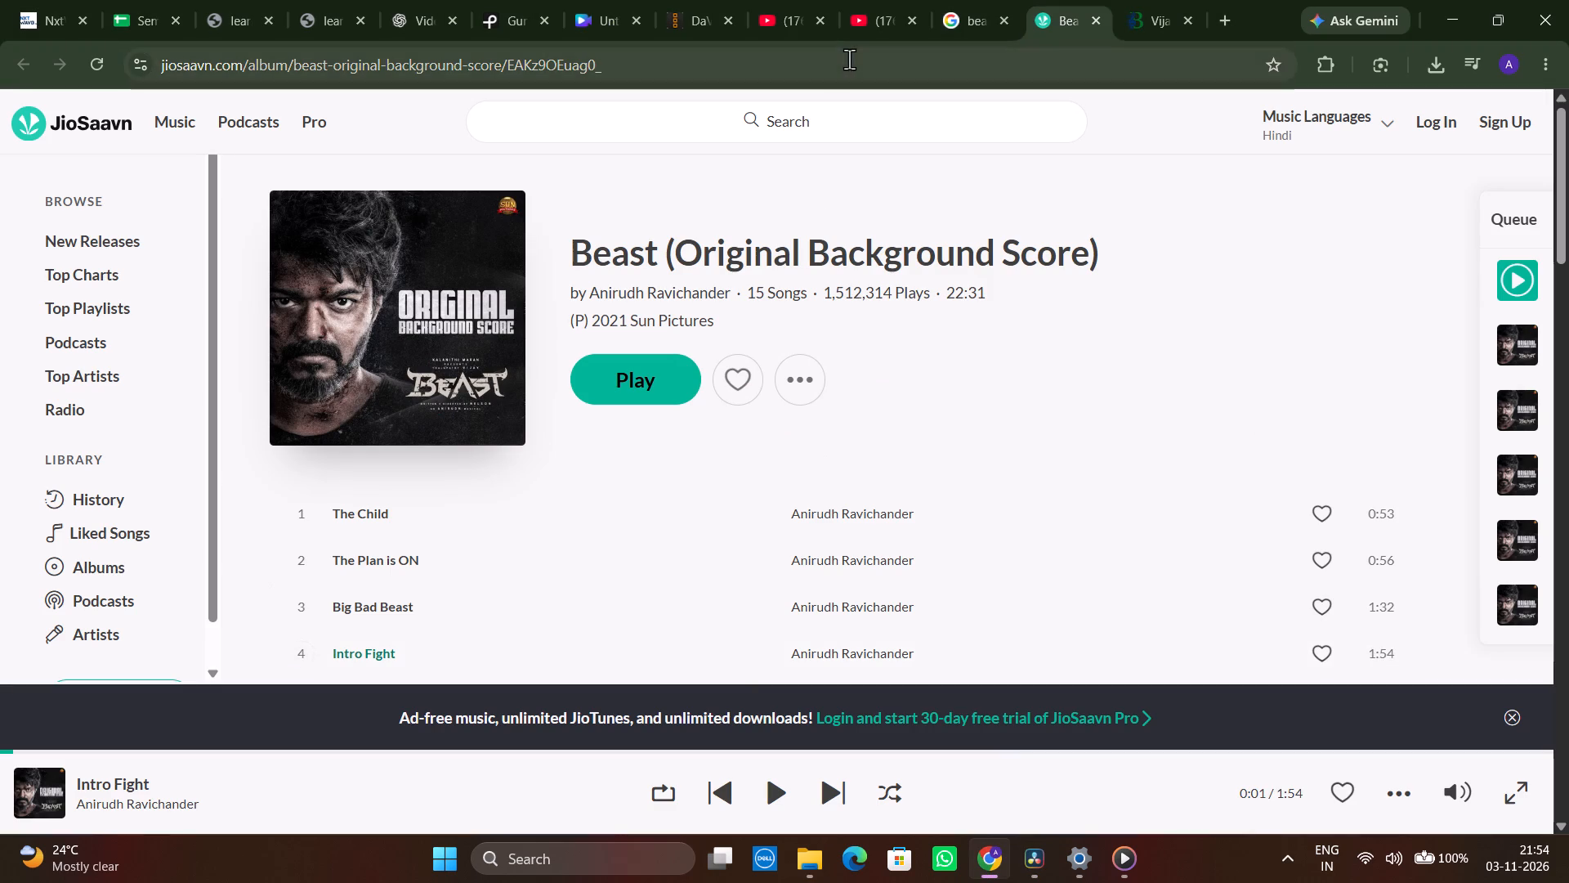
Switch to Chrome and watch the DaVinci Resolve basics tutorial on YouTube from 6:50, pausing it after a short section.
click(804, 2)
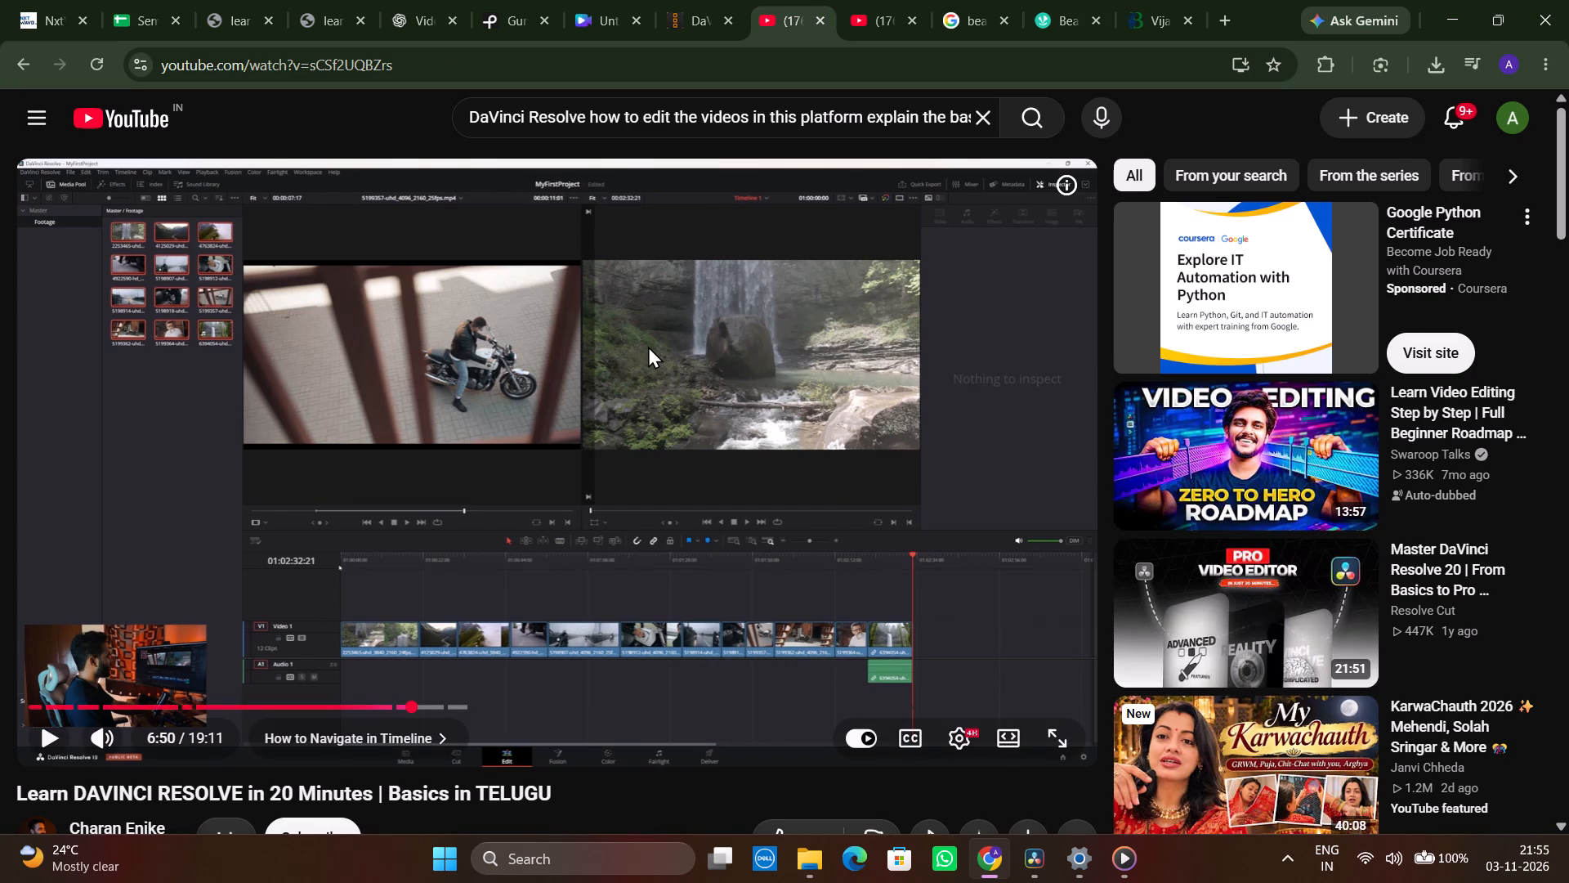
click(648, 346)
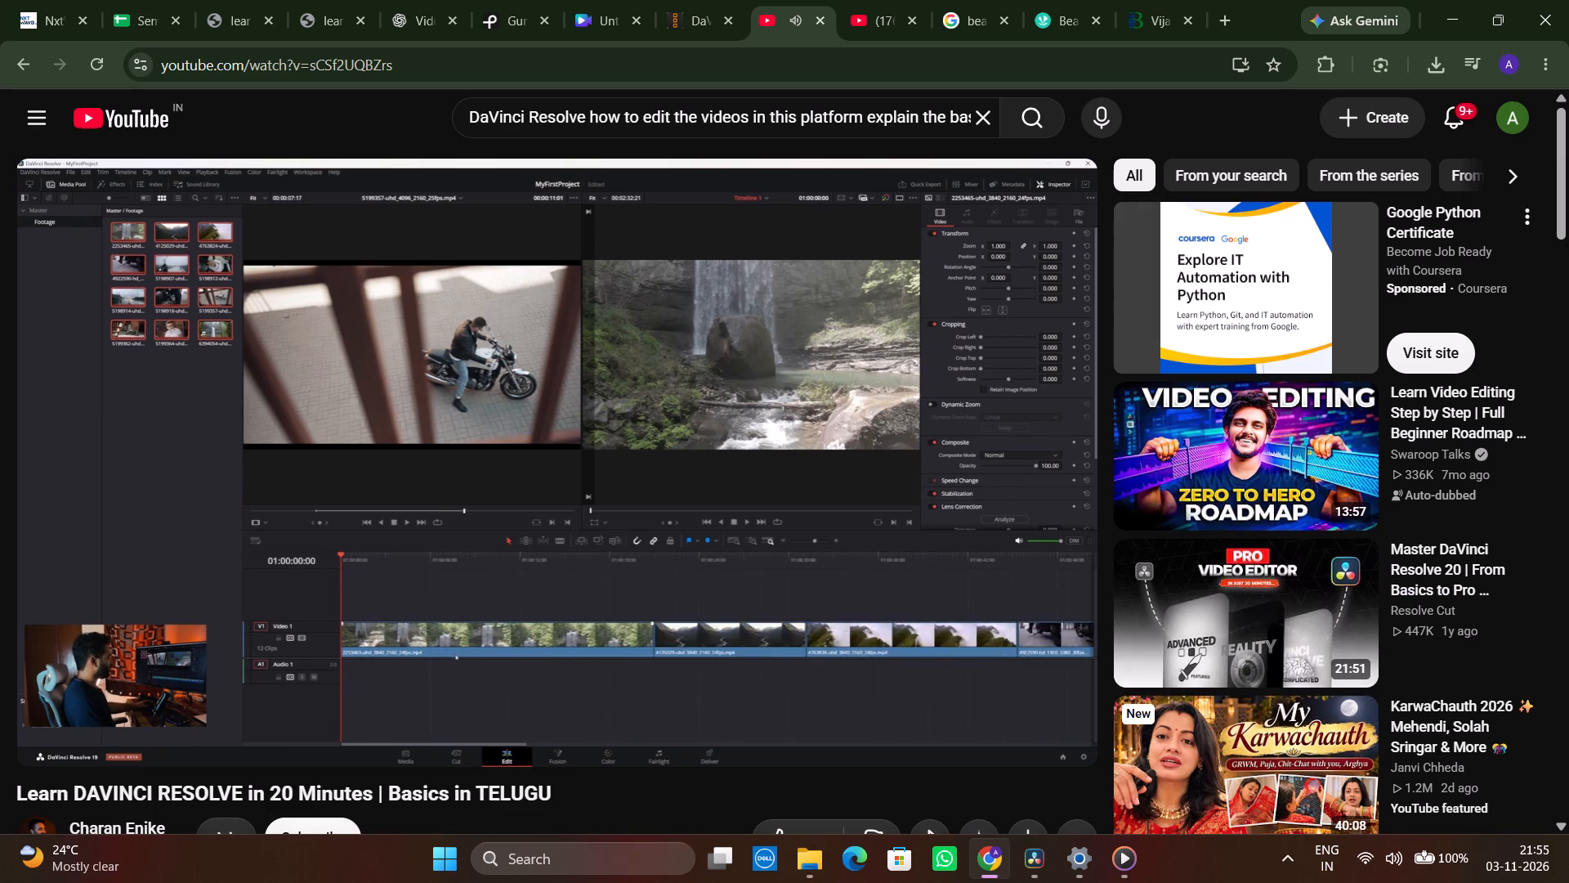
key(space)
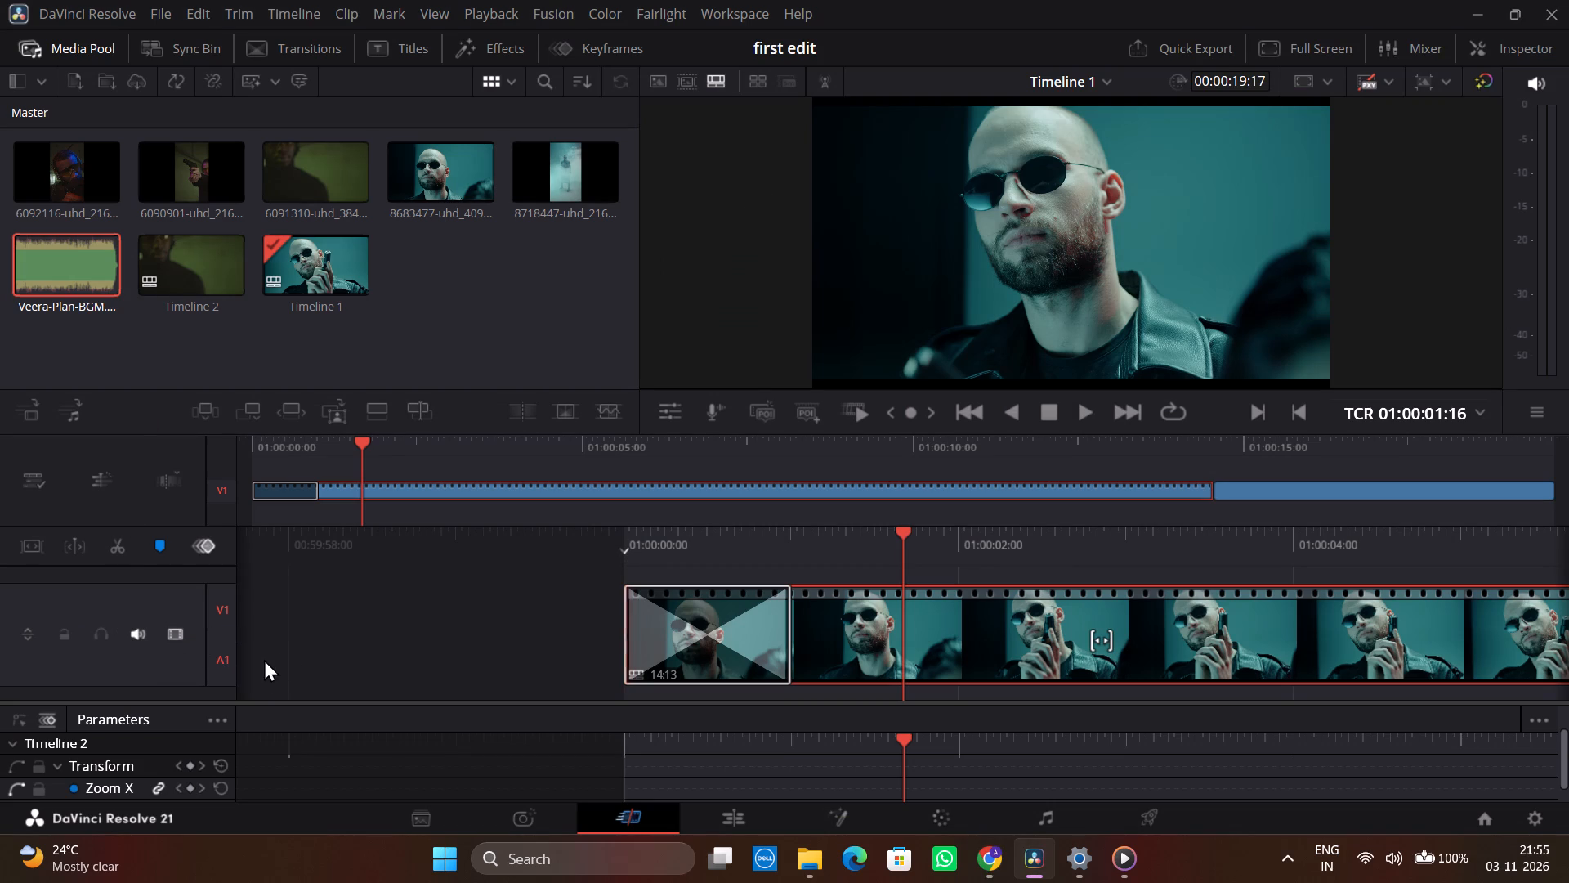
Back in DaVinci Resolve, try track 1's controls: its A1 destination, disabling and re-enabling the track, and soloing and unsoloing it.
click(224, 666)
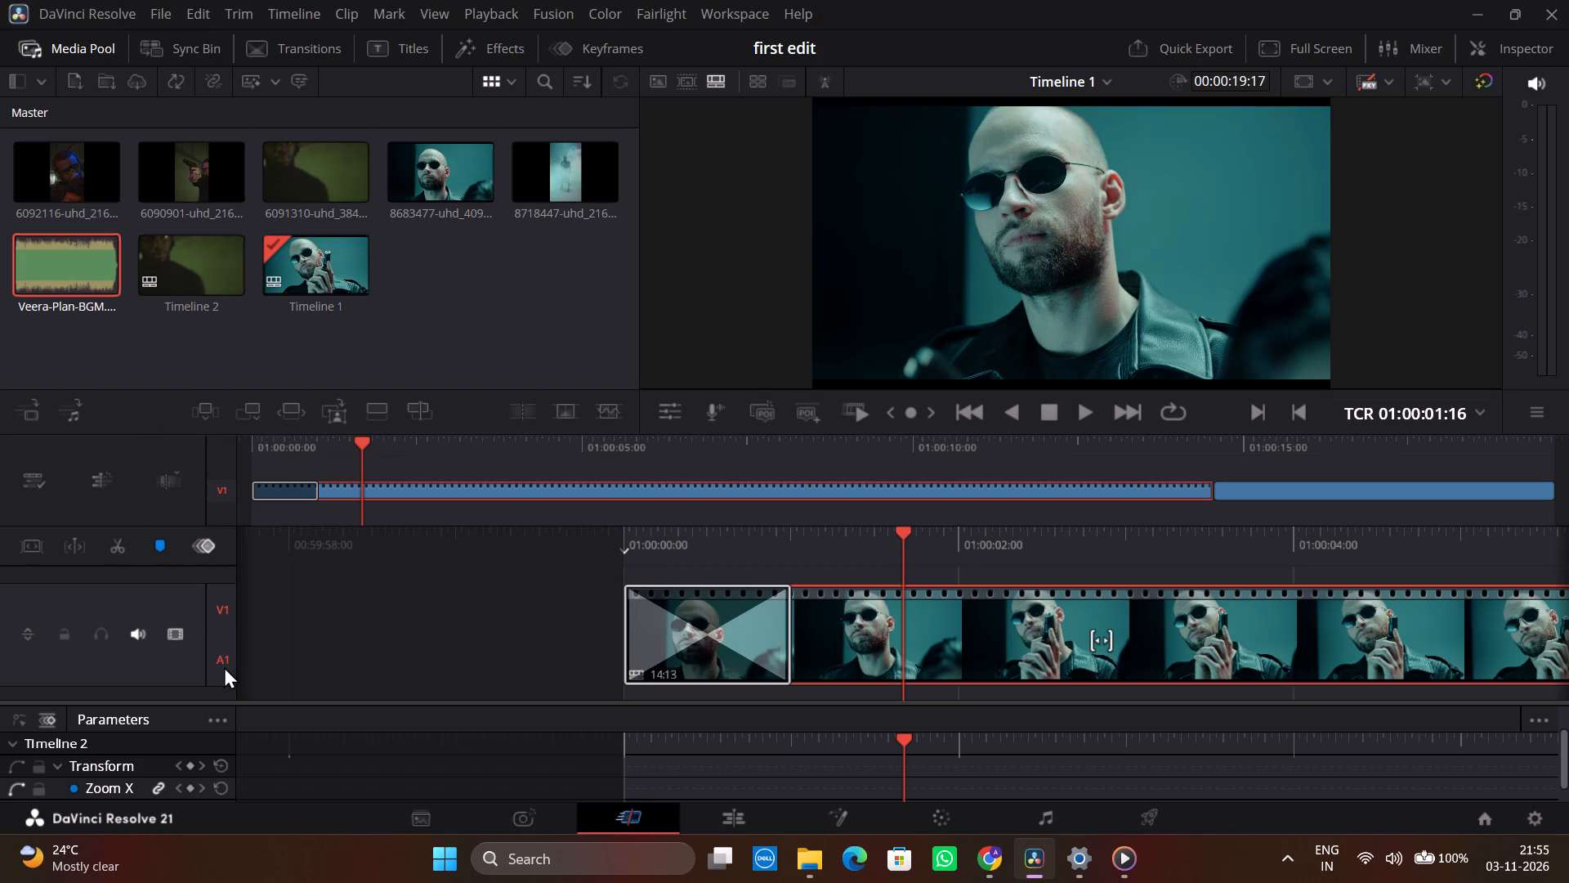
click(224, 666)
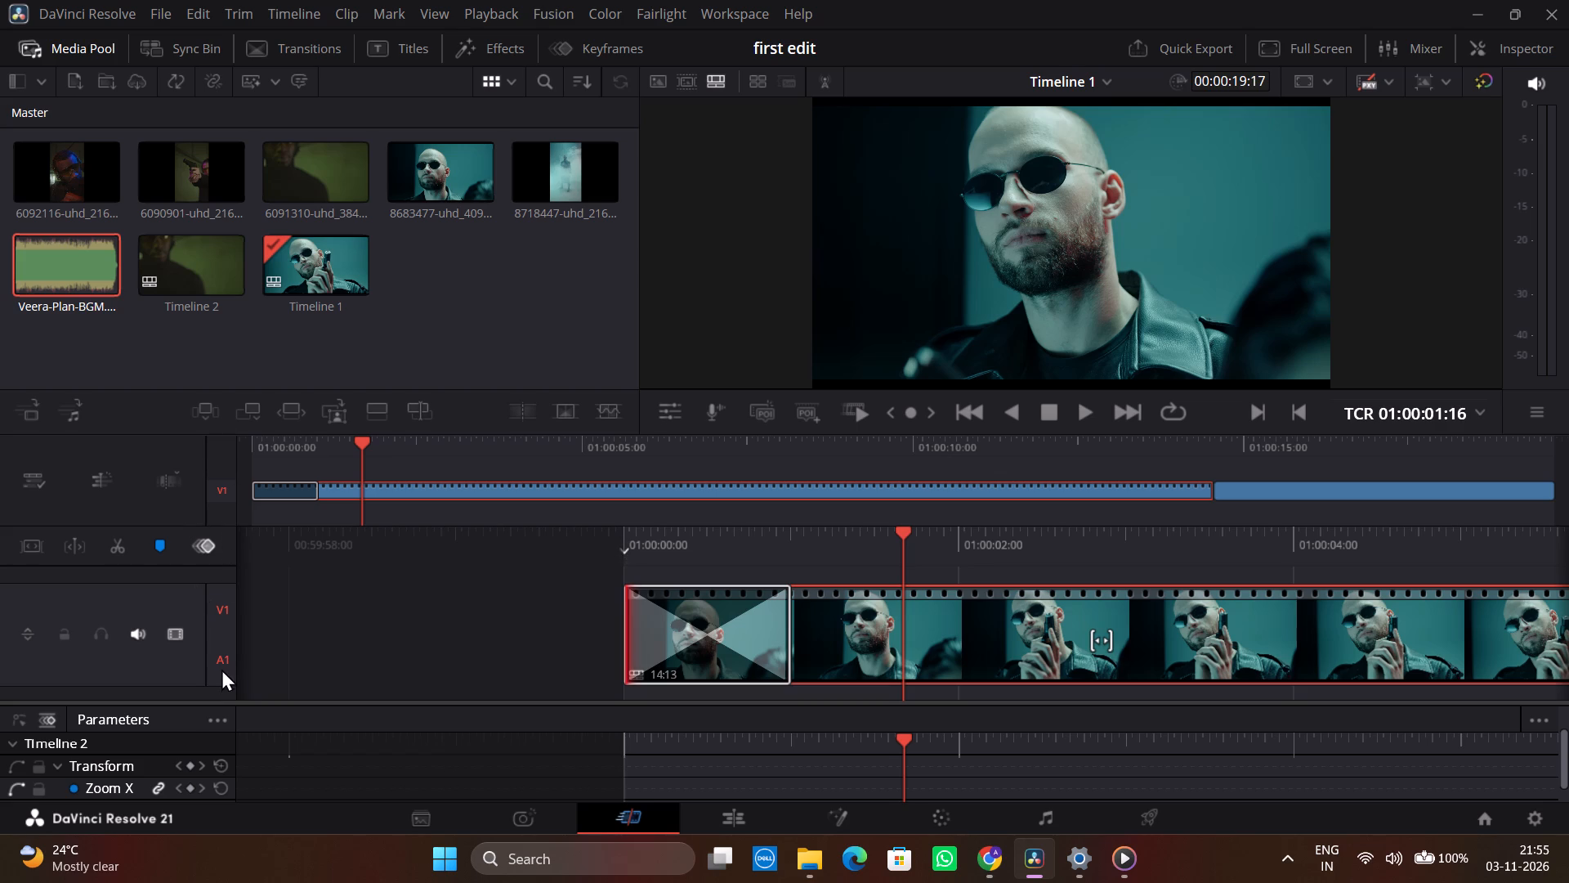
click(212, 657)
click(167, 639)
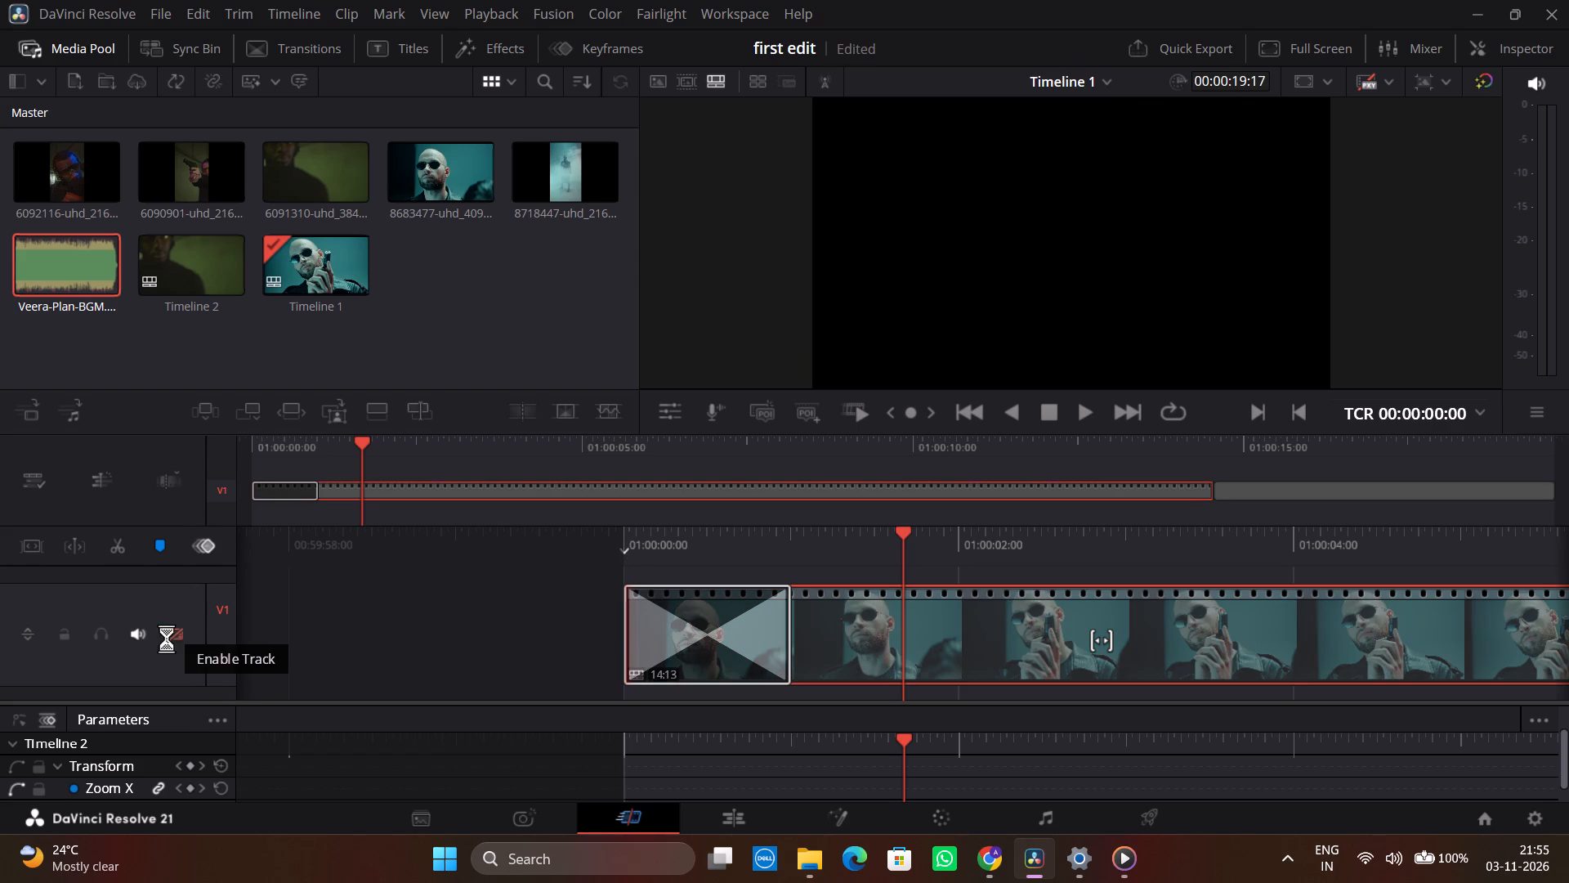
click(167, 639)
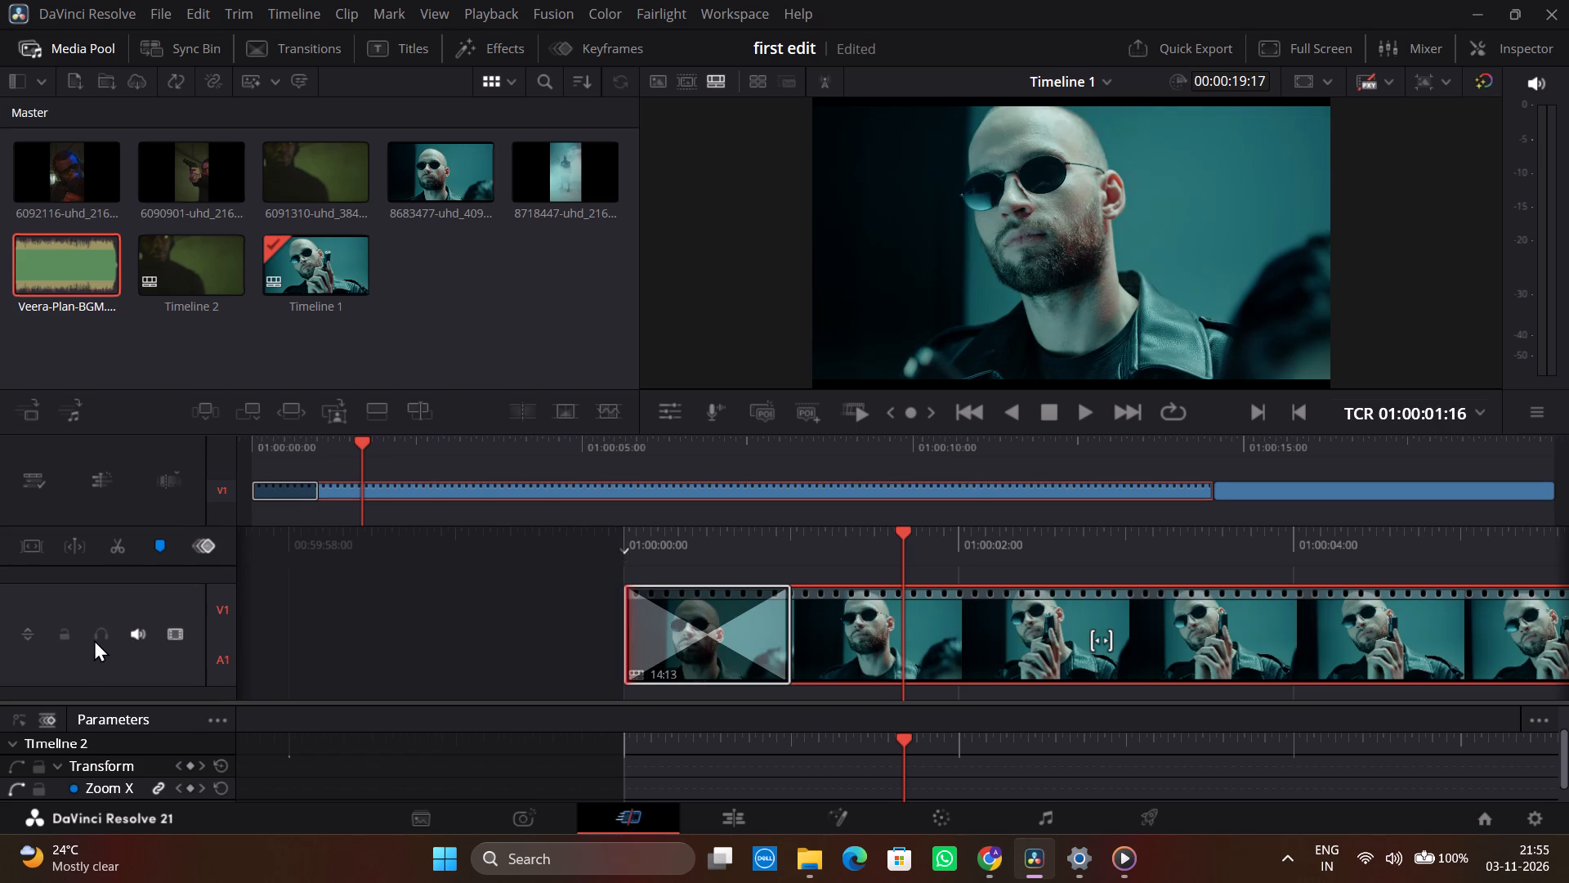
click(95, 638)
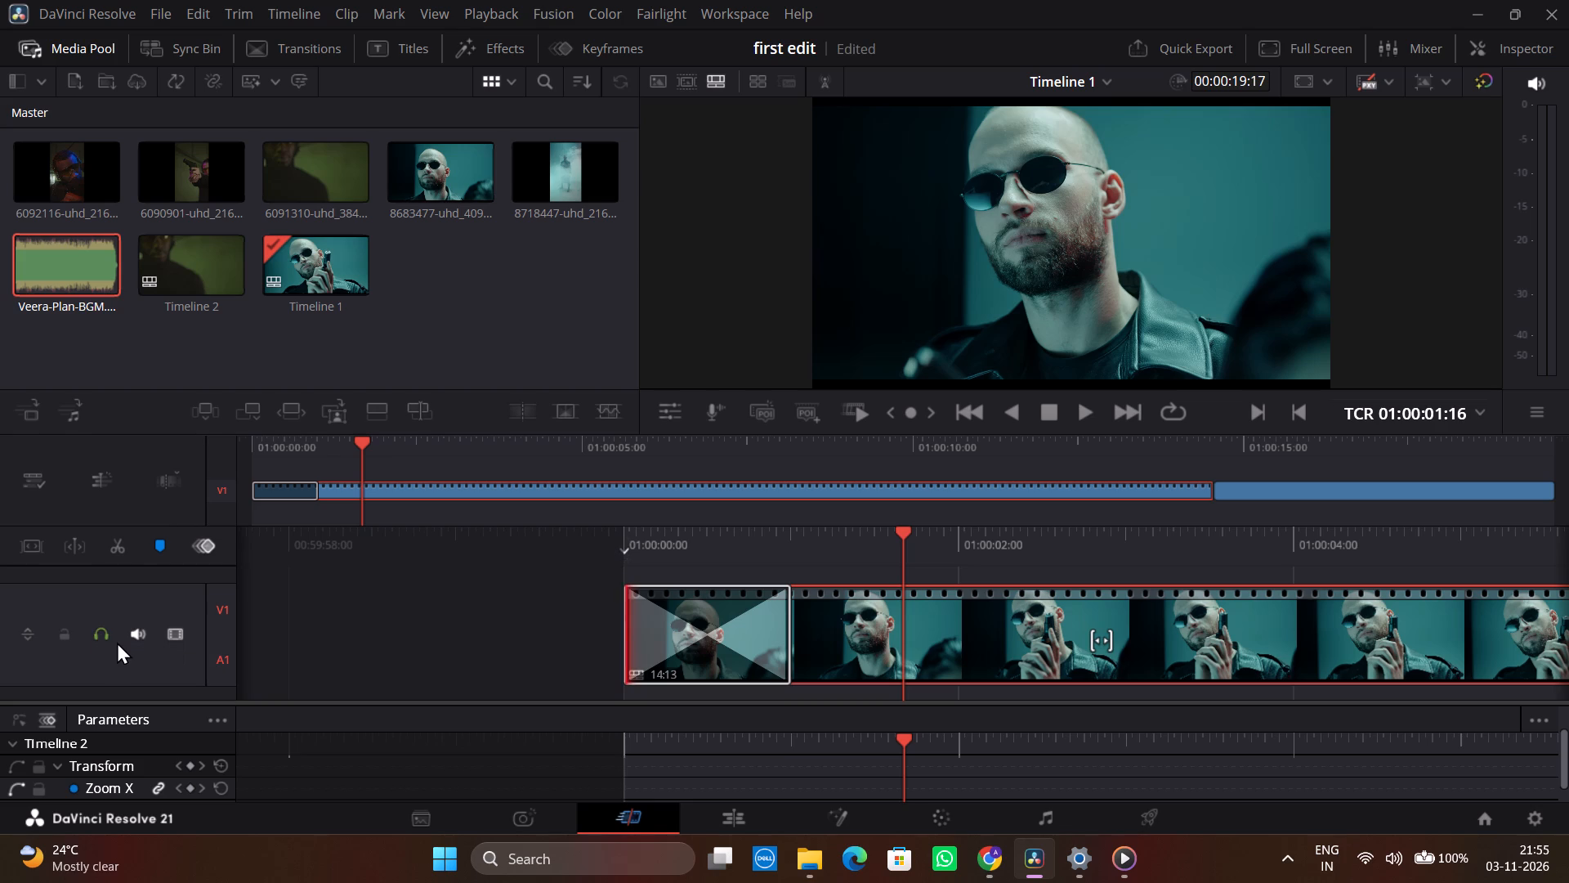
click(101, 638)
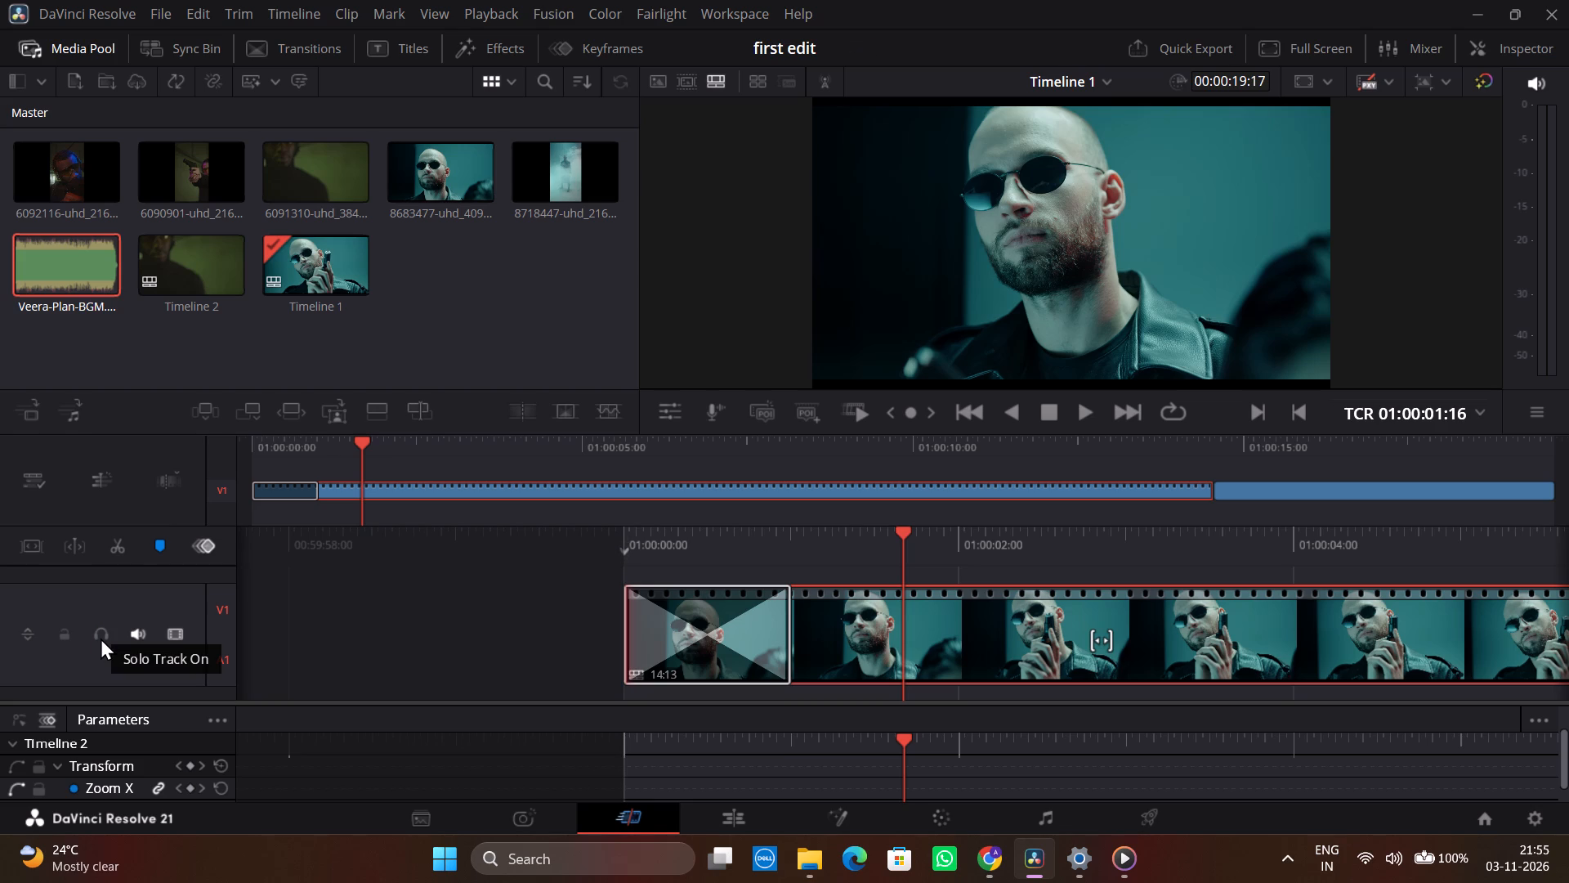
Expand the height of track 1 in Timeline 1 and play the opening from the start.
click(29, 630)
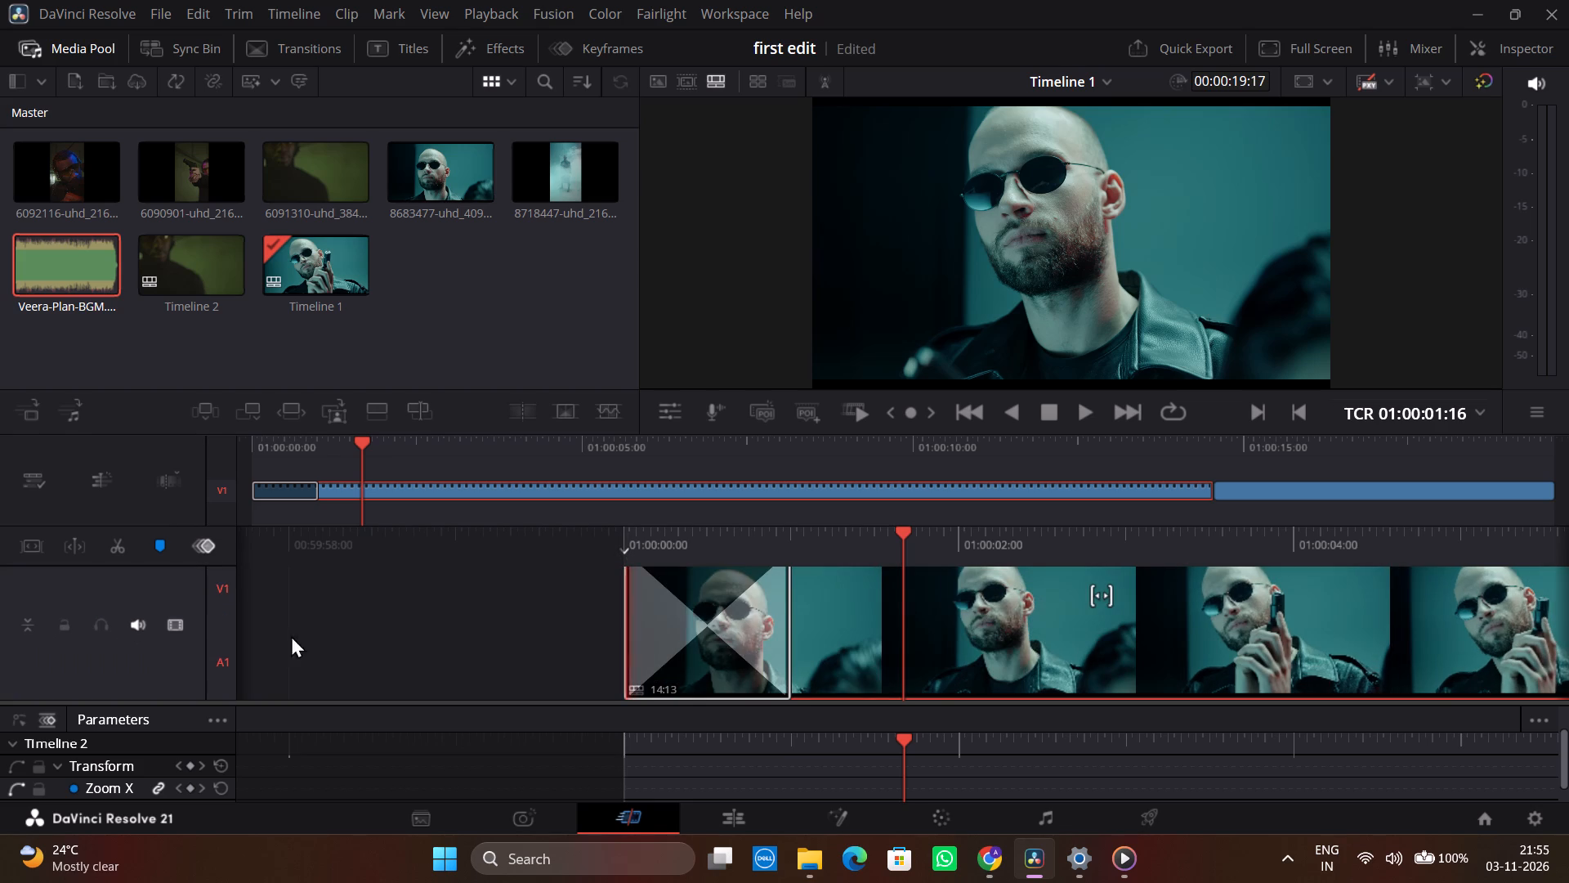
scroll(329, 614, right, 5)
key(space)
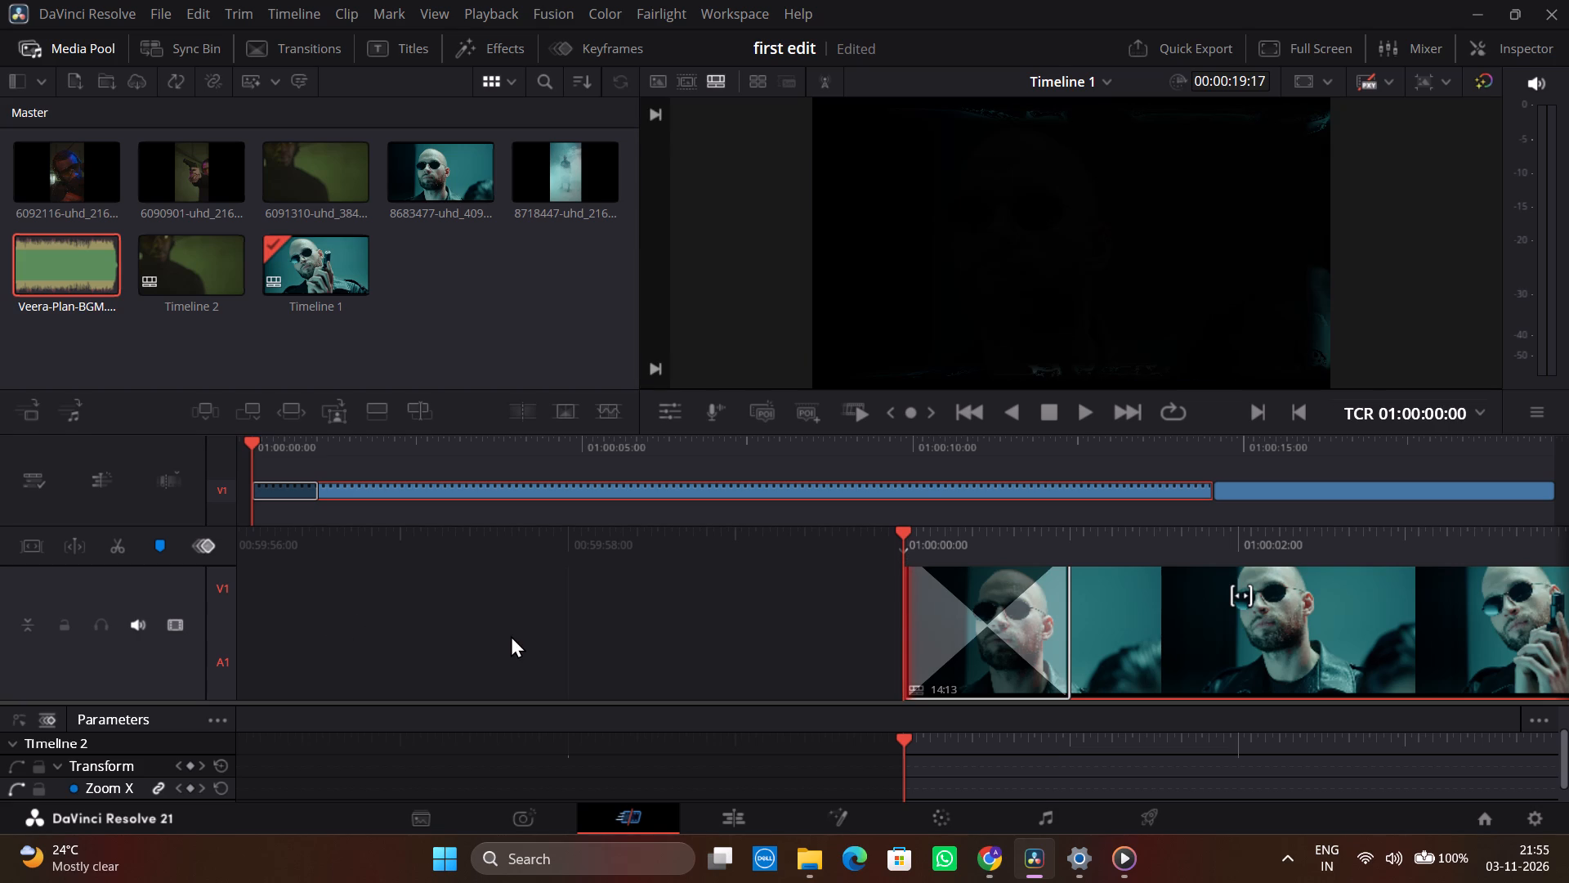
key(space)
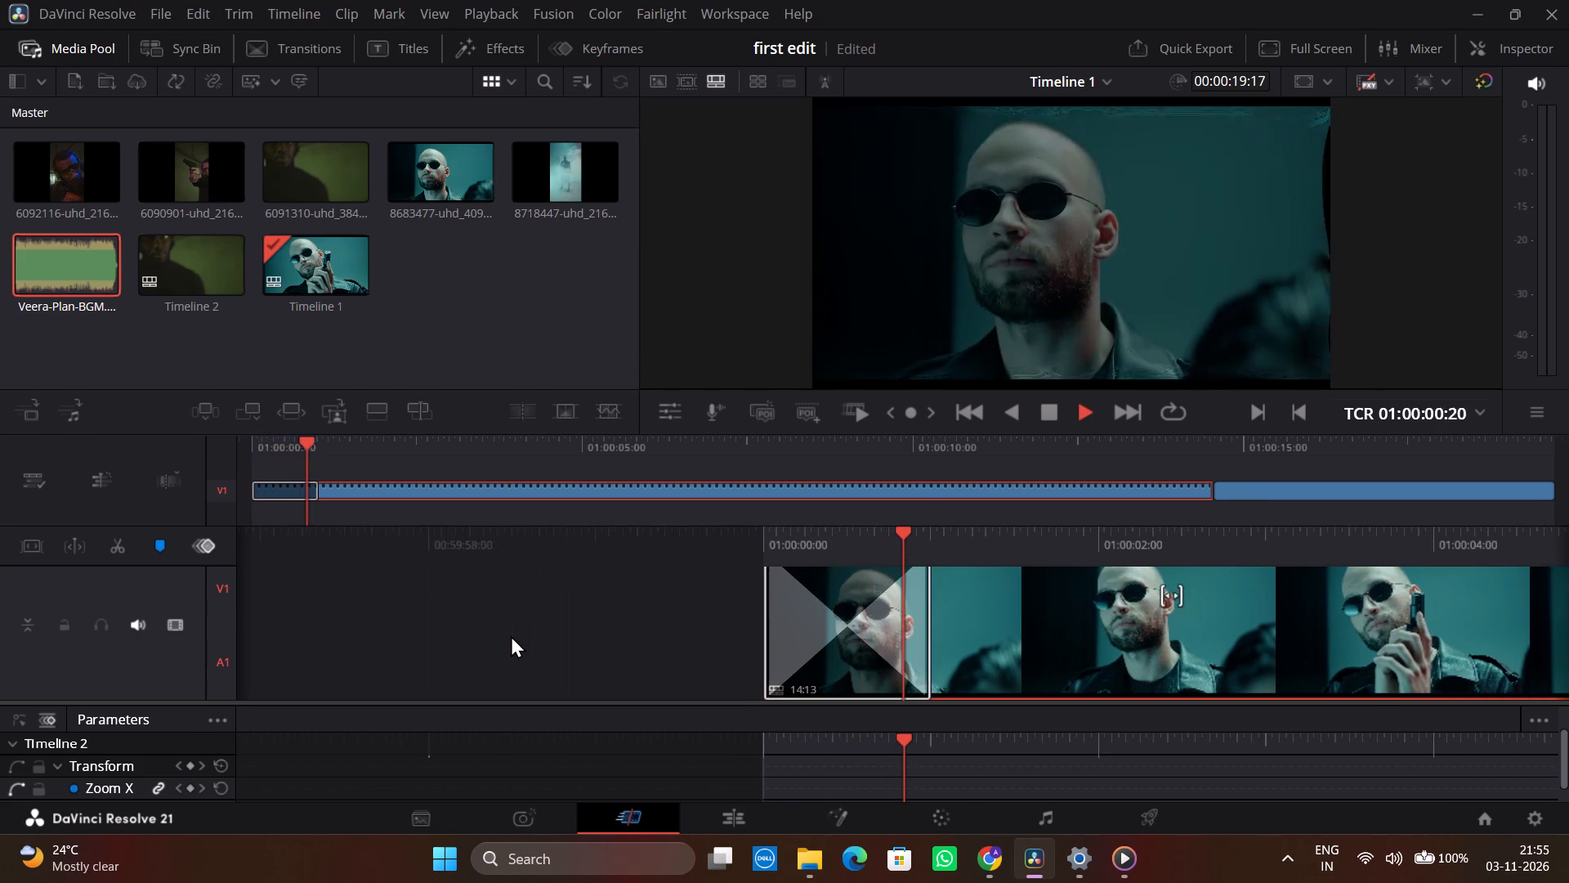
key(space)
scroll(542, 643, right, 4)
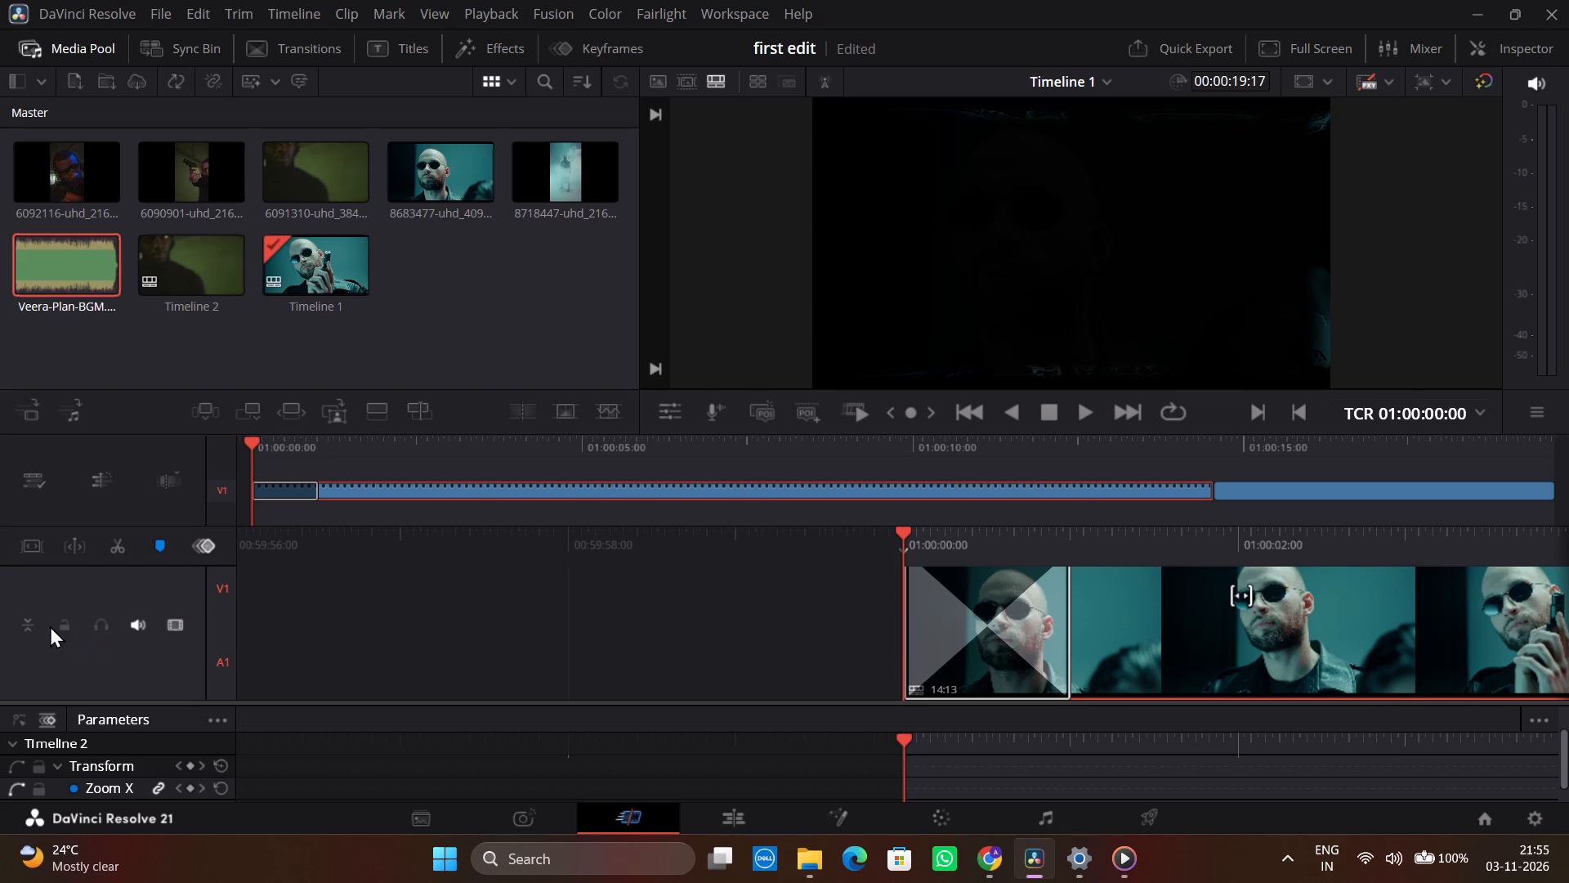
Lock track 1 in Timeline 1, play the opening and return the playhead to the start.
click(58, 624)
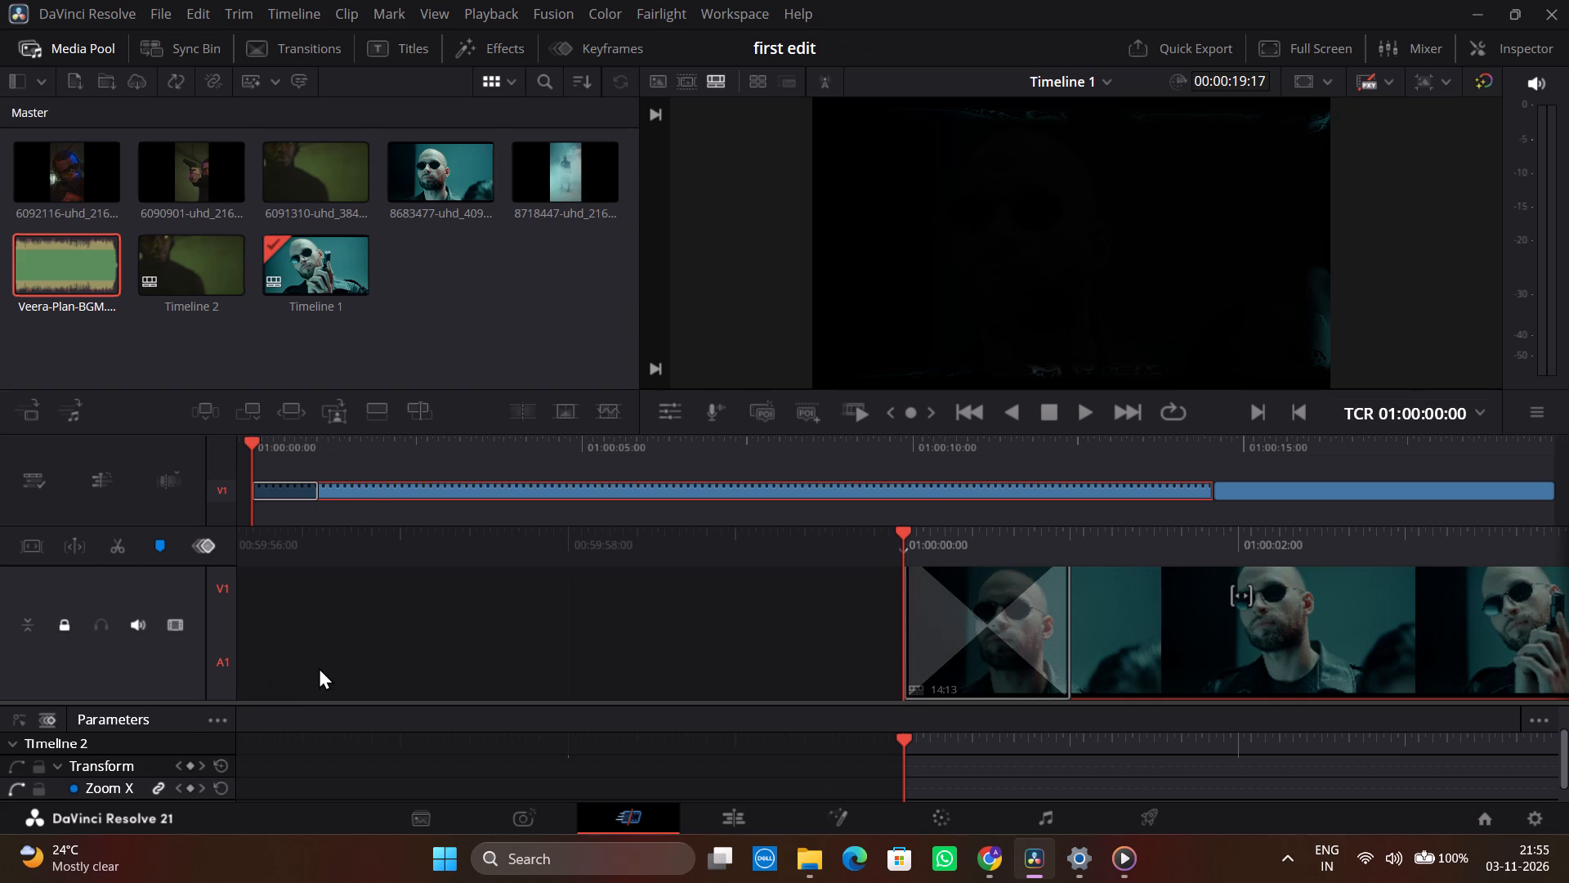
key(space)
key(space)
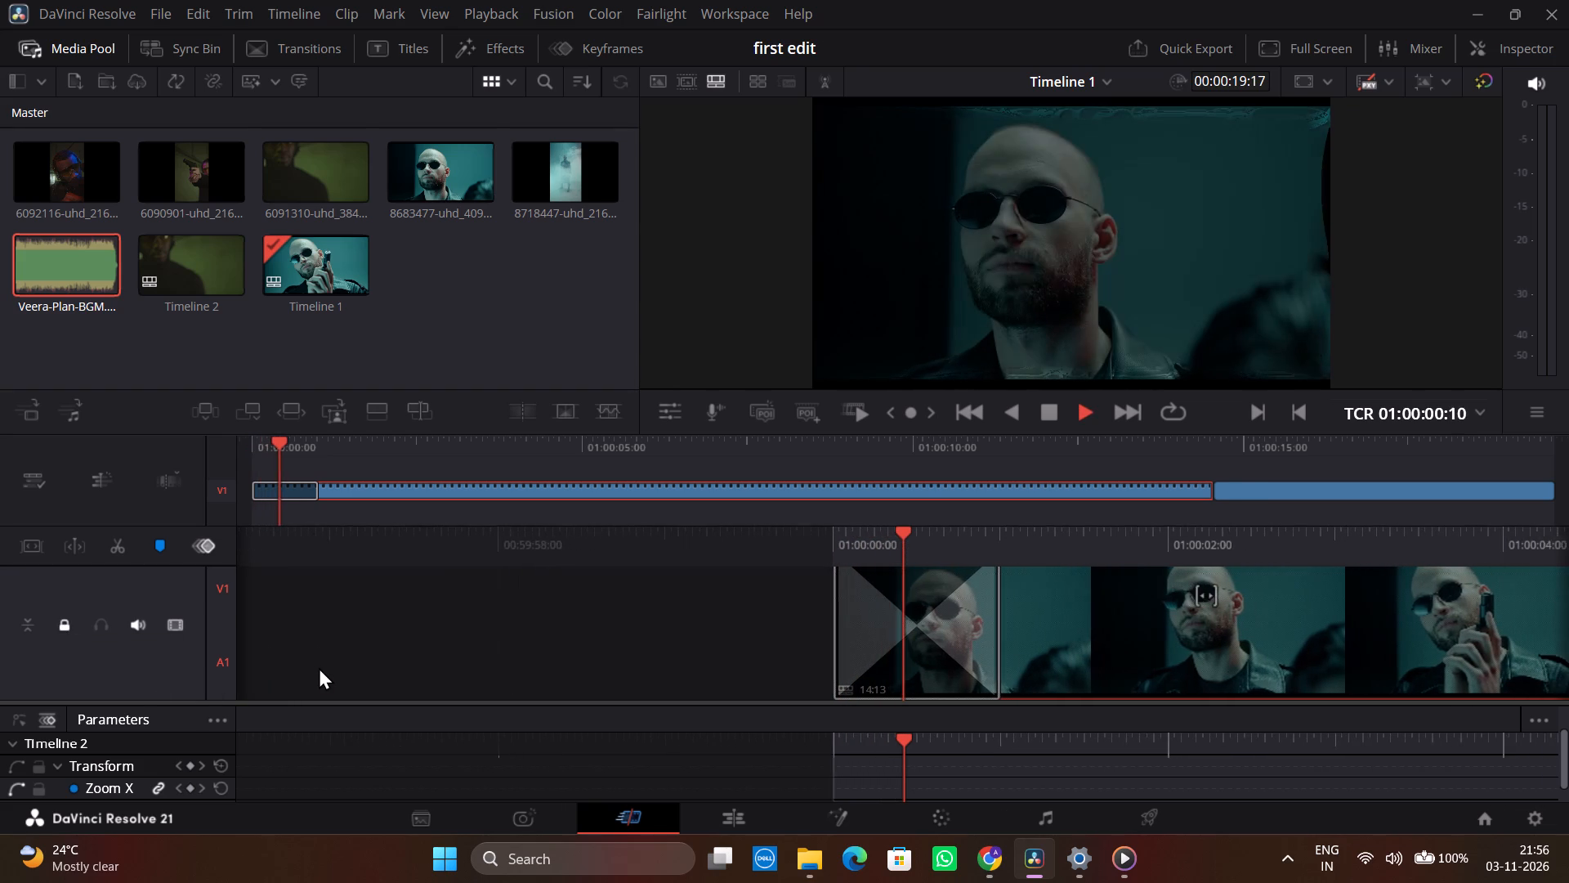
scroll(319, 667, right, 4)
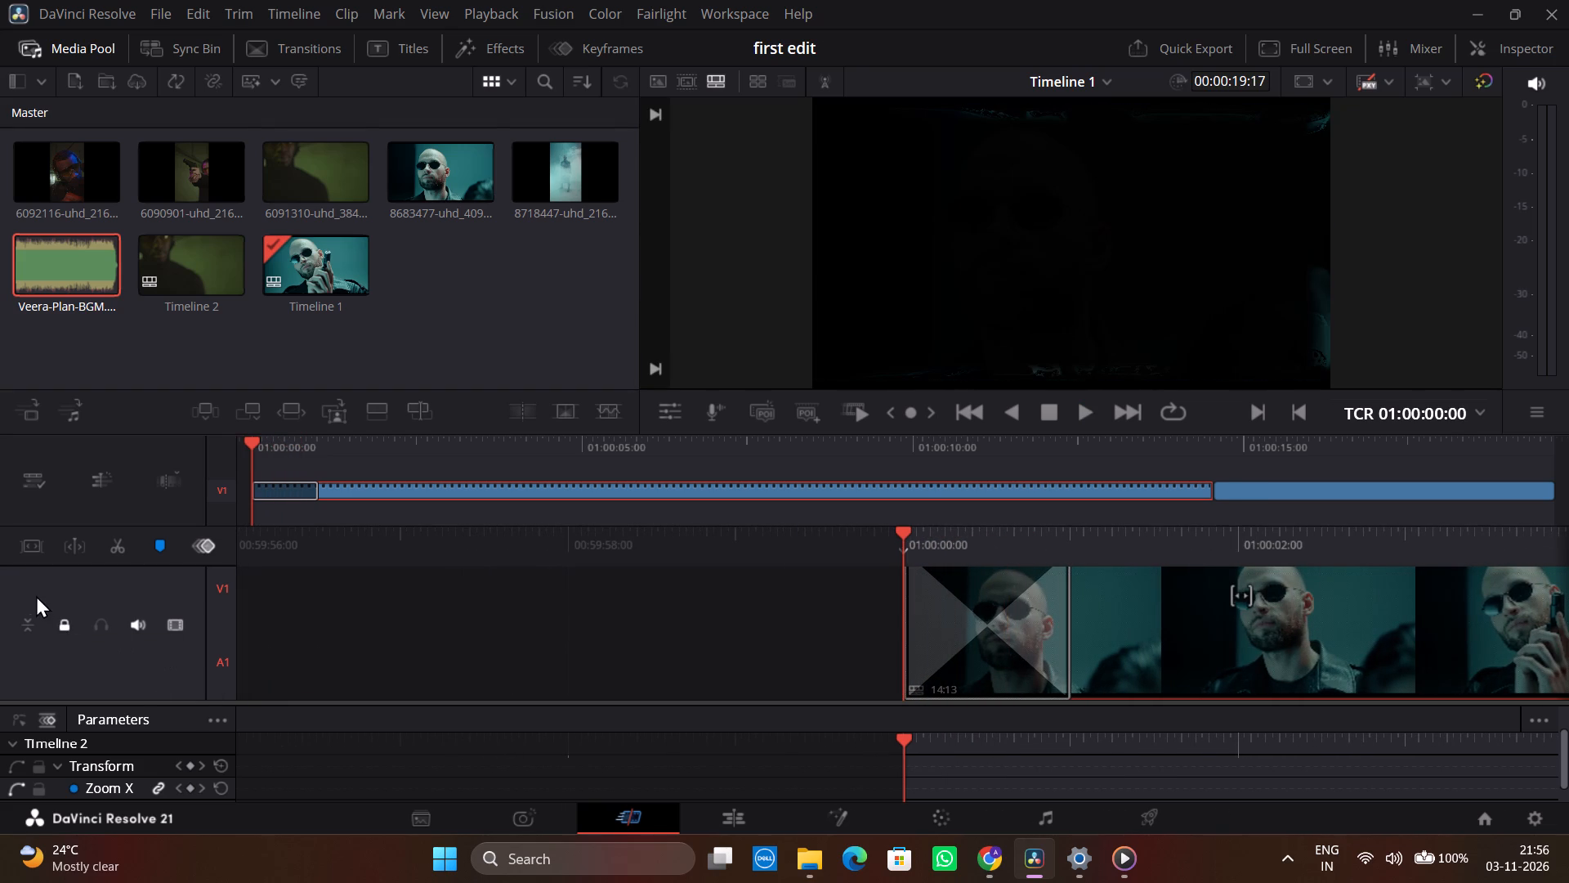
Add an audio track to Timeline 1.
click(27, 542)
click(98, 486)
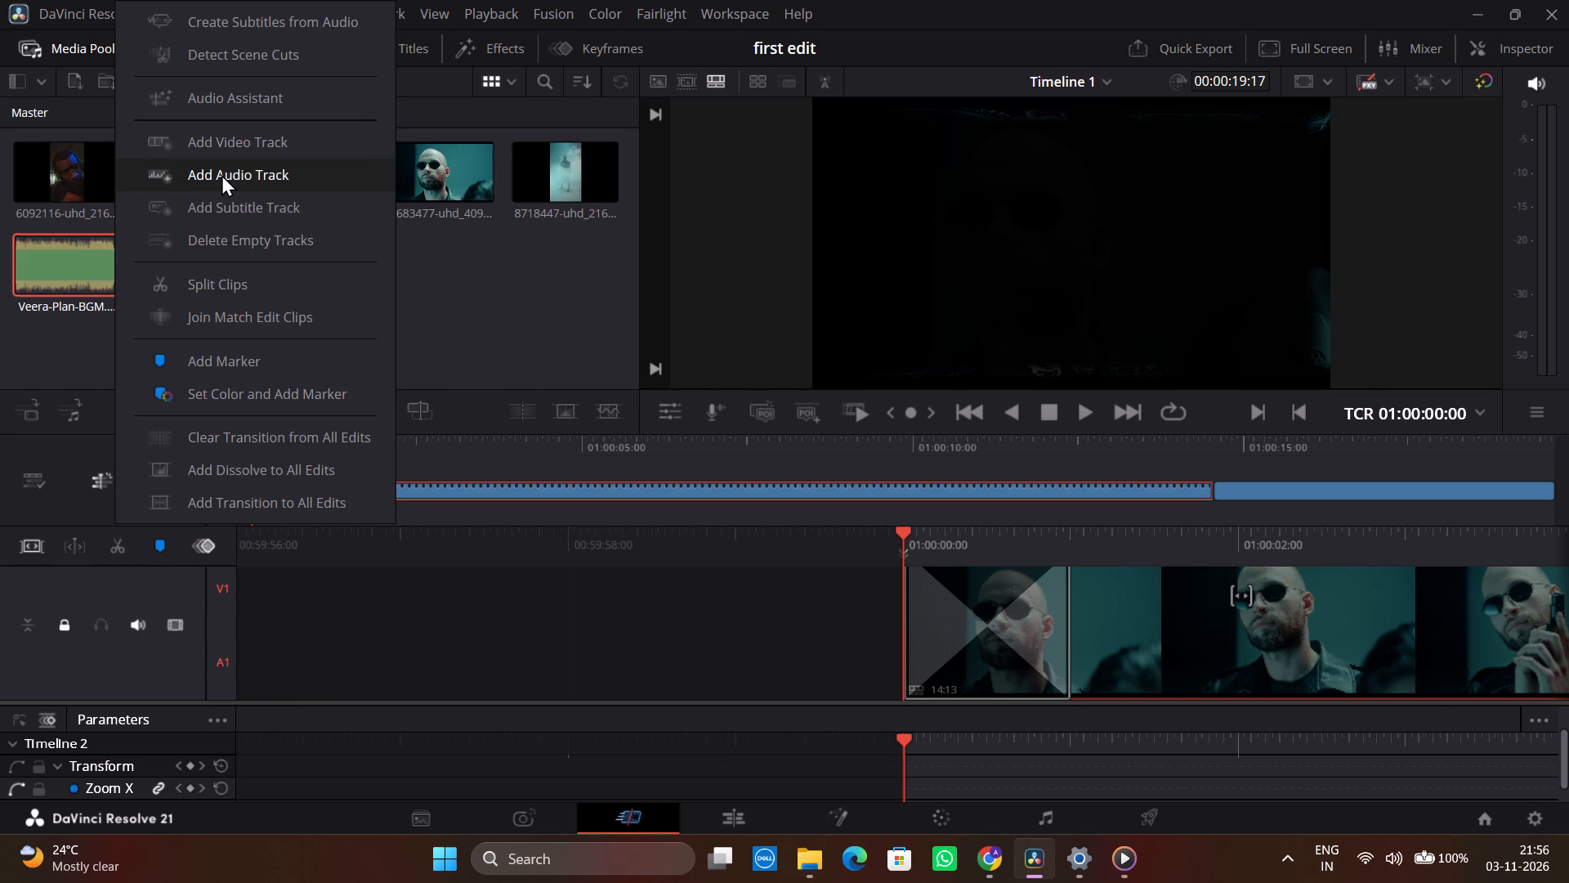
click(221, 174)
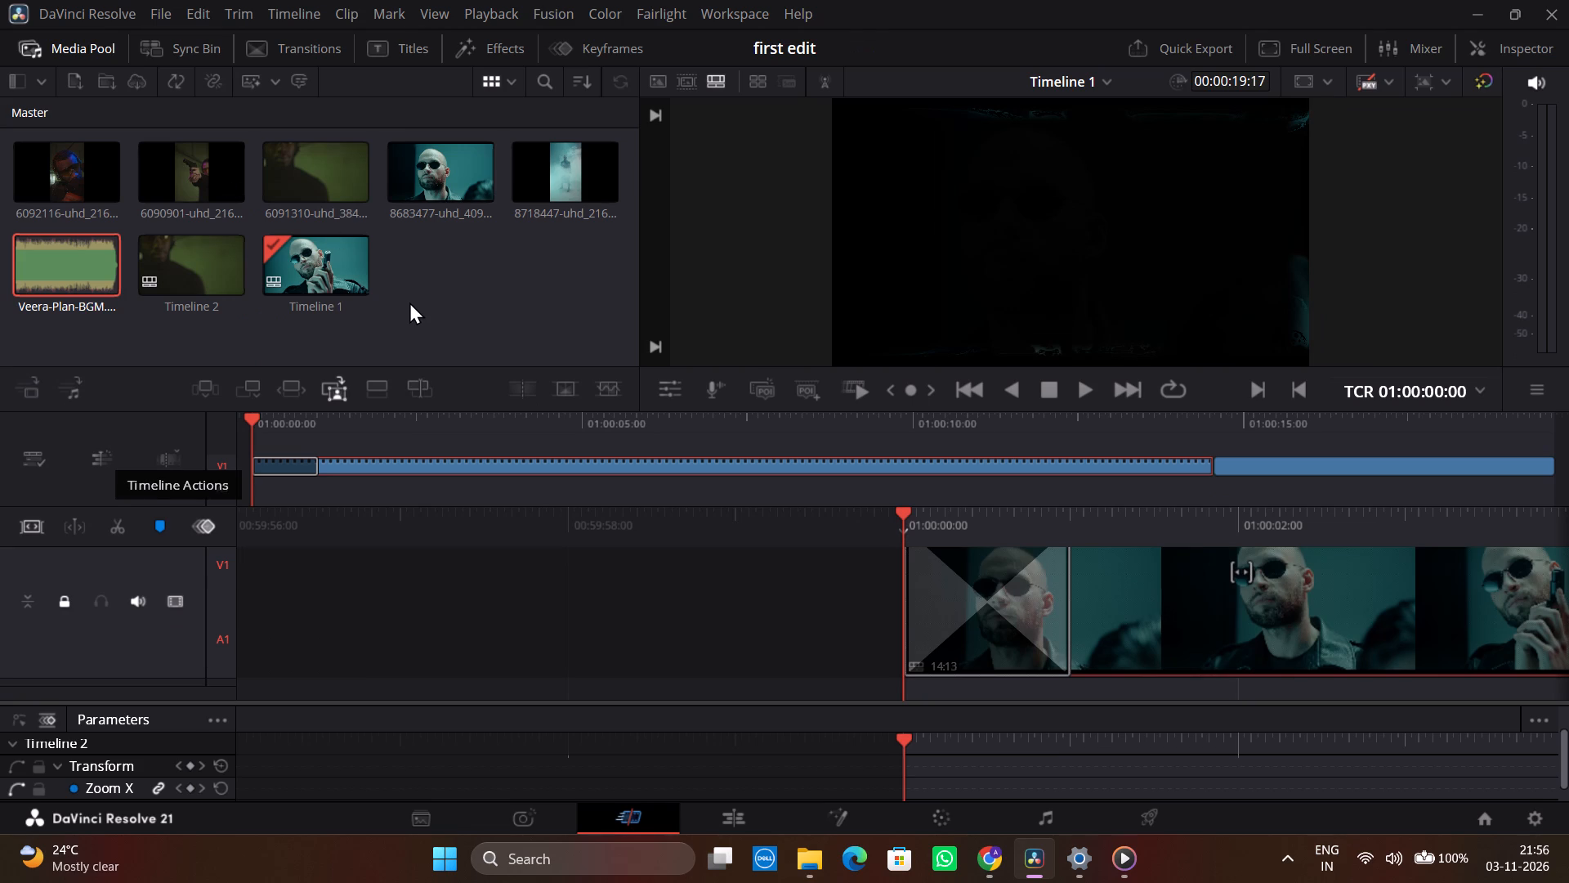
Place the Veera-Plan-BGM music on a separate audio track beneath the clips in Timeline 1, starting at about 2.5 seconds.
drag(90, 245, 419, 478)
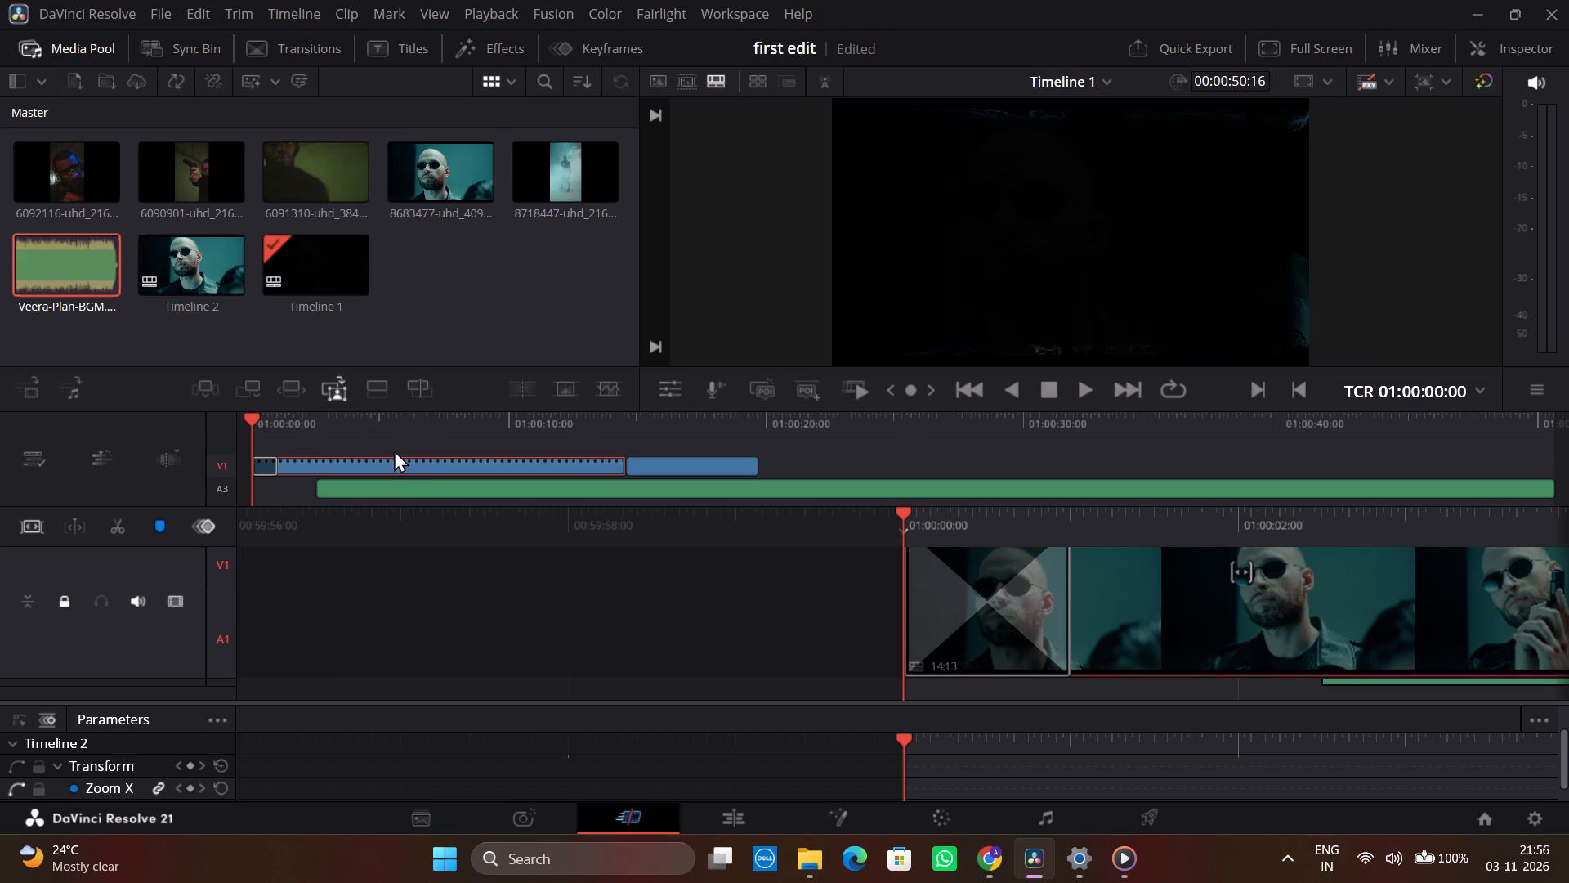
drag(387, 461, 441, 456)
Play Timeline 1 from the start to check the music against the clips, and return the playhead to the start.
scroll(441, 456, right, 6)
key(space)
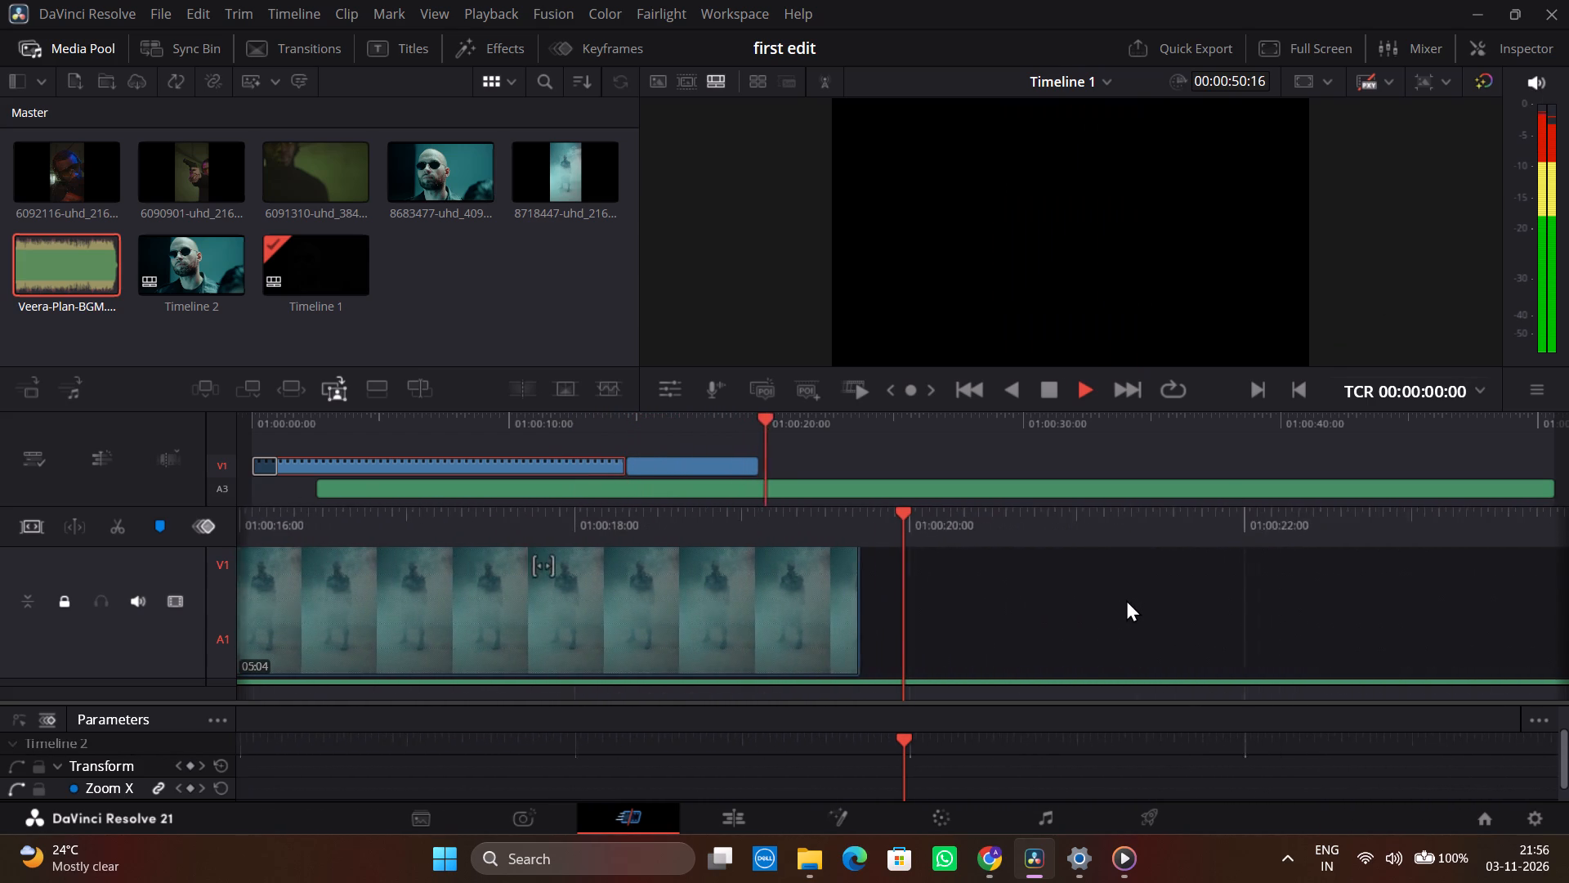
right_click(1126, 599)
key(space)
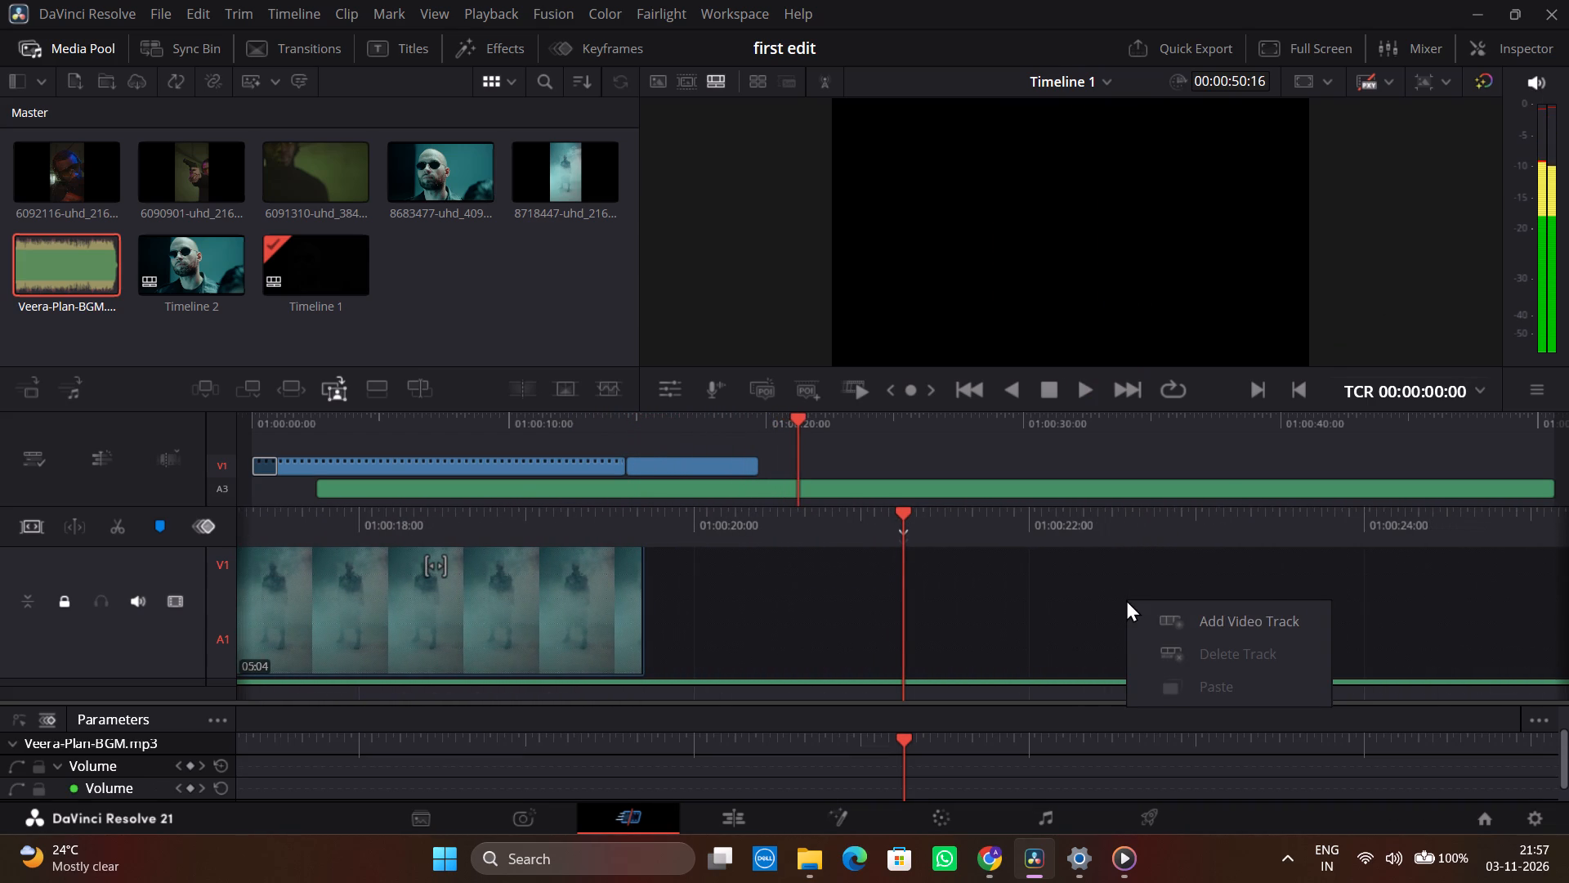
scroll(1126, 599, right, 9)
scroll(703, 566, right, 9)
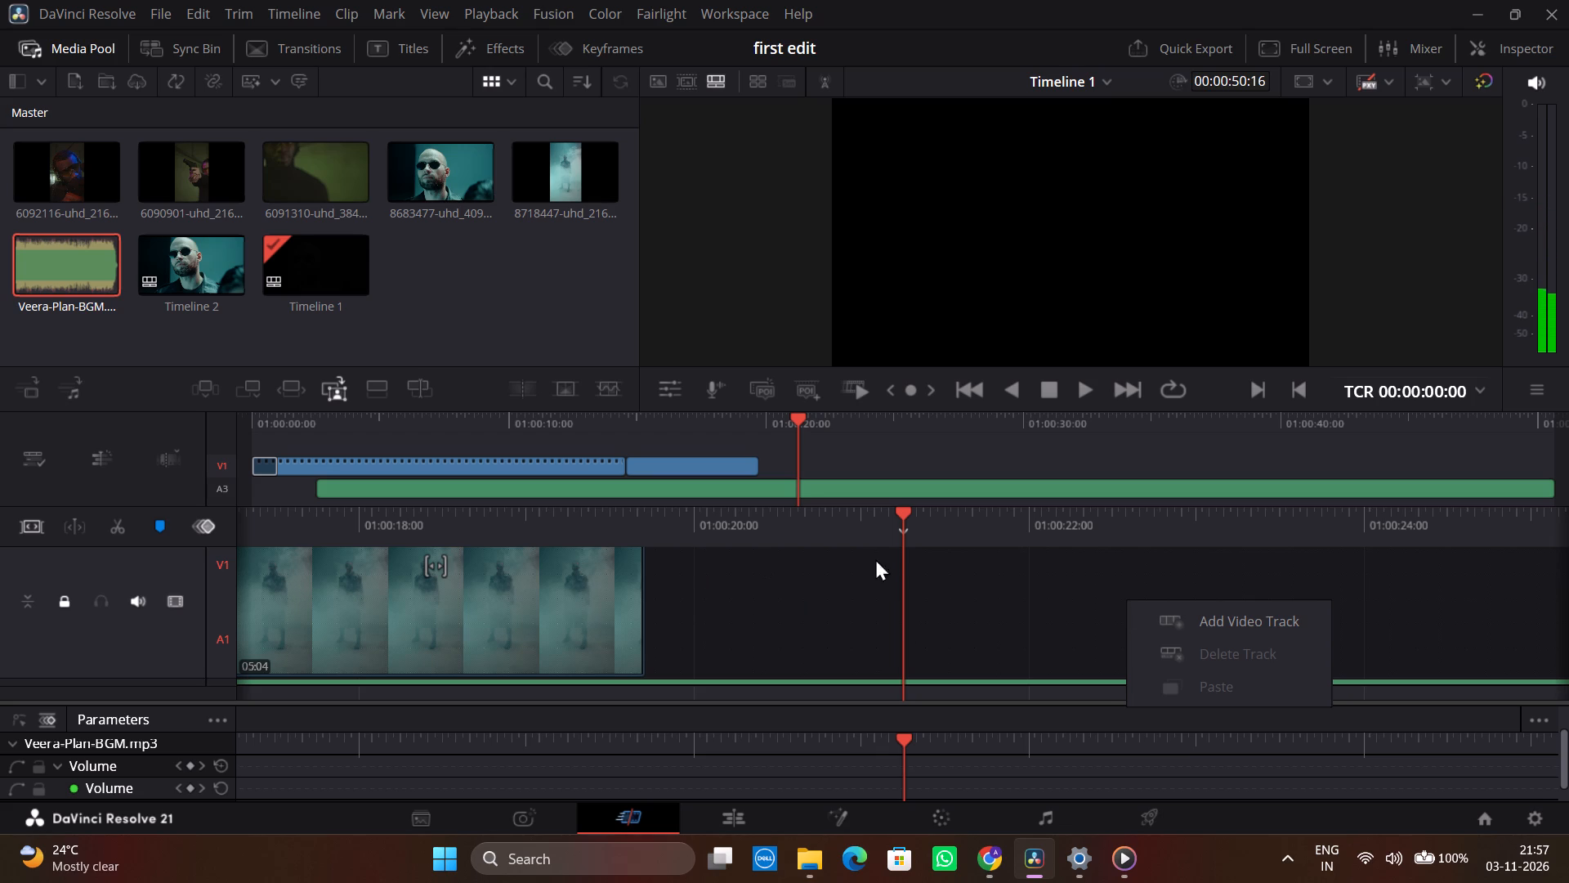
click(1083, 509)
scroll(862, 634, right, 8)
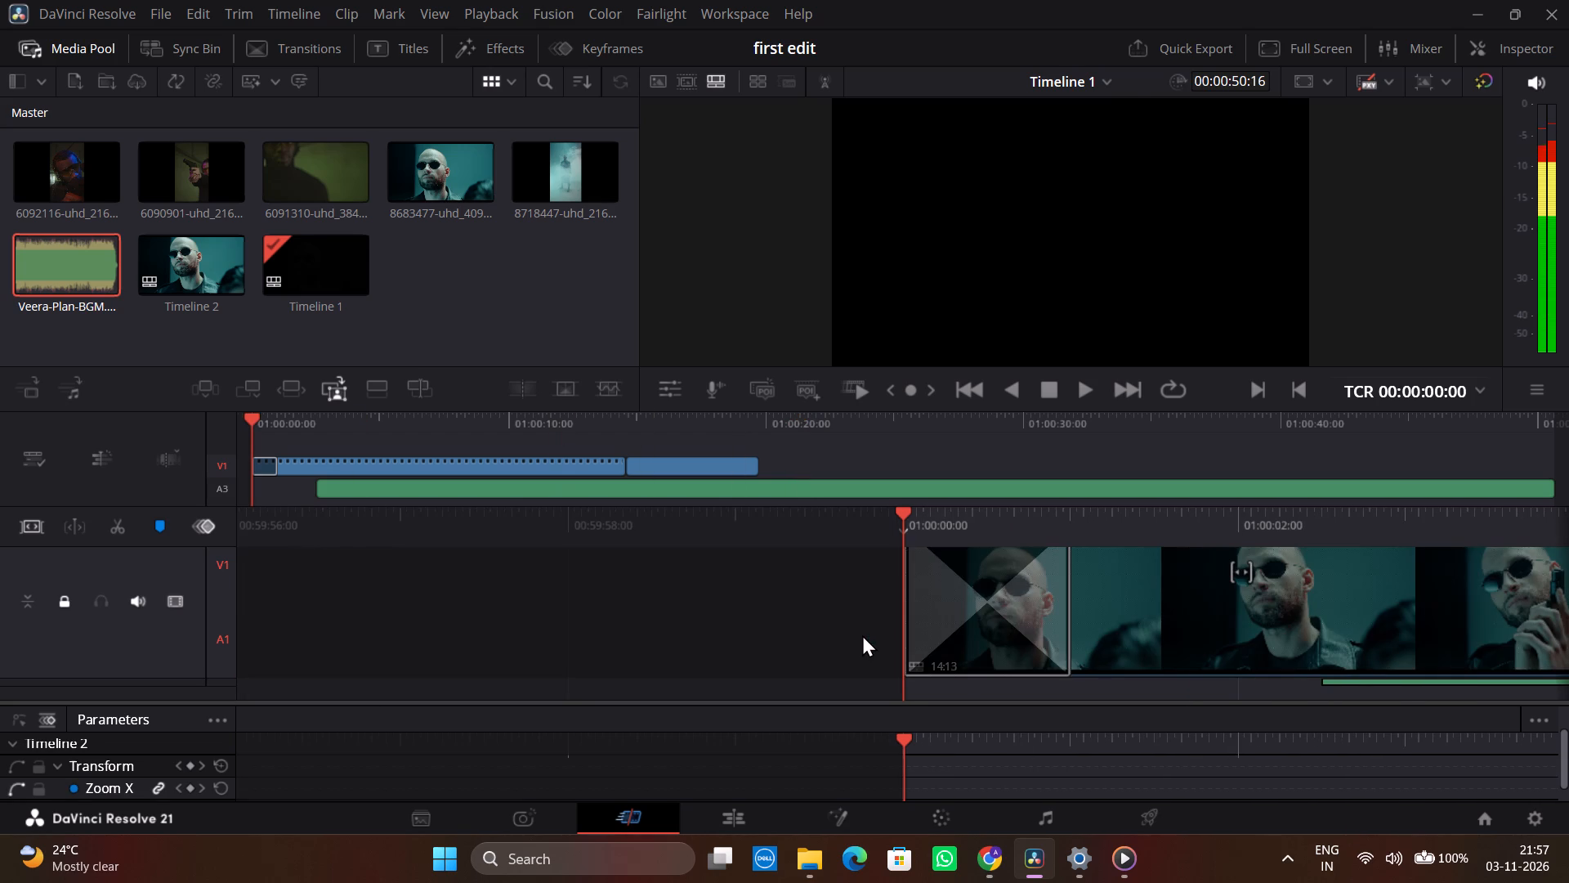
scroll(862, 634, right, 20)
scroll(862, 634, right, 1)
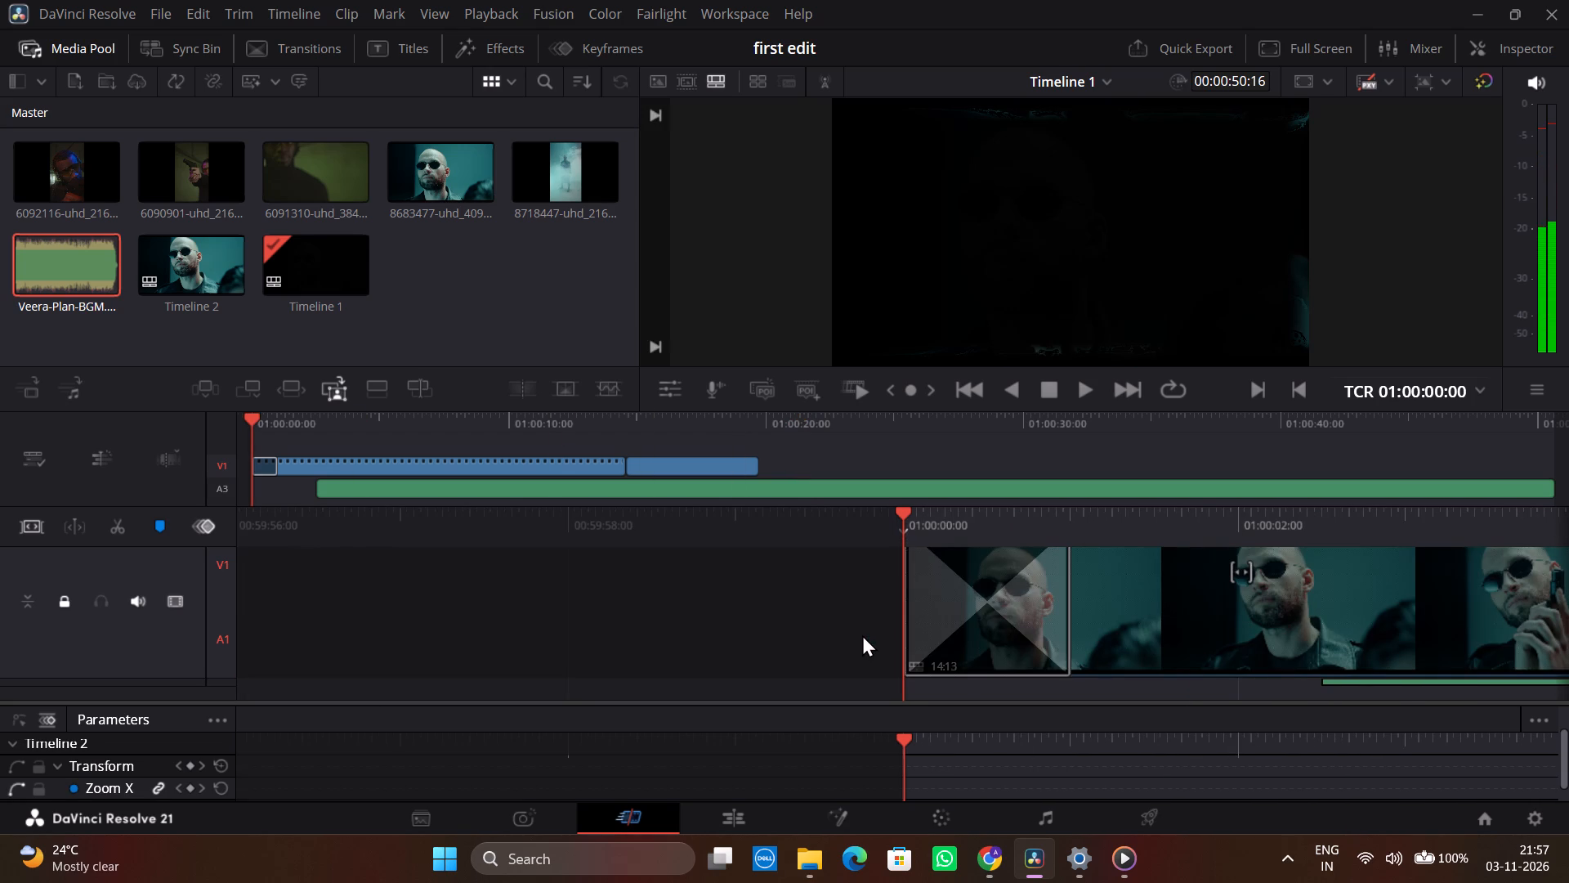
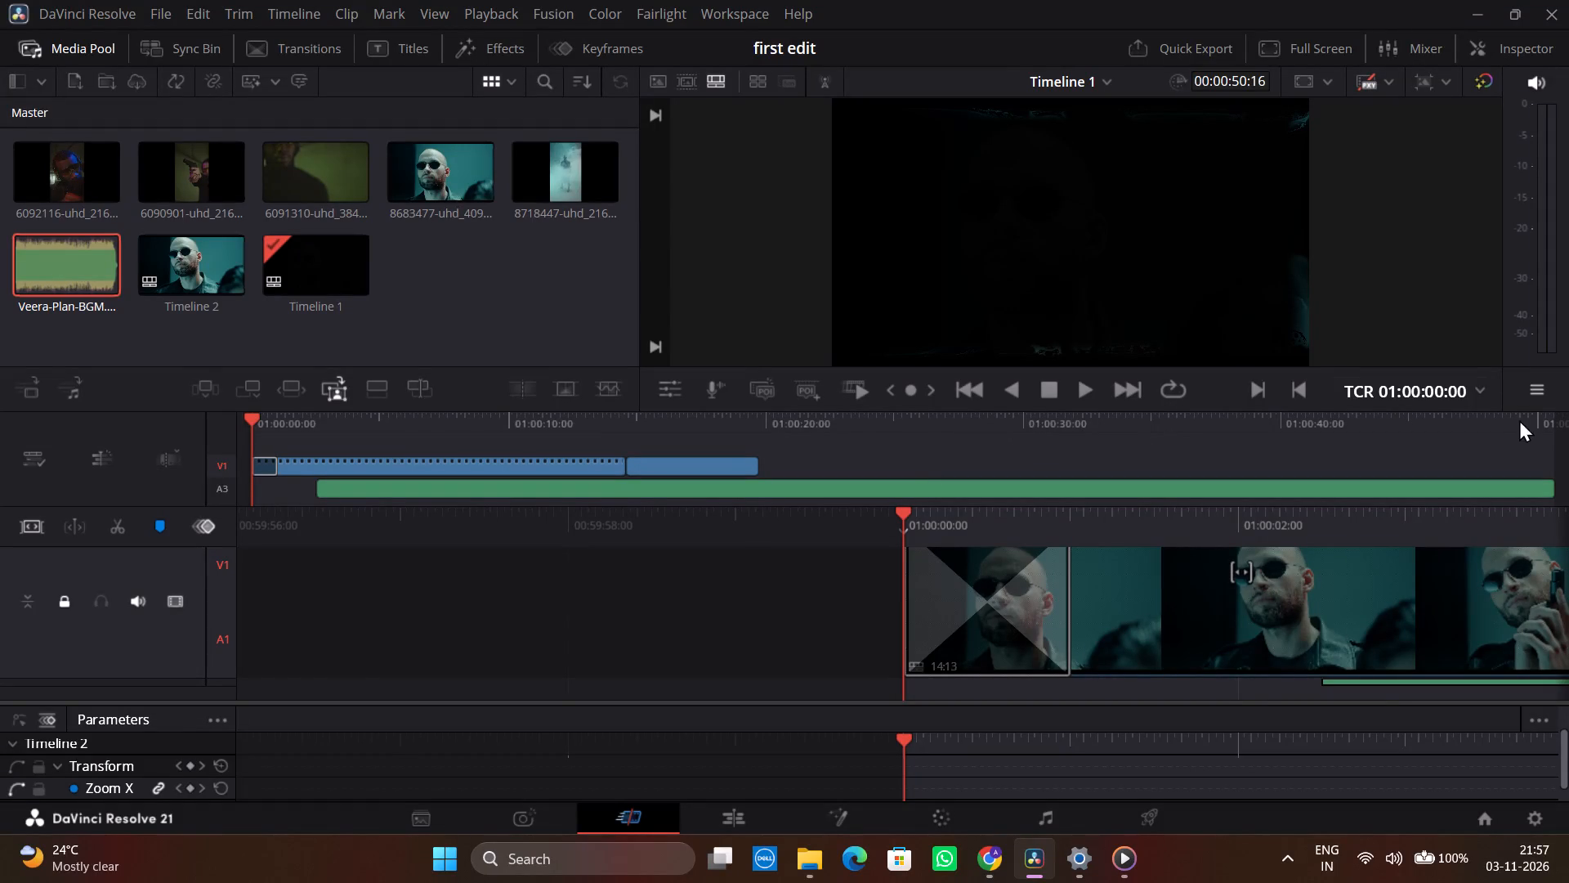
Play Timeline 1 from the start in full screen, leave full screen, return the playhead to the start and stop playback.
click(1531, 80)
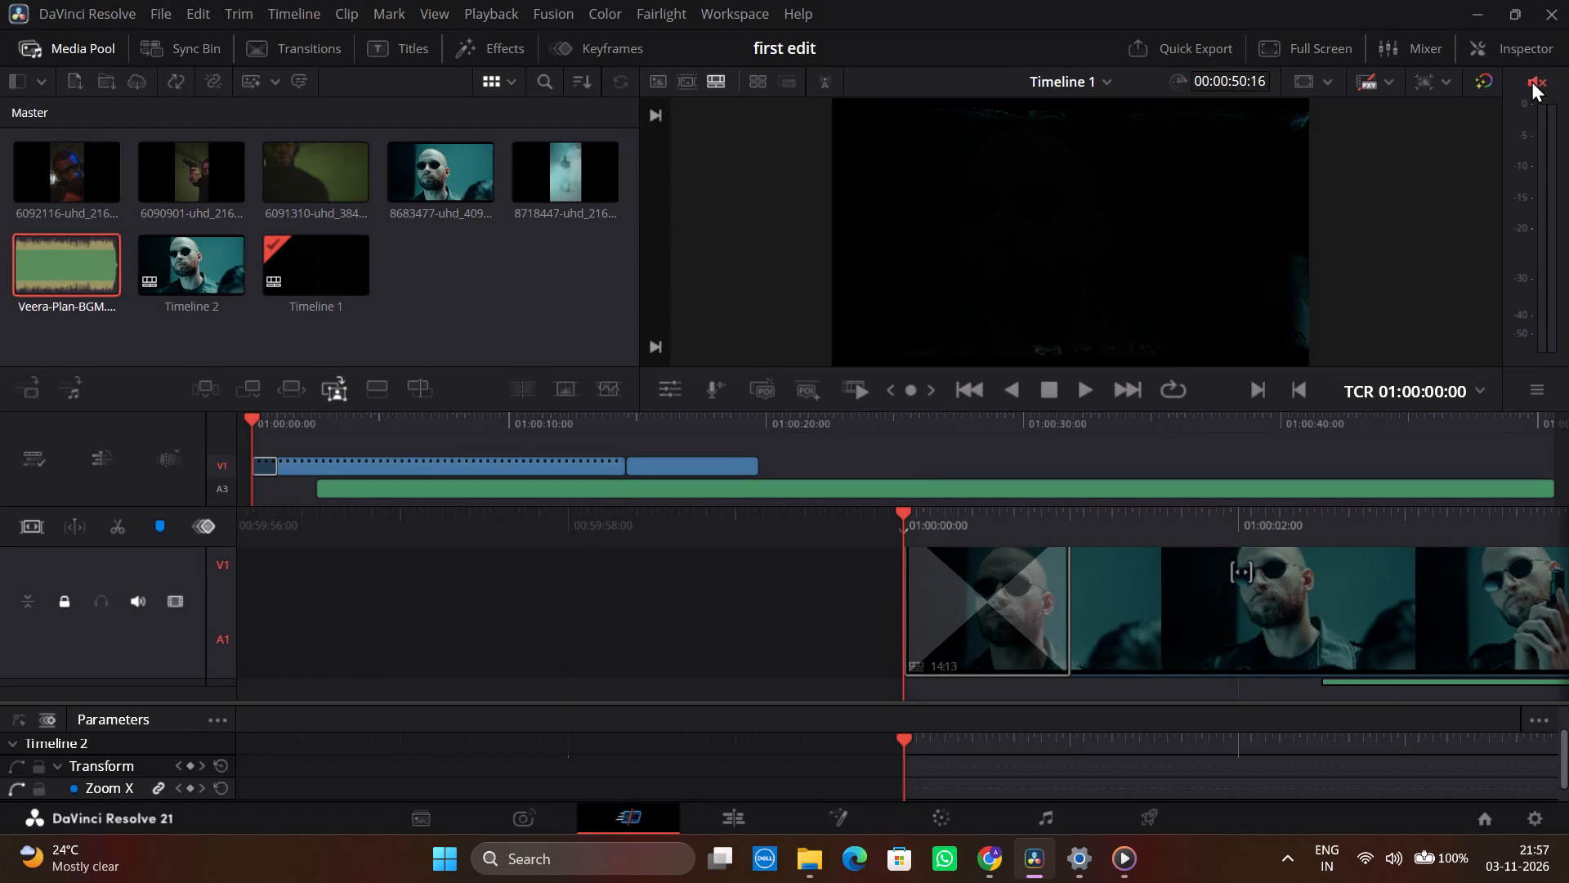
click(1531, 80)
click(1306, 47)
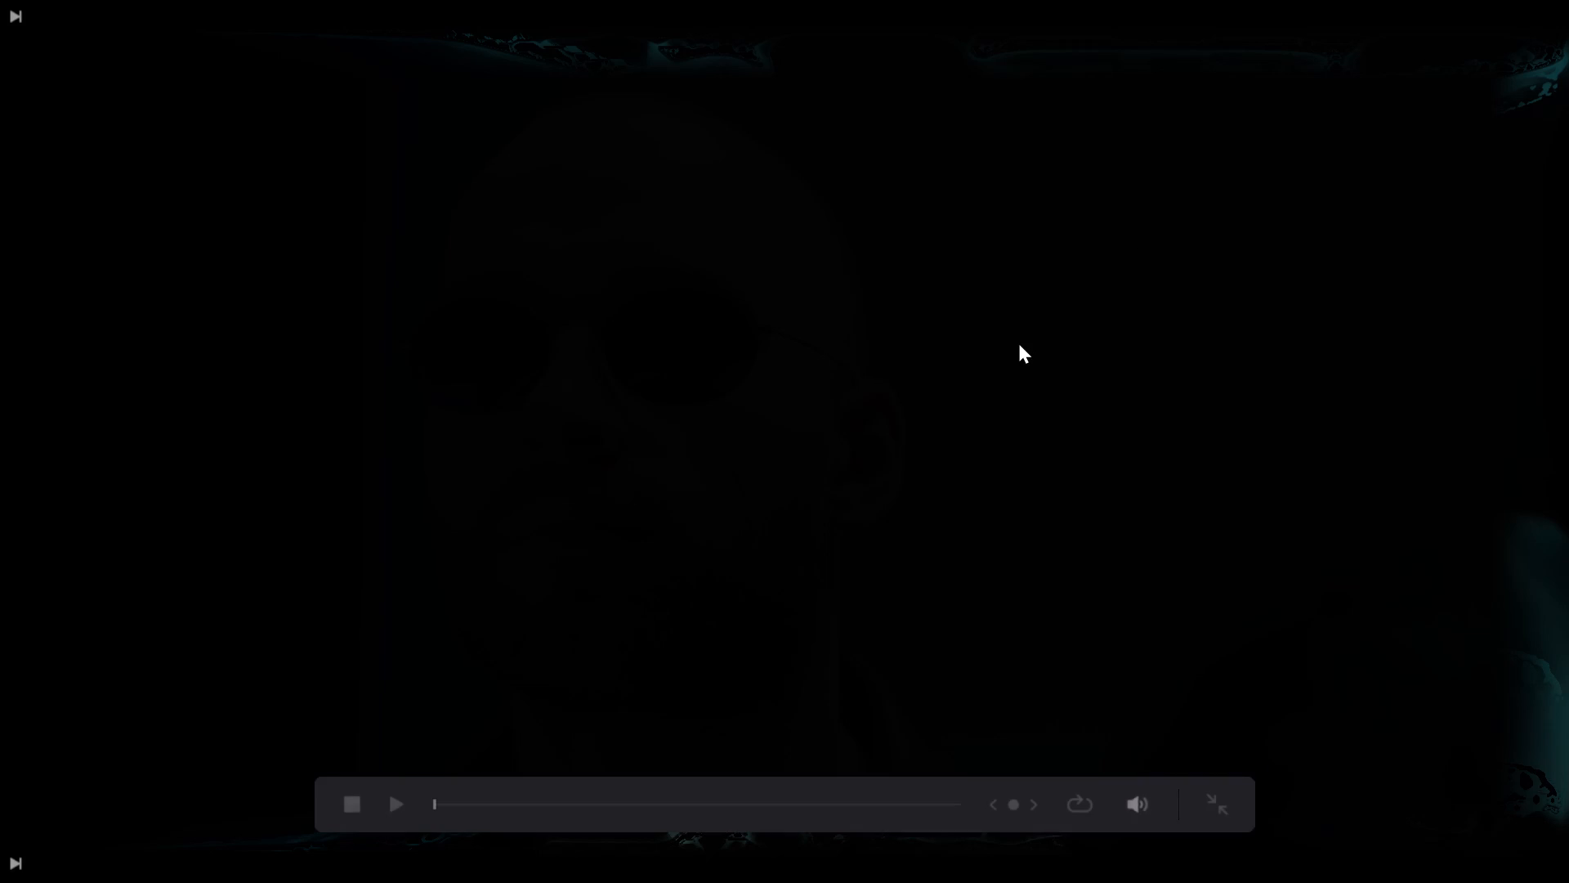
key(space)
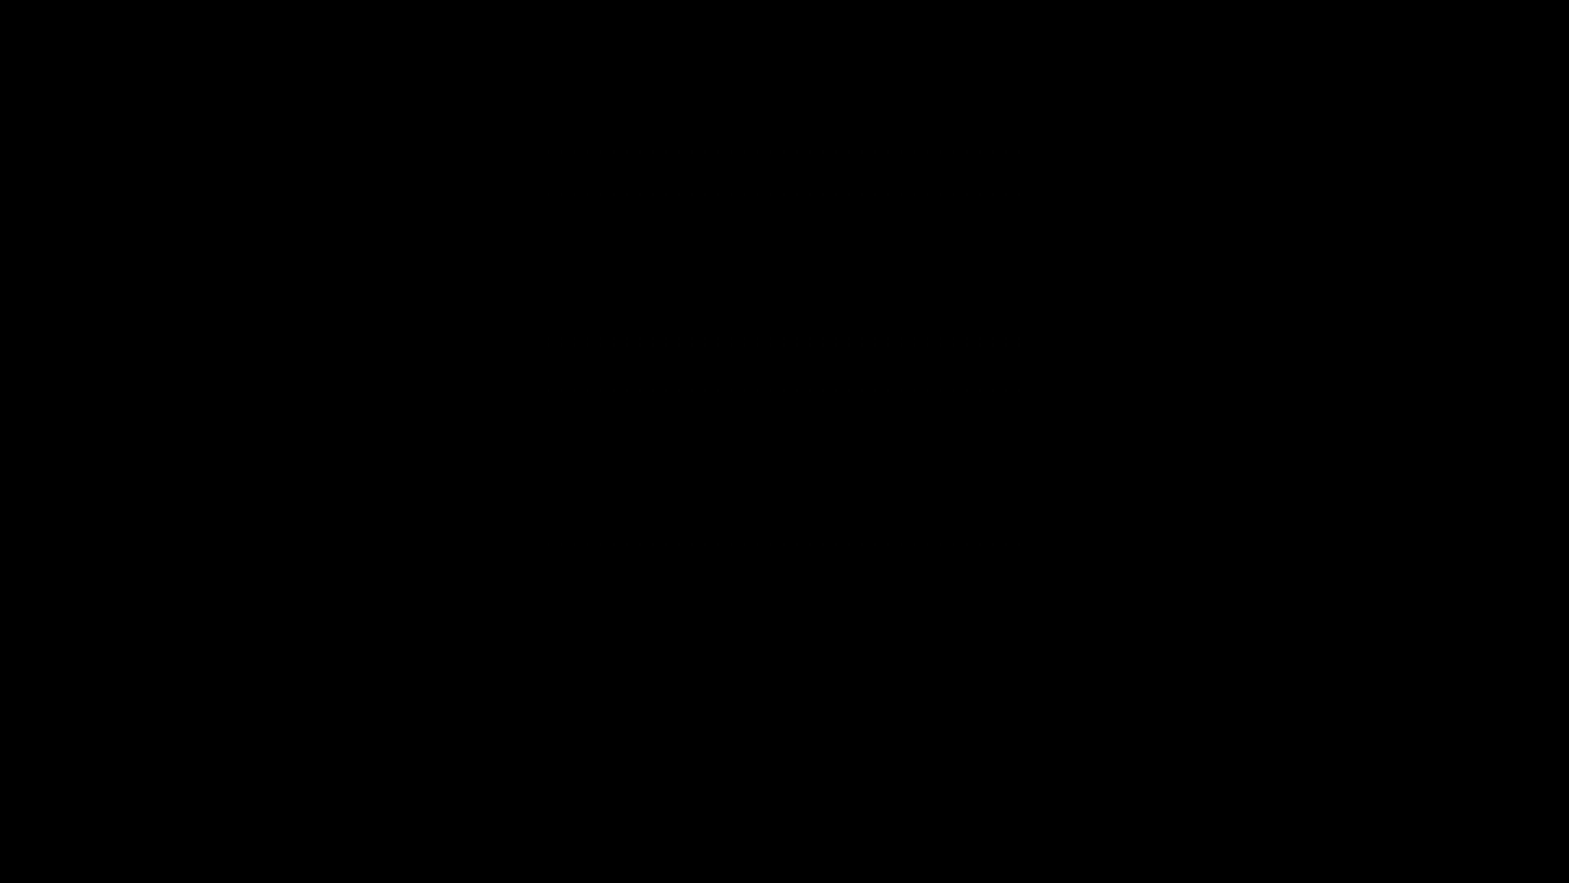
key(Escape)
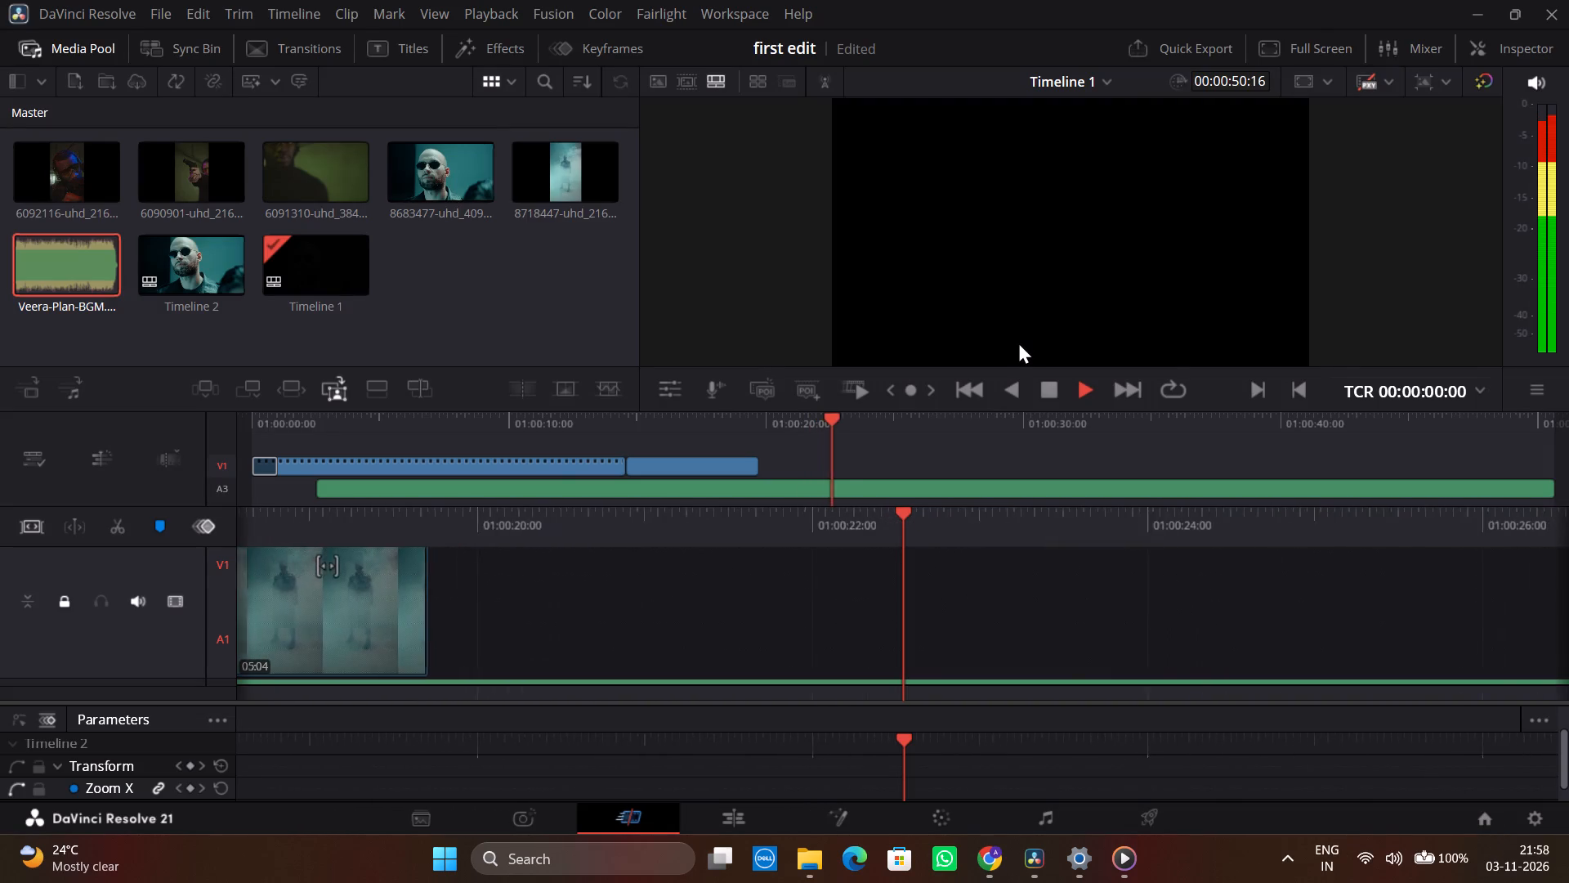
scroll(939, 416, right, 3)
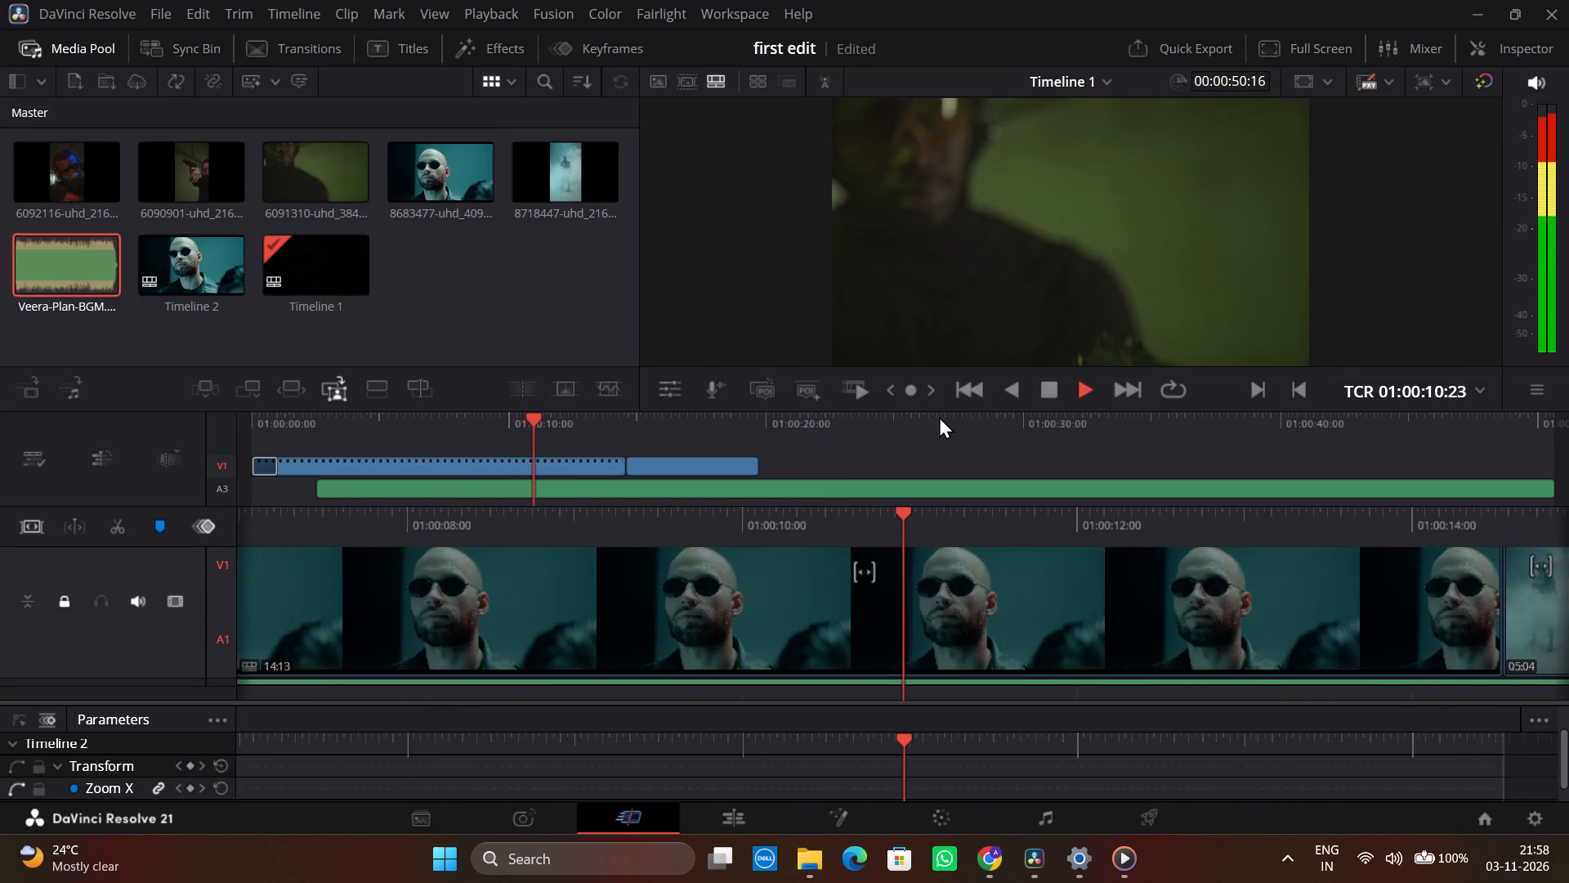
scroll(939, 416, right, 20)
scroll(939, 416, right, 10)
key(space)
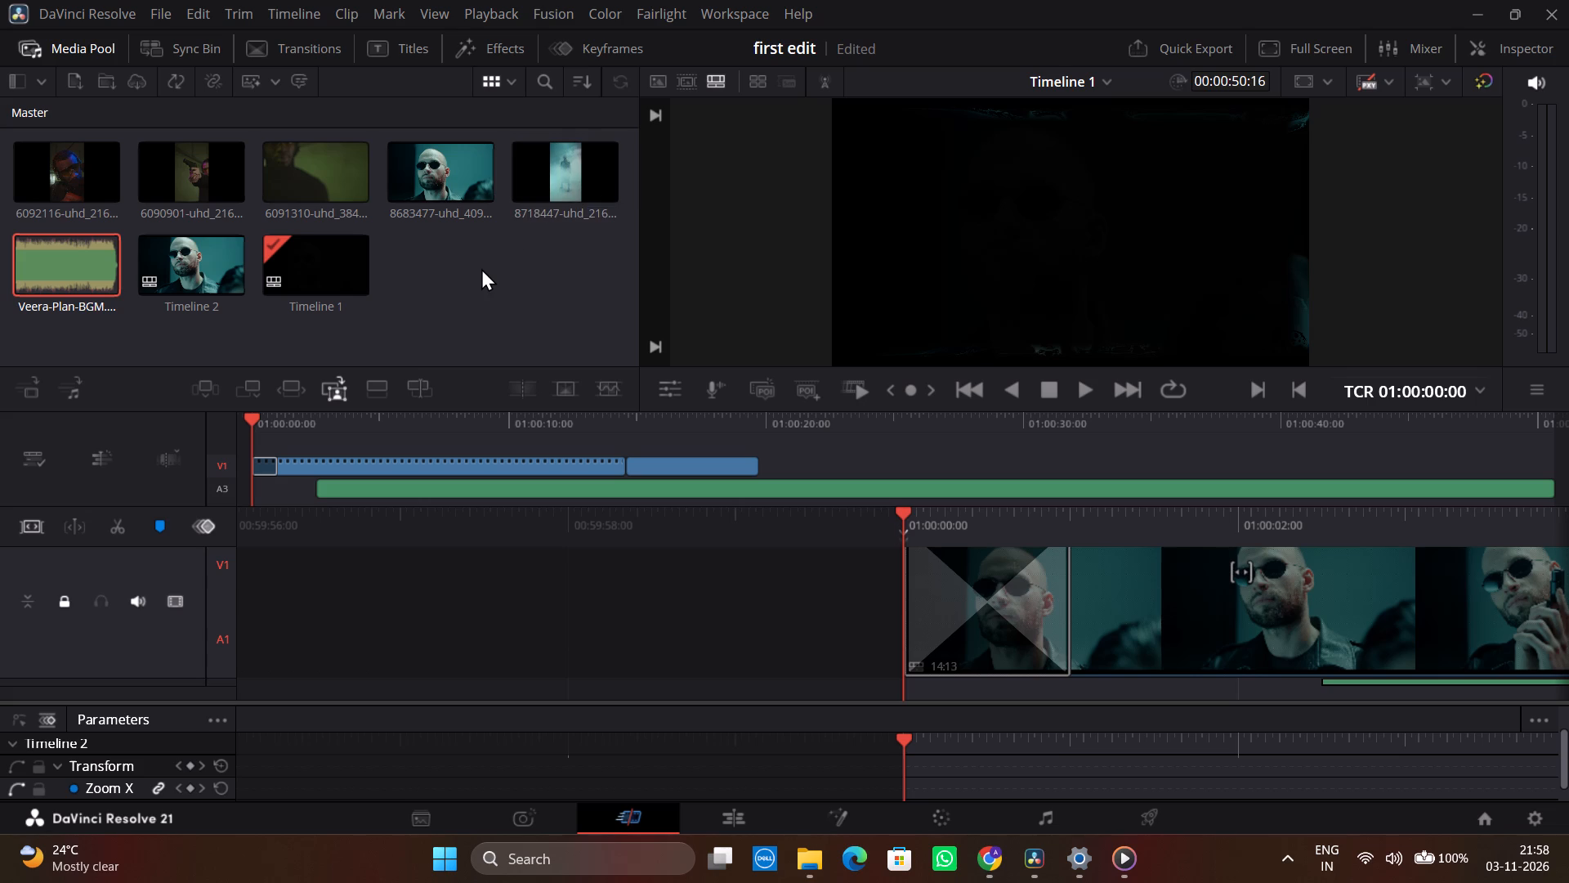
Review Timeline 1 in full screen from the start until close to the end of the last clip, and leave full screen.
click(1272, 52)
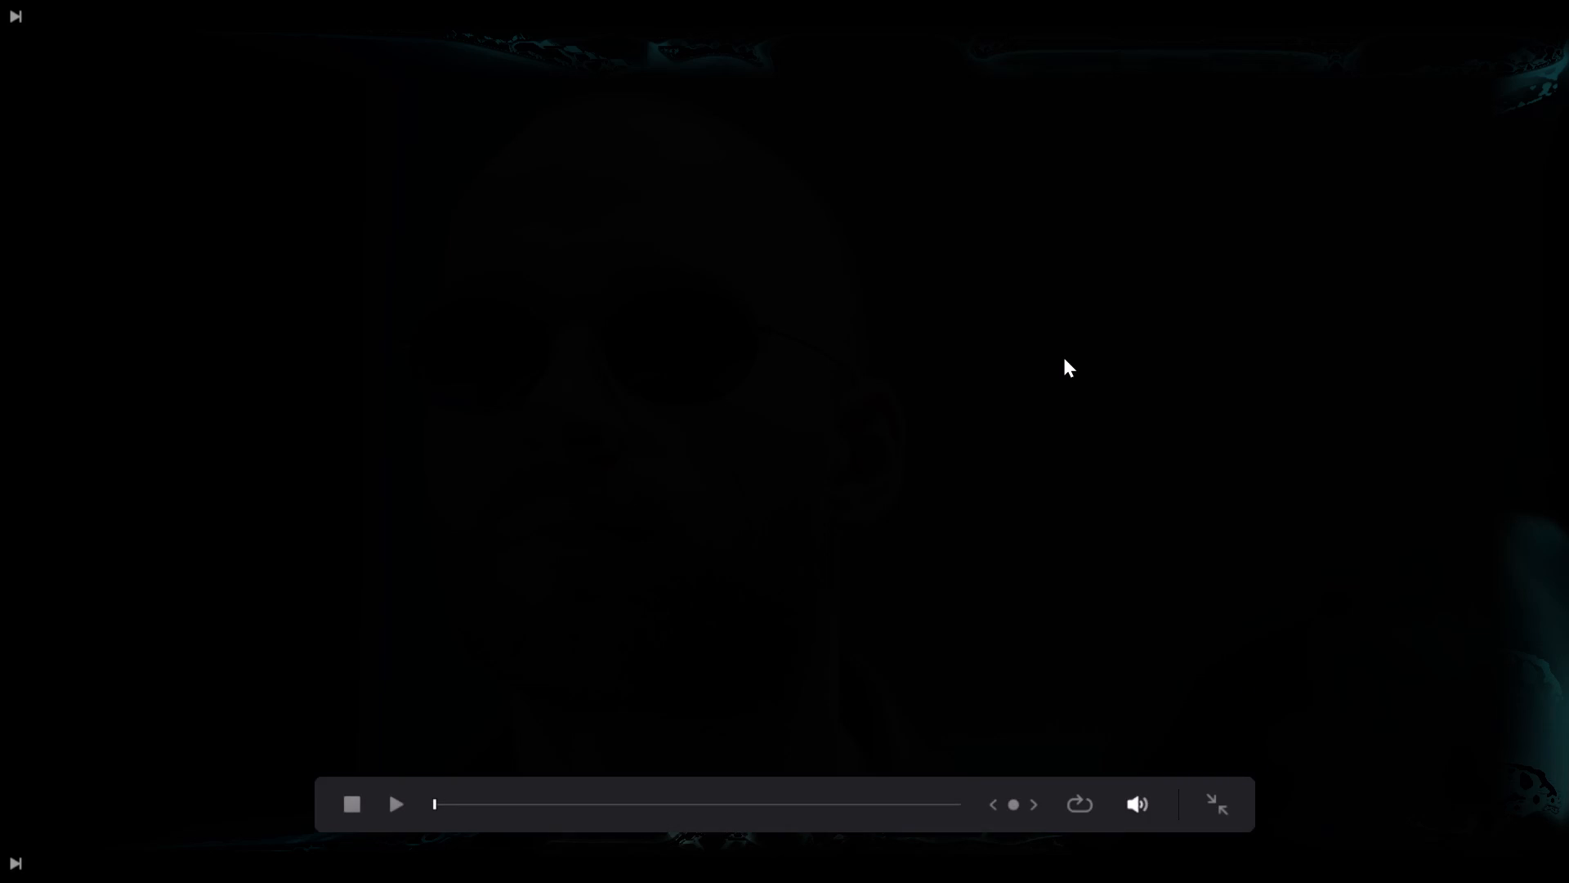
key(space)
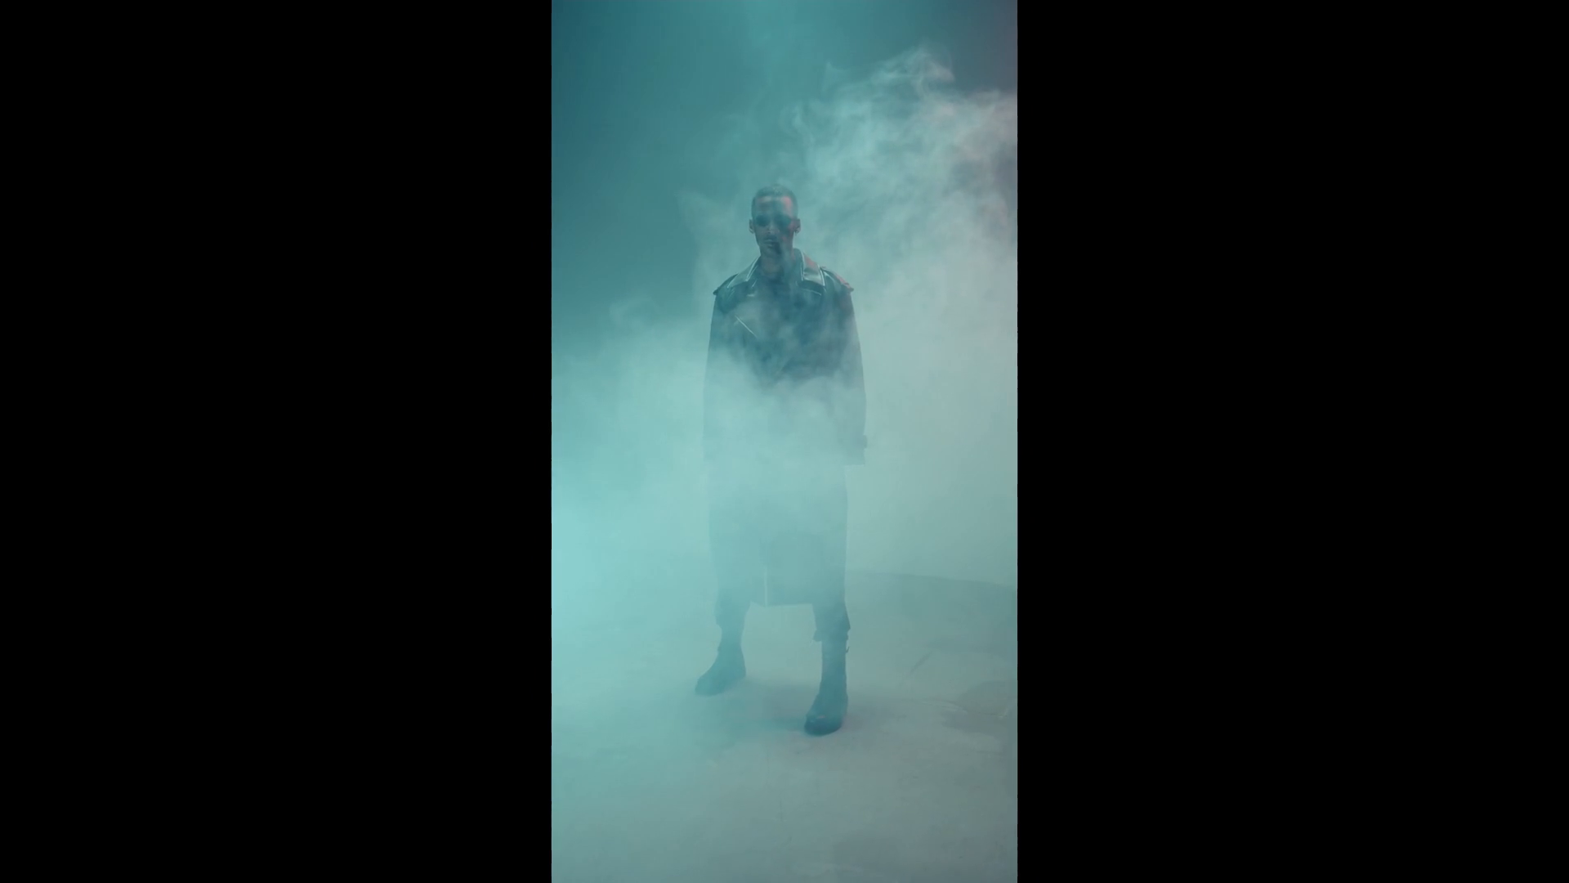
key(space)
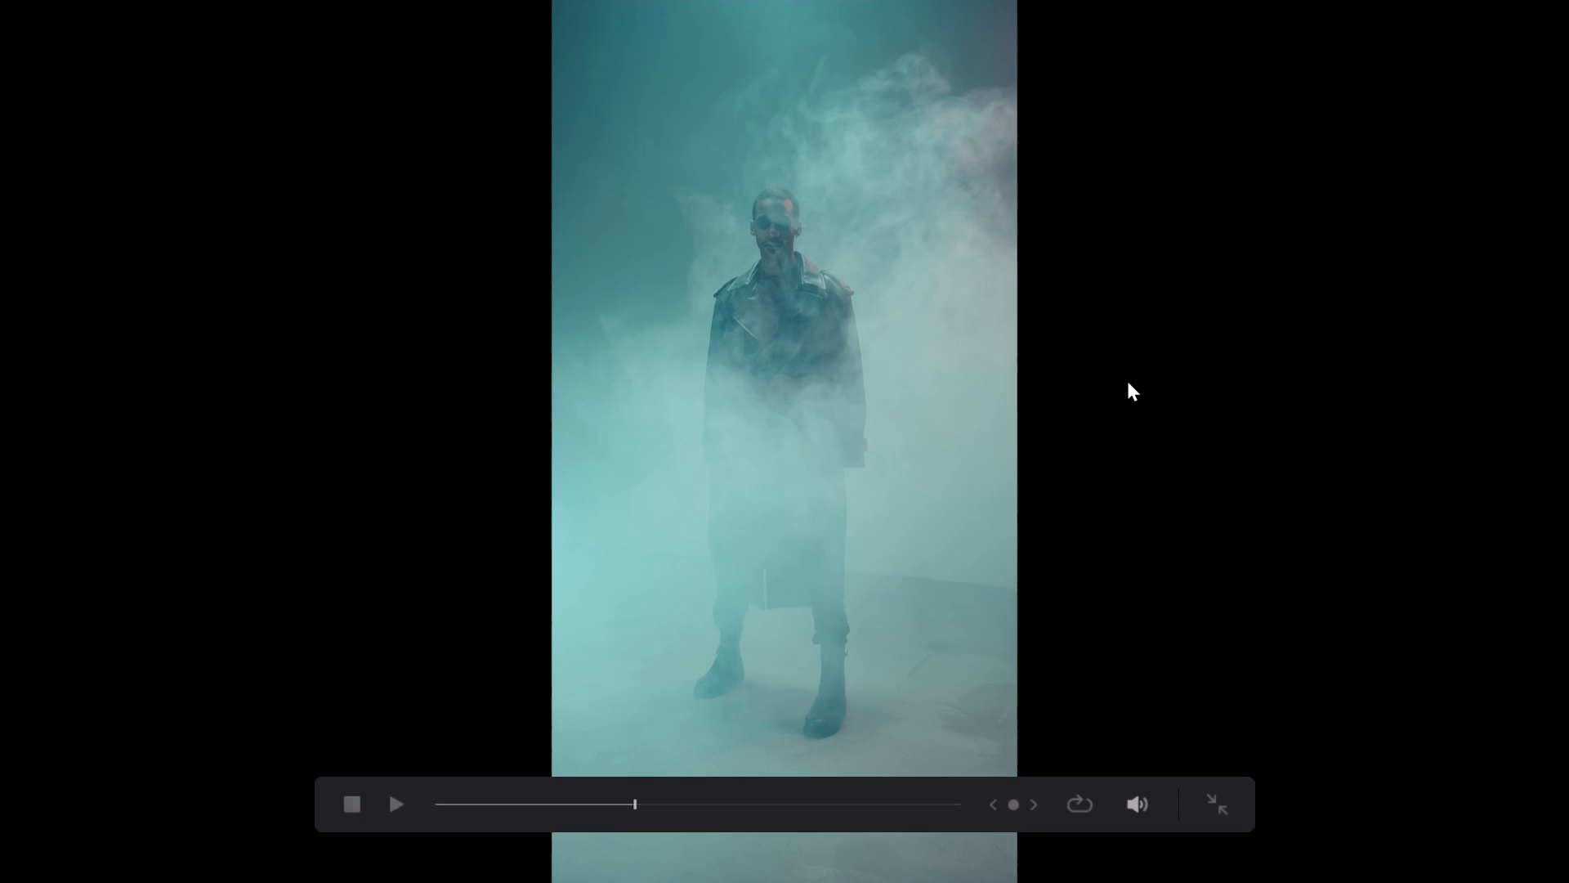
key(Escape)
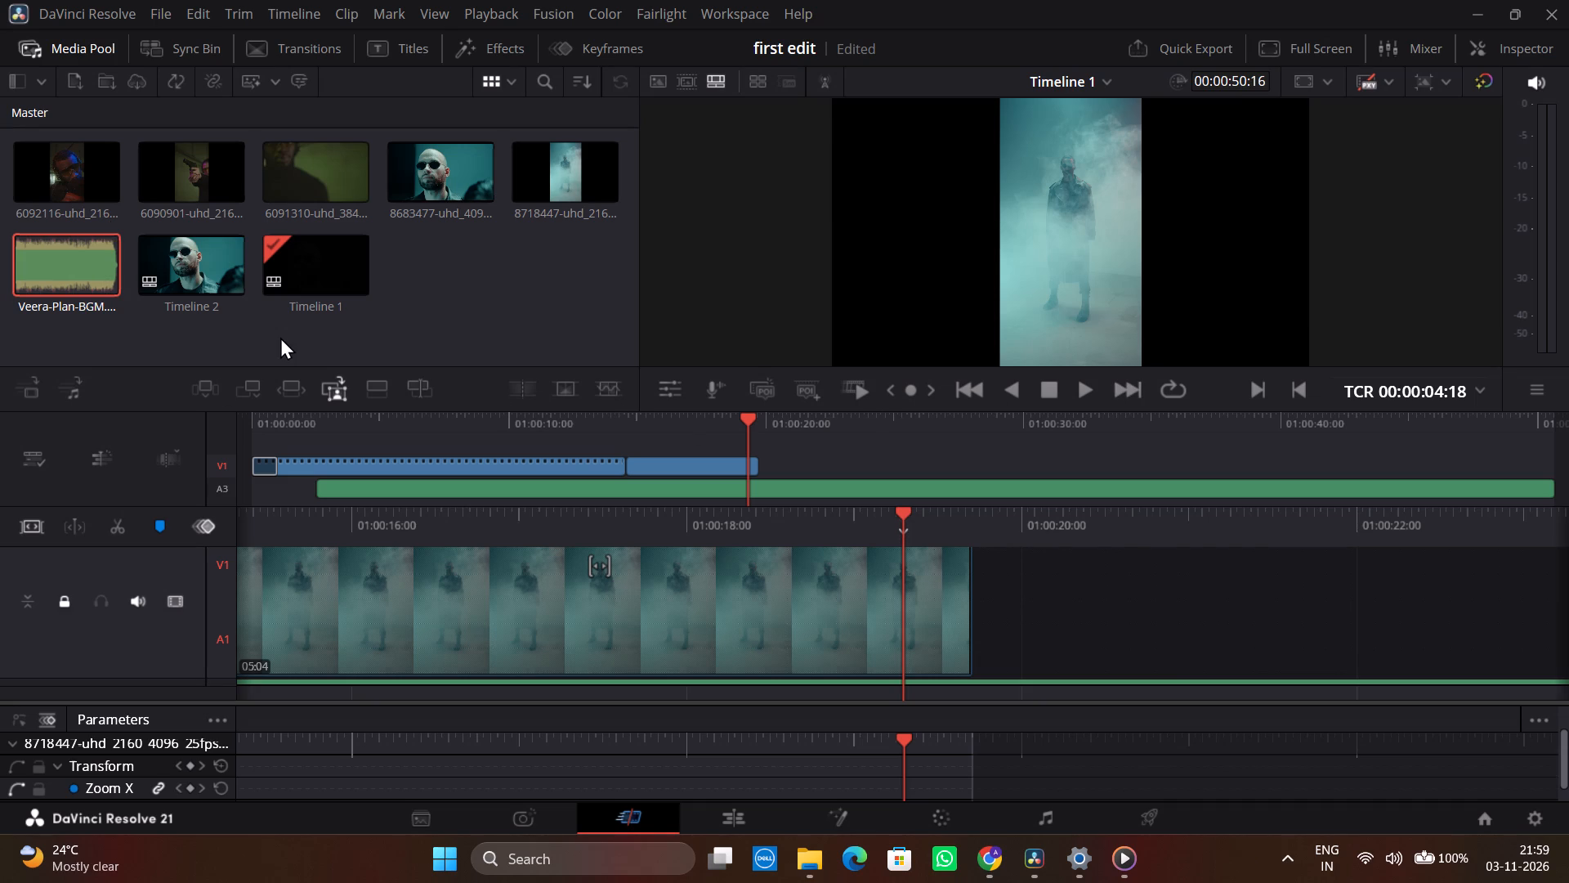
Open the Veera-Plan-BGM music in the source viewer and move Timeline 1's playhead to where the music begins, about 2.5 seconds.
click(78, 259)
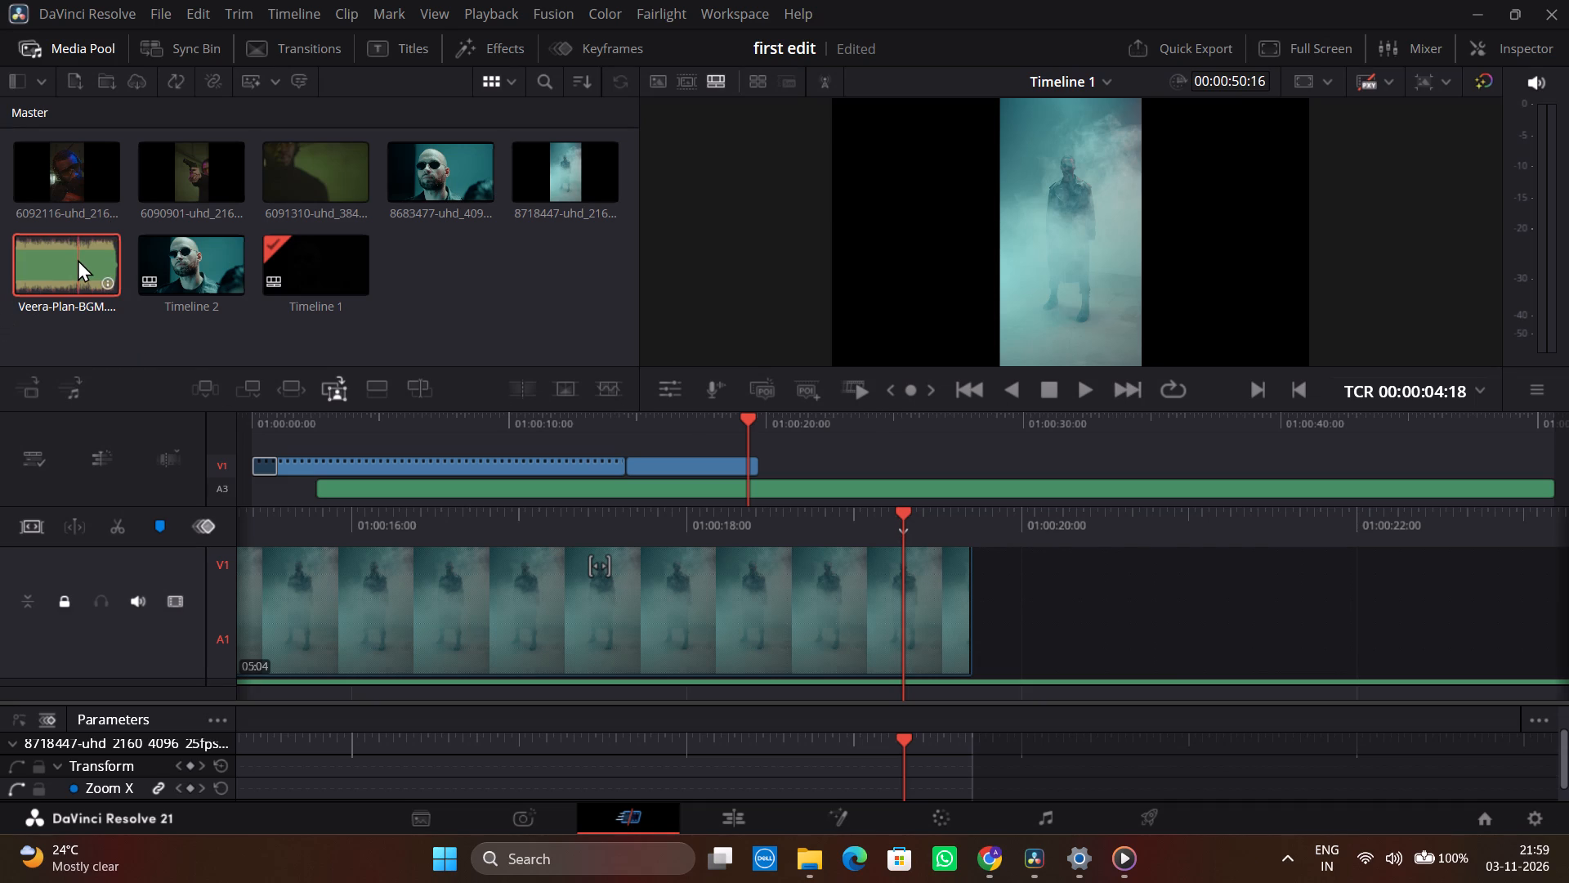
double_click(78, 259)
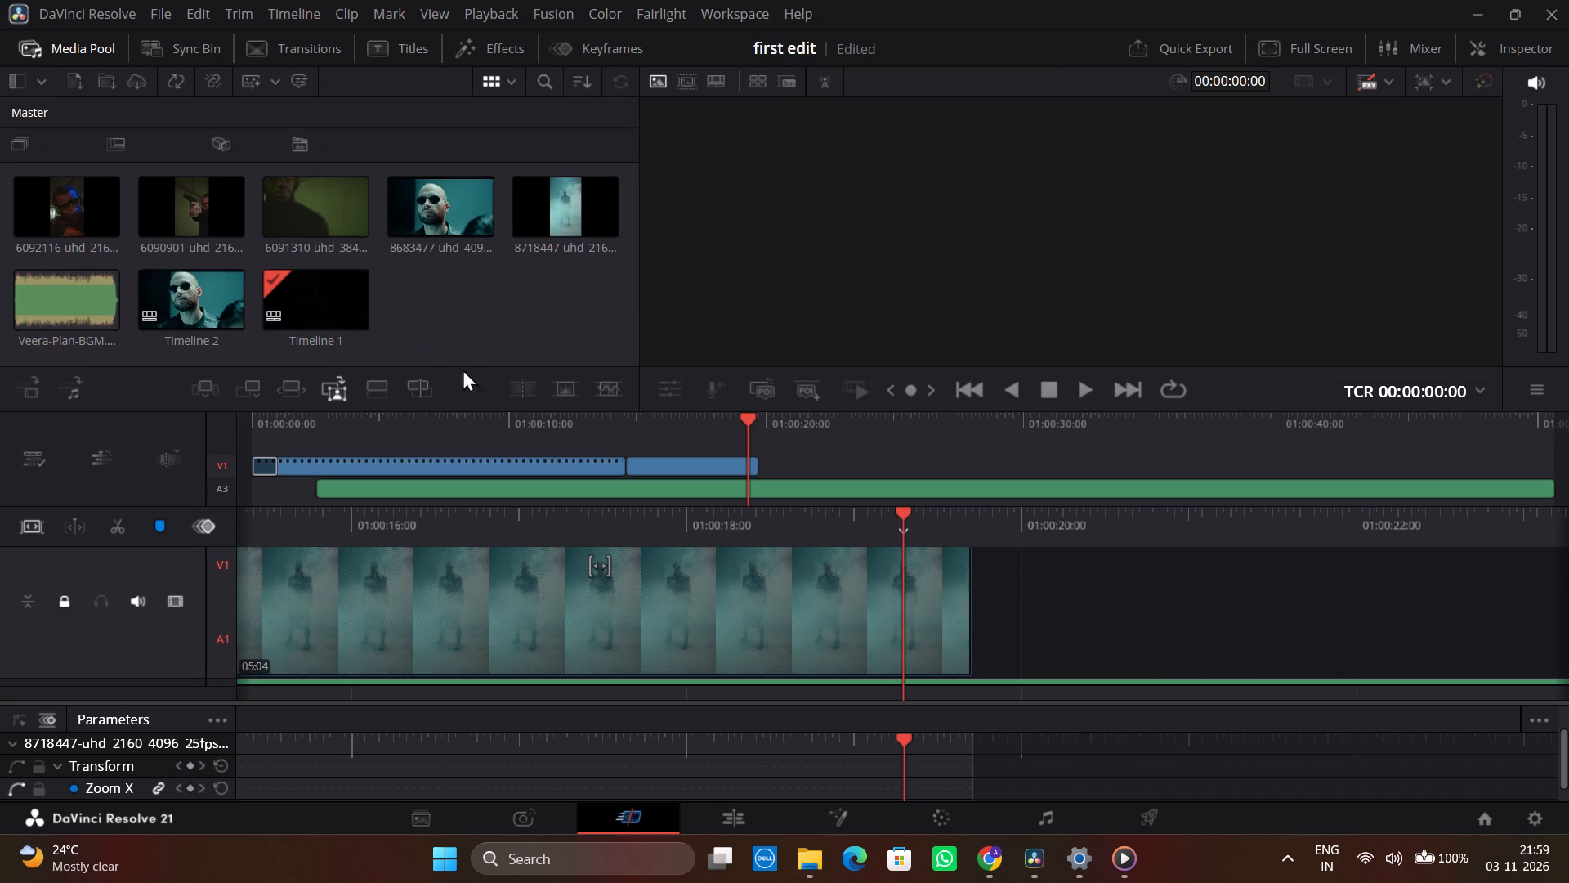
scroll(869, 444, right, 5)
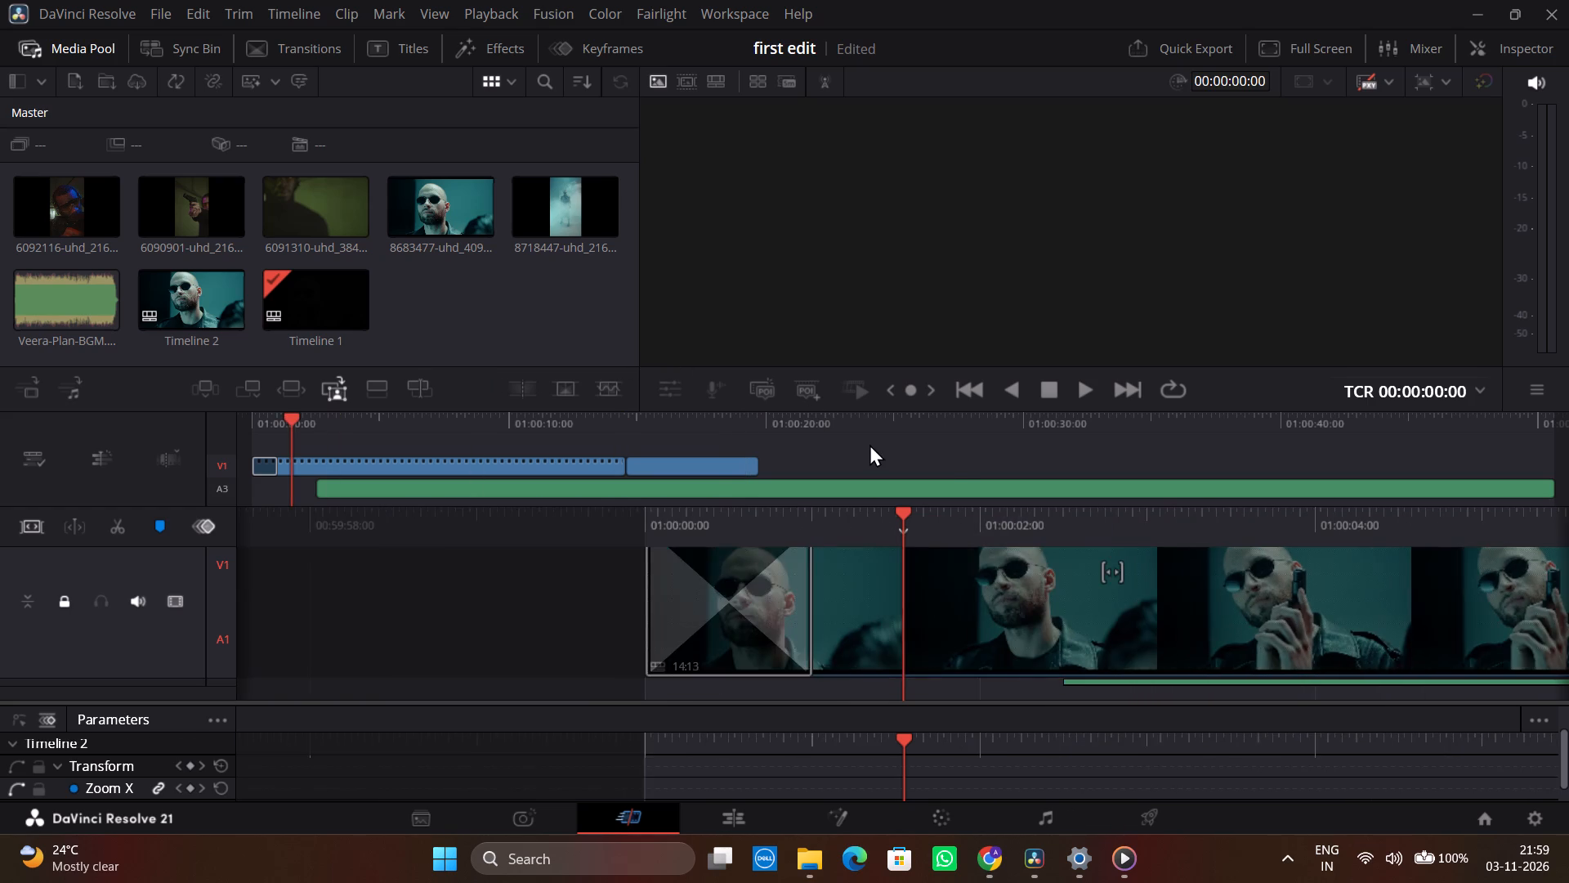
scroll(869, 444, right, 2)
scroll(869, 444, left, 1)
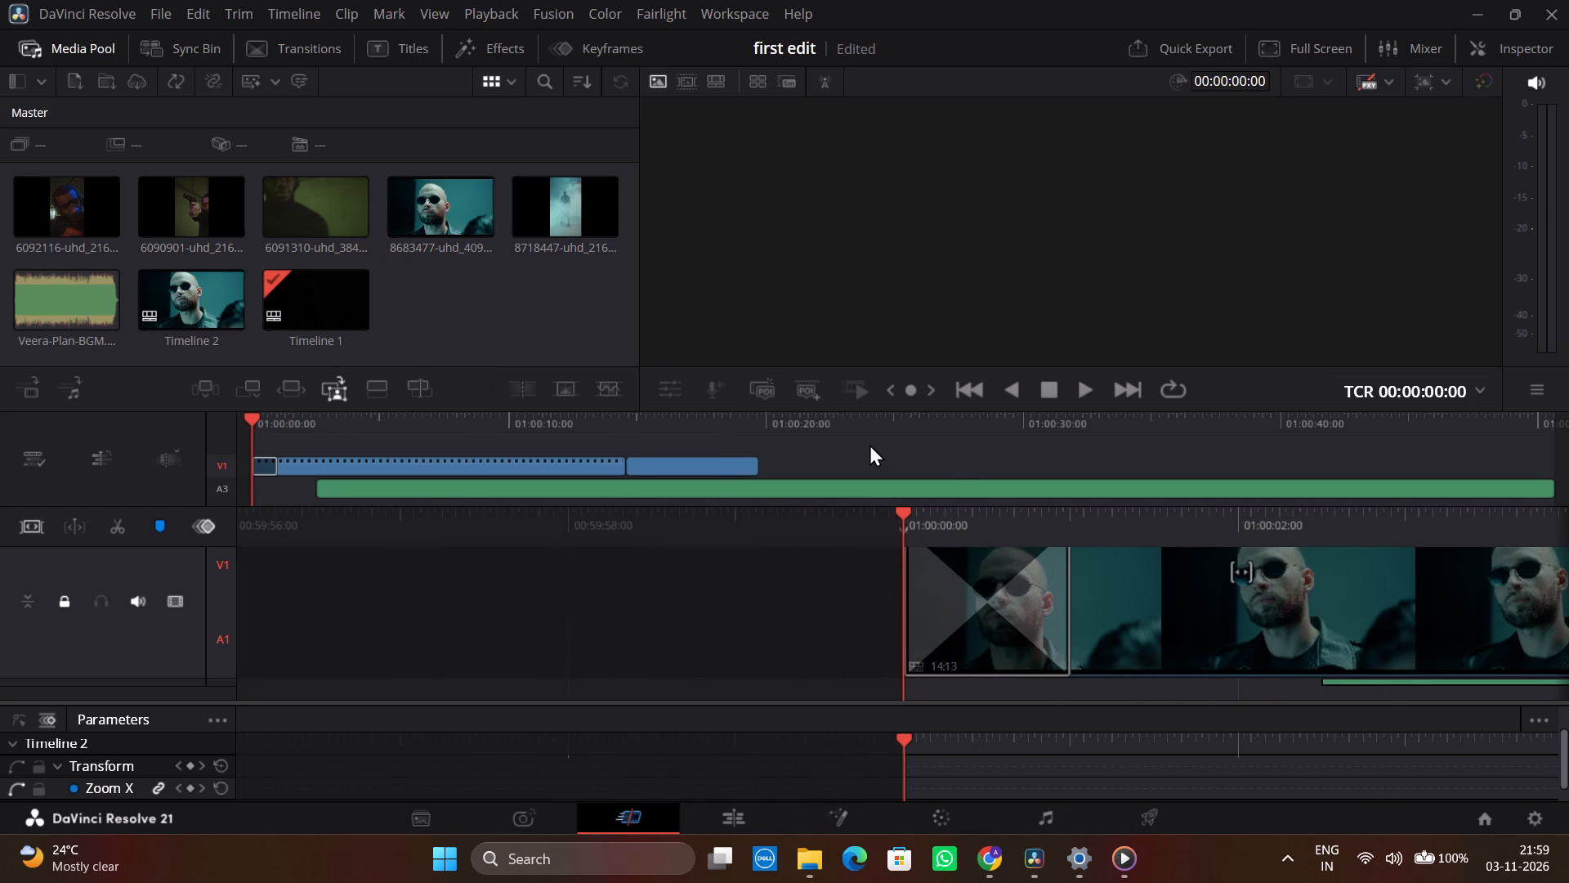
scroll(869, 444, left, 1)
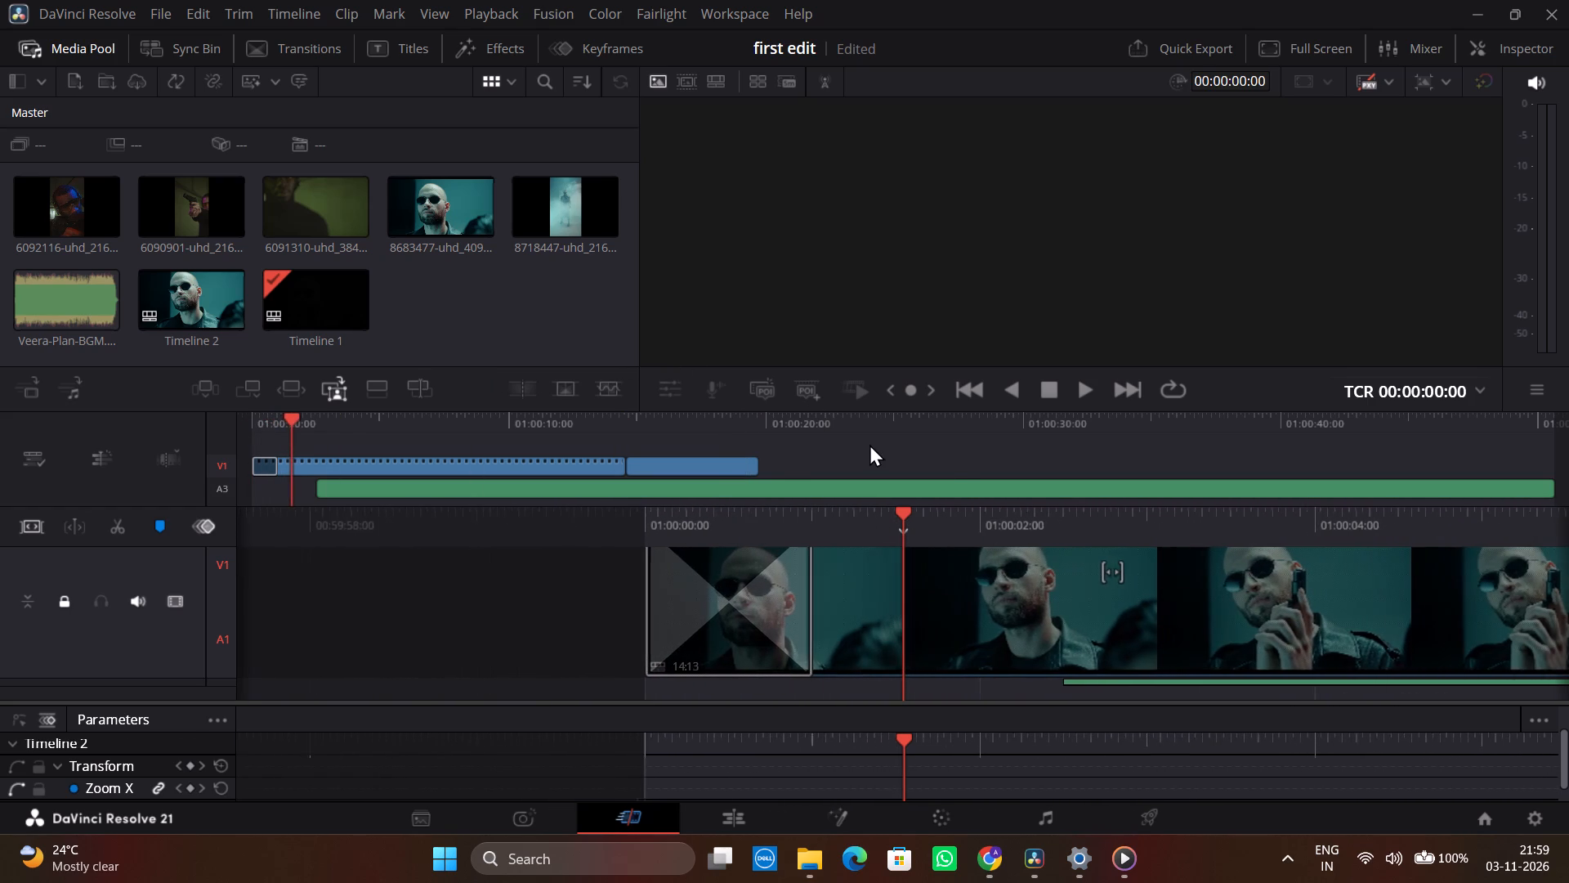
scroll(869, 444, left, 1)
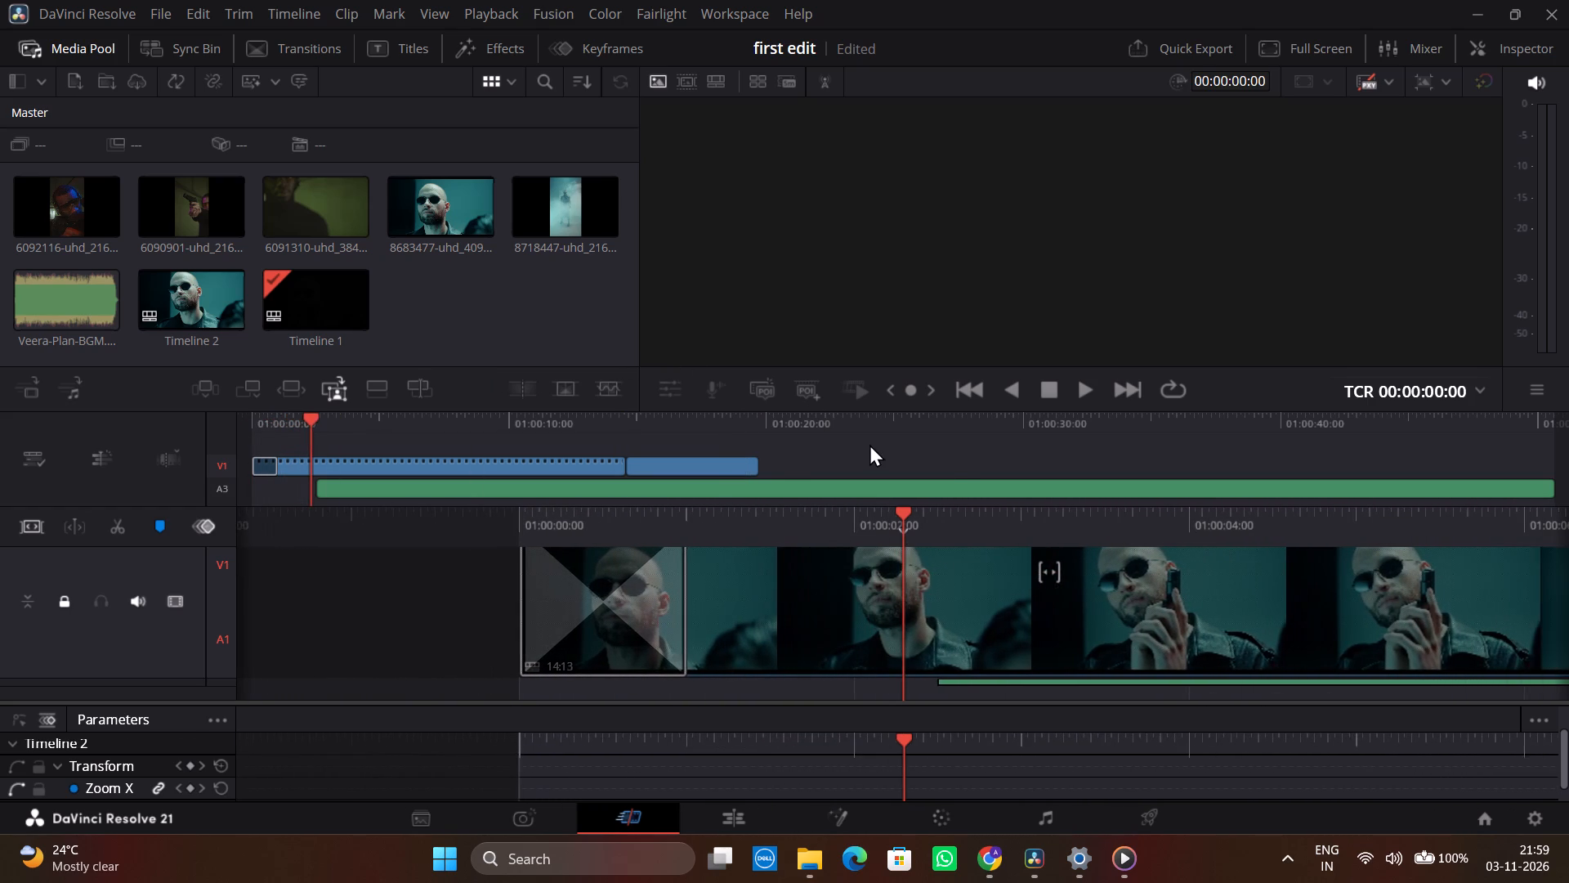
scroll(869, 444, left, 1)
key(space)
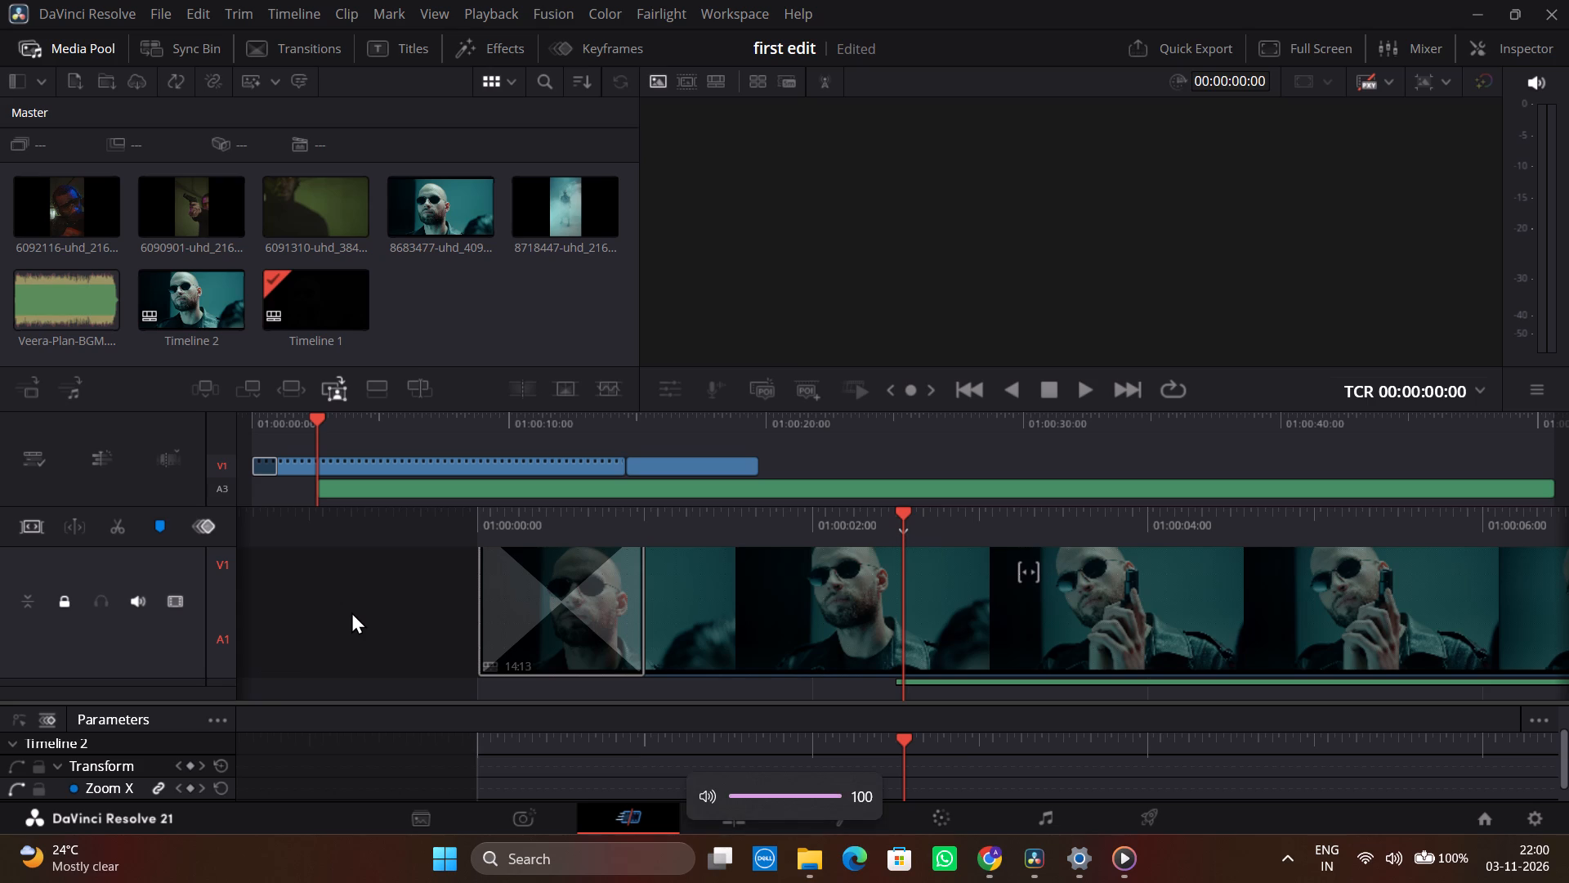
Open the Windows quick settings to check the sound volume and connected devices.
click(1358, 859)
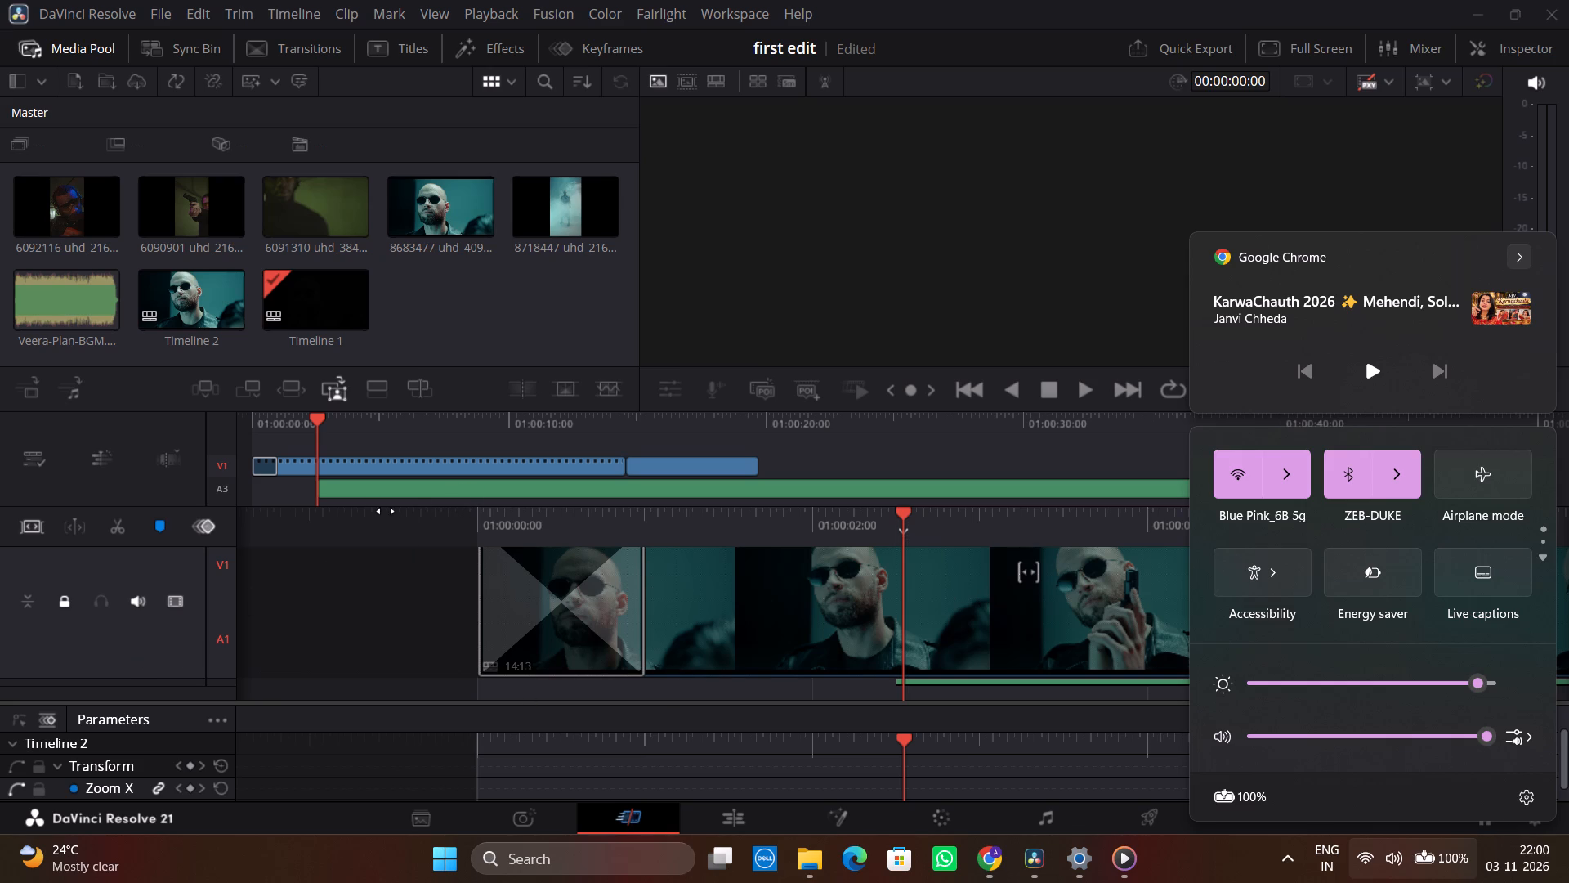
Delete the Veera-Plan-BGM music clip from the audio track of Timeline 1.
scroll(771, 486, left, 1)
click(771, 486)
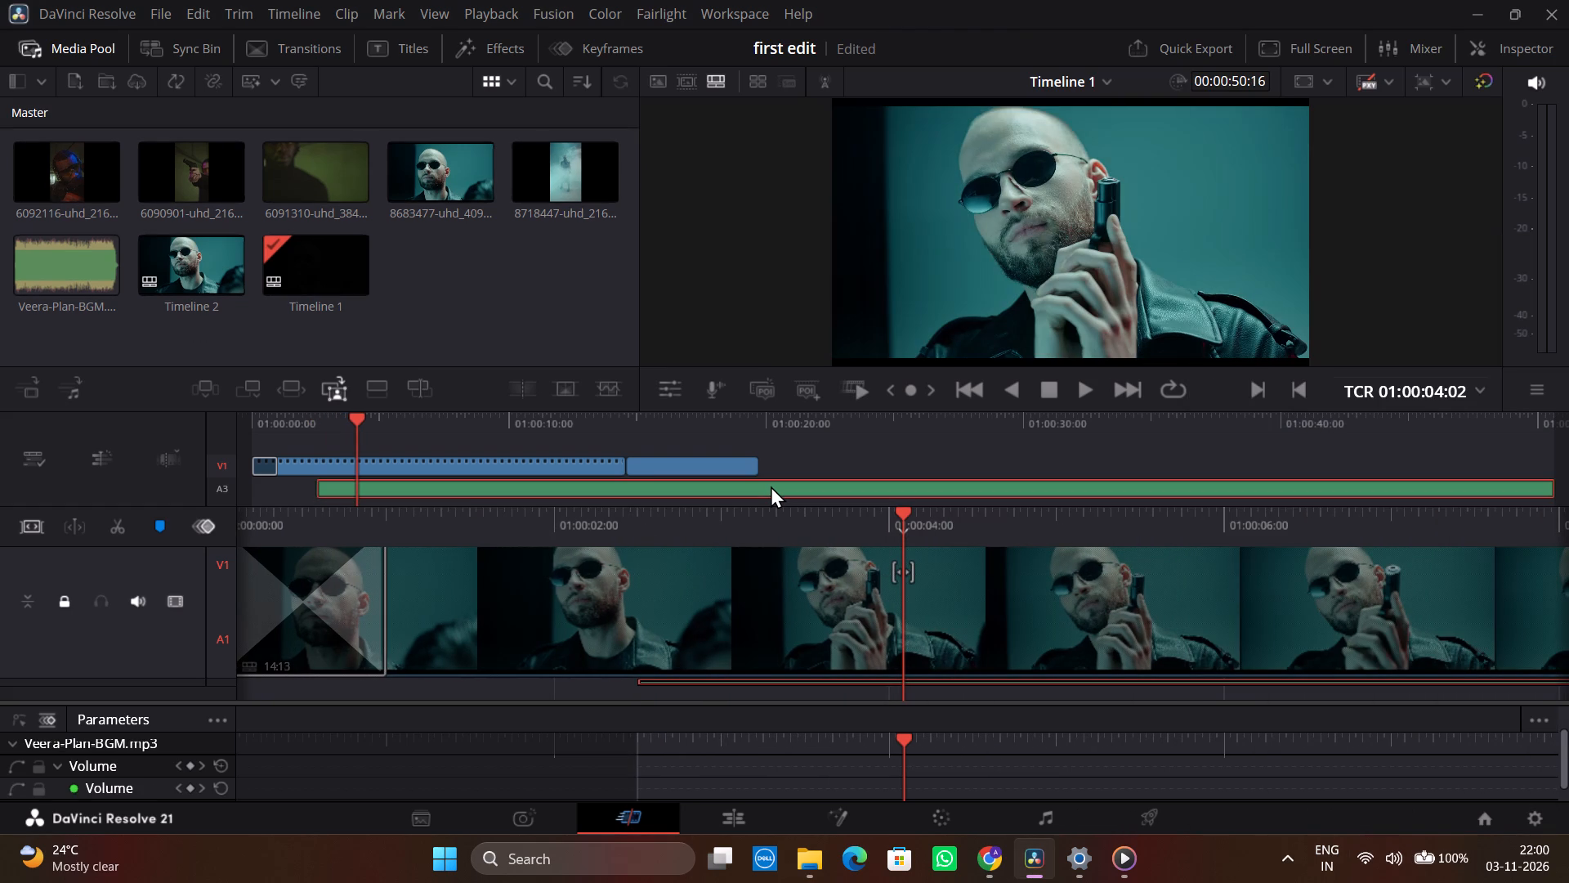
key(Delete)
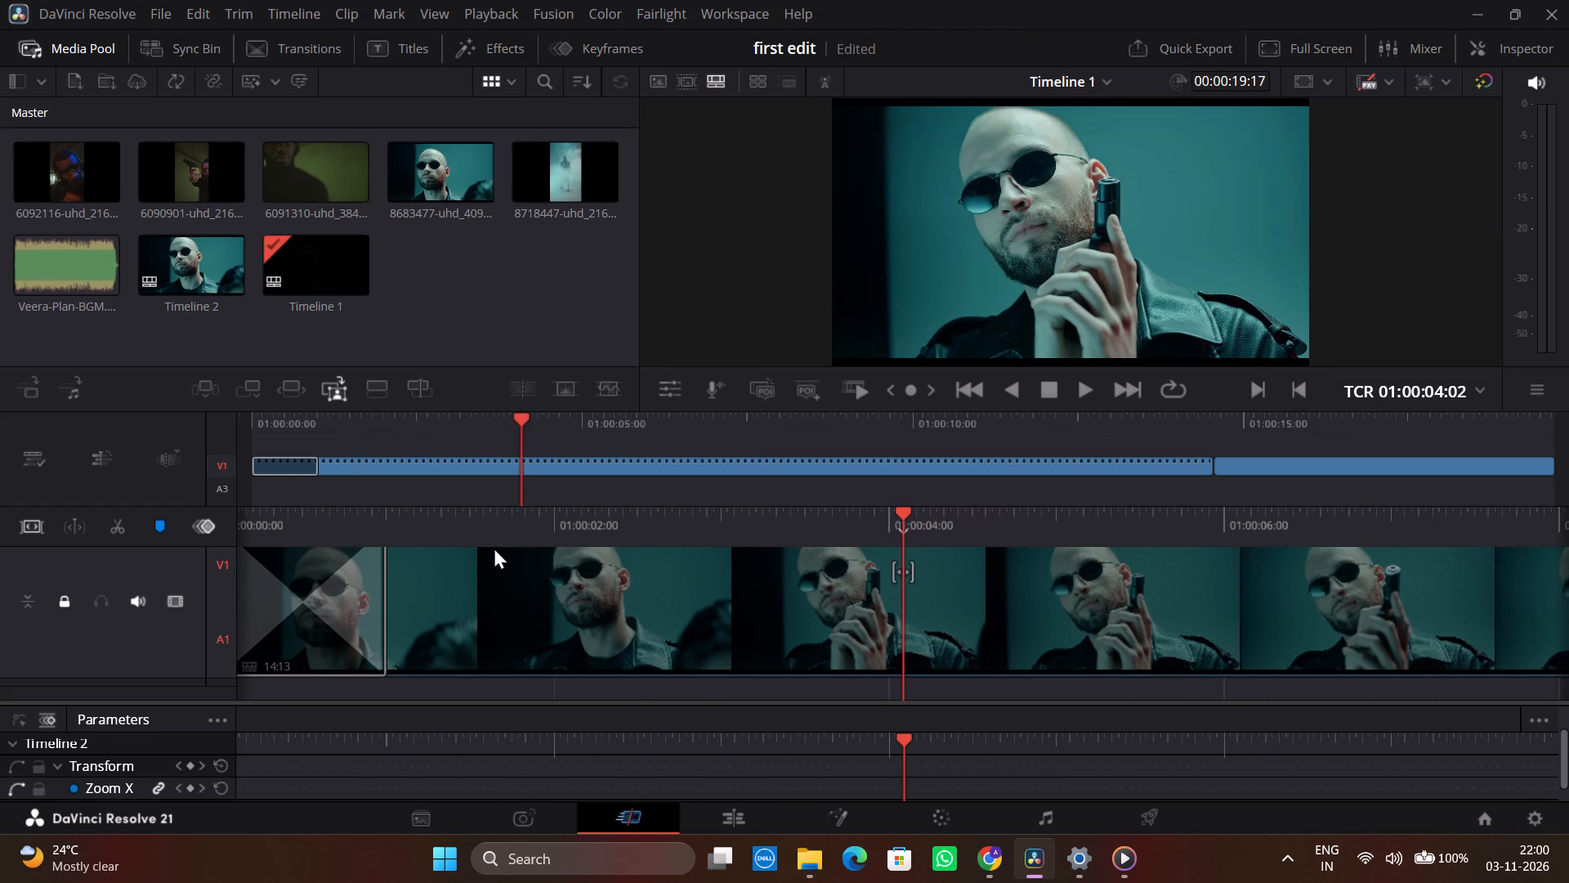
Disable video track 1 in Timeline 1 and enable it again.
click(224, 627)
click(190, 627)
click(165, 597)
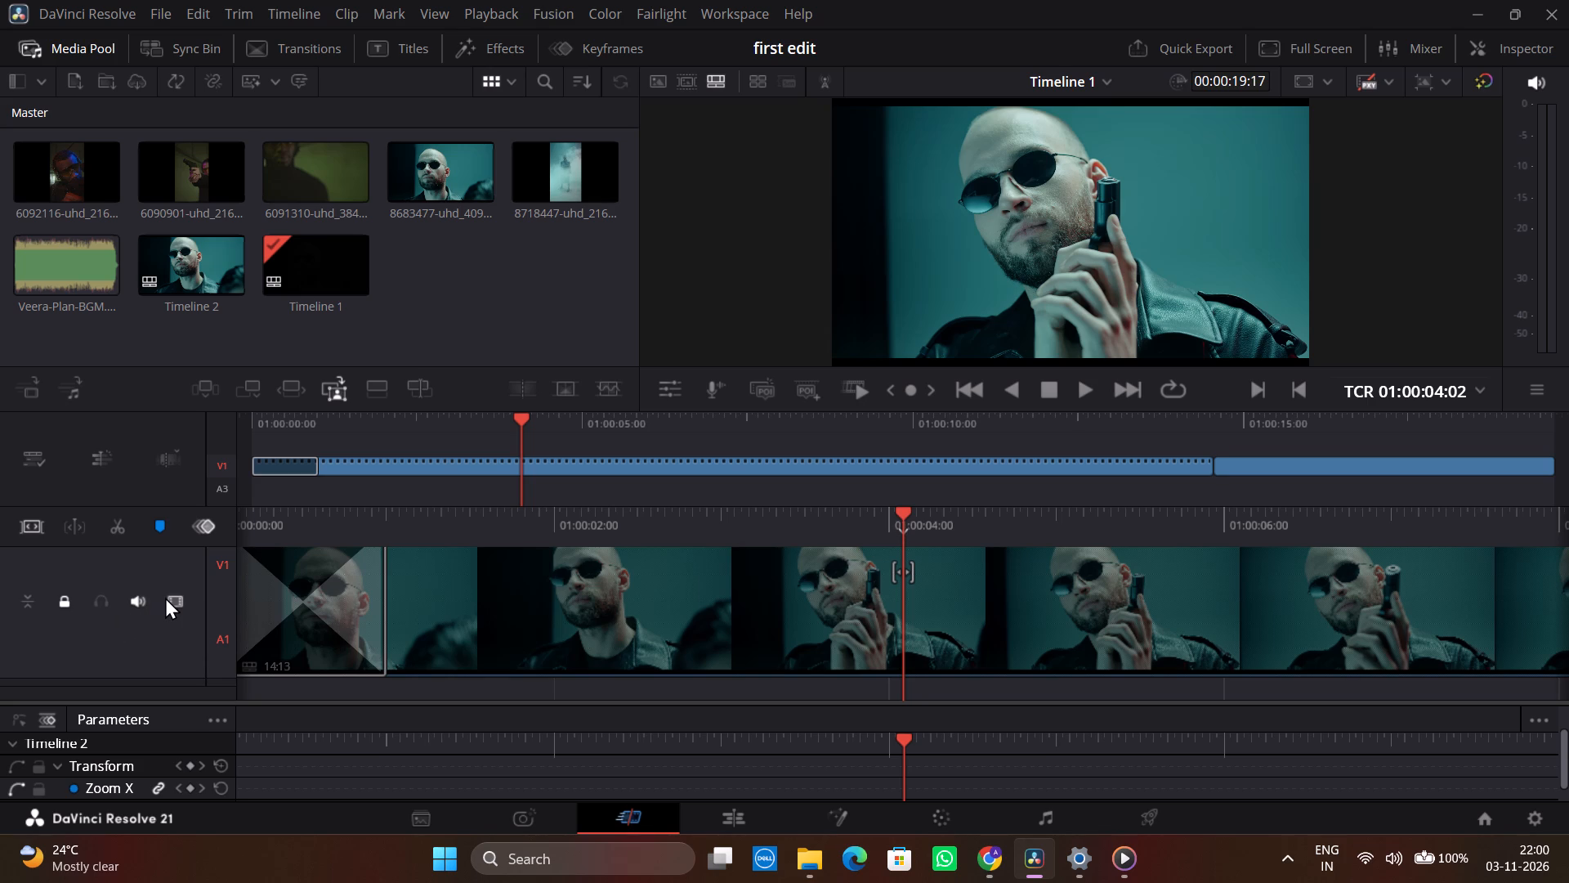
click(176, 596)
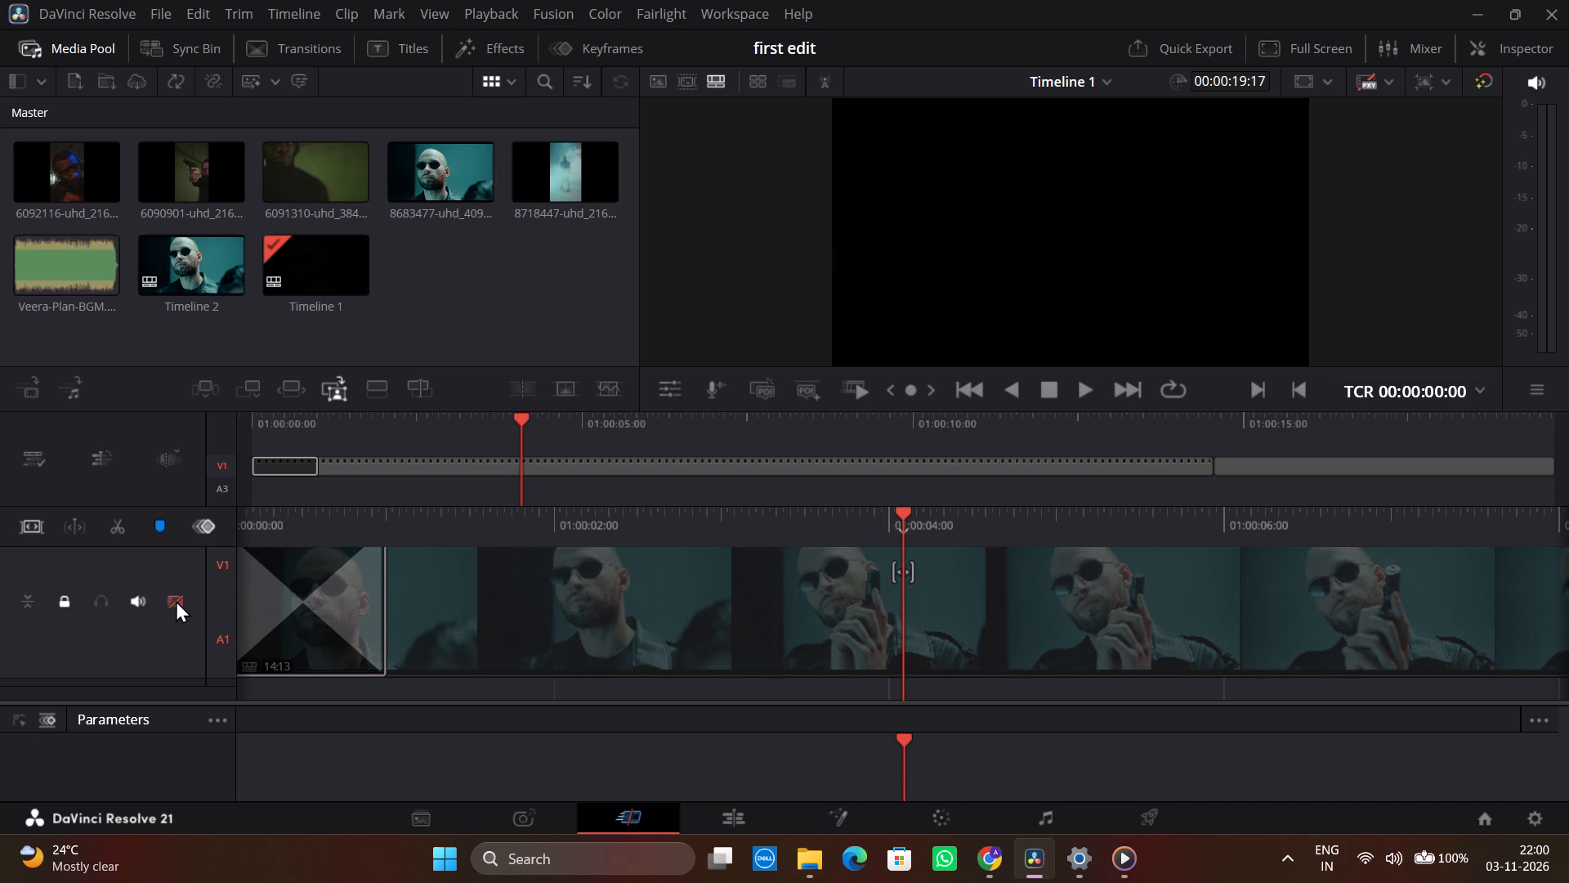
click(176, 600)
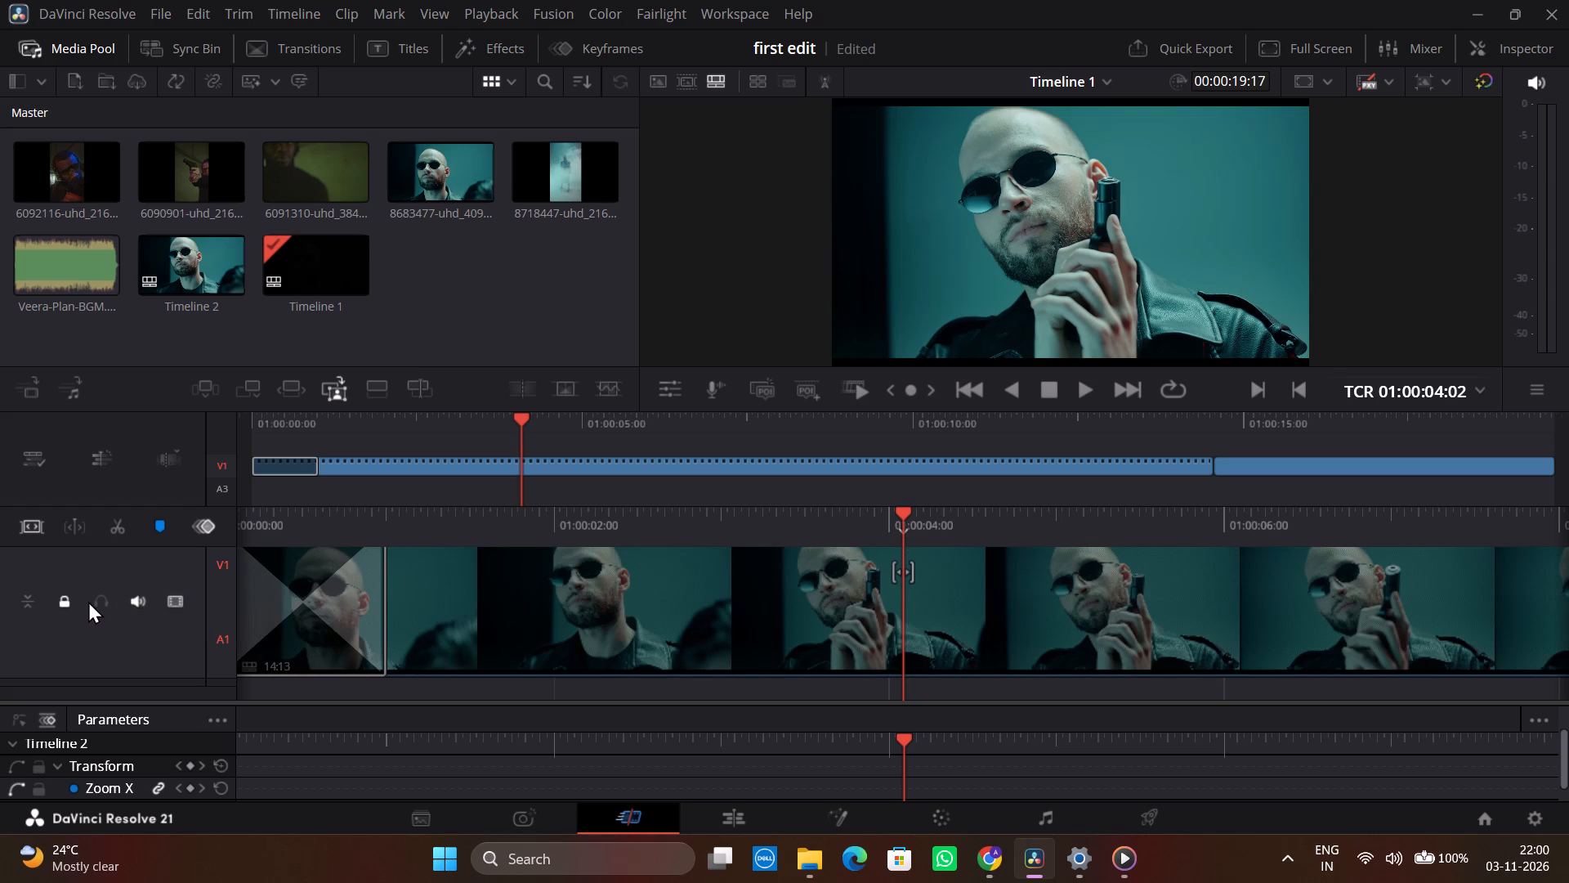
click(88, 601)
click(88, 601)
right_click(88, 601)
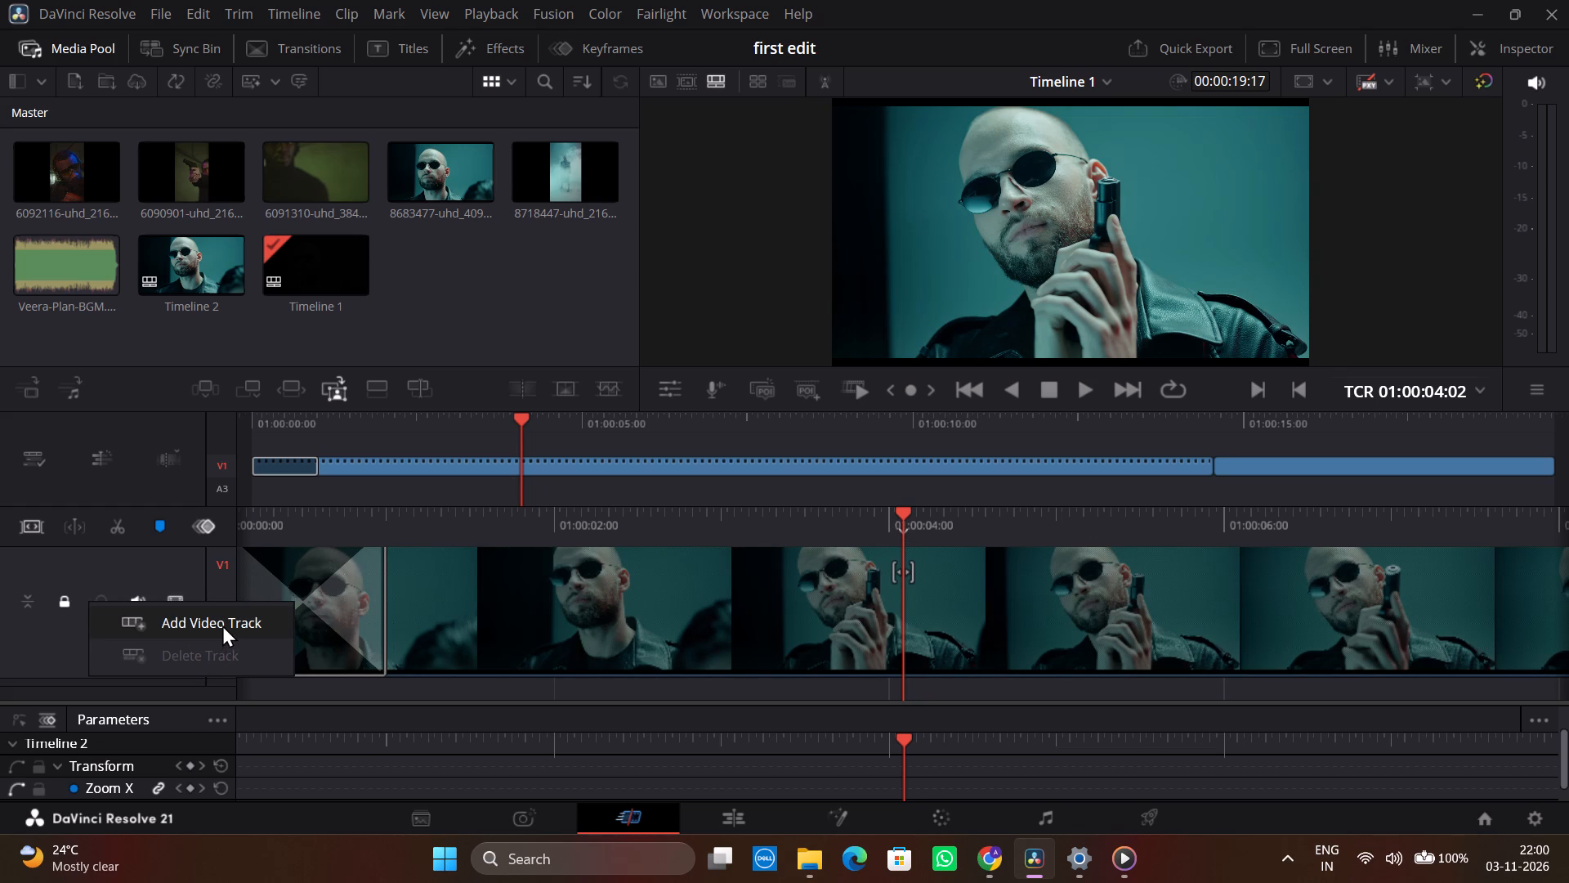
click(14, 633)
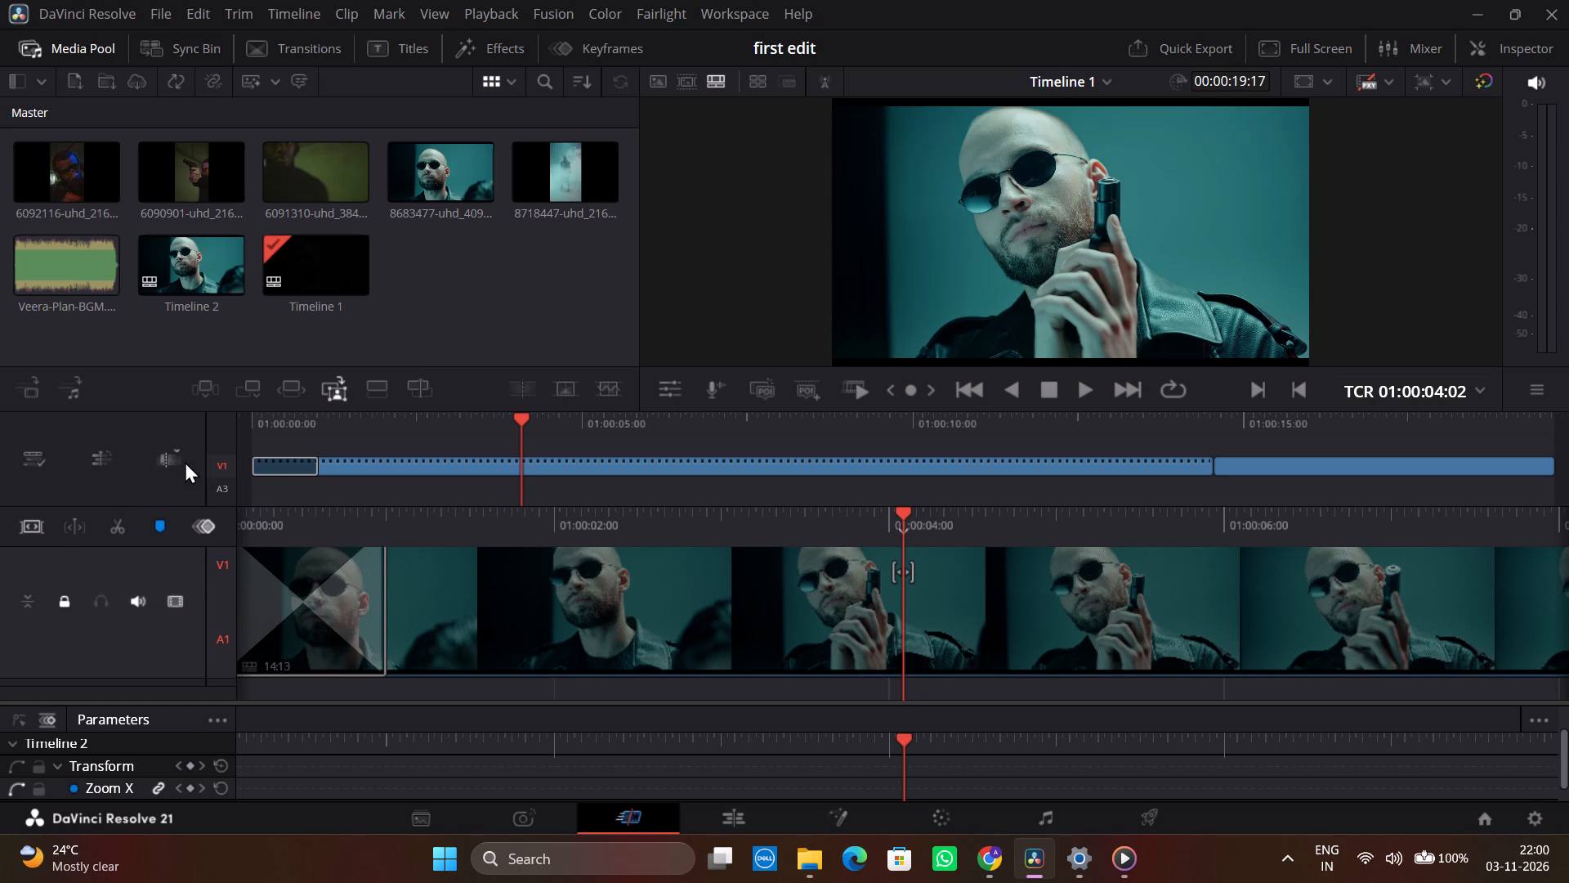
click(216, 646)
Look through the opening clip's keyframe parameters from Transform and Crop down to Lens Correction.
scroll(194, 761, up, 1)
scroll(194, 761, down, 2)
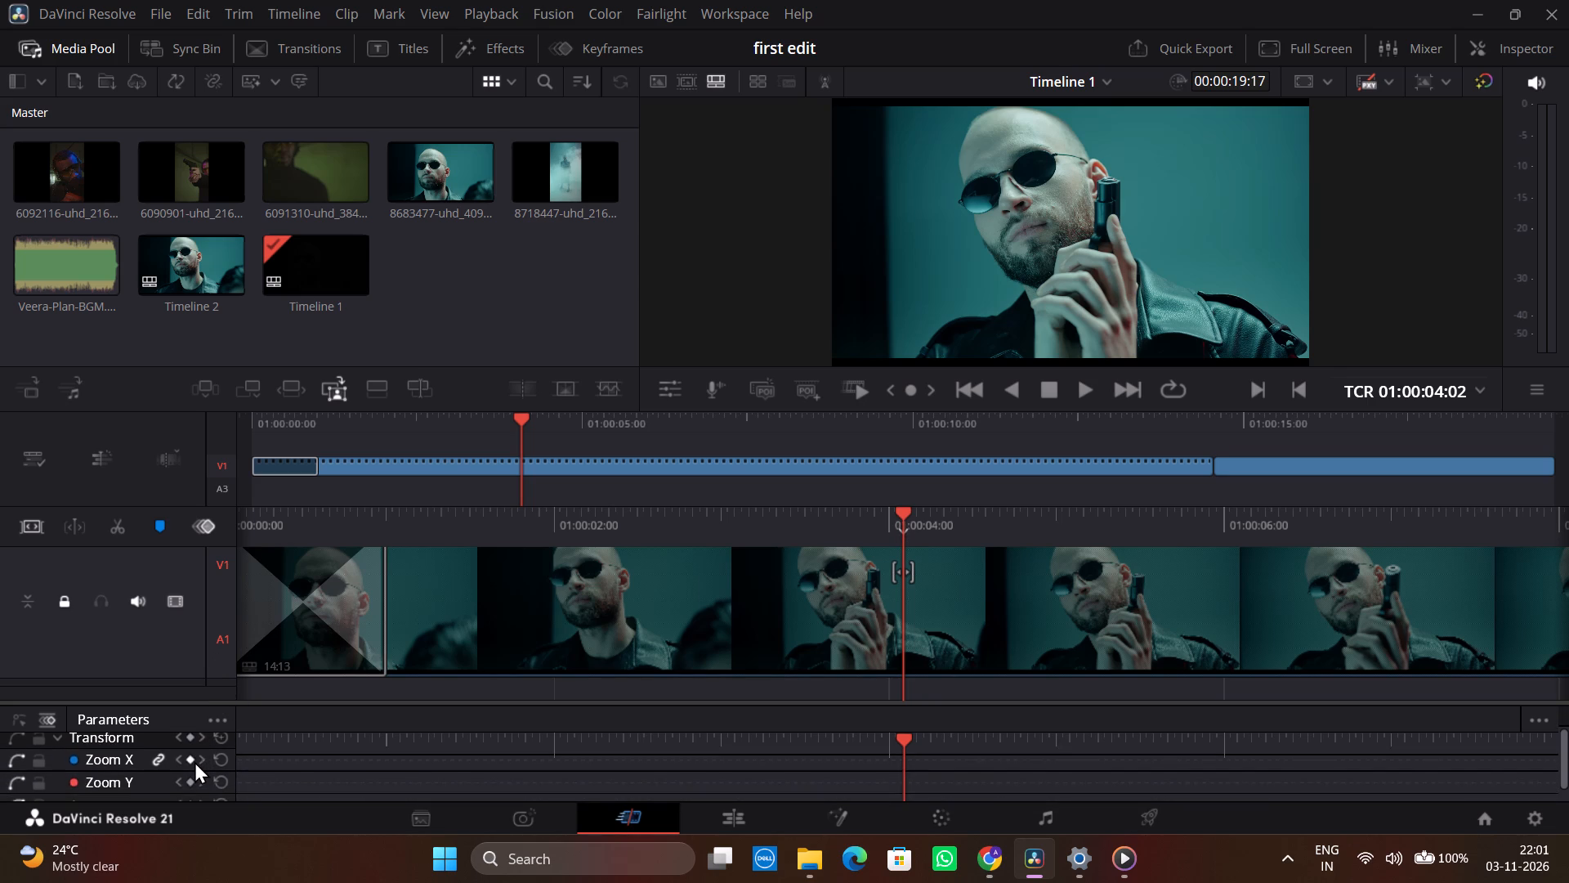
scroll(194, 761, down, 3)
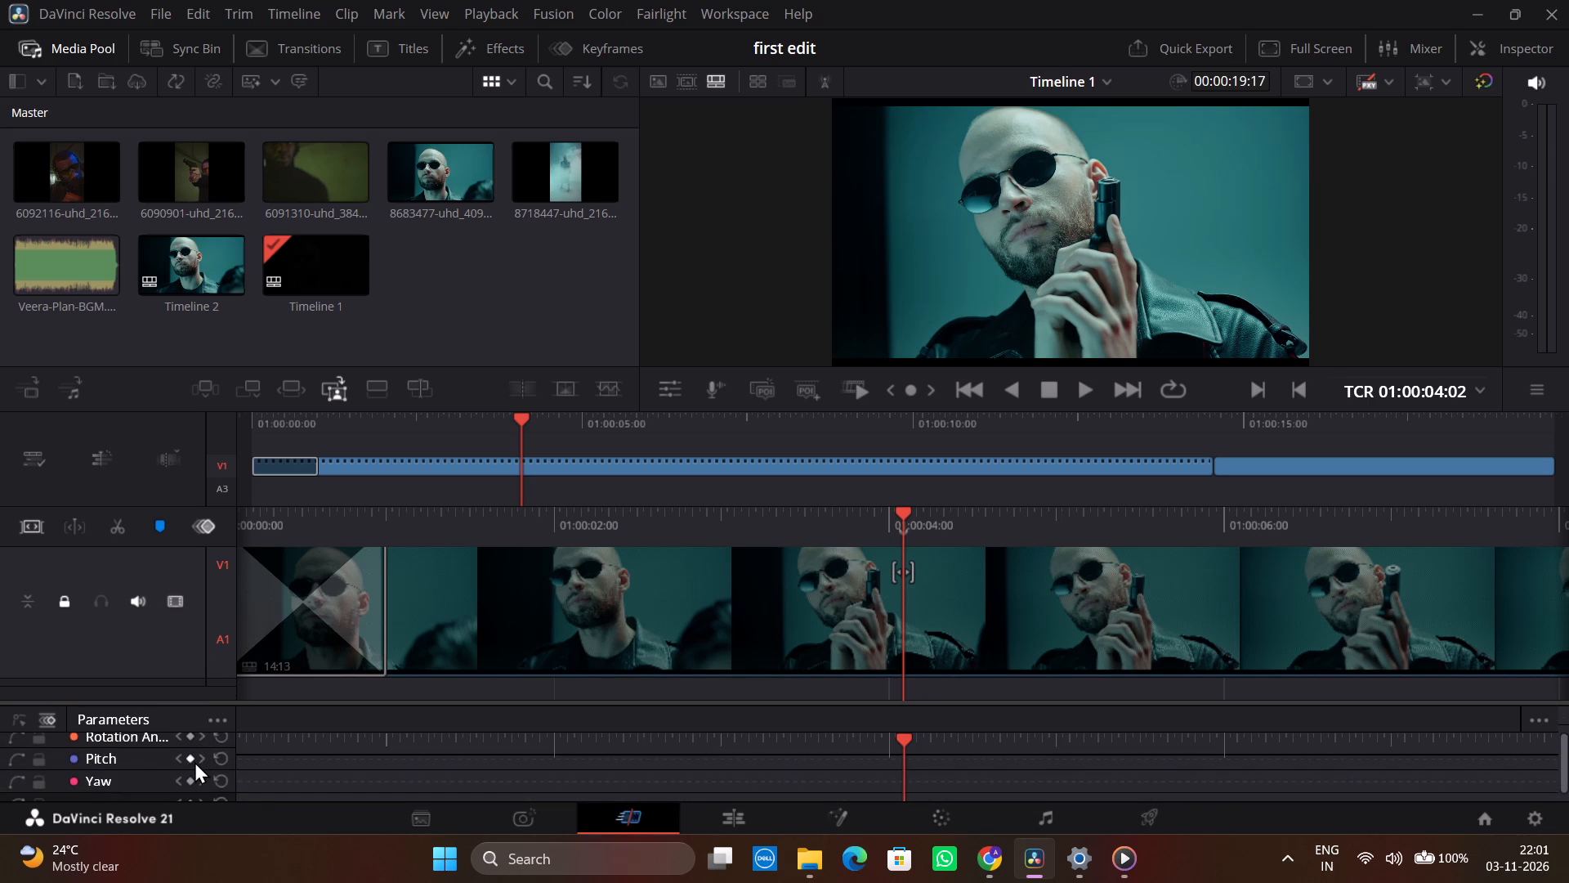
scroll(194, 761, down, 3)
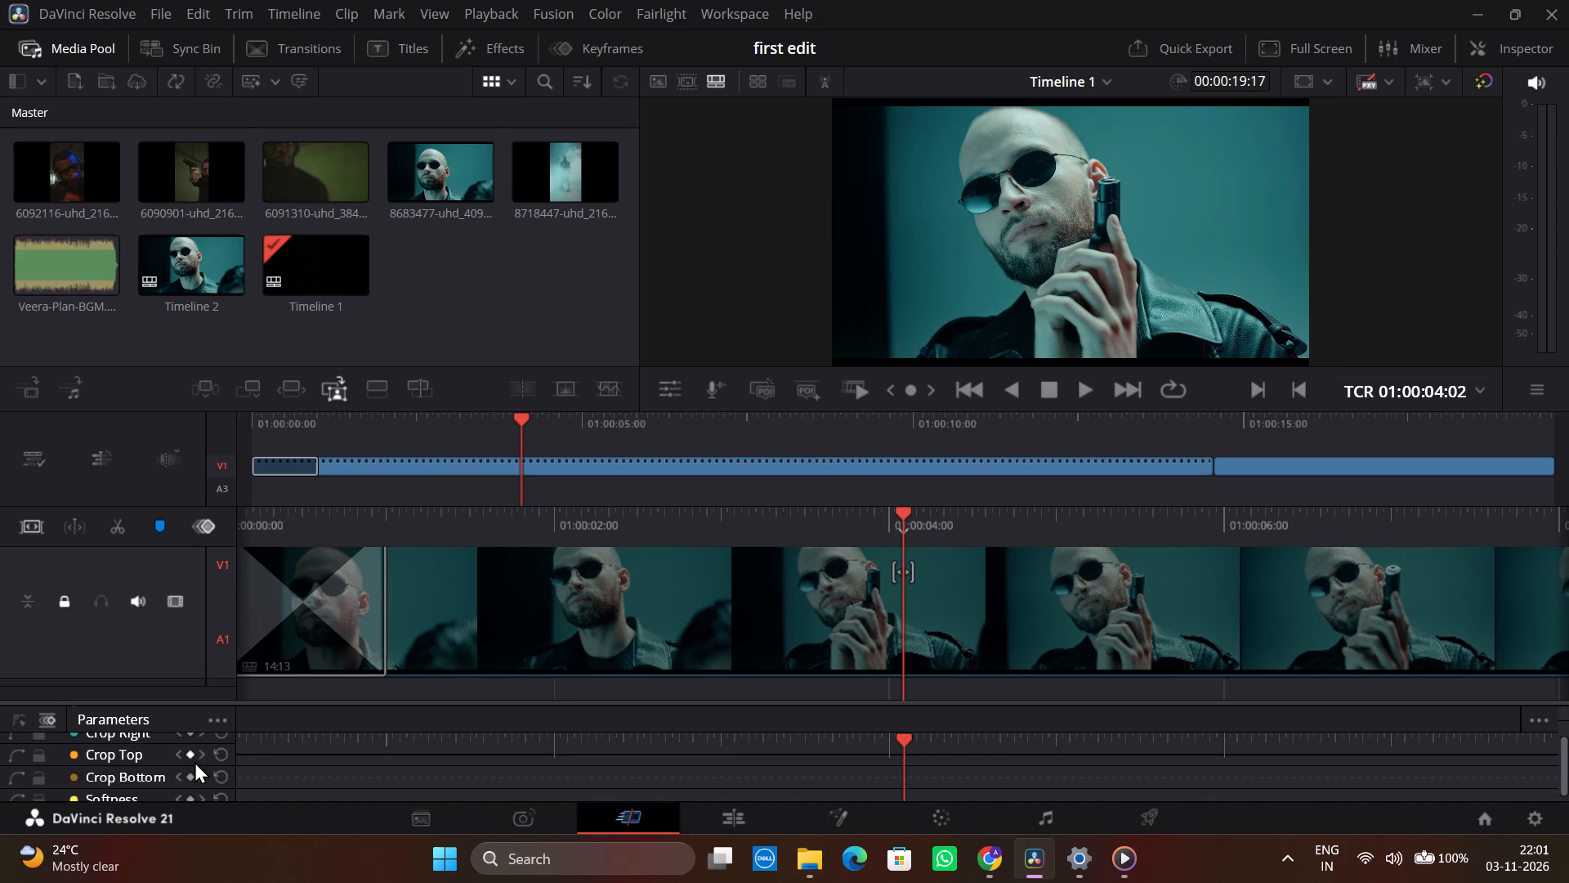
scroll(194, 761, down, 2)
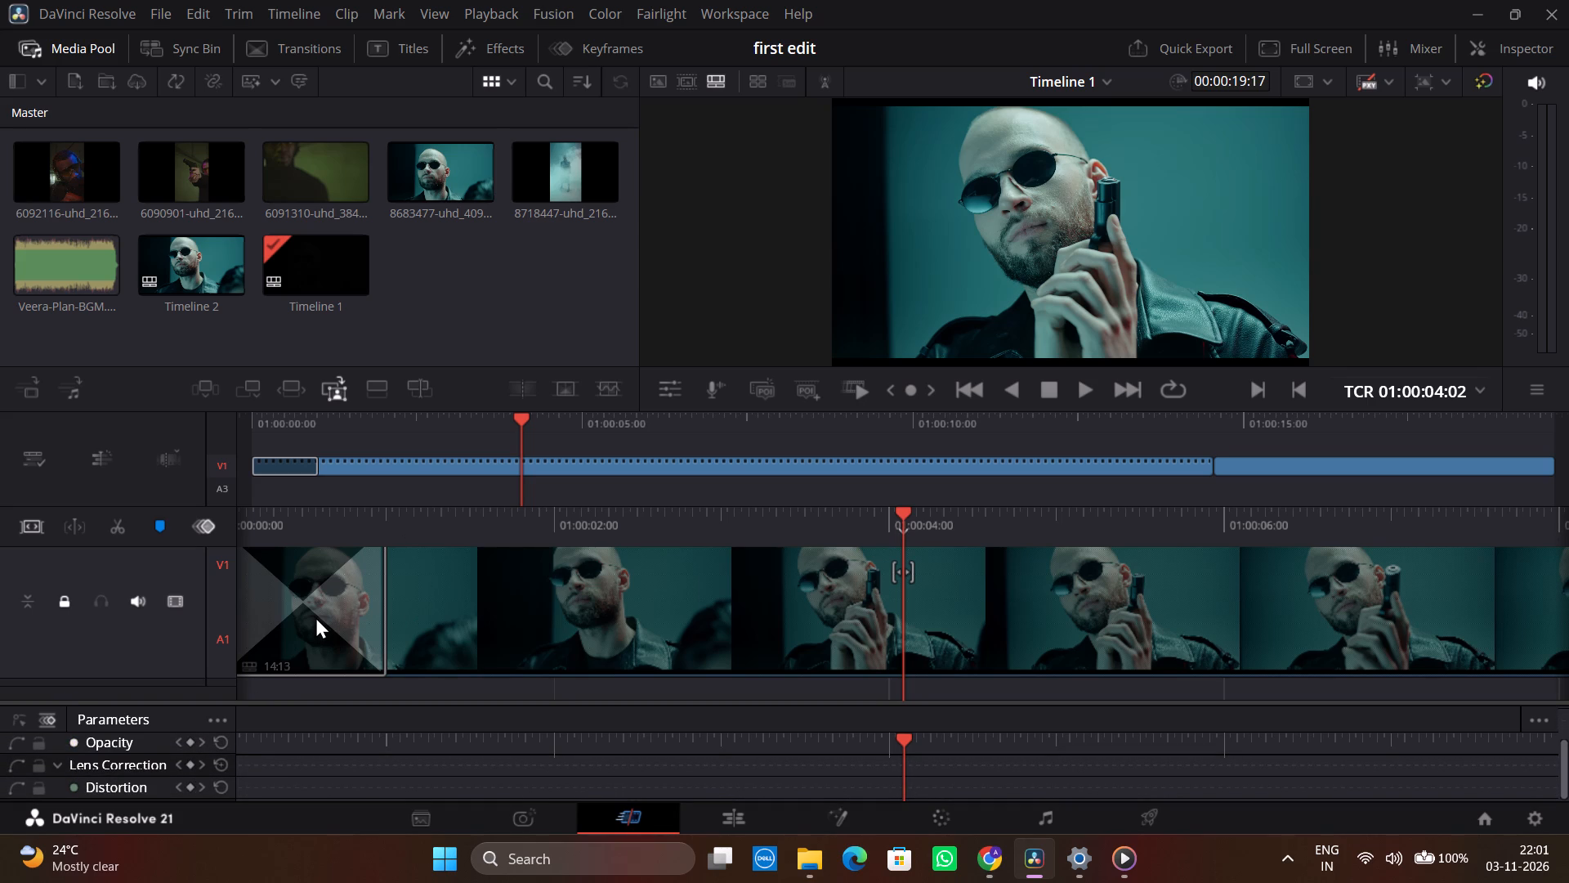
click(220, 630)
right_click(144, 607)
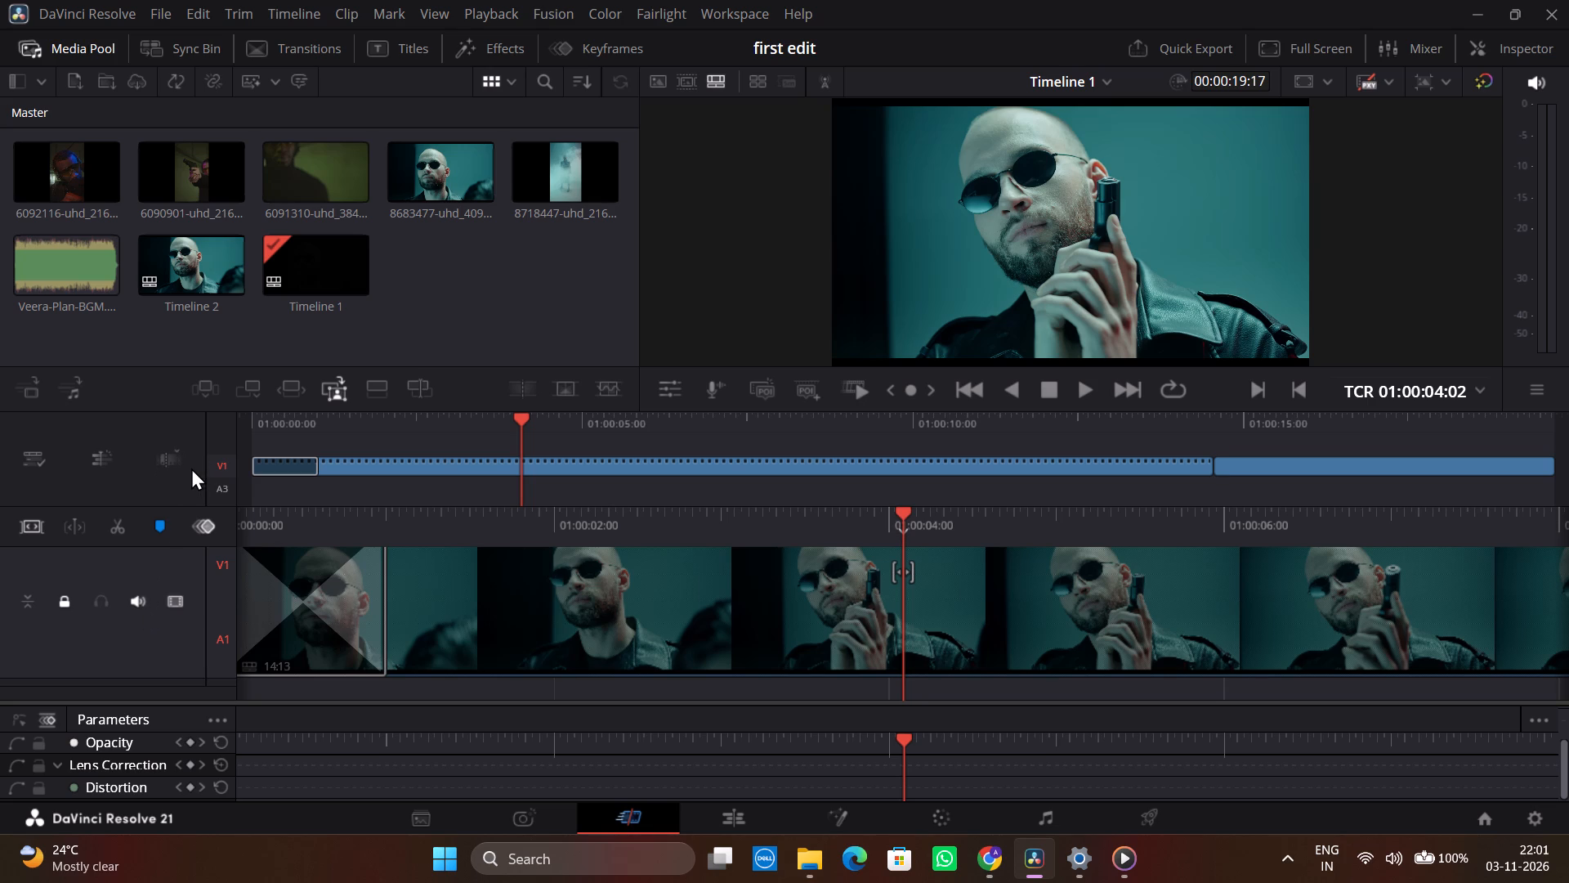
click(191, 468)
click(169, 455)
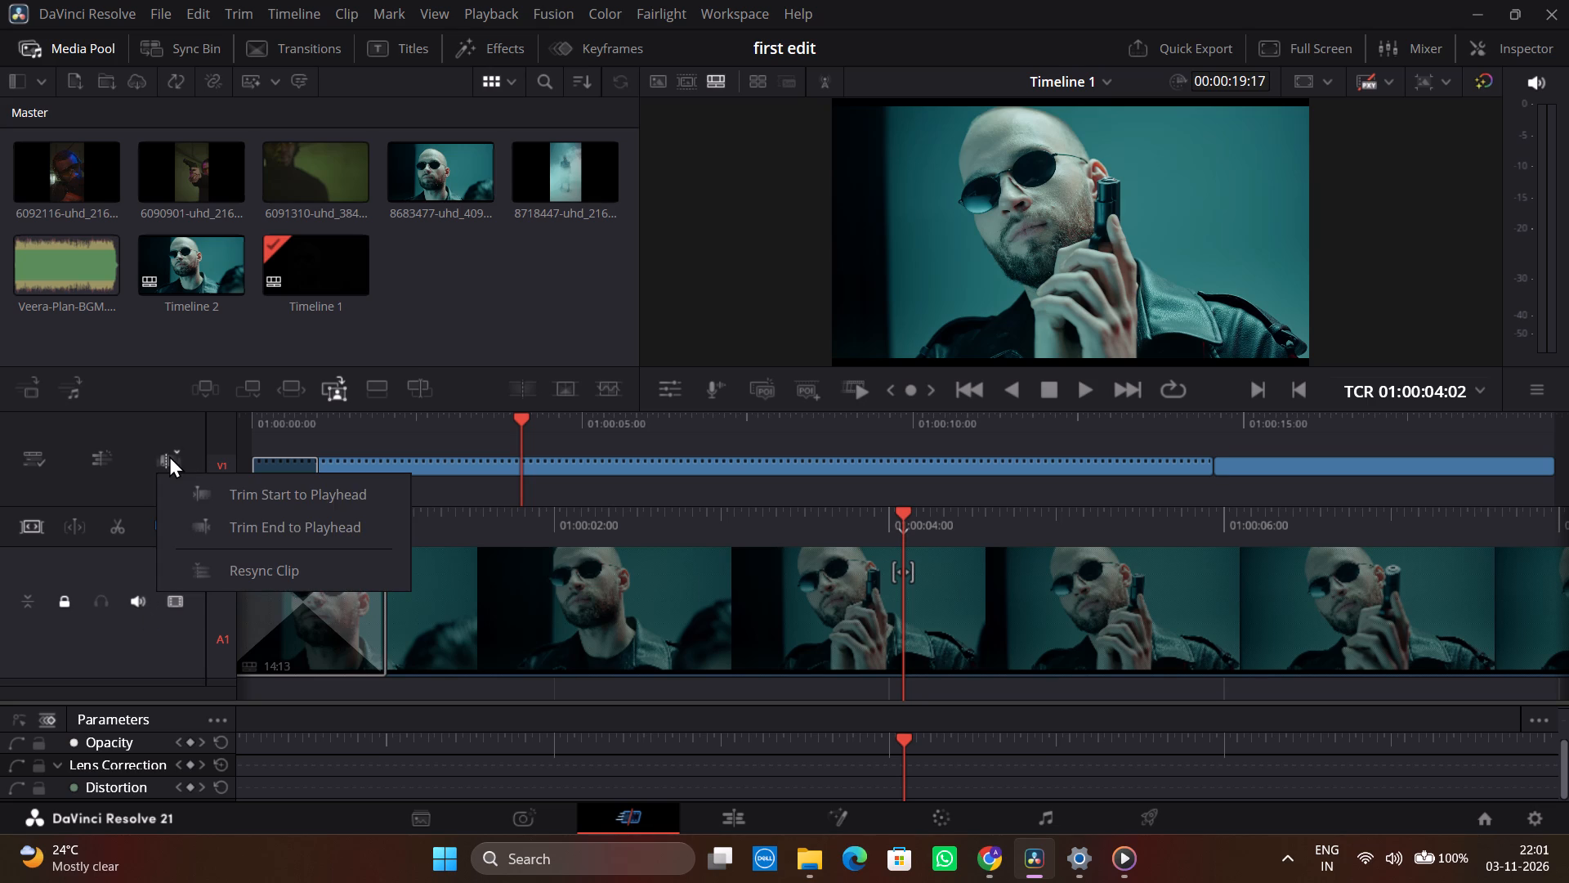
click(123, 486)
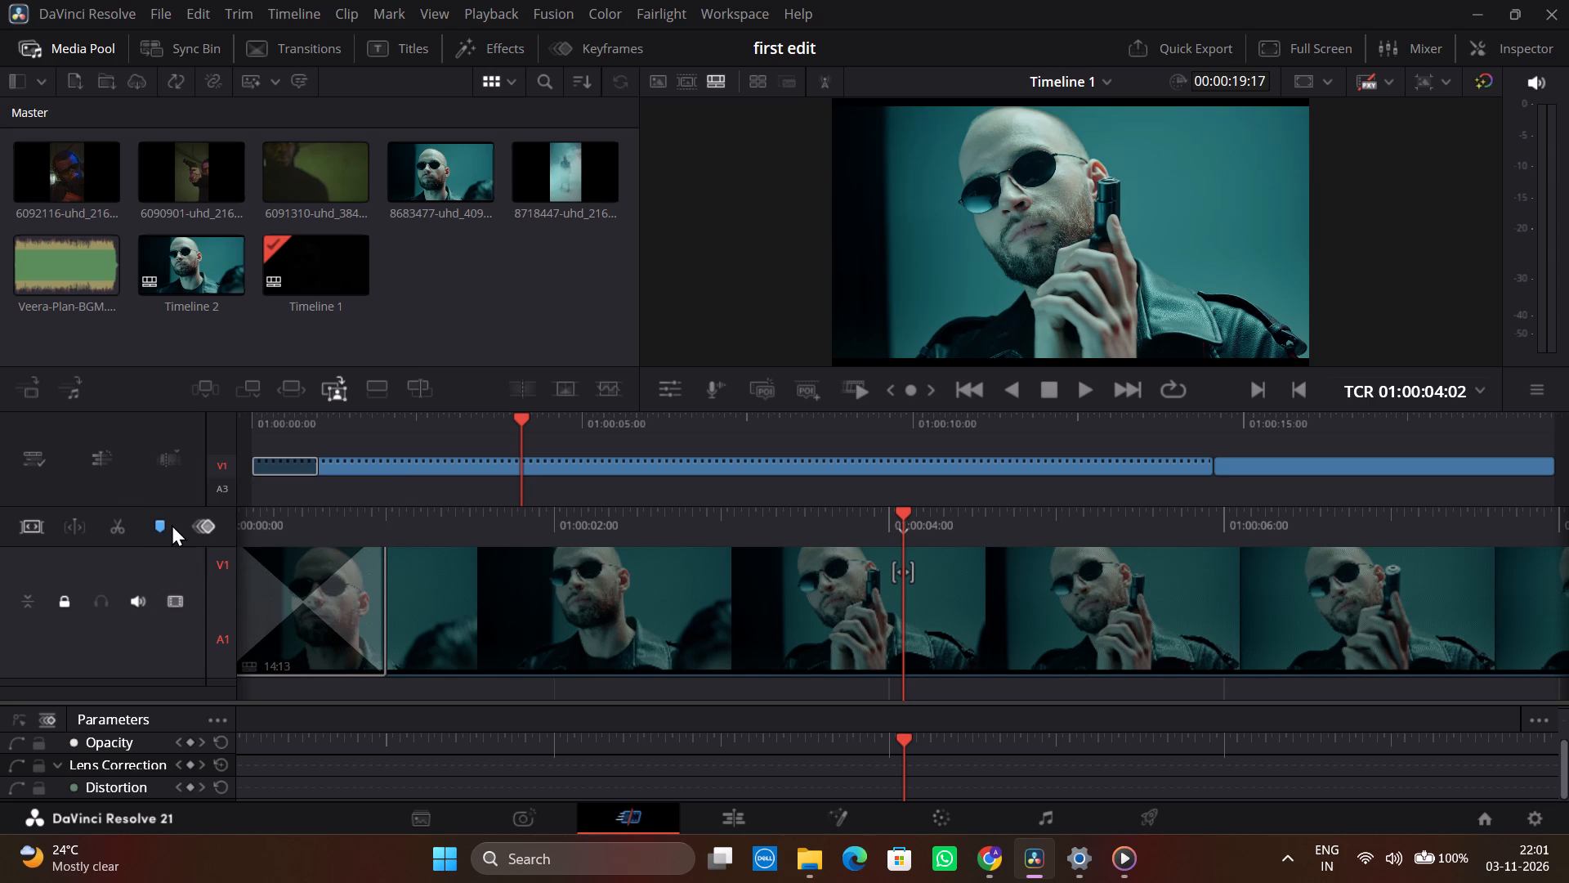
Add a marker at 01:00:04:02 on Timeline 1.
click(172, 527)
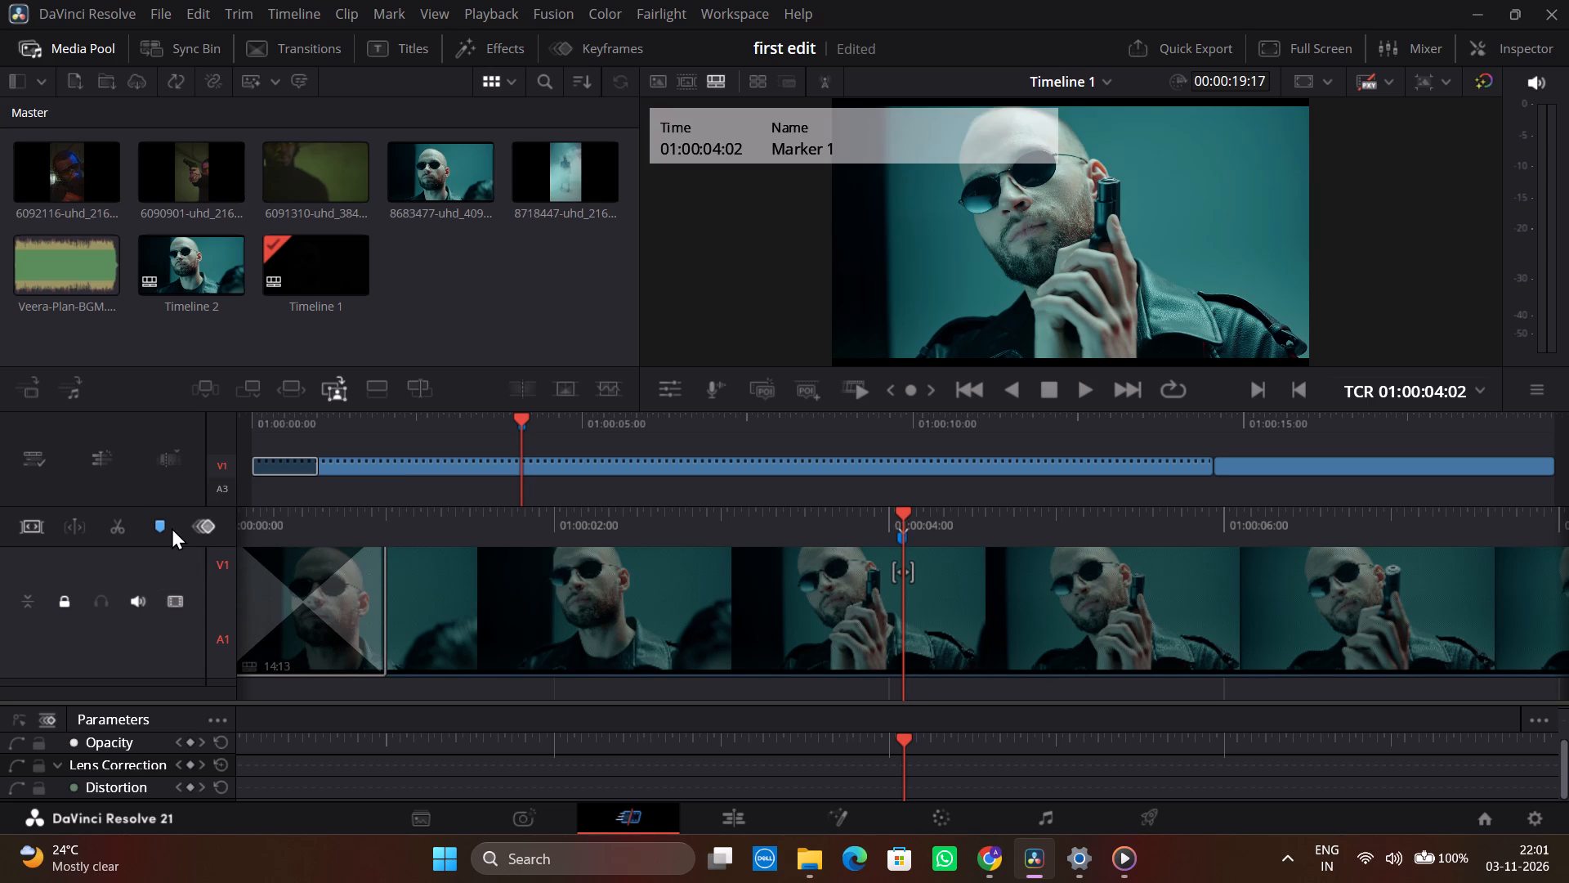
click(181, 491)
click(181, 491)
click(156, 530)
click(186, 520)
click(110, 522)
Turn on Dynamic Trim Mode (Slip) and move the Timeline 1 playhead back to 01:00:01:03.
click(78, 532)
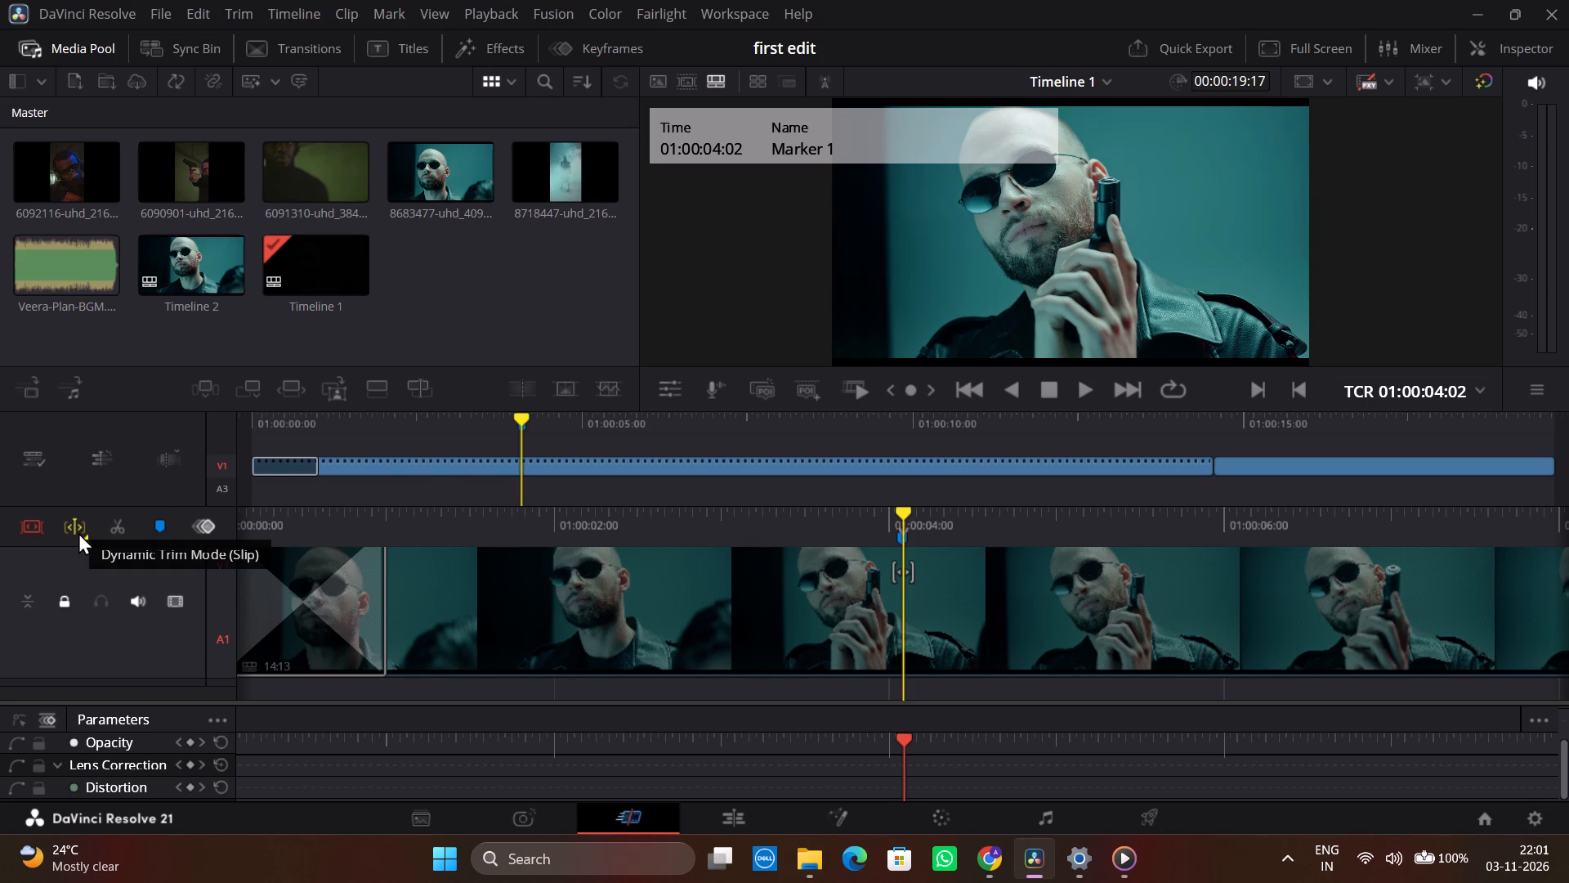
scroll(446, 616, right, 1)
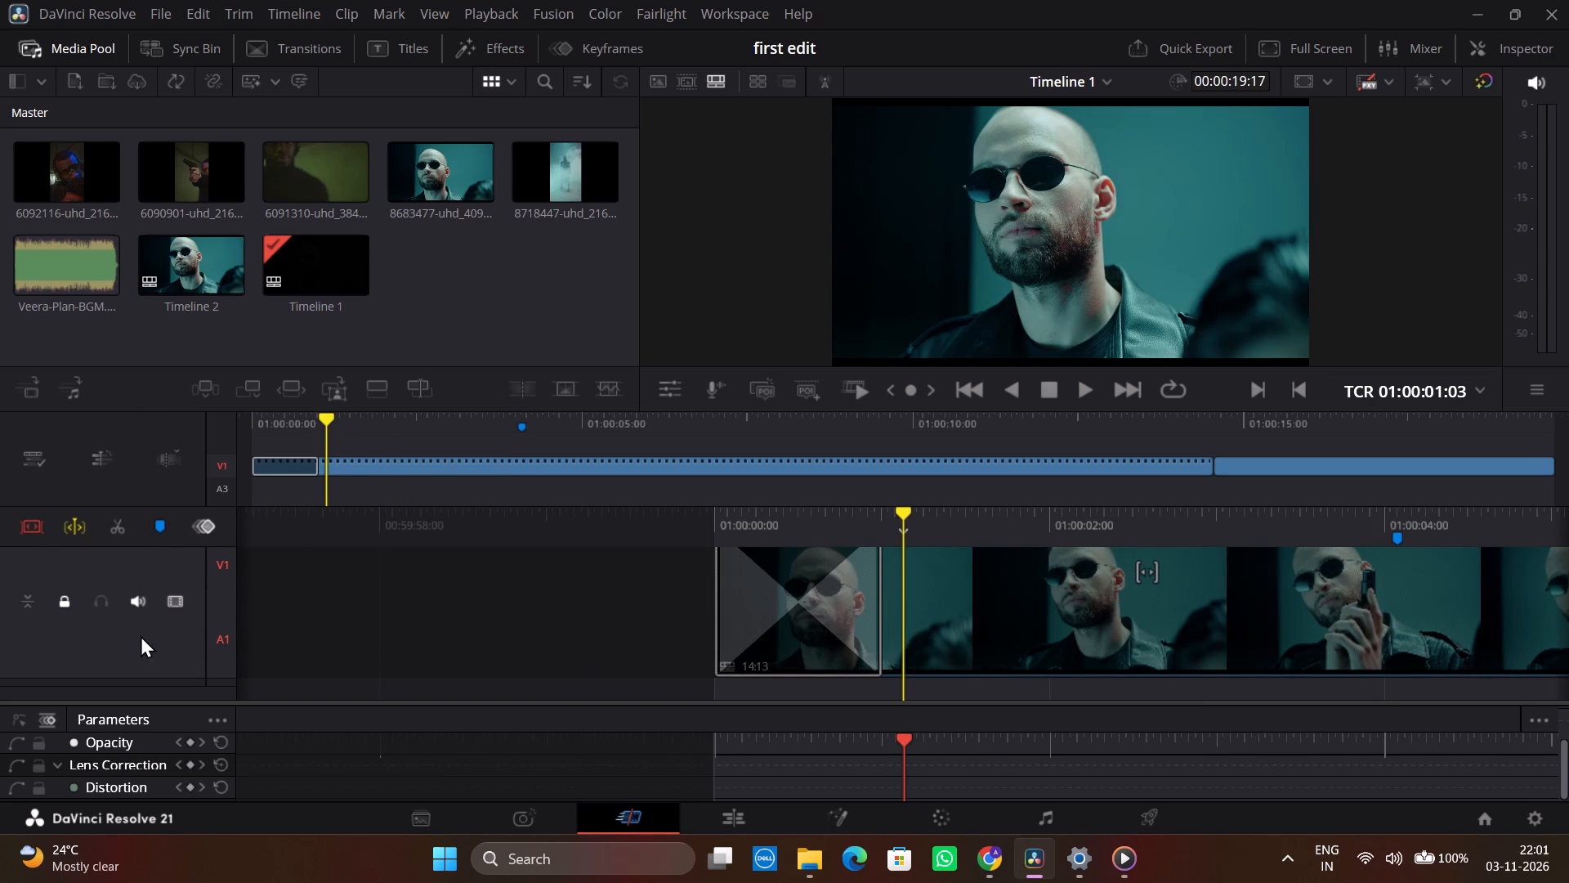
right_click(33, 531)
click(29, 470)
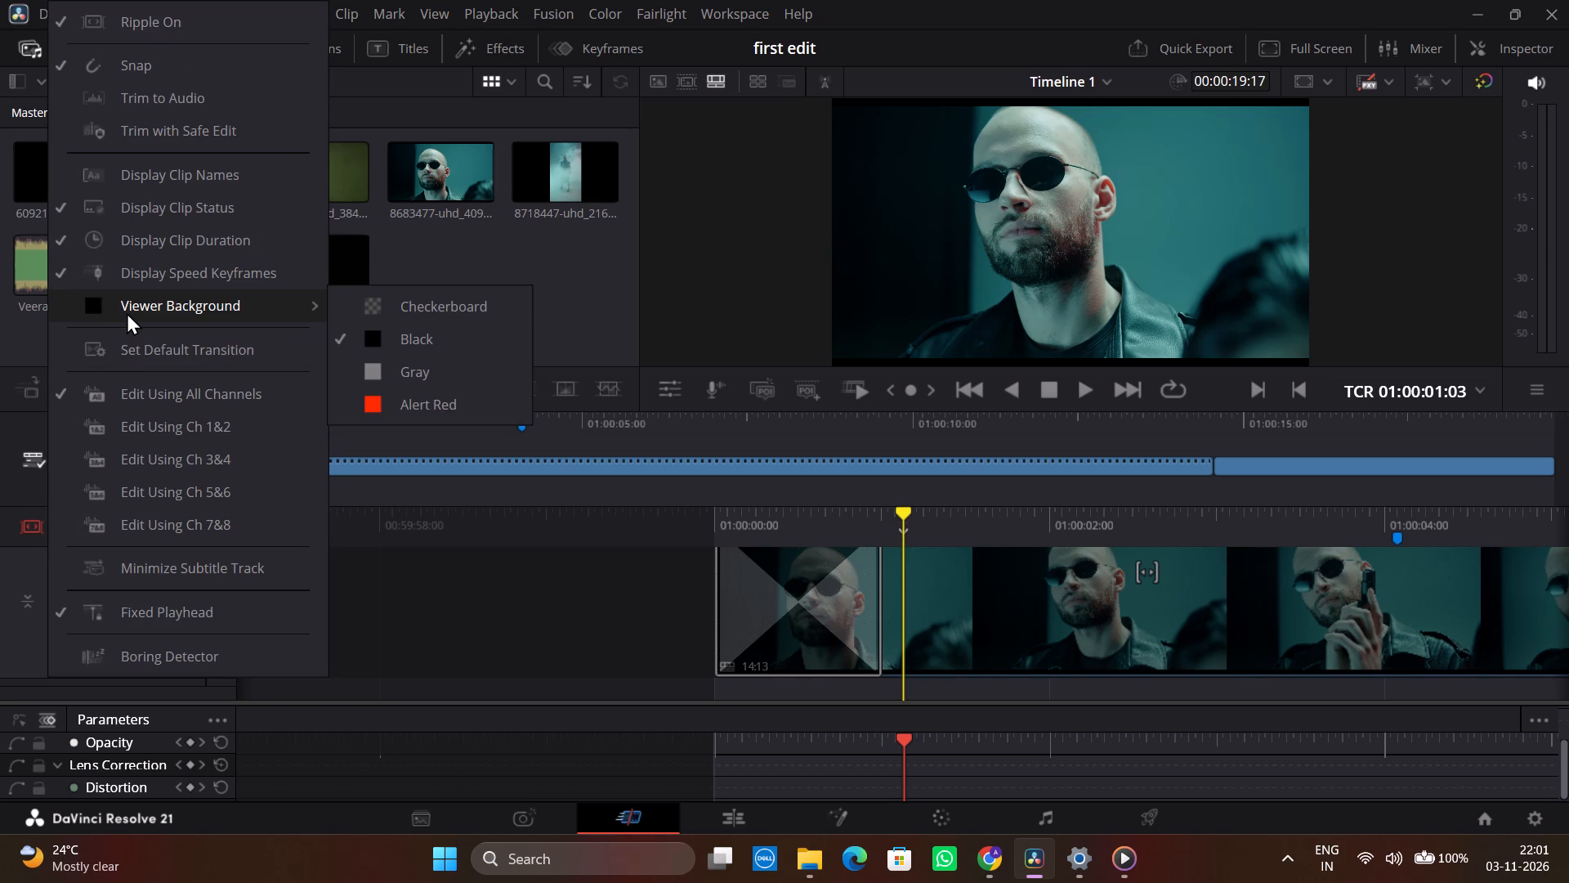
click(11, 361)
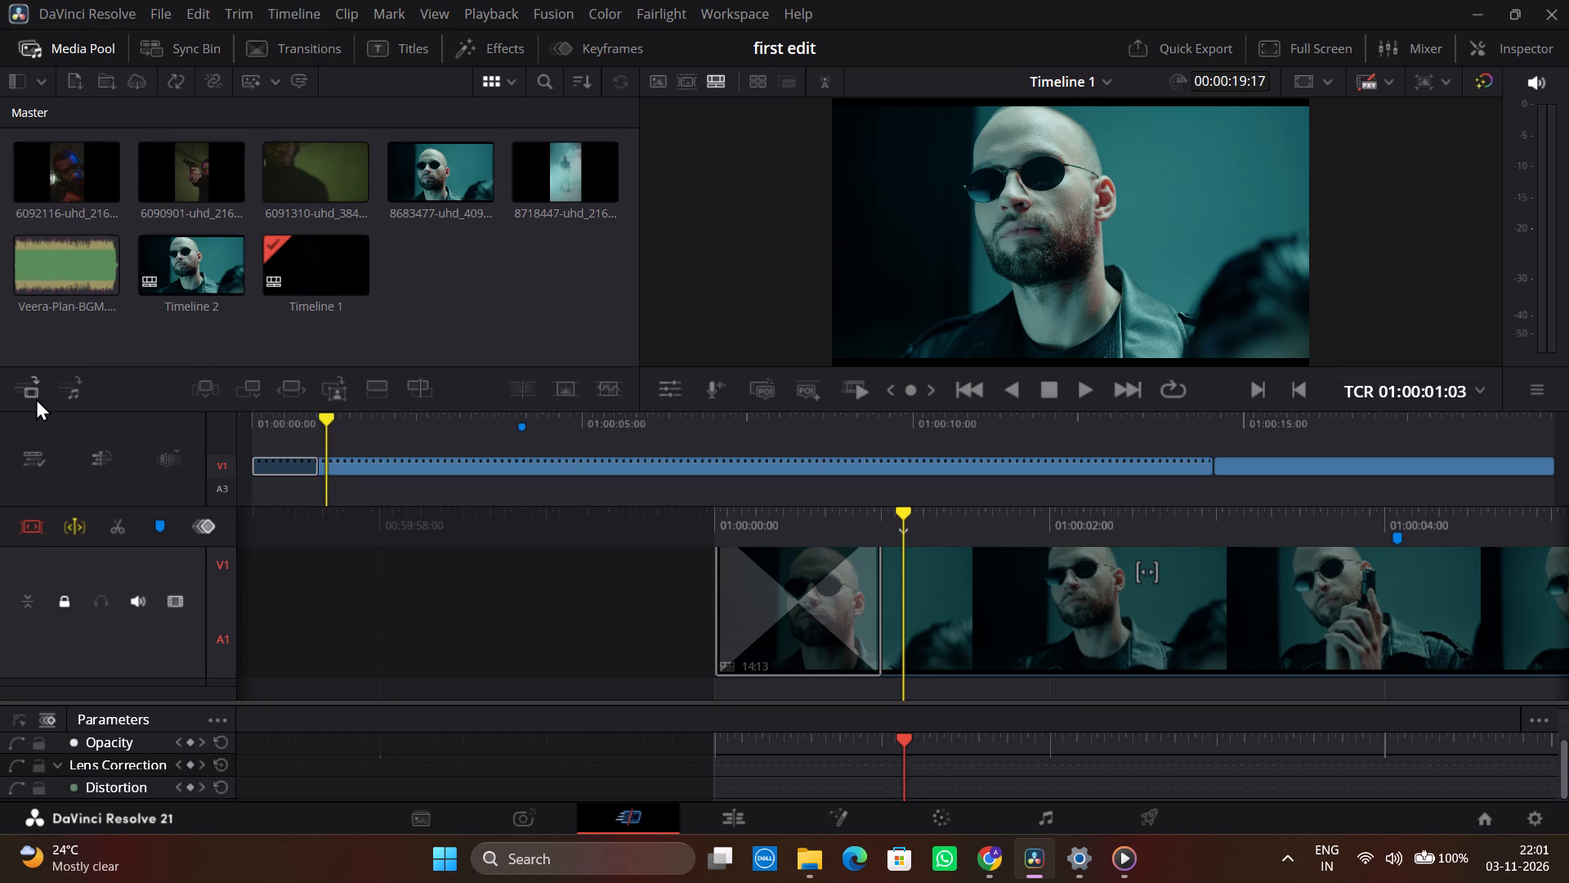
Set source clip edits into Timeline 1 to video only.
click(56, 392)
click(56, 392)
click(30, 387)
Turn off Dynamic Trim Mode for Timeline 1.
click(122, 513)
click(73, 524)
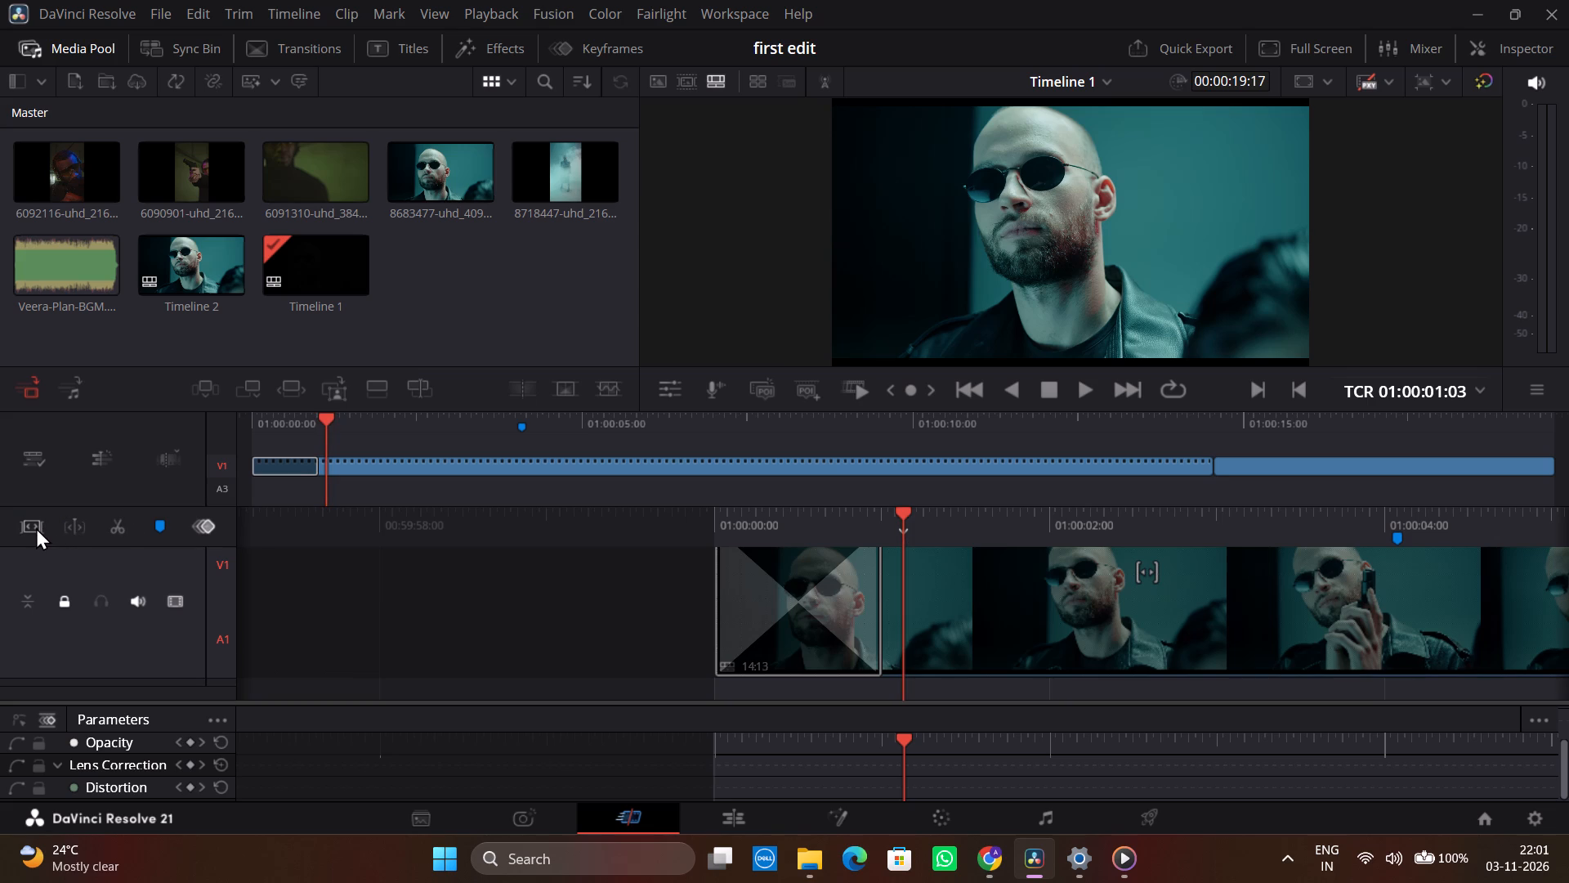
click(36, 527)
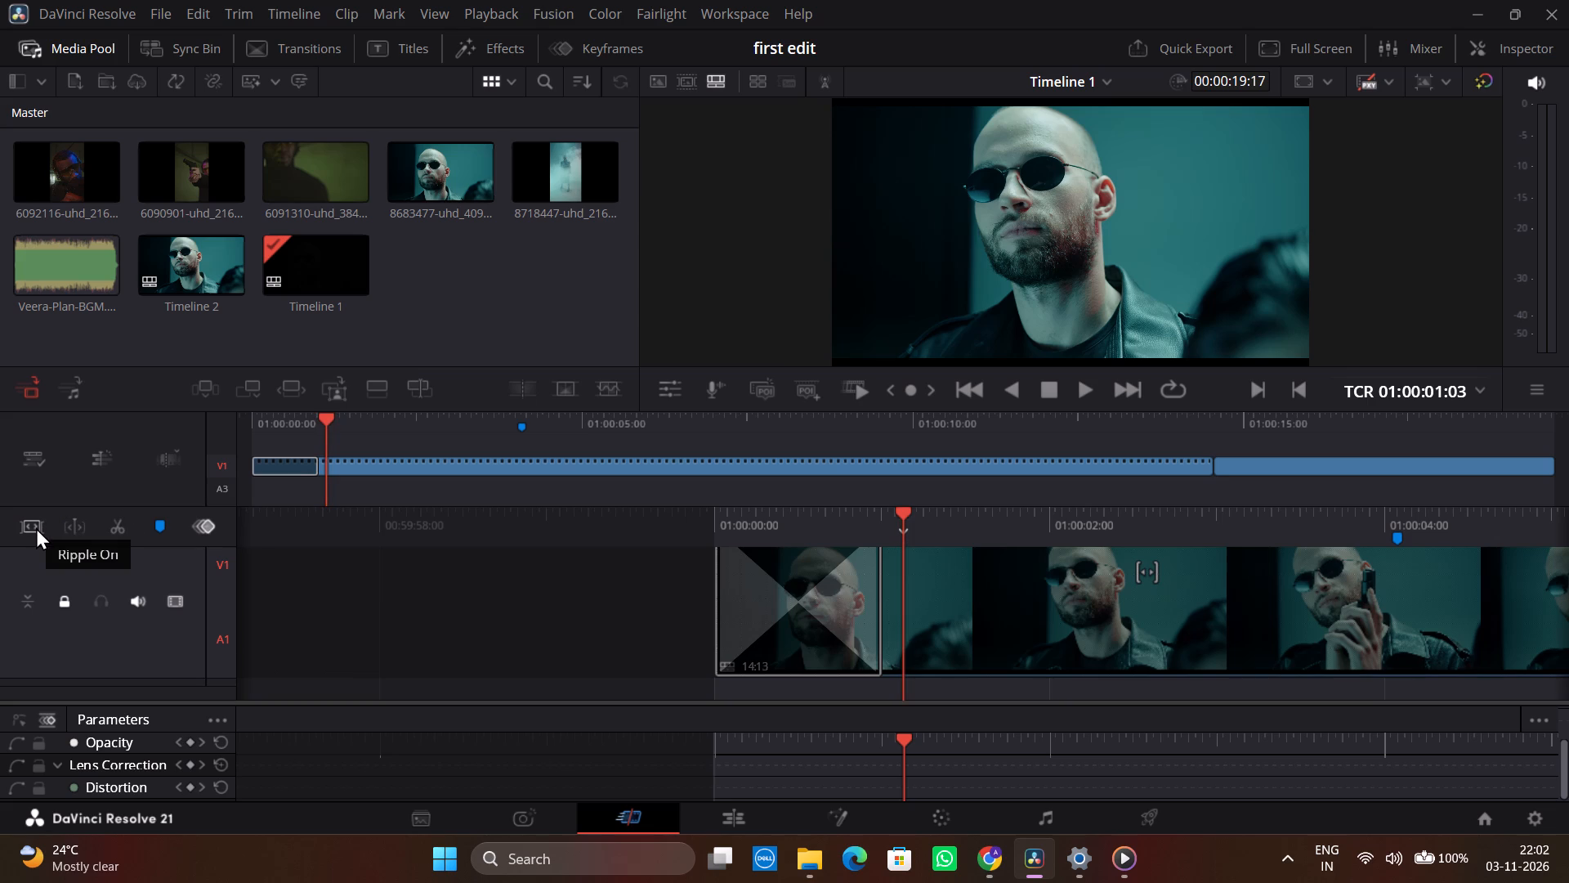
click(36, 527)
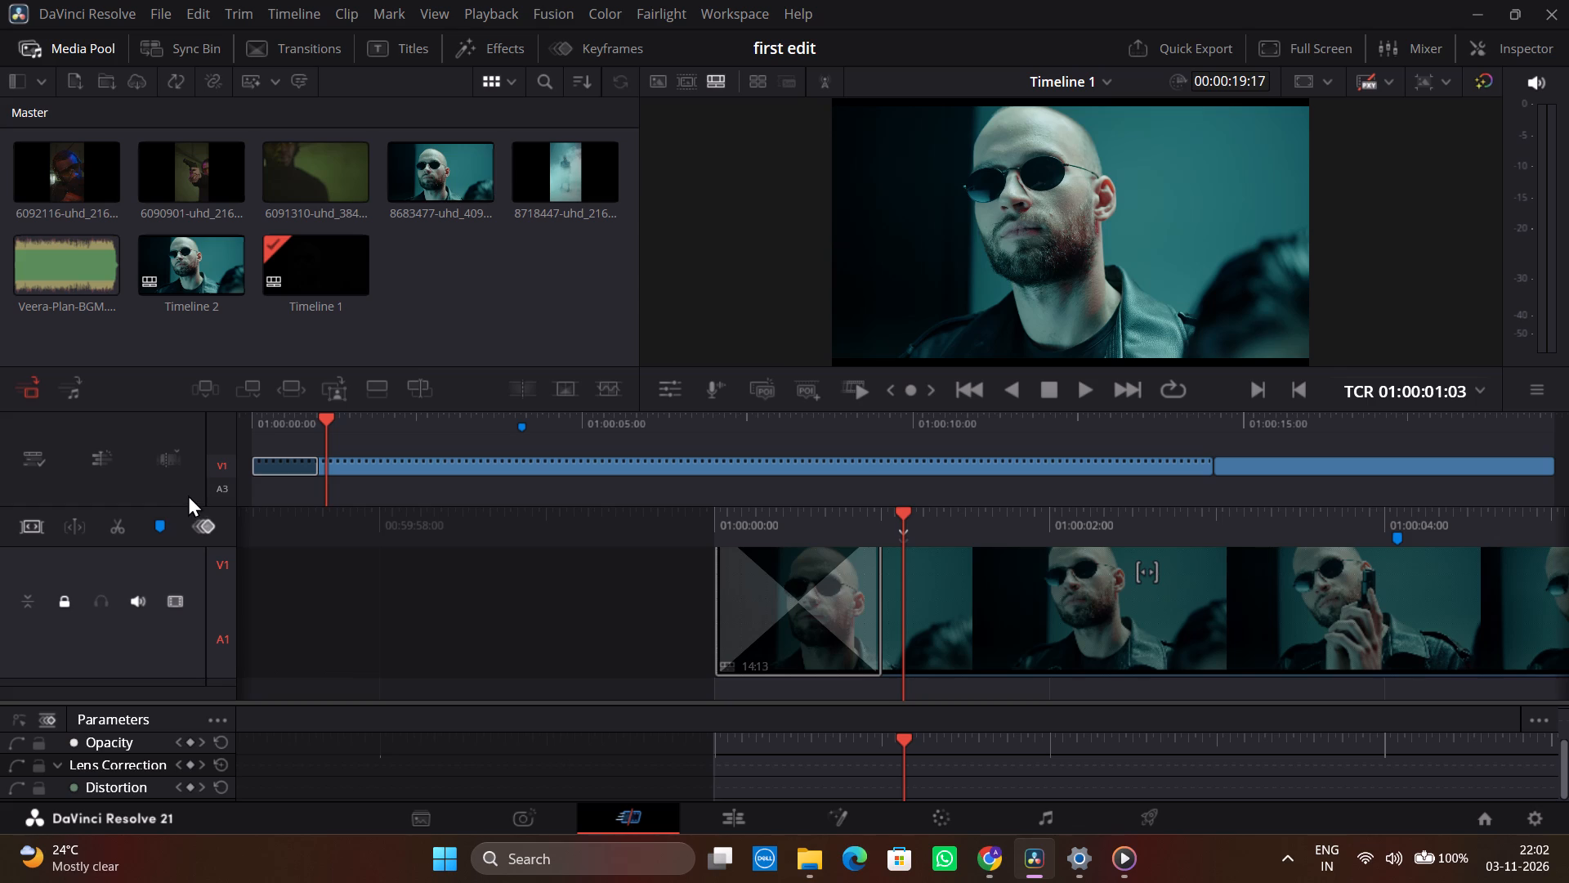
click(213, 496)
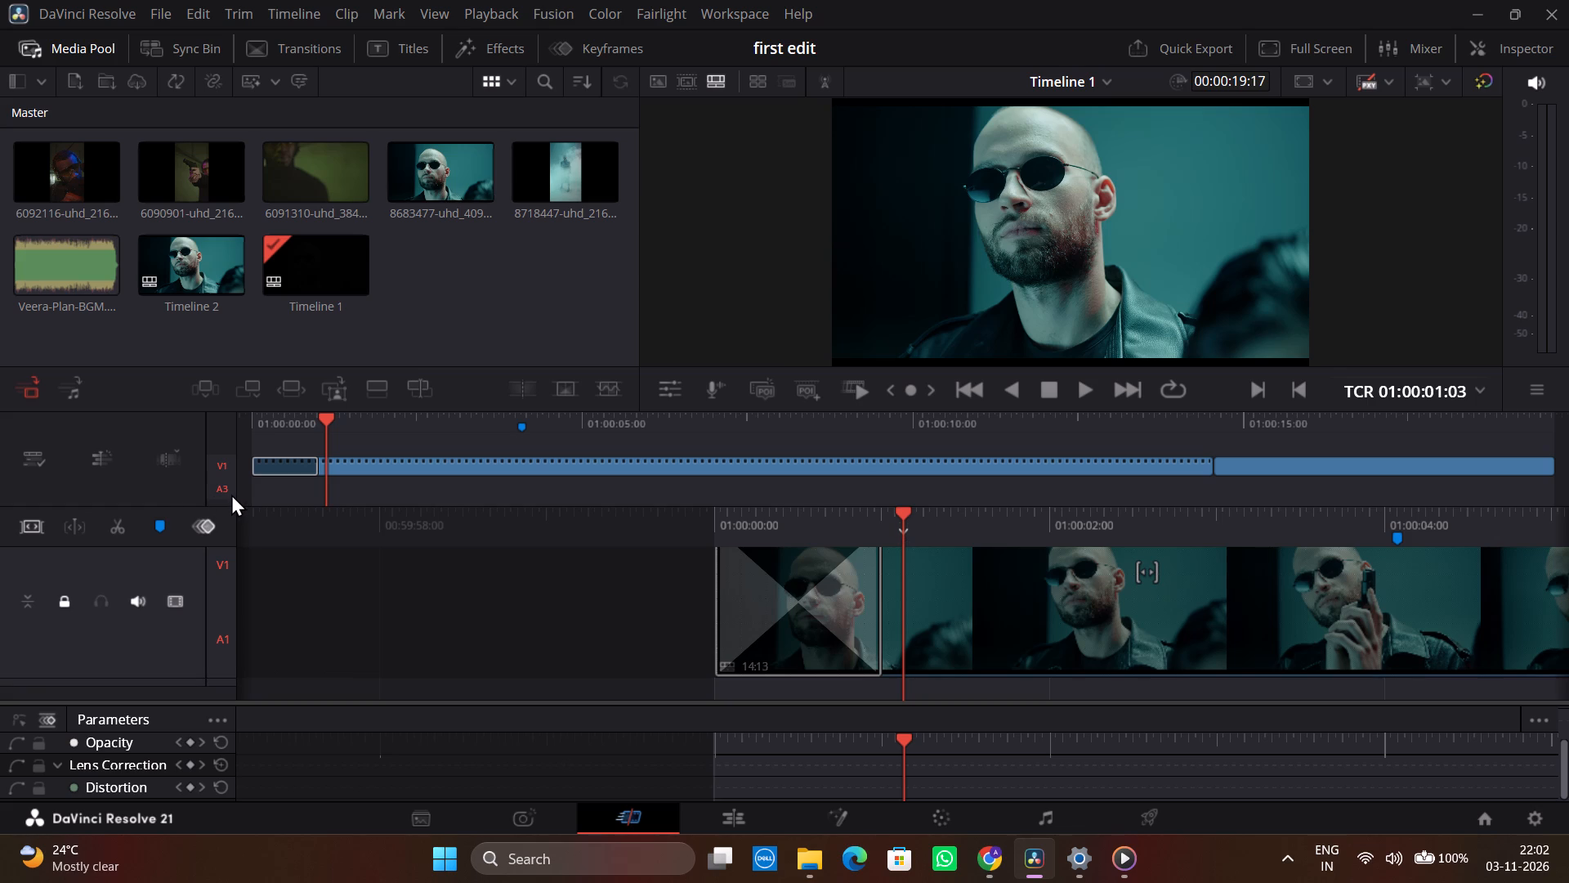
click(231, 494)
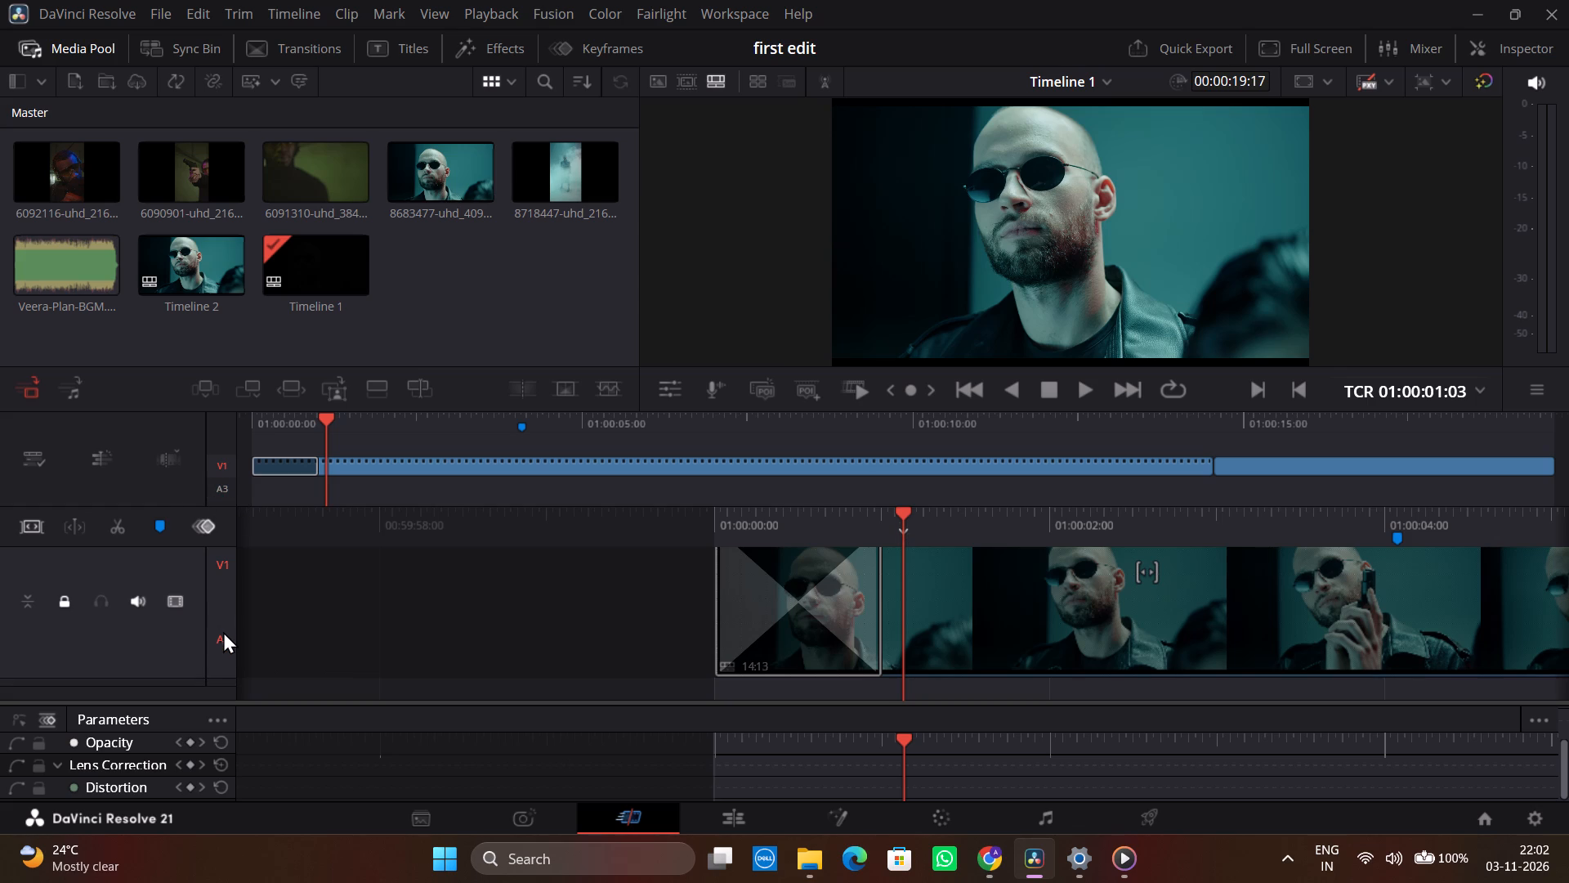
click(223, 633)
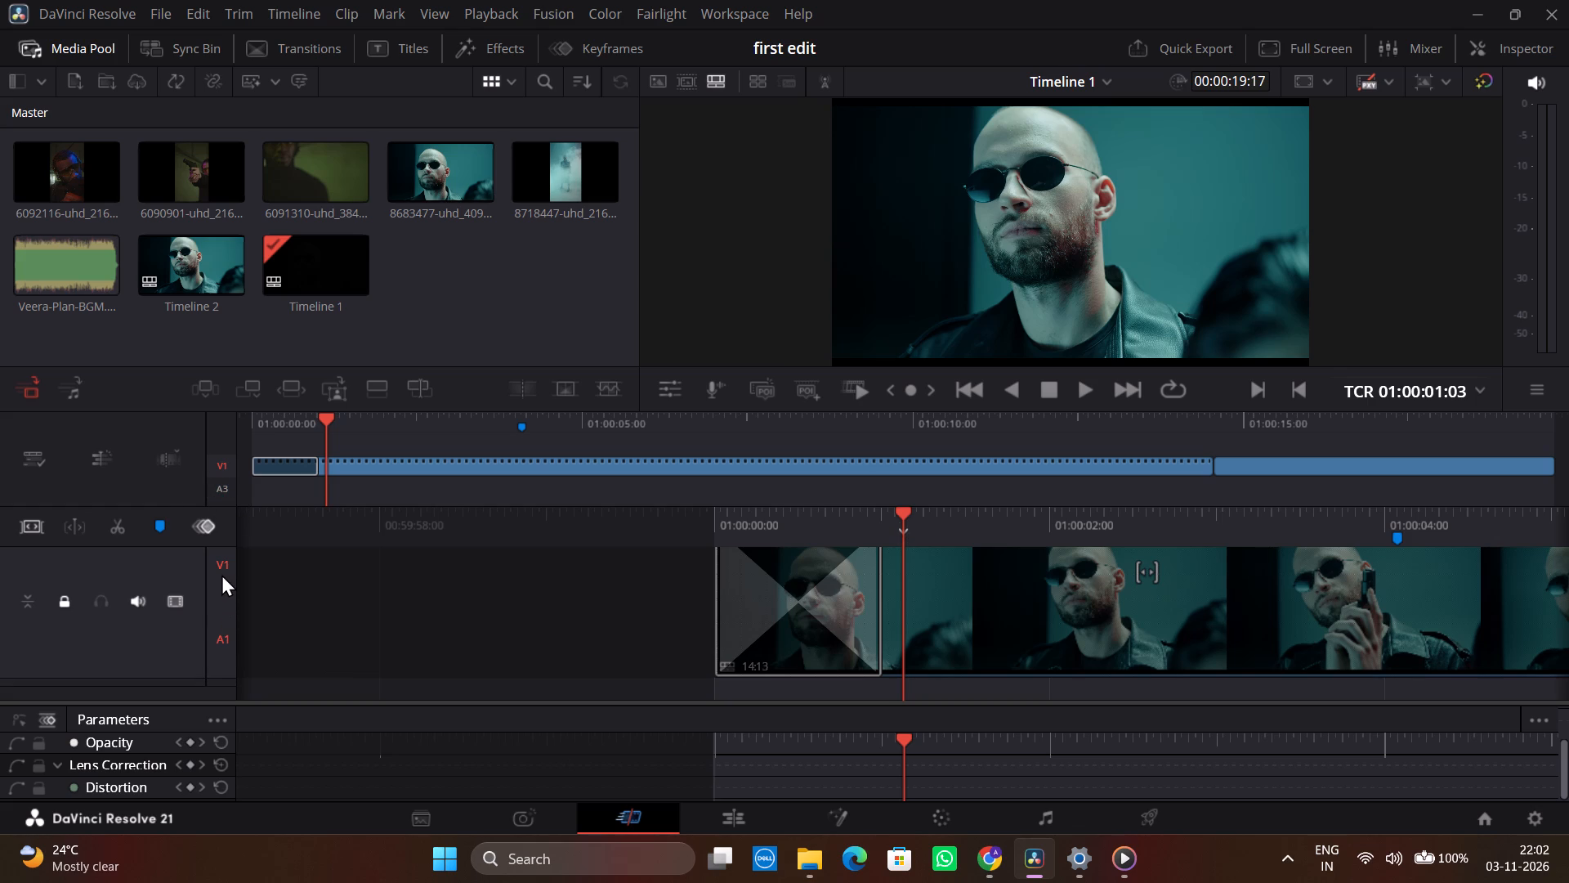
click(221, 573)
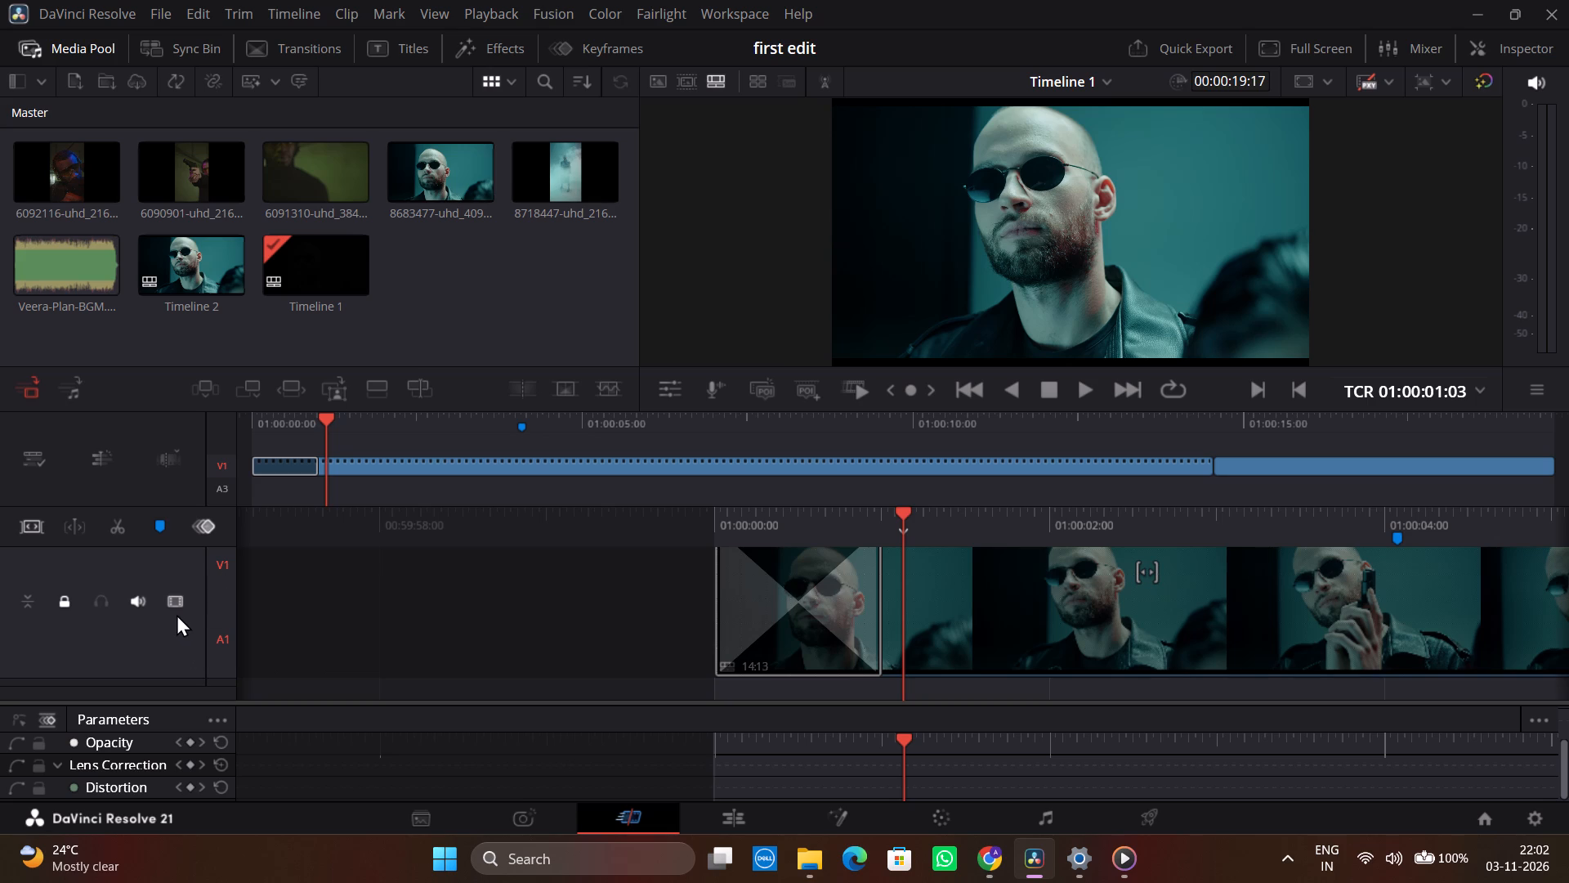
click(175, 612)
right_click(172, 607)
Mute track 1 of Timeline 1 and switch on its solo.
click(145, 597)
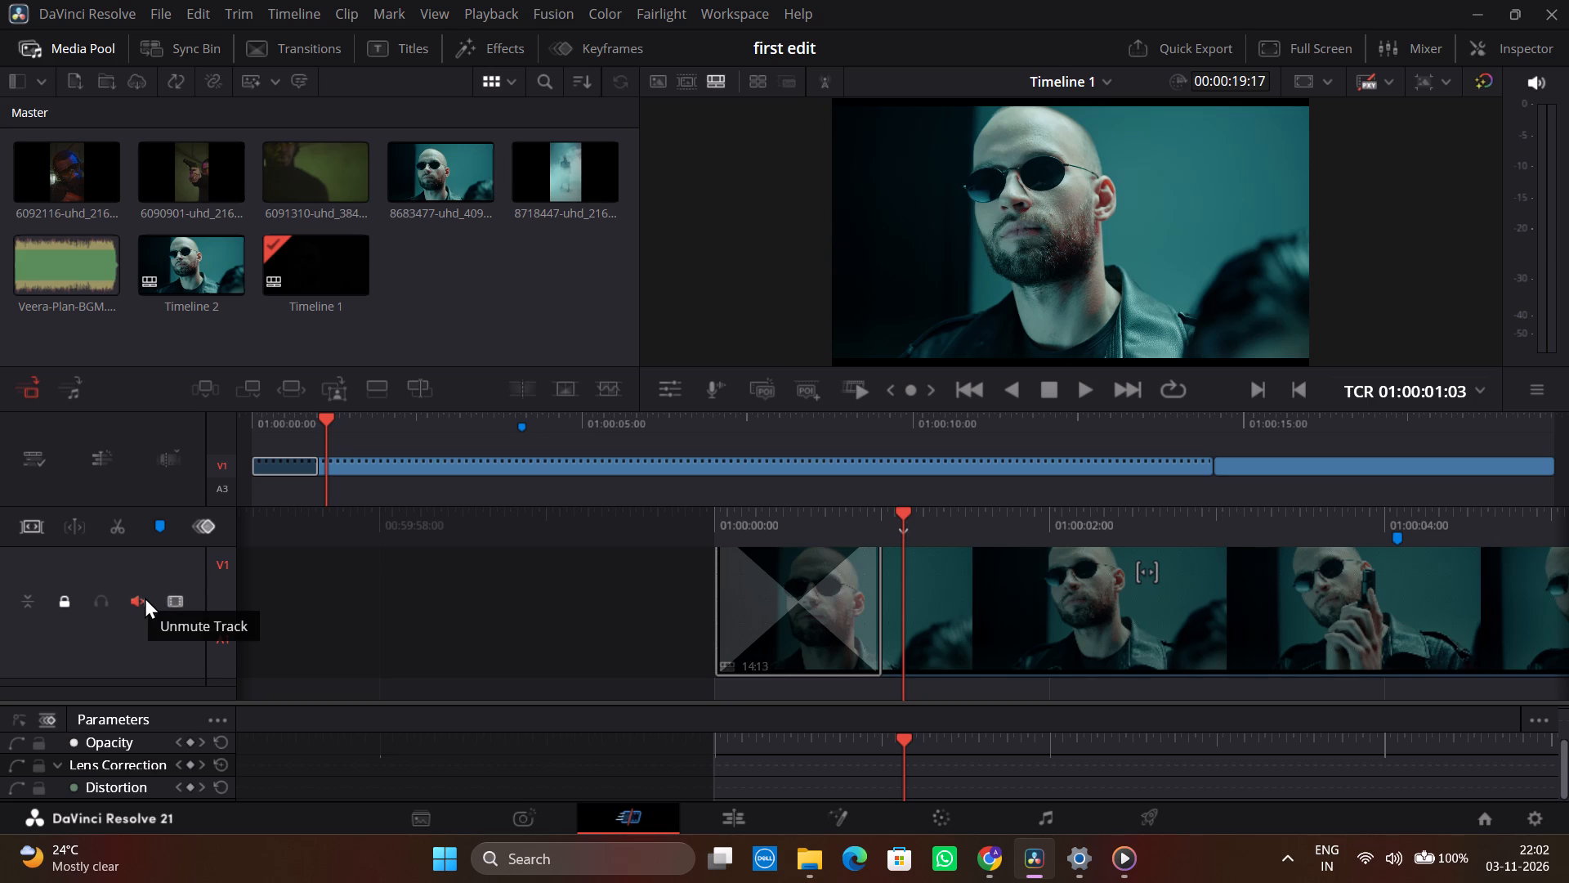
click(99, 592)
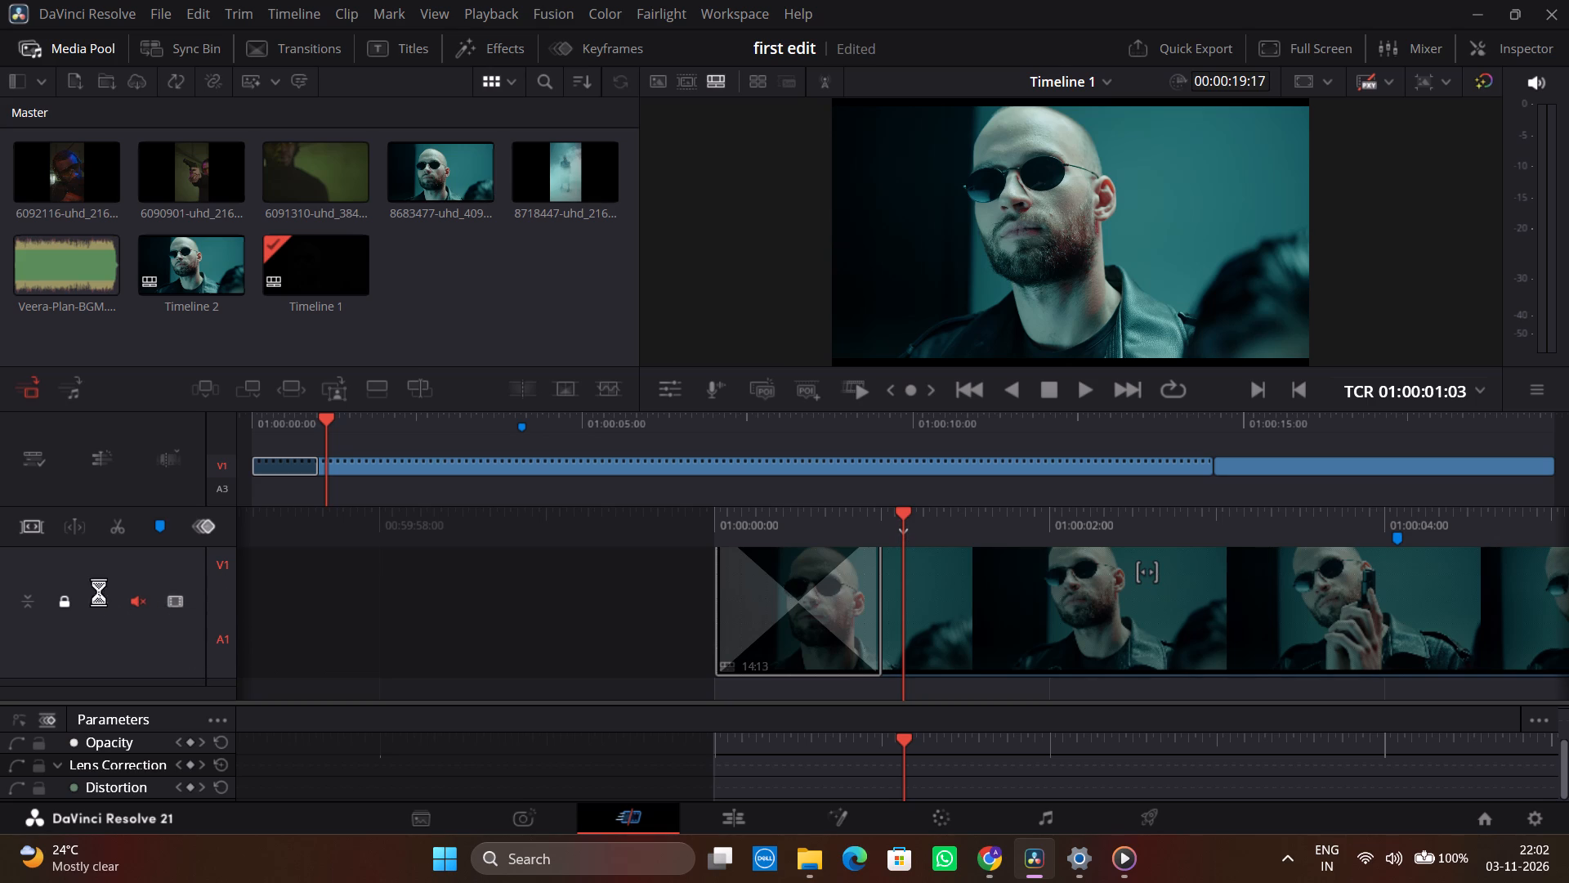
right_click(101, 601)
right_click(101, 601)
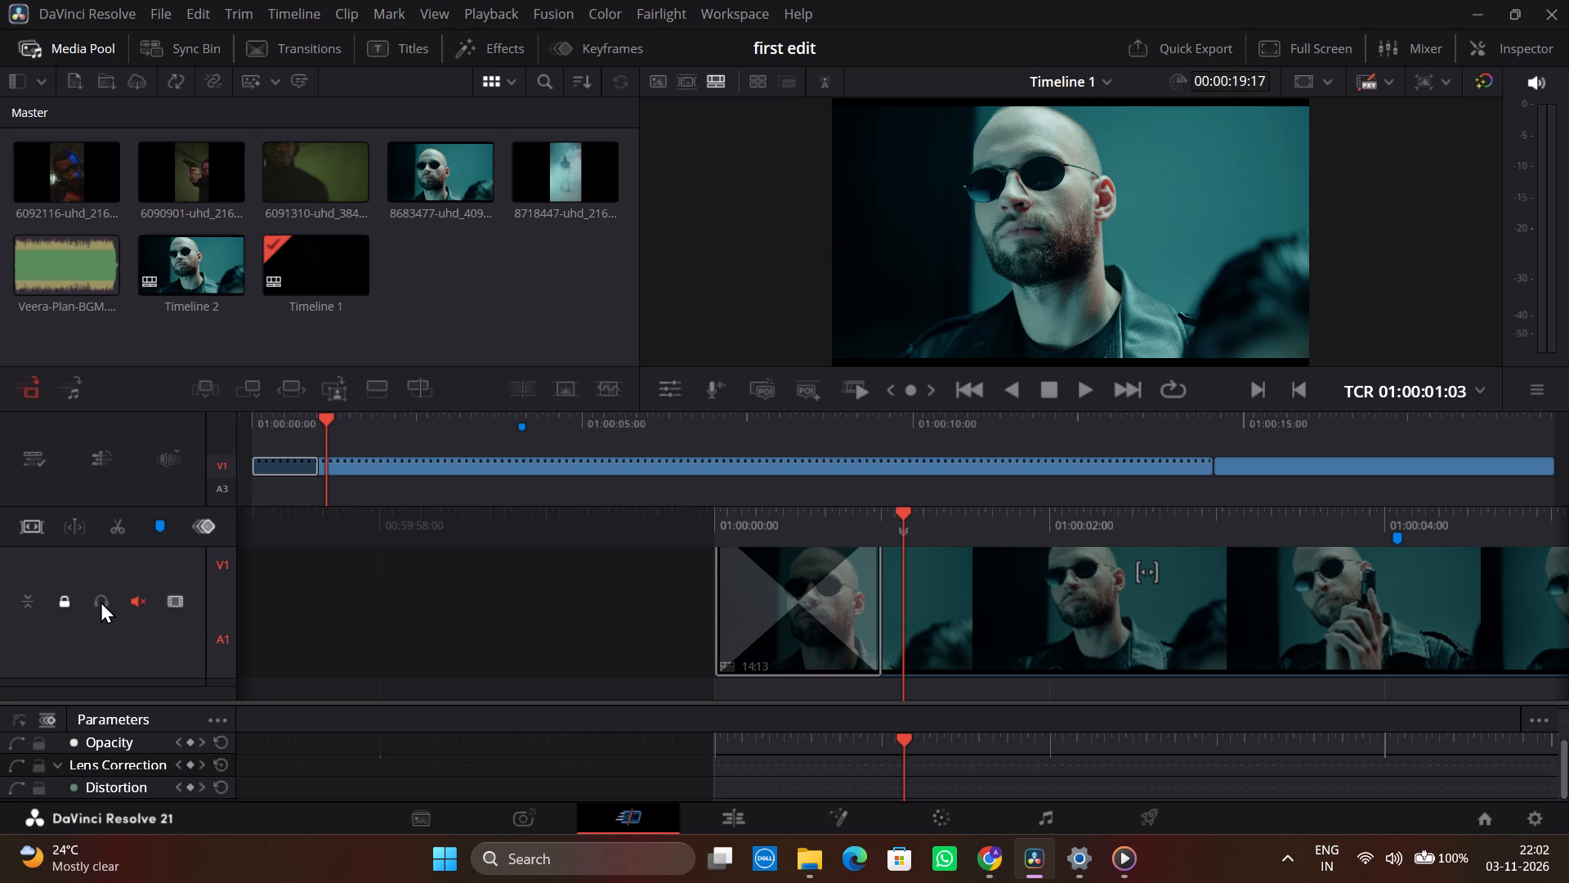
right_click(101, 601)
click(101, 601)
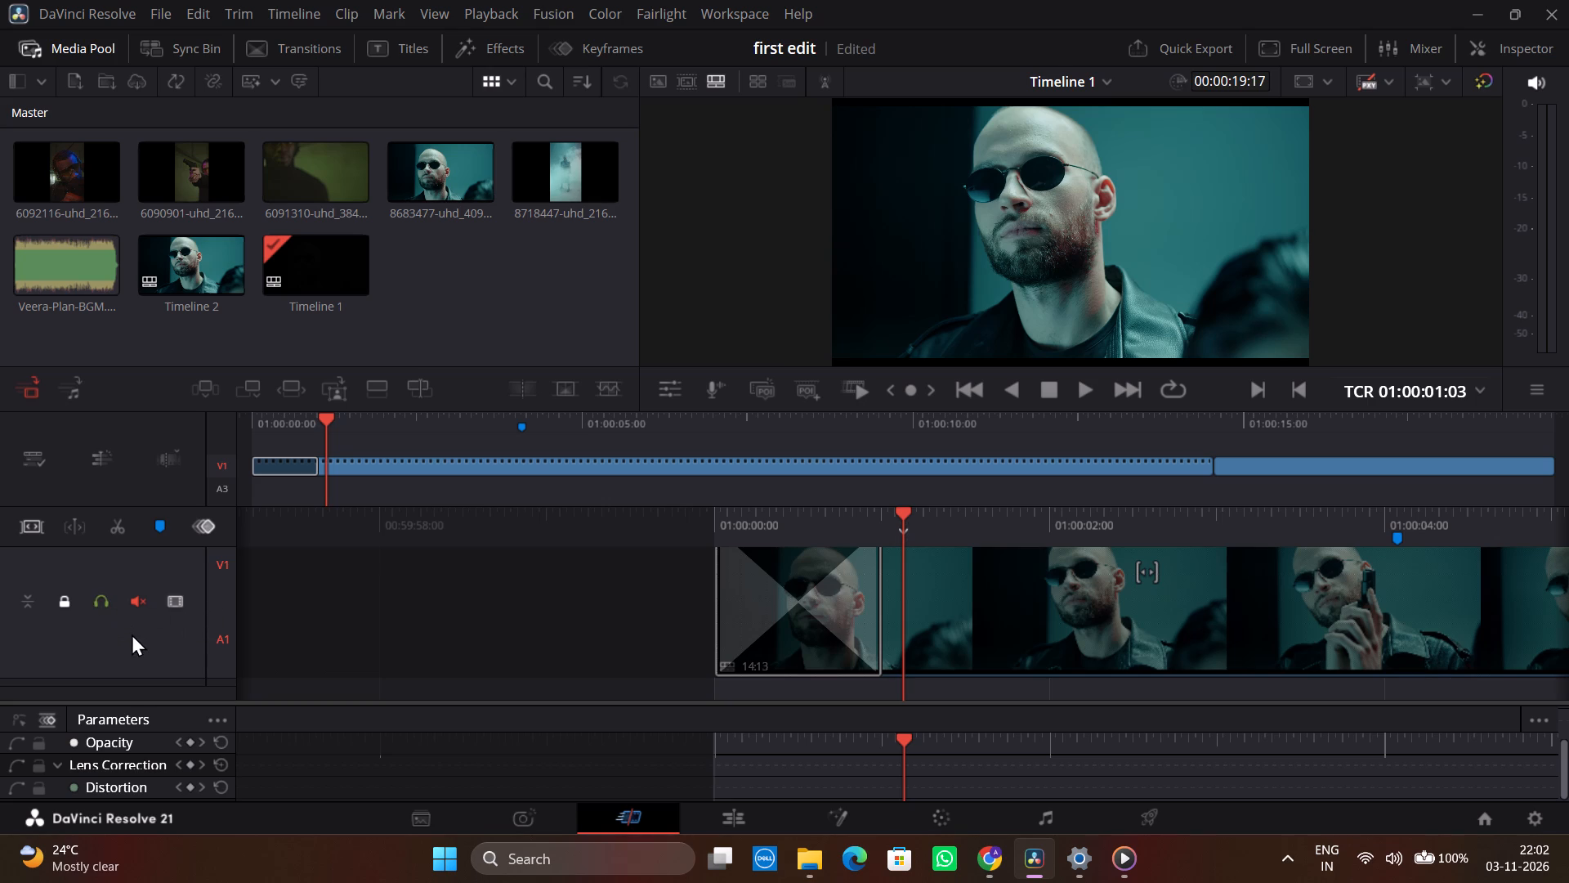
click(126, 639)
click(102, 633)
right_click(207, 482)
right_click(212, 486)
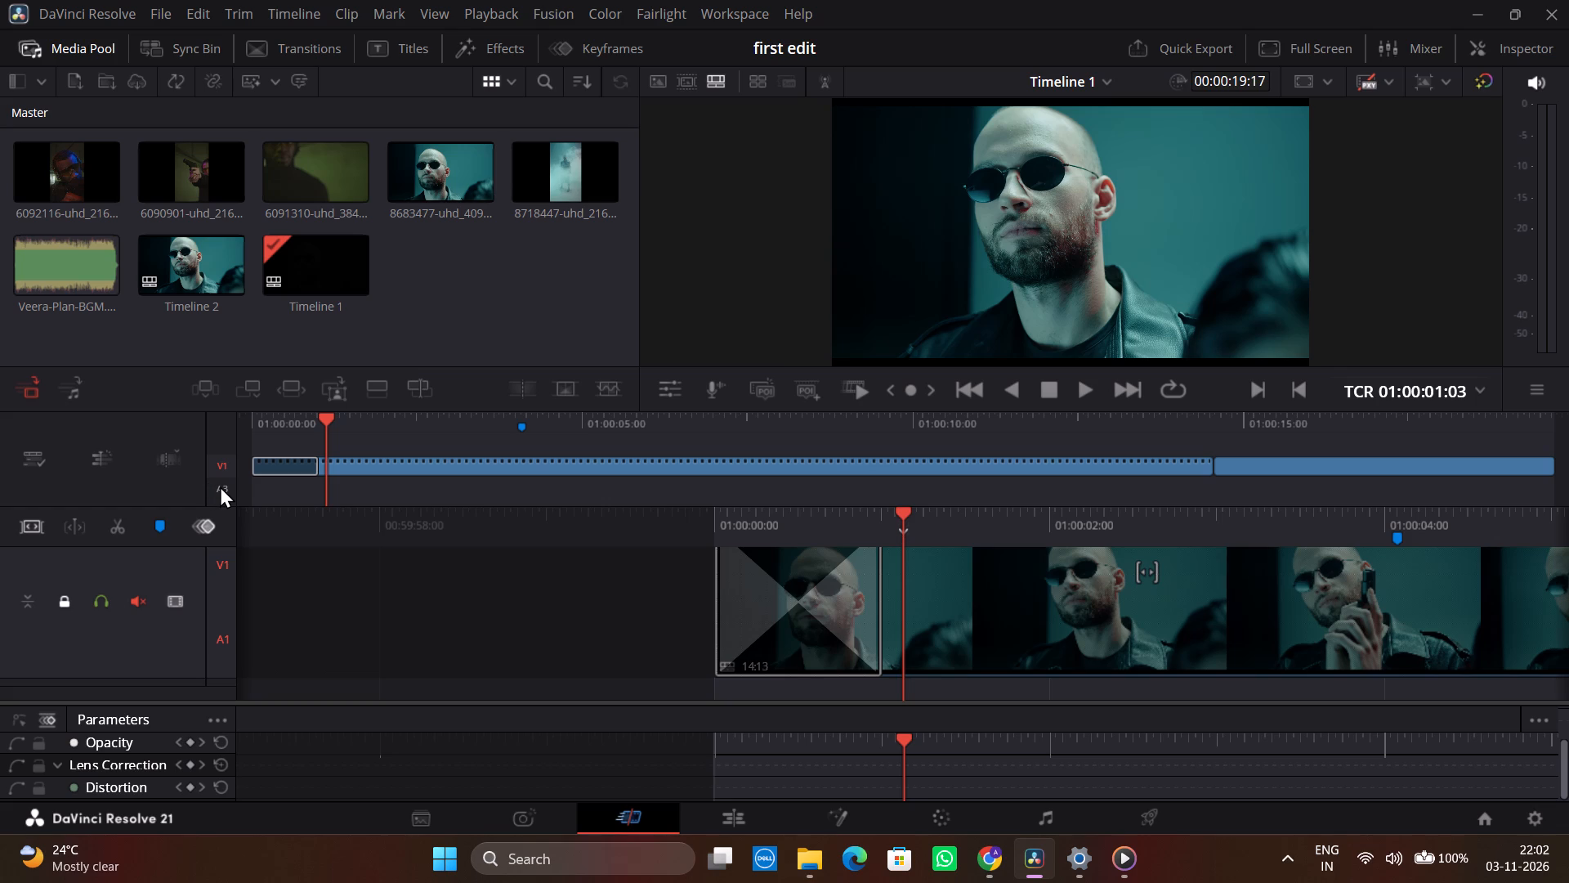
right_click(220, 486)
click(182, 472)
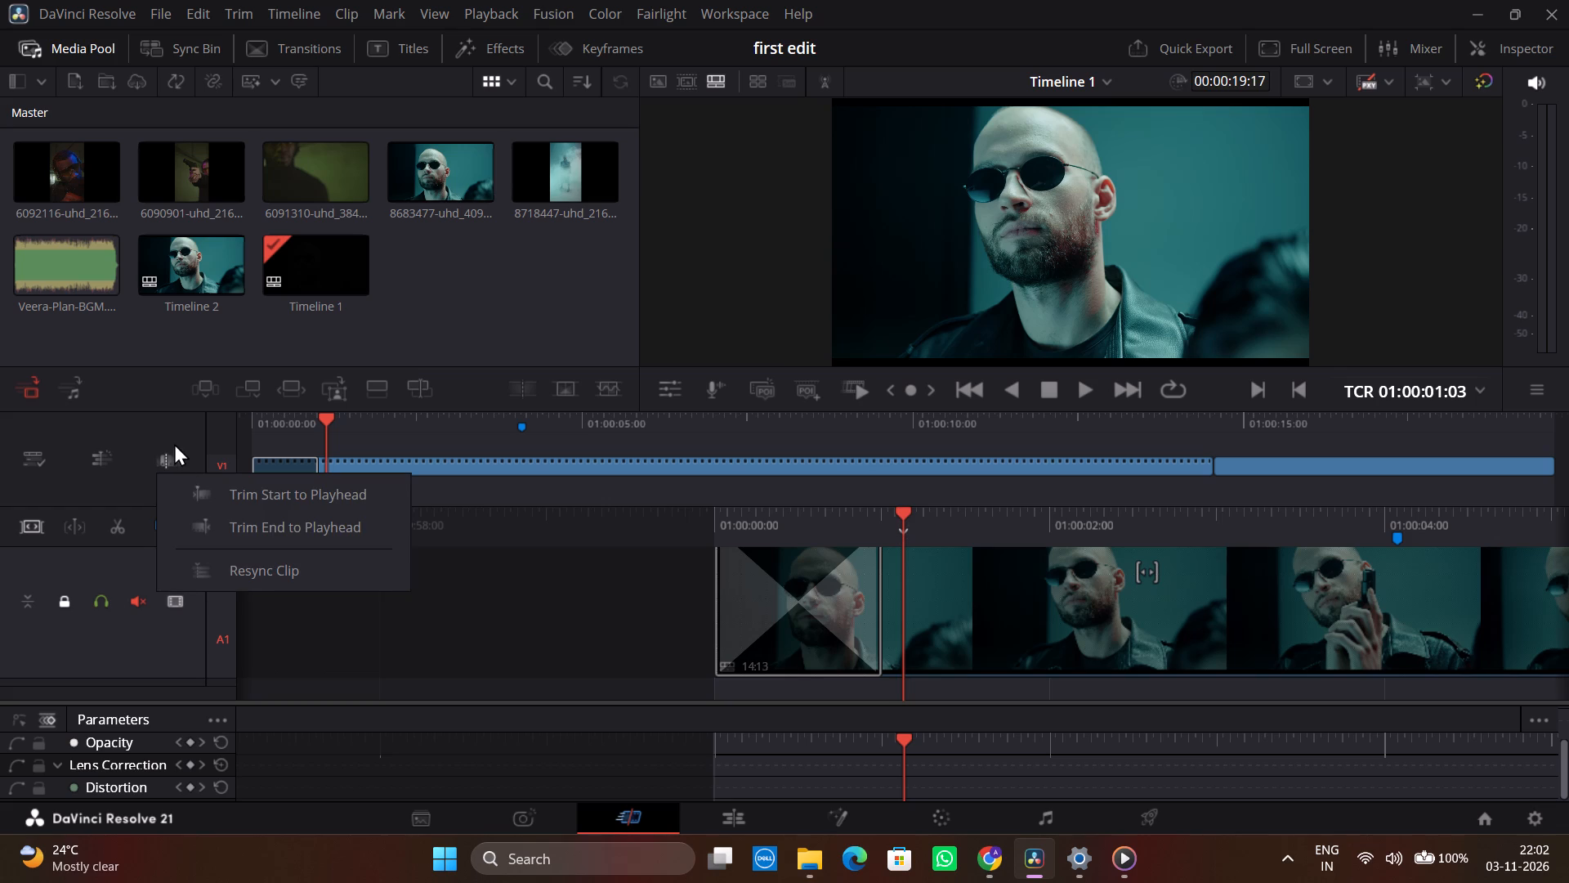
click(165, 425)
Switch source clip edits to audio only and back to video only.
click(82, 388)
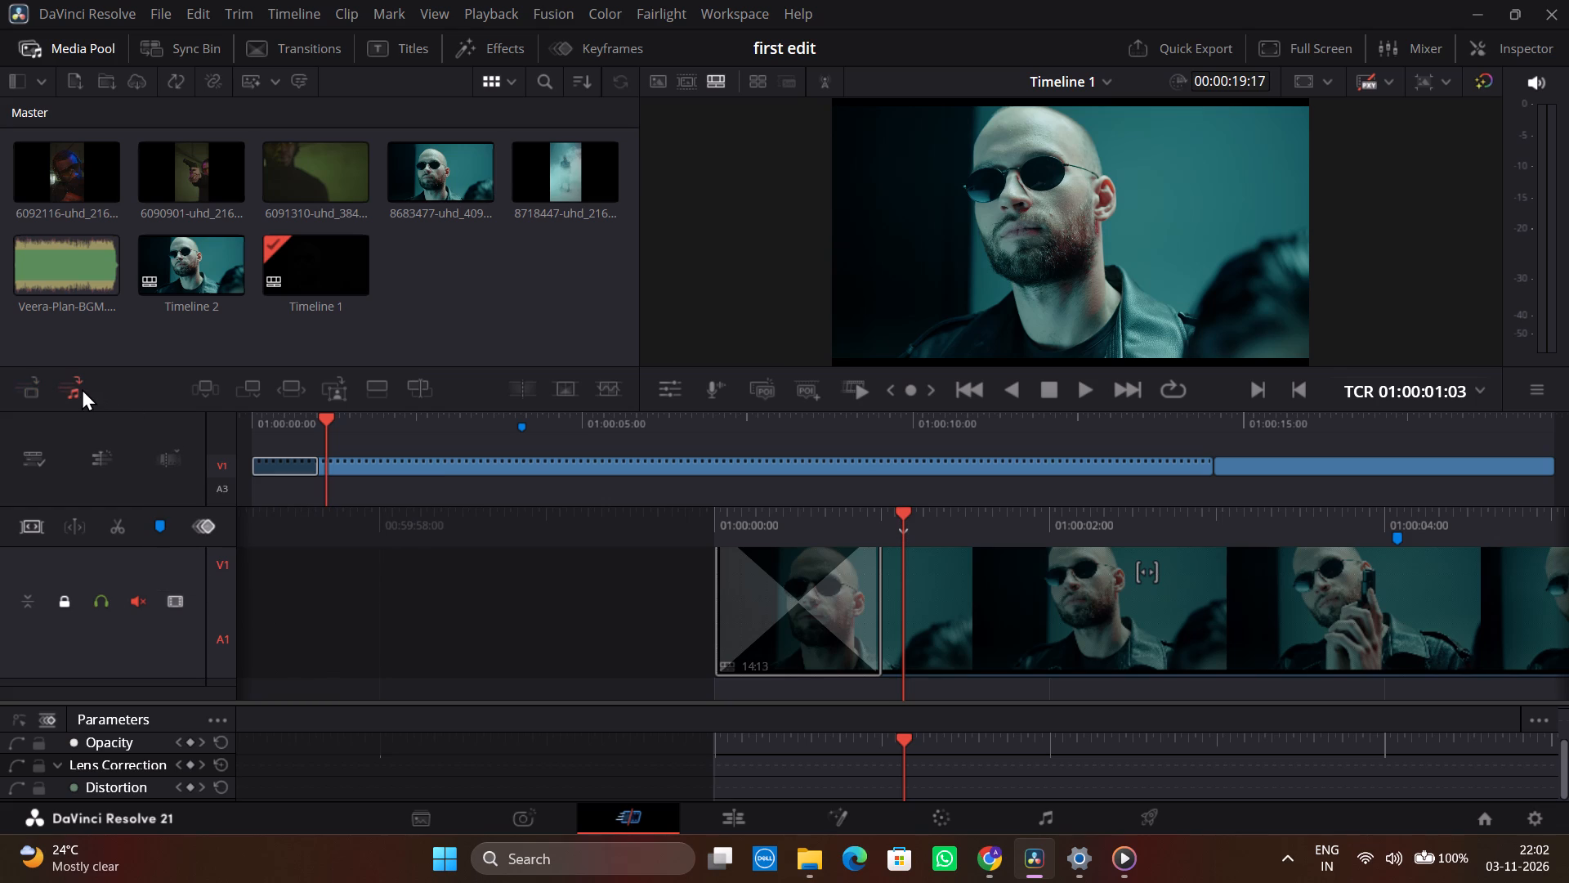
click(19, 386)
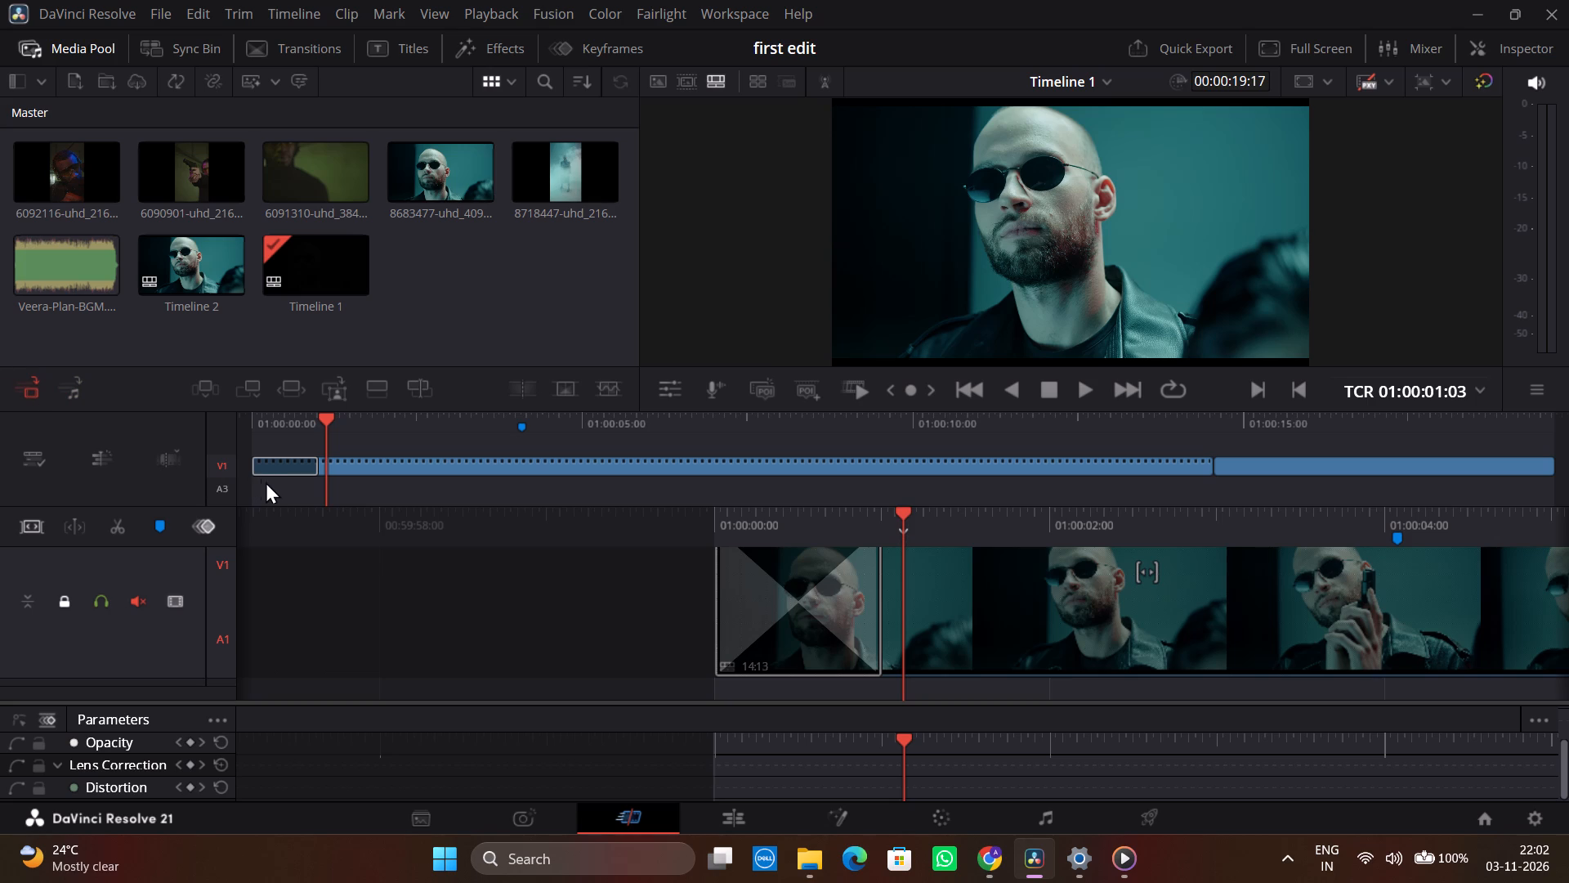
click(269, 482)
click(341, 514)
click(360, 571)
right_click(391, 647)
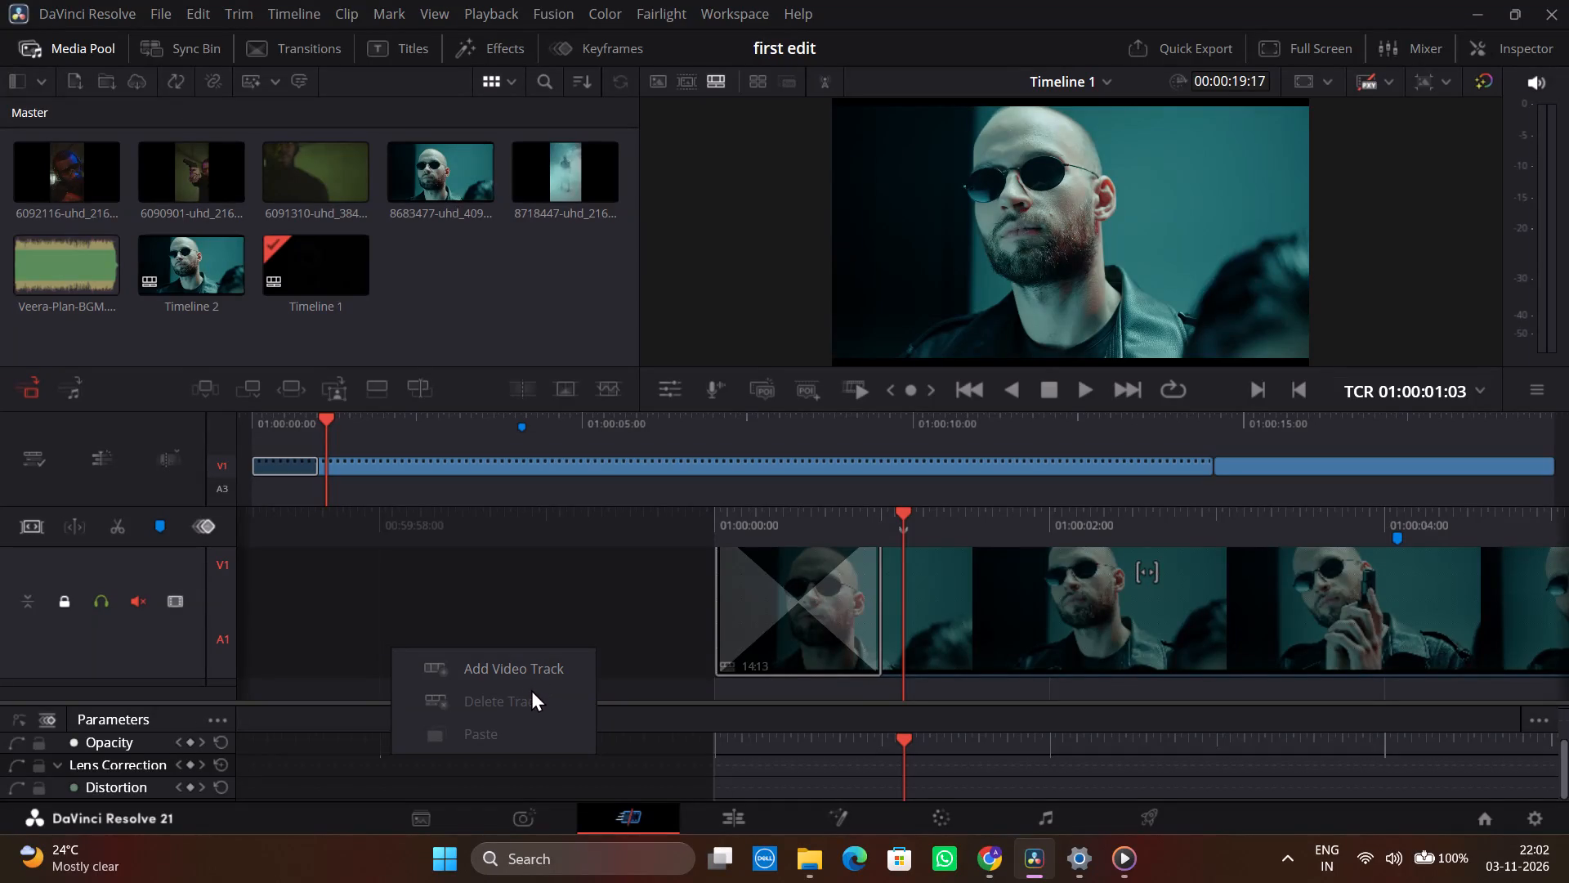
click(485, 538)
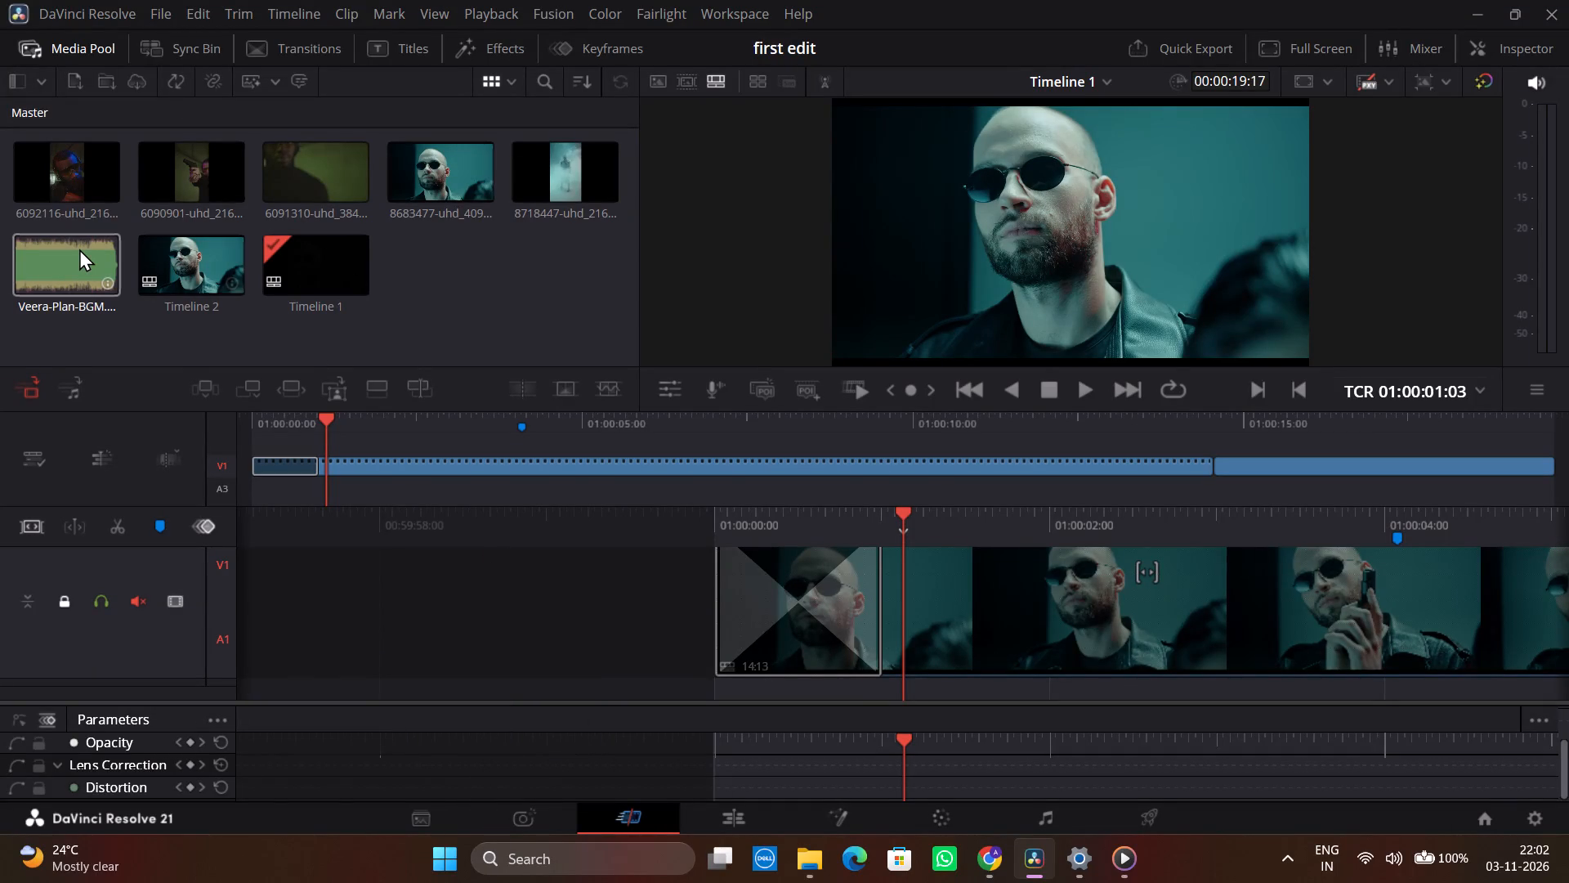
Load the Veera-Plan-BGM music from the media pool into the viewer and play it.
click(78, 249)
double_click(78, 249)
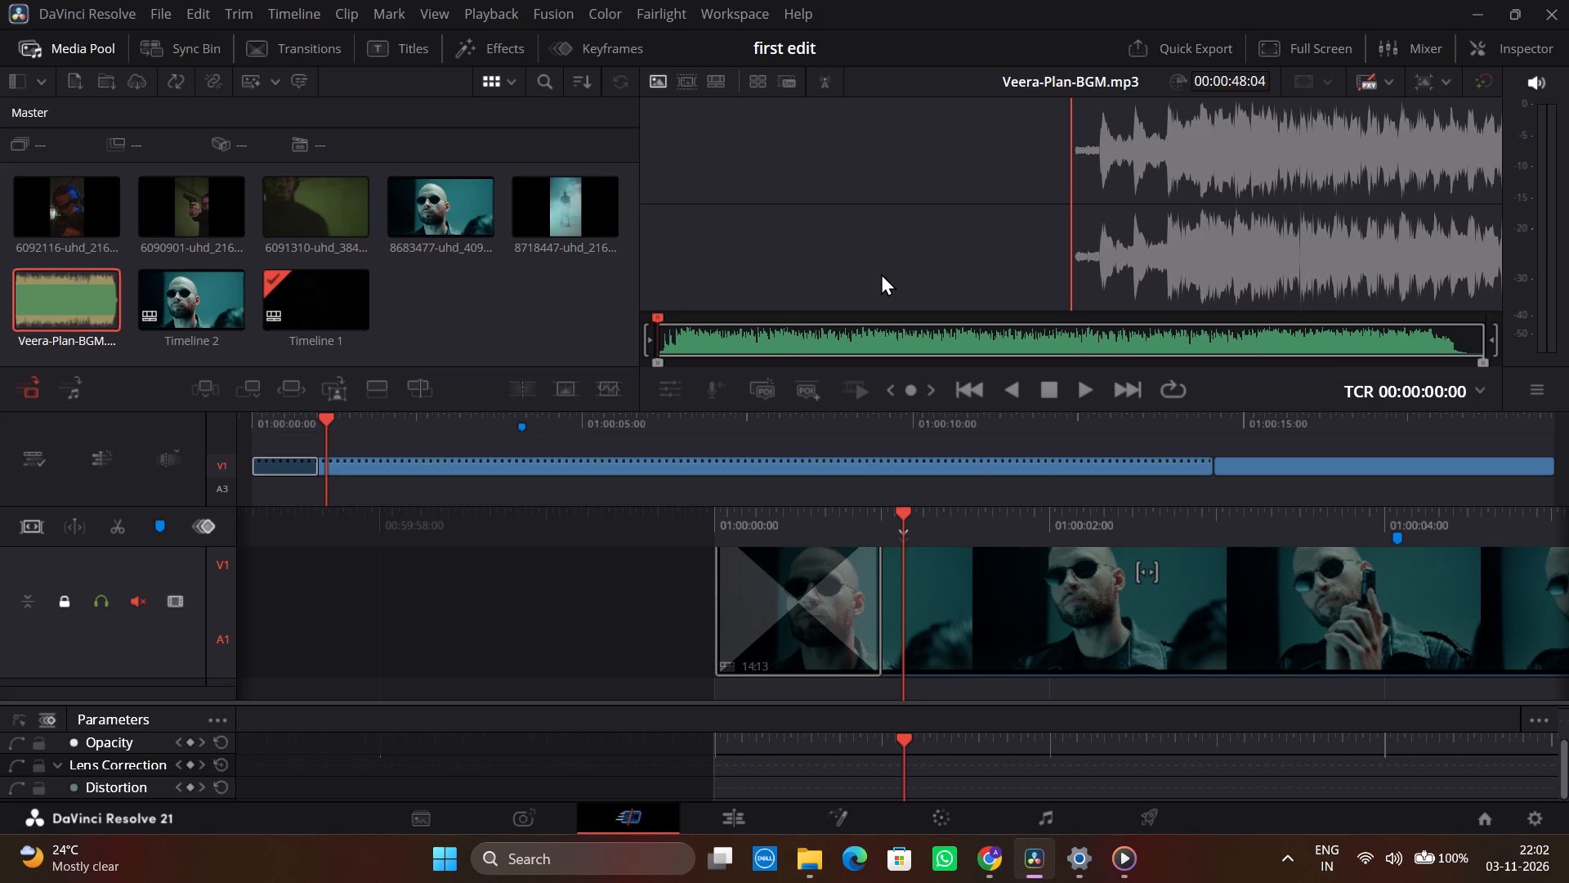
scroll(881, 273, left, 1)
key(space)
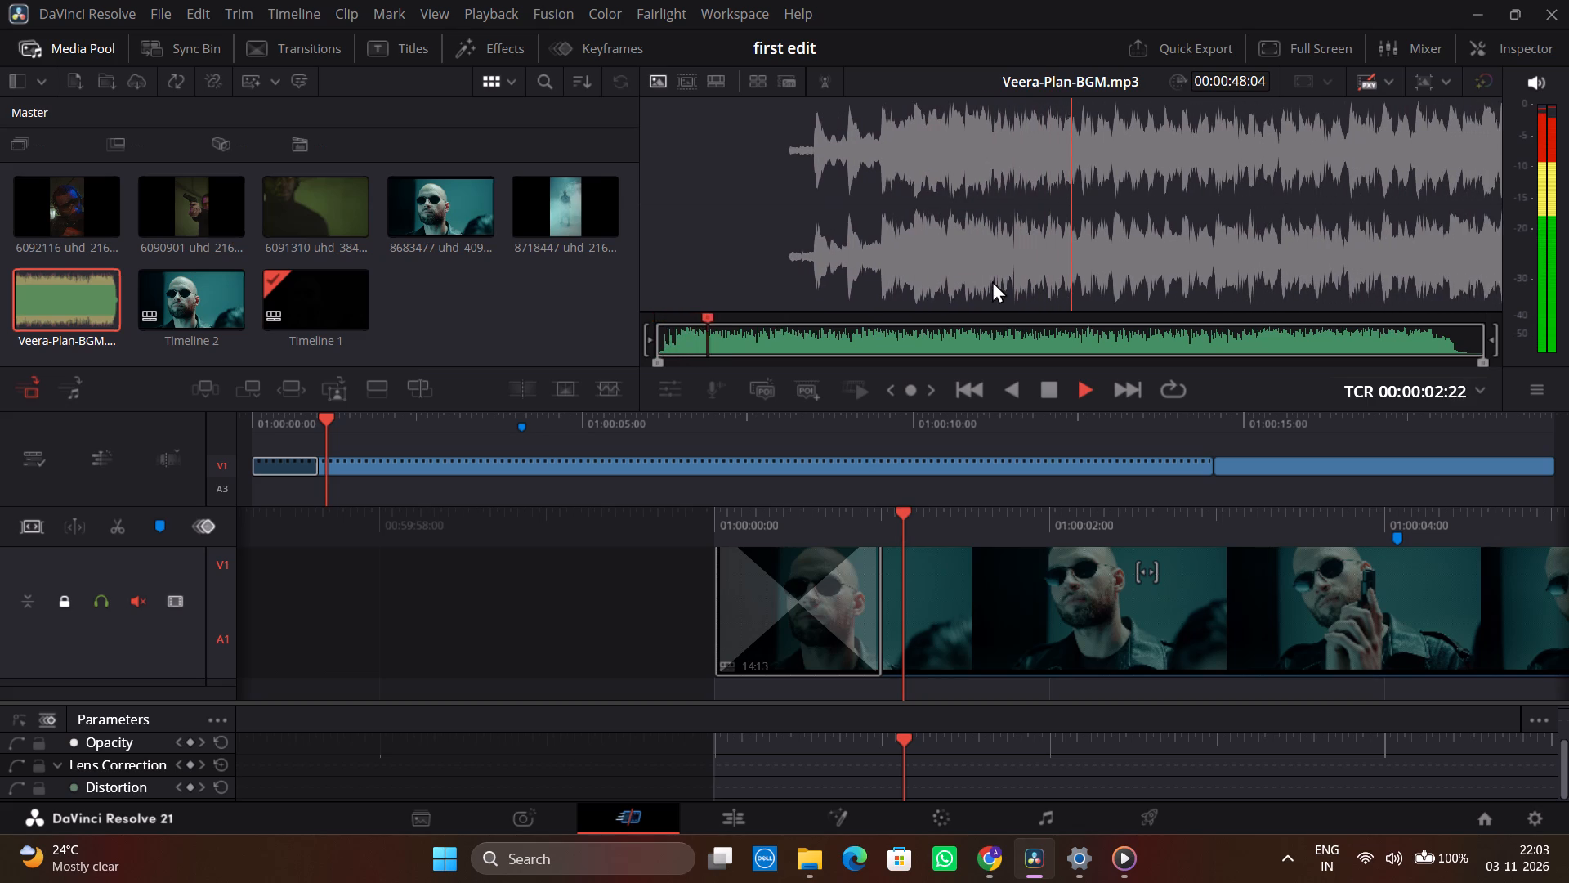
Play and pause the Veera-Plan-BGM music in the viewer, including in Fast Review, to check its sound.
key(space)
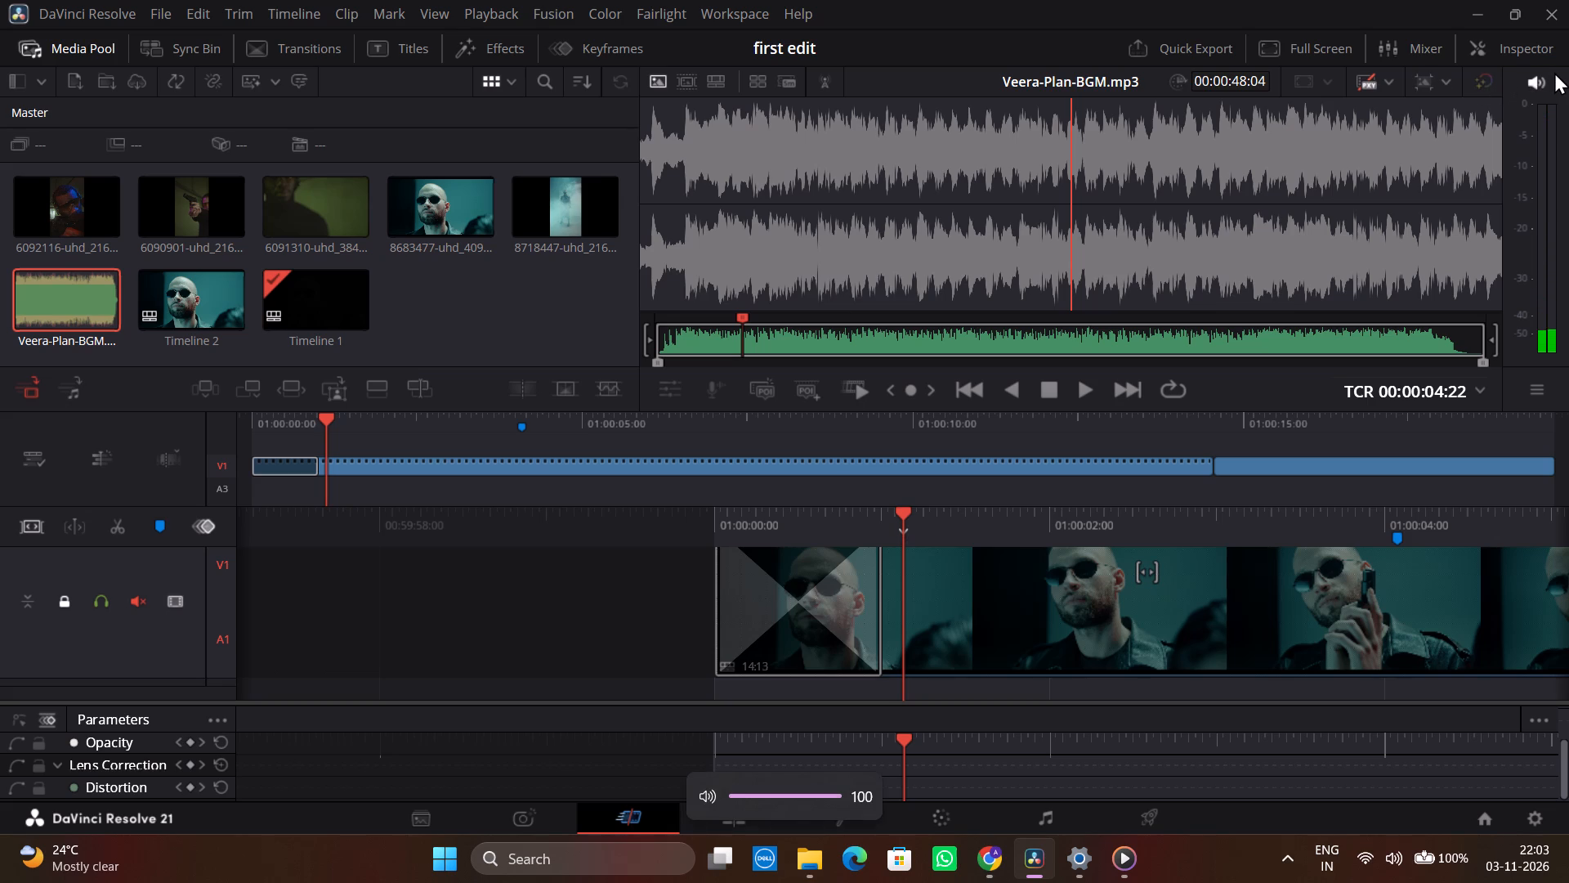
click(1249, 208)
key(space)
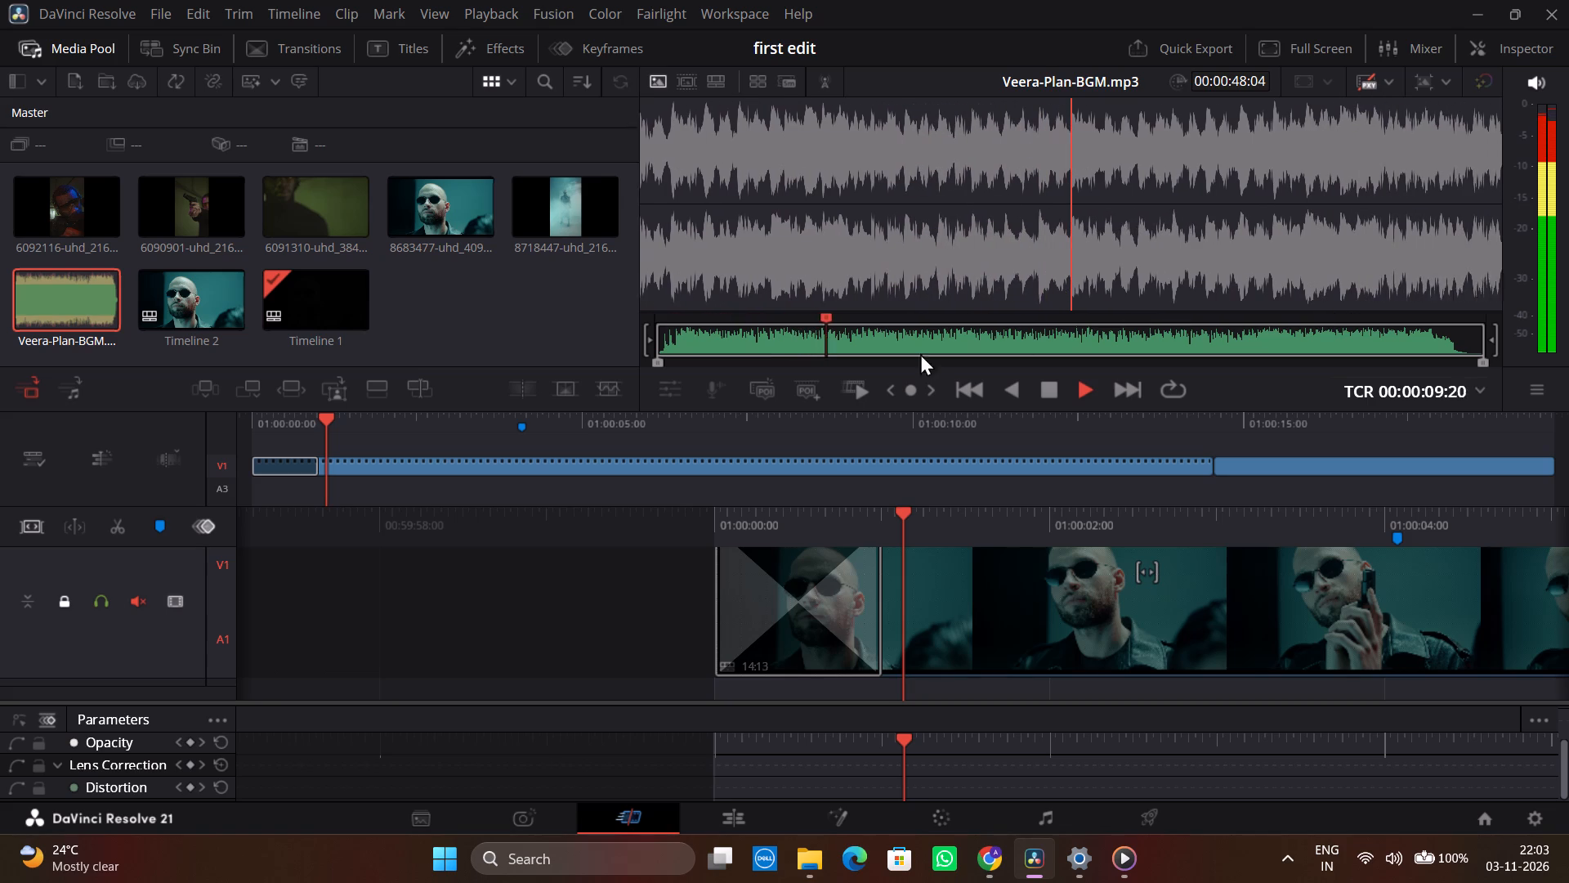
click(865, 397)
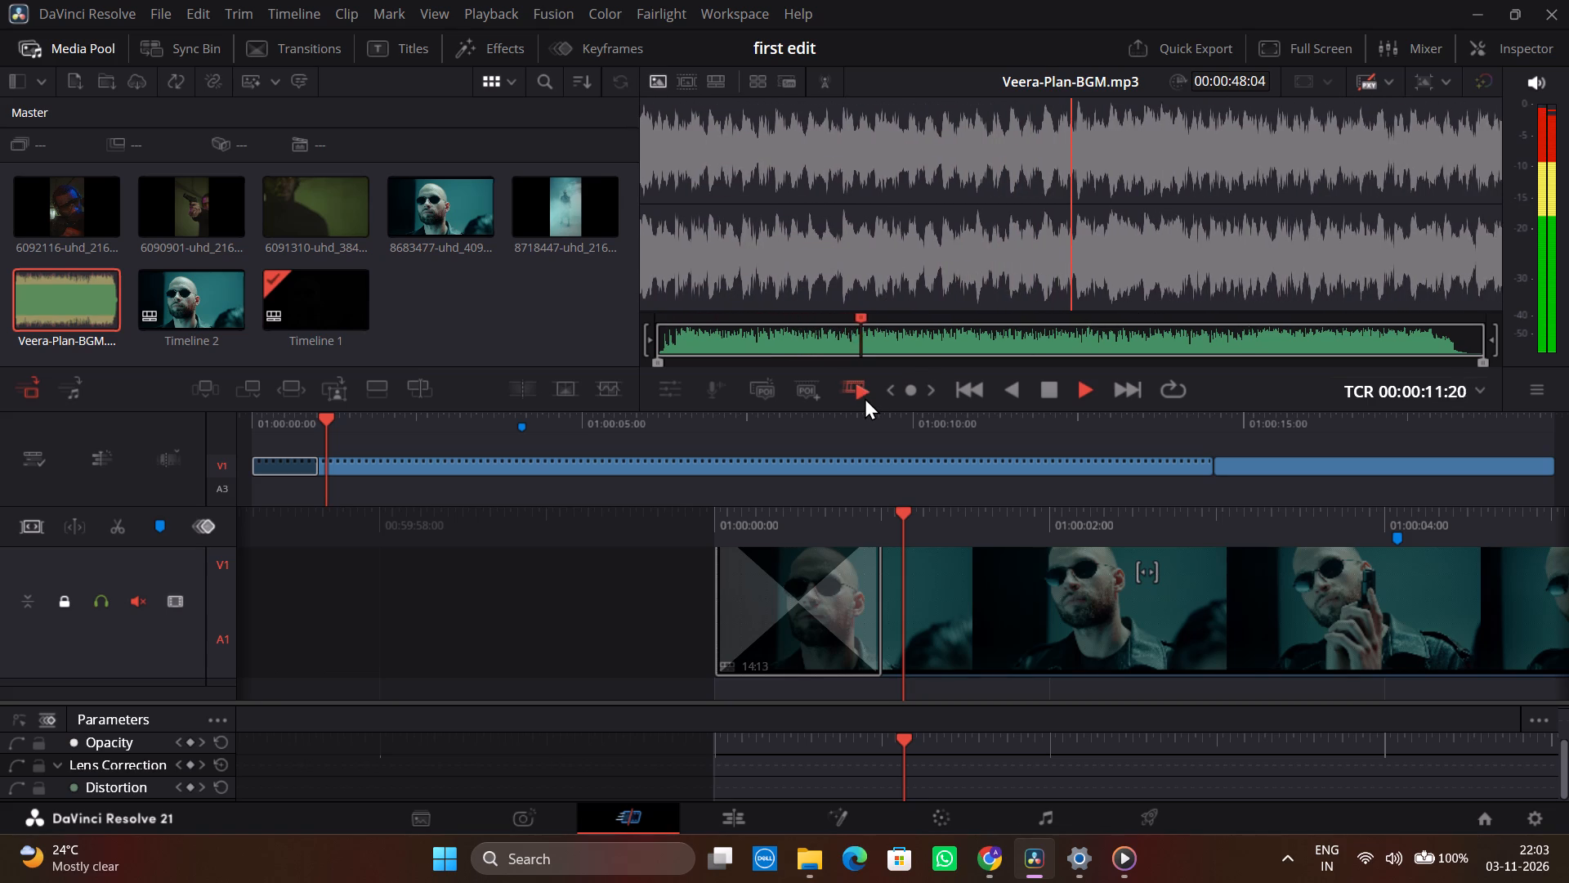
click(1030, 257)
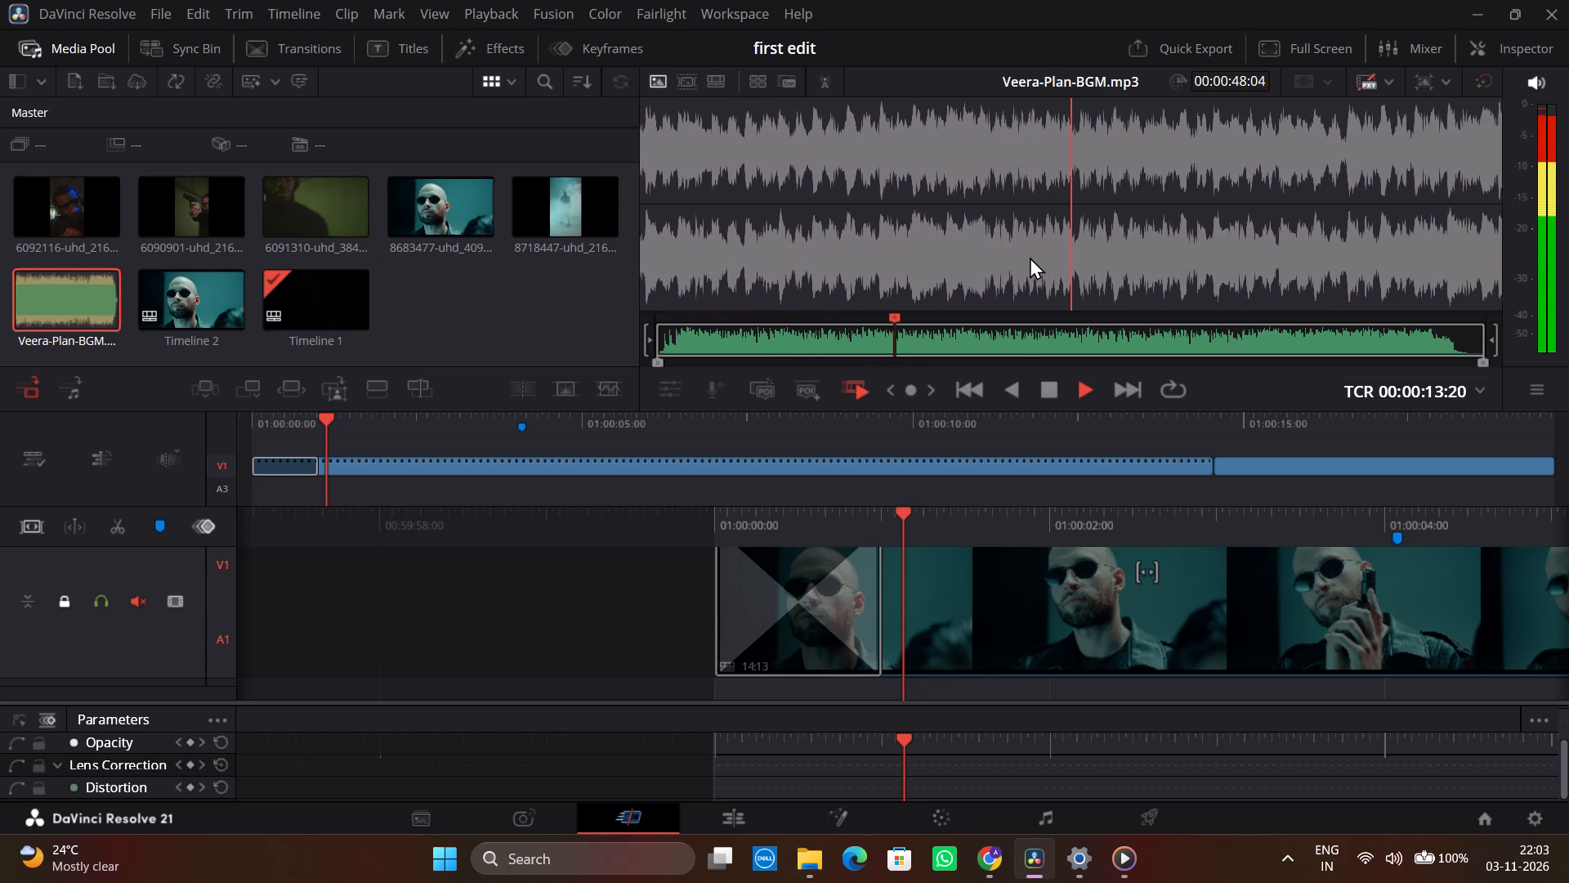
key(space)
key(space)
key(space)
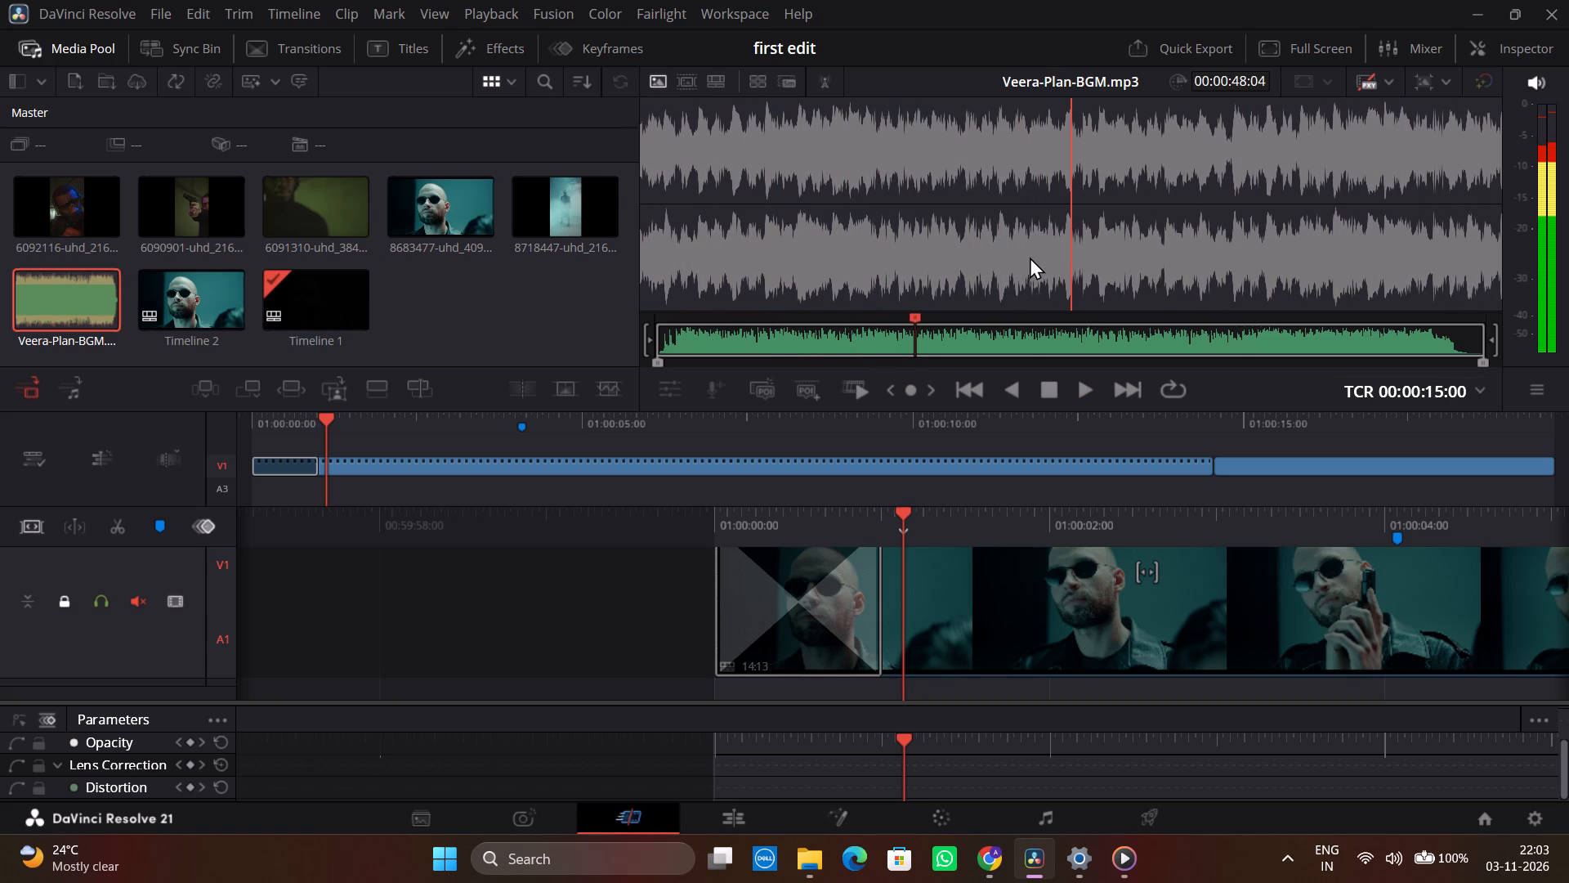
key(space)
key(space)
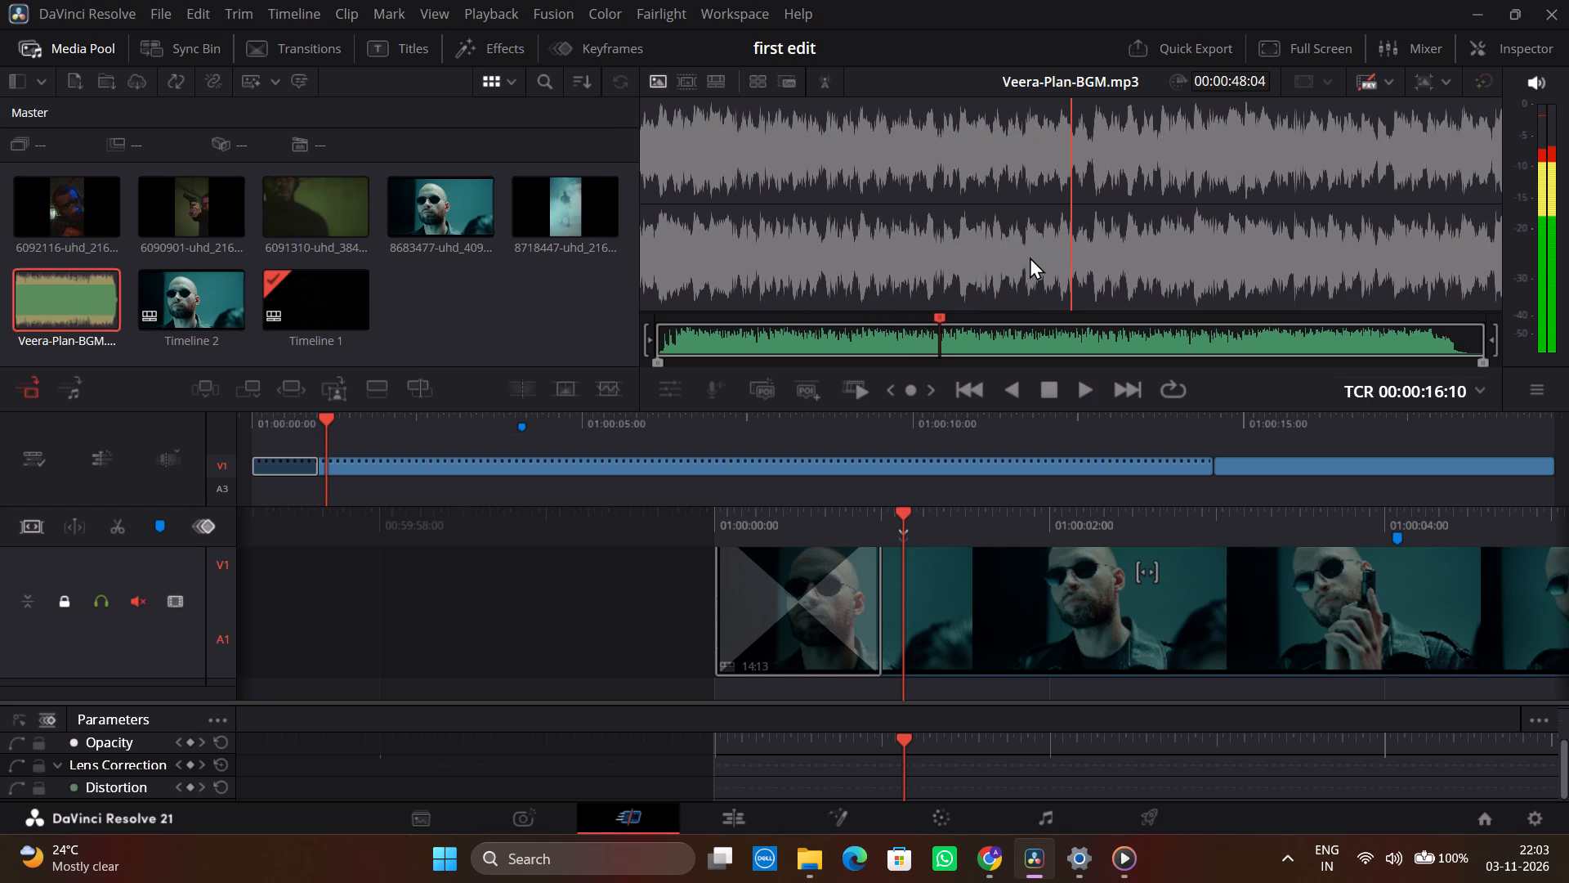
key(space)
key(space)
key(space)
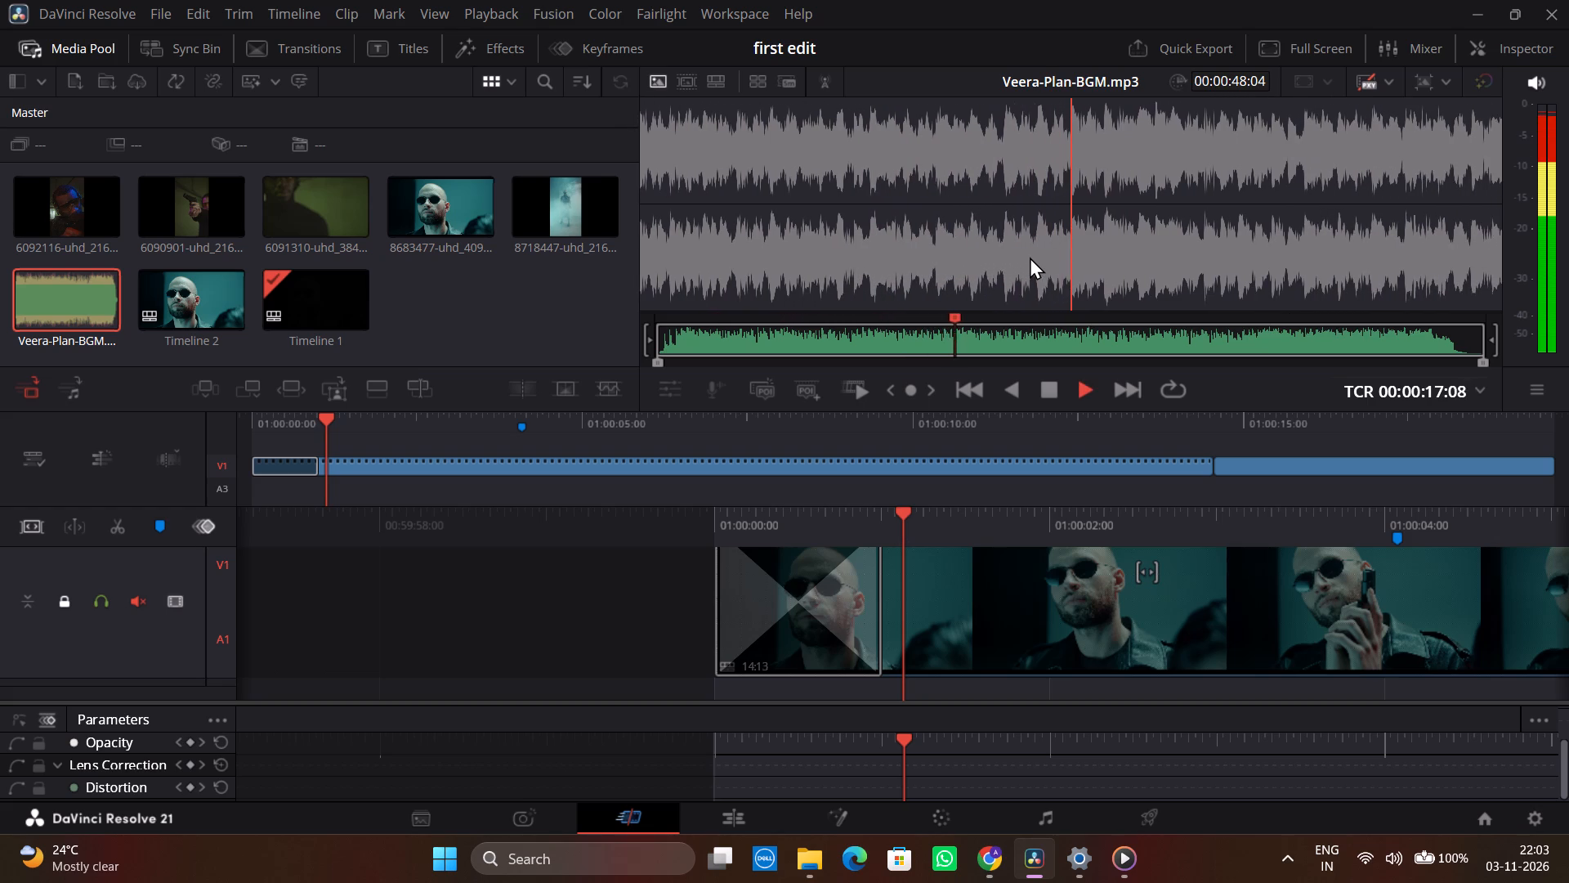
key(space)
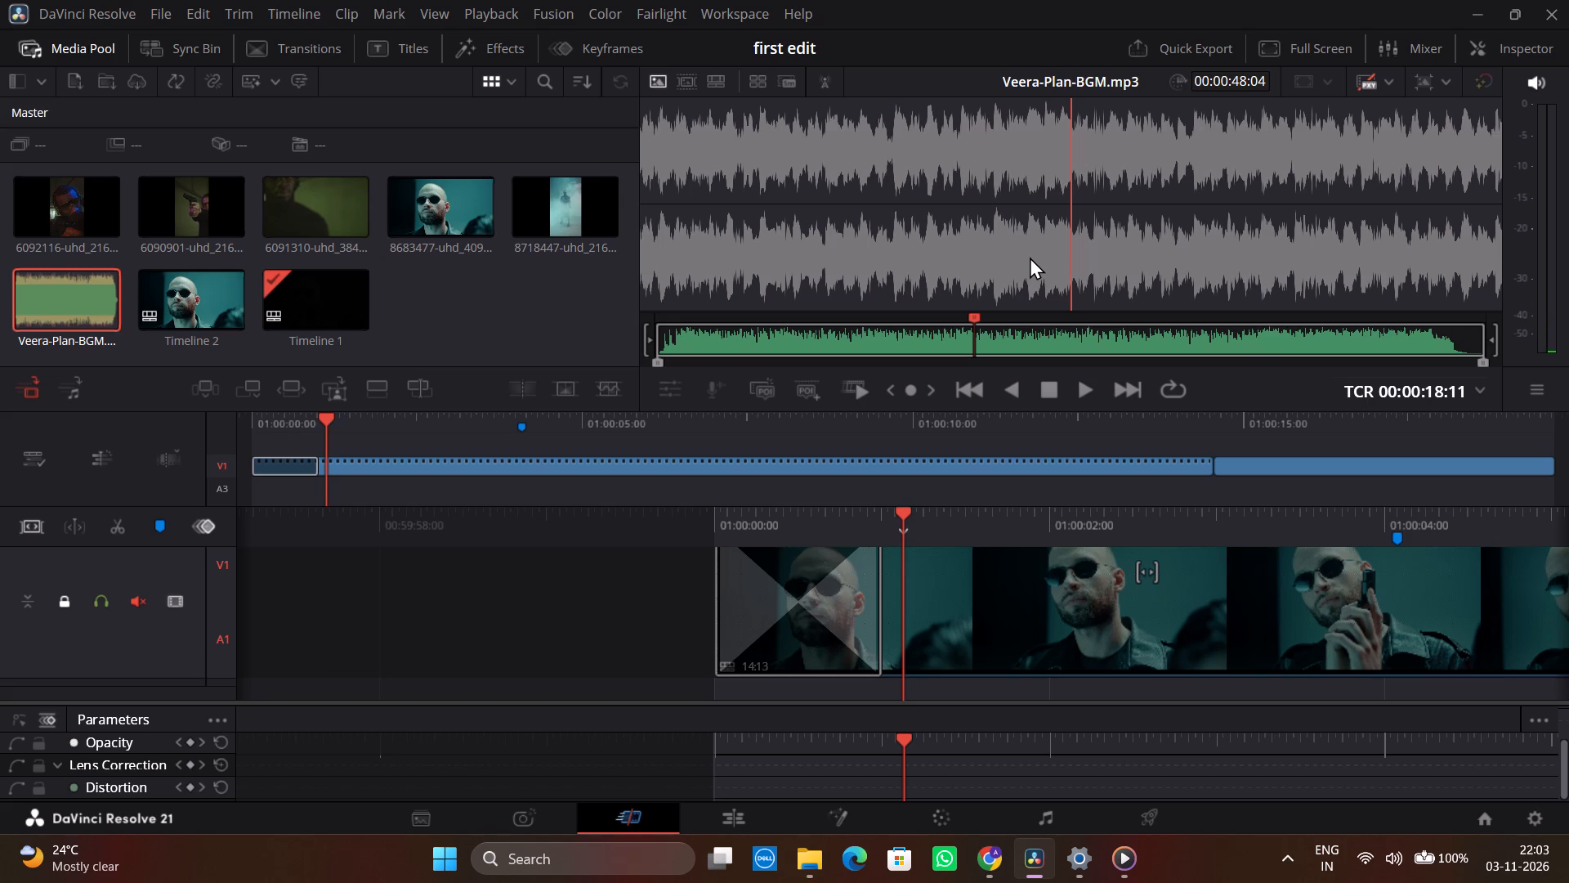
click(1361, 77)
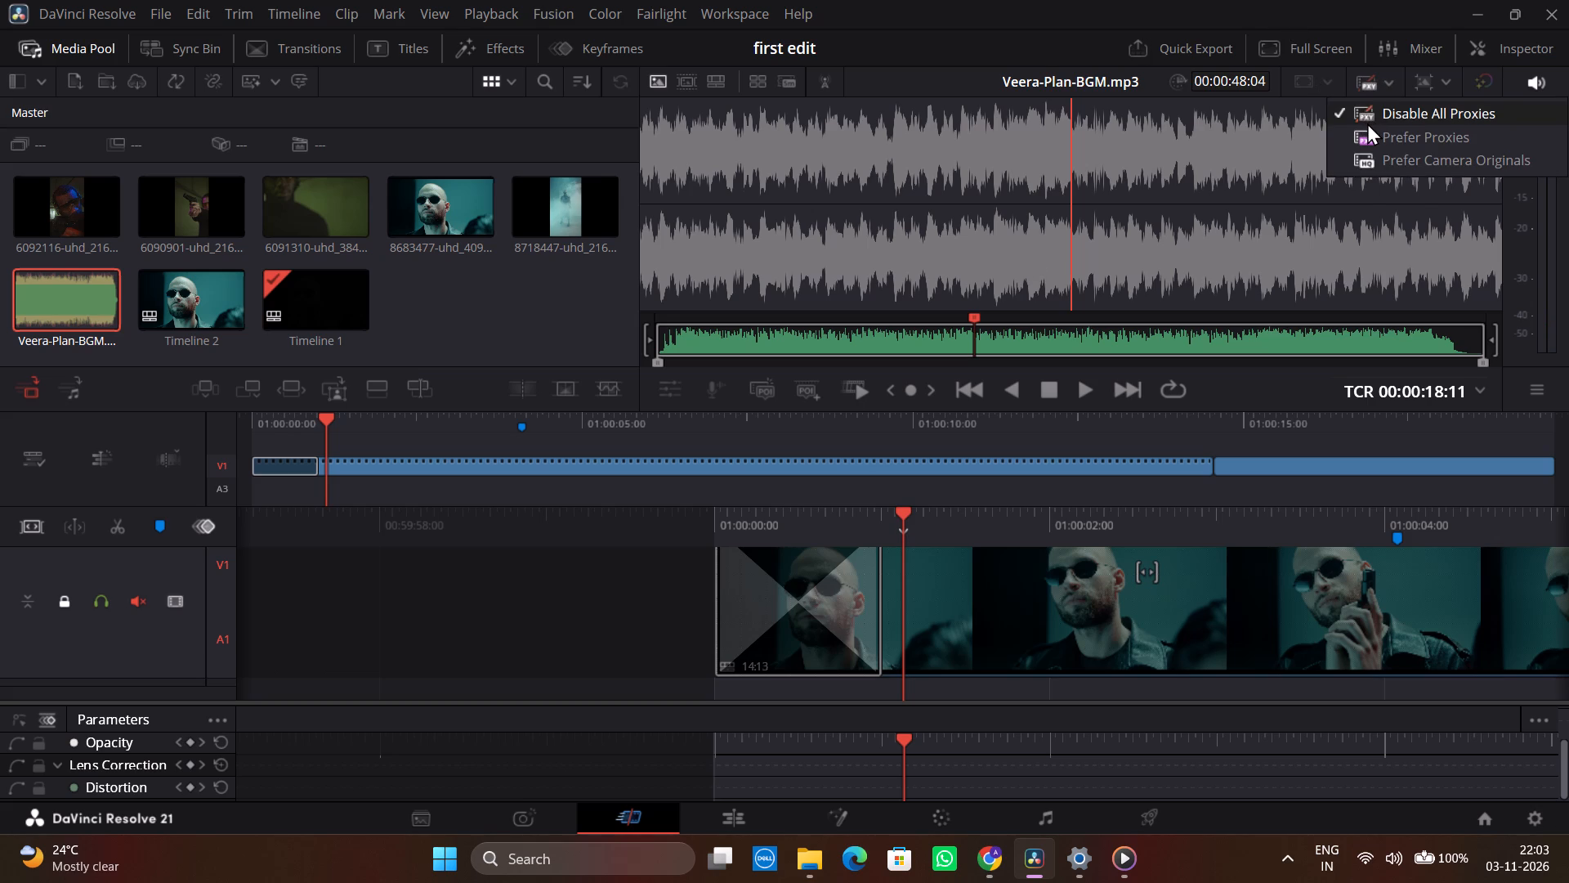
click(1254, 158)
key(space)
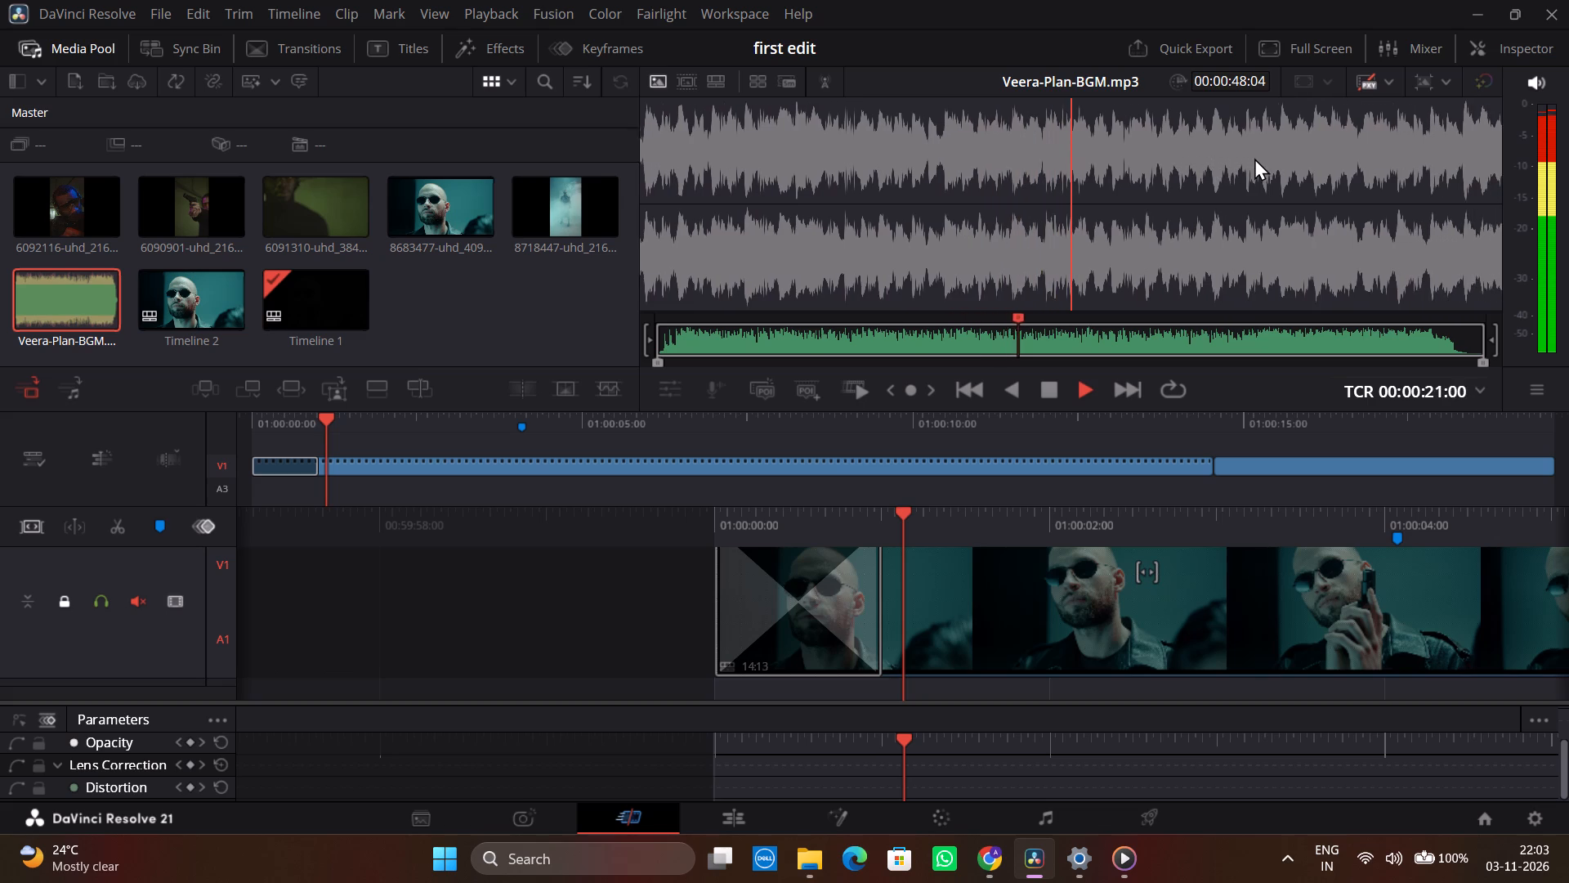
key(space)
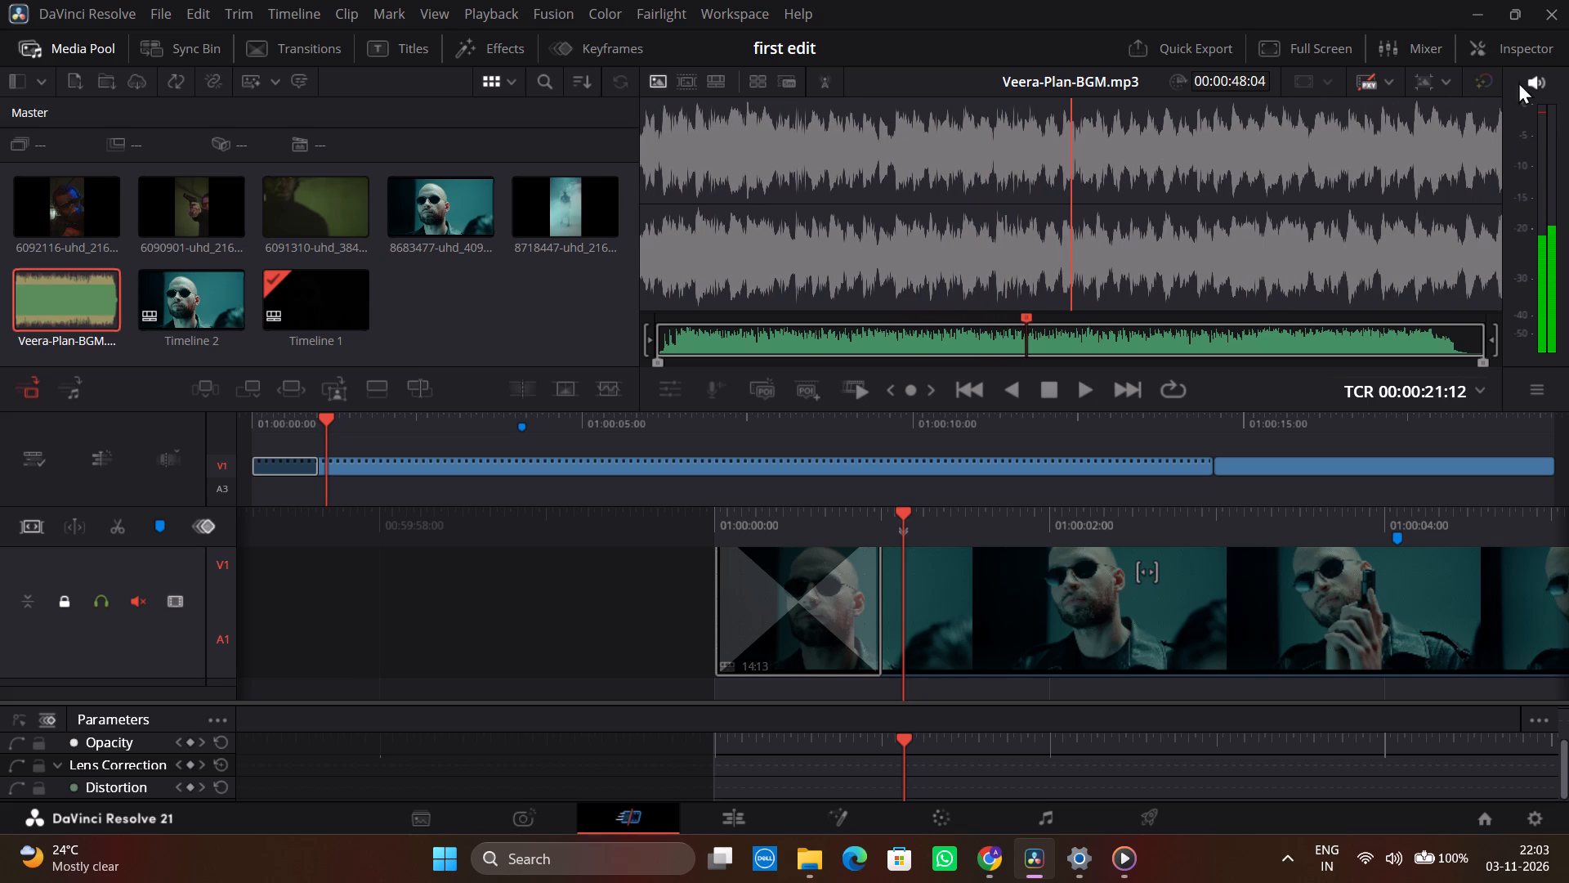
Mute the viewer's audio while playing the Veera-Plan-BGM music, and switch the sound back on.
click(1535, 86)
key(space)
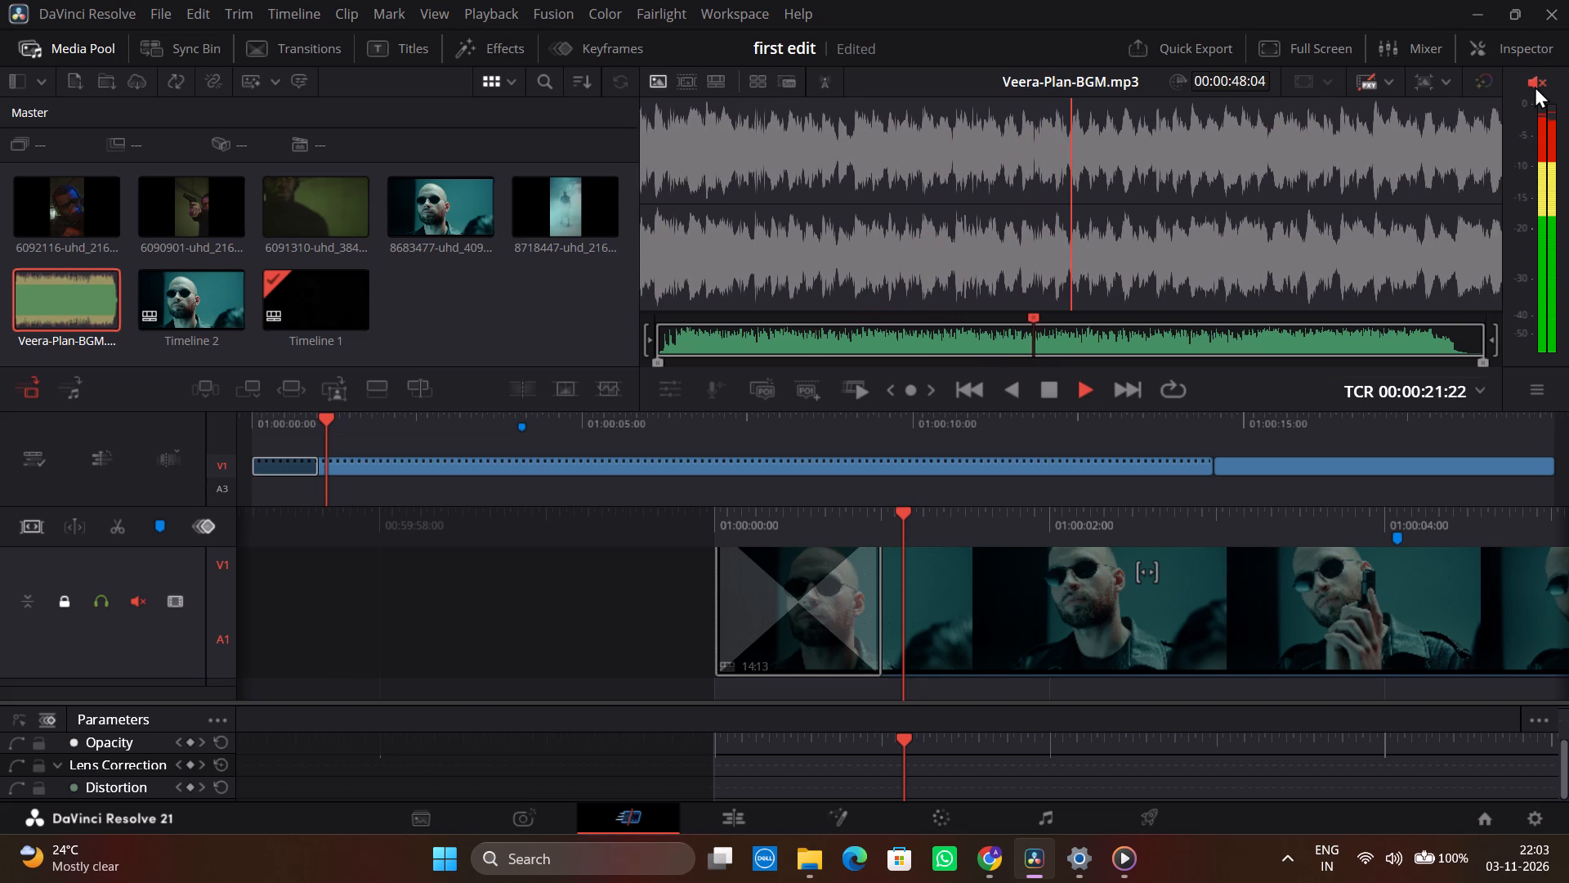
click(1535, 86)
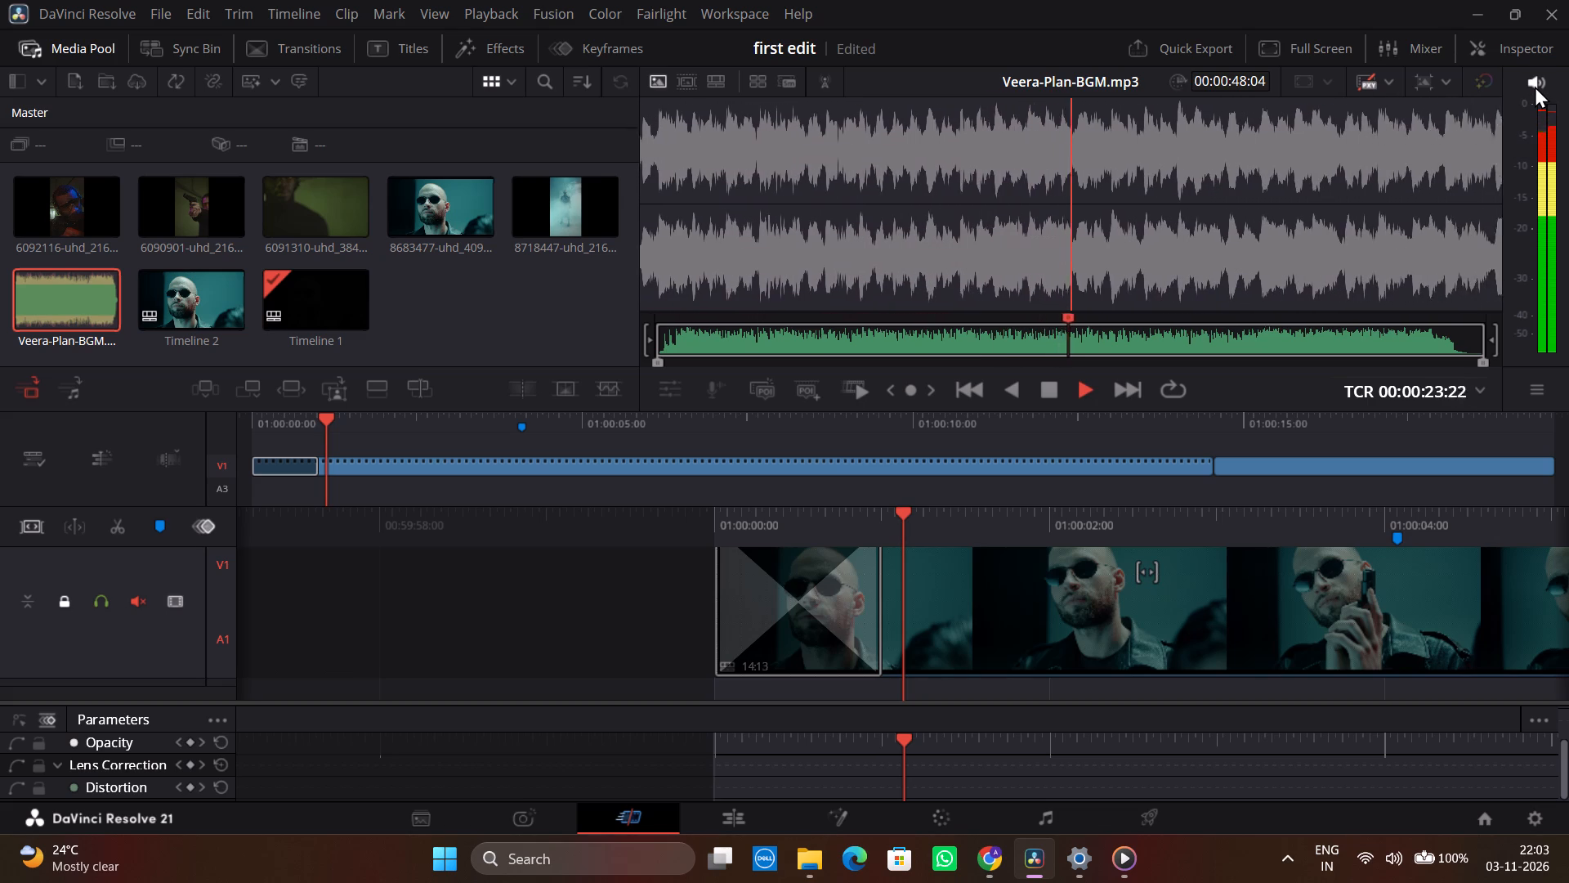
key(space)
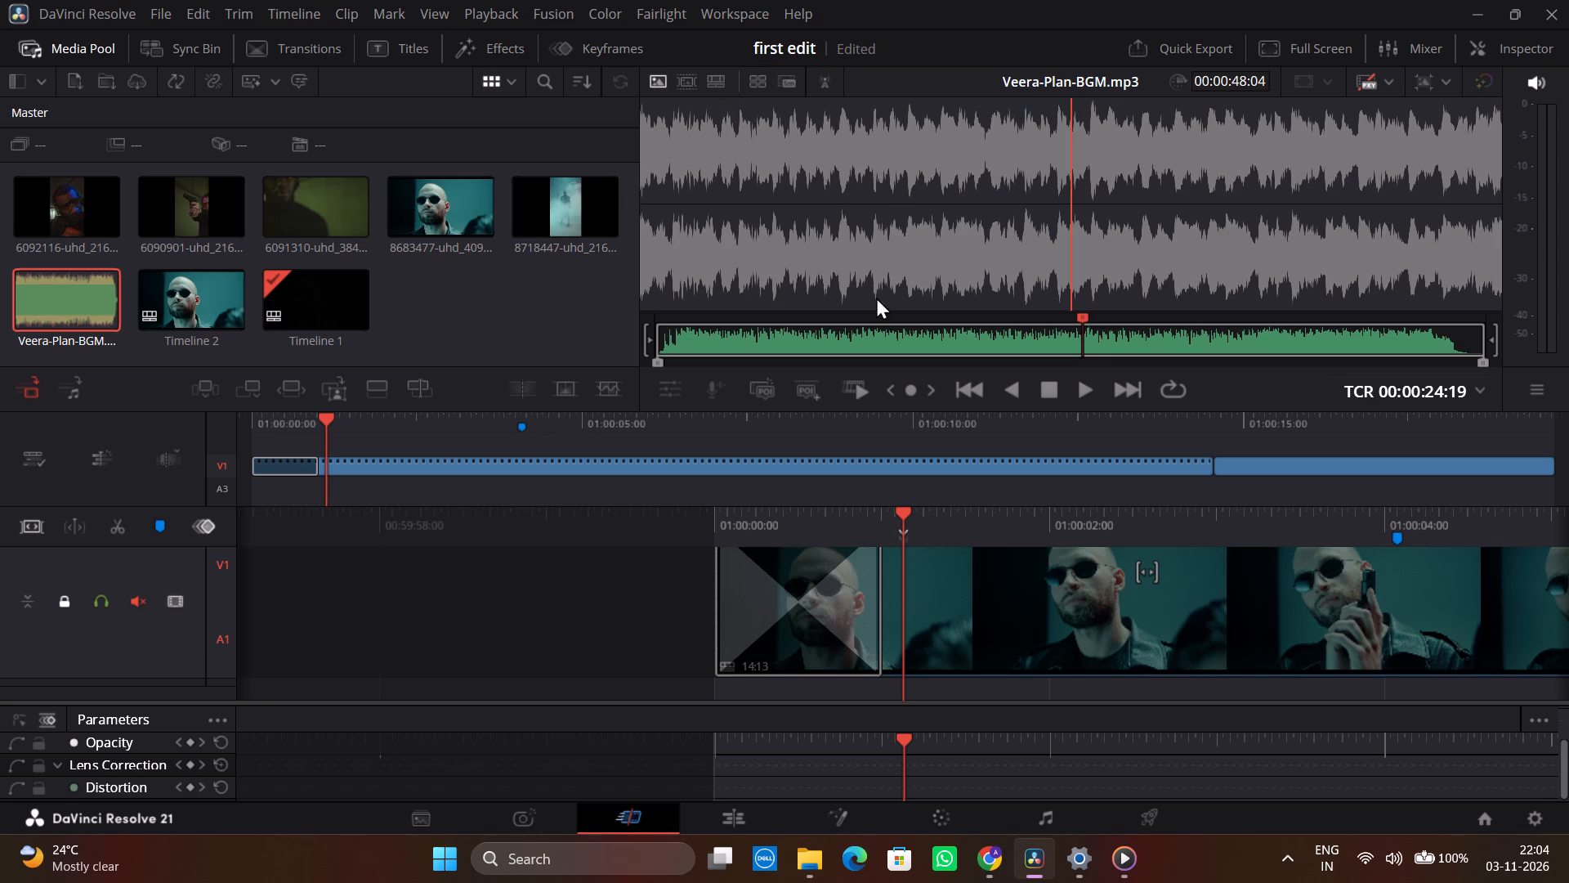
Play another part of the Veera-Plan-BGM music in Fast Review and stop it.
click(858, 384)
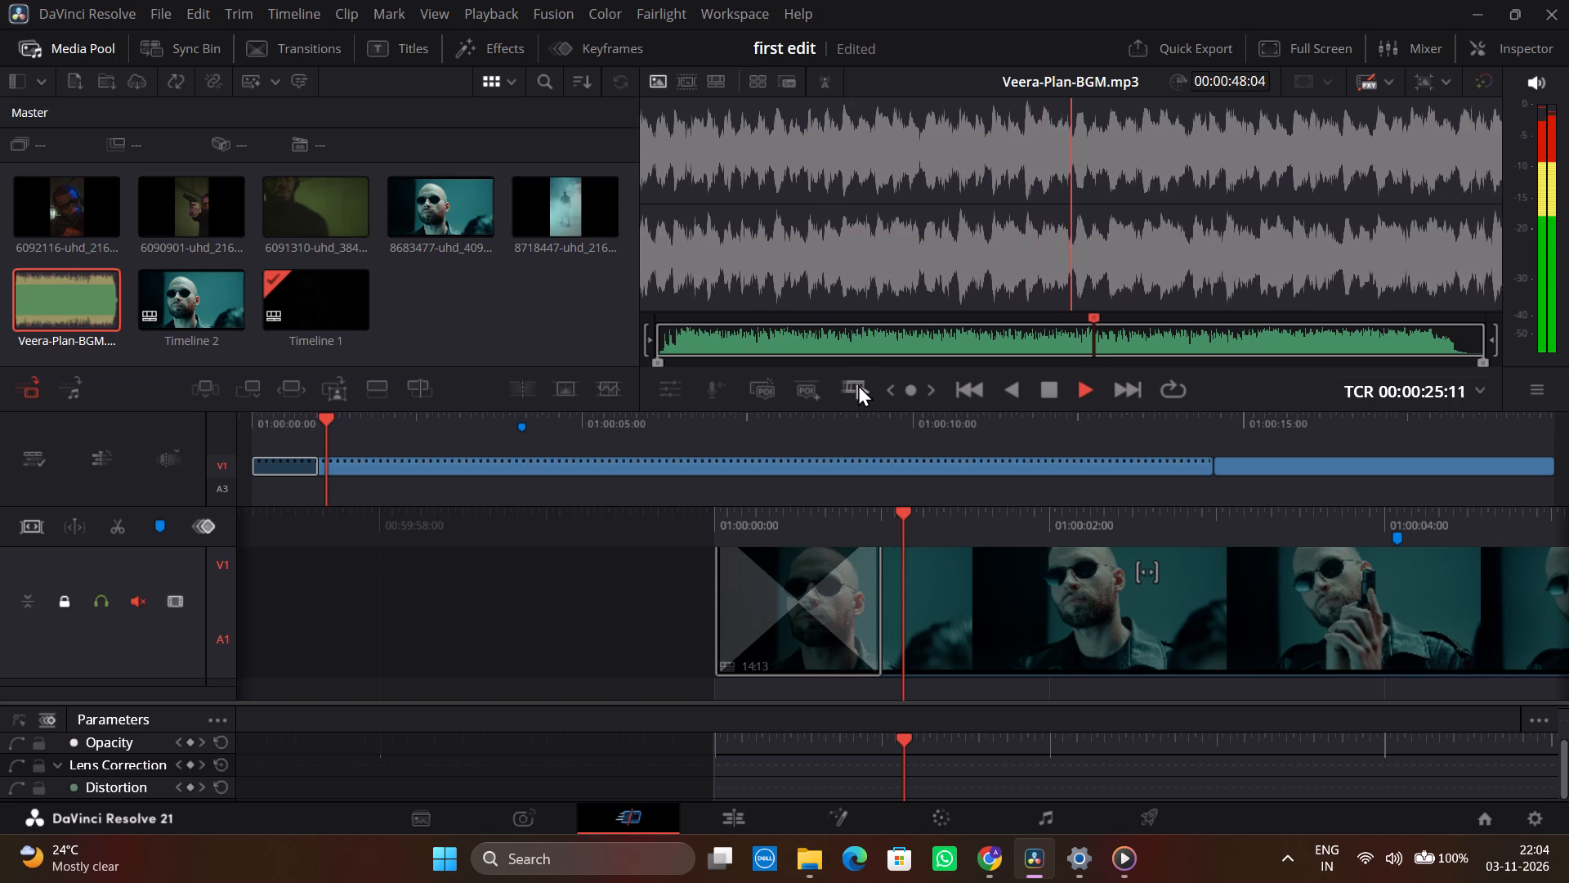
click(858, 384)
click(999, 225)
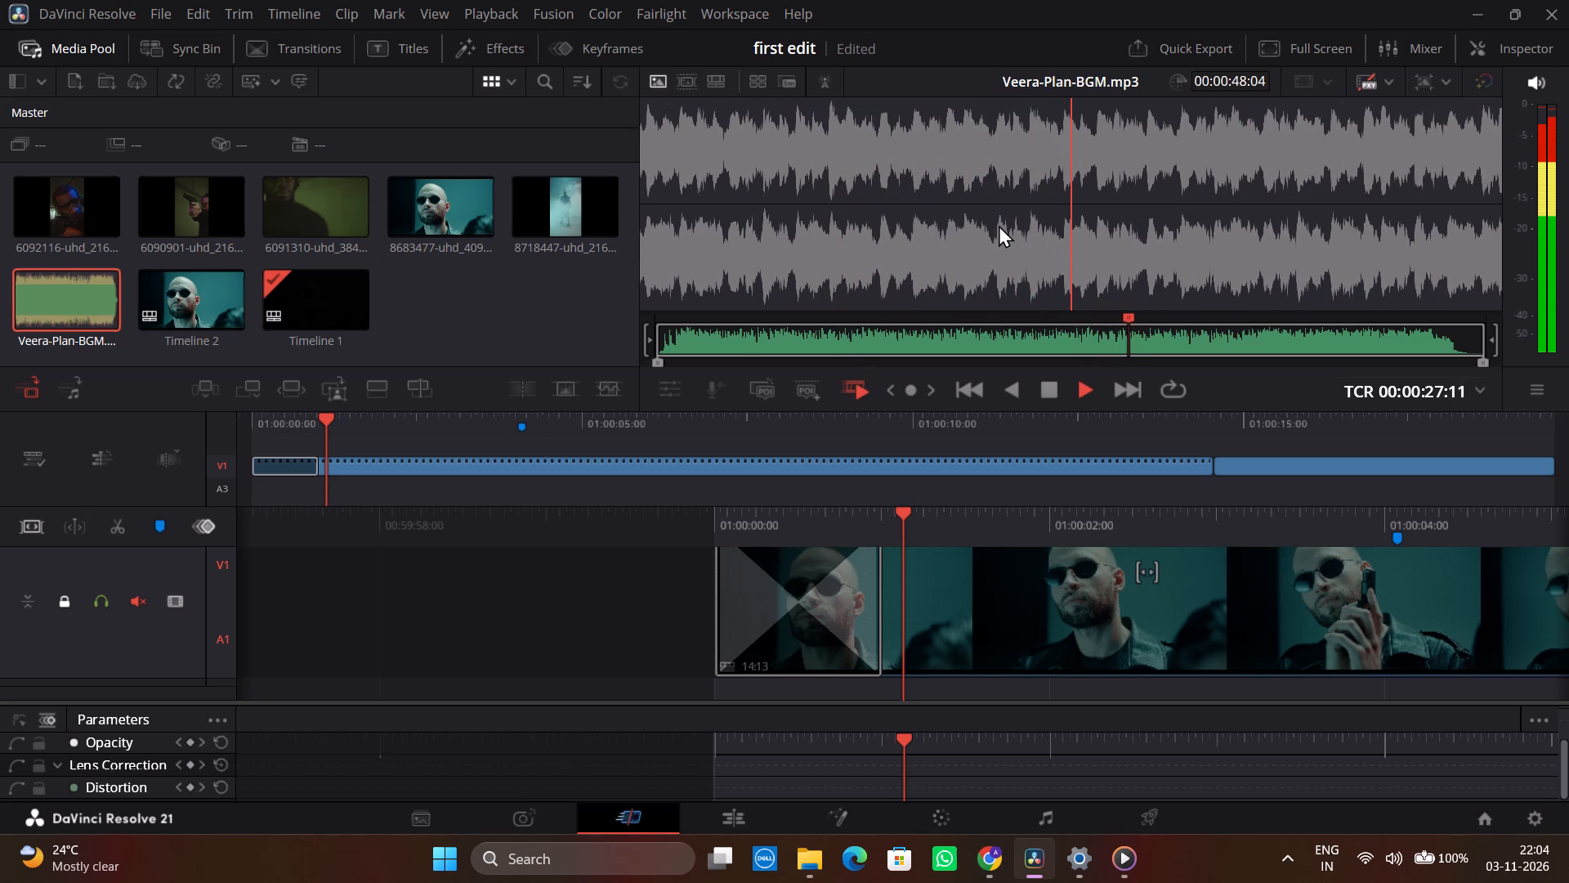
key(space)
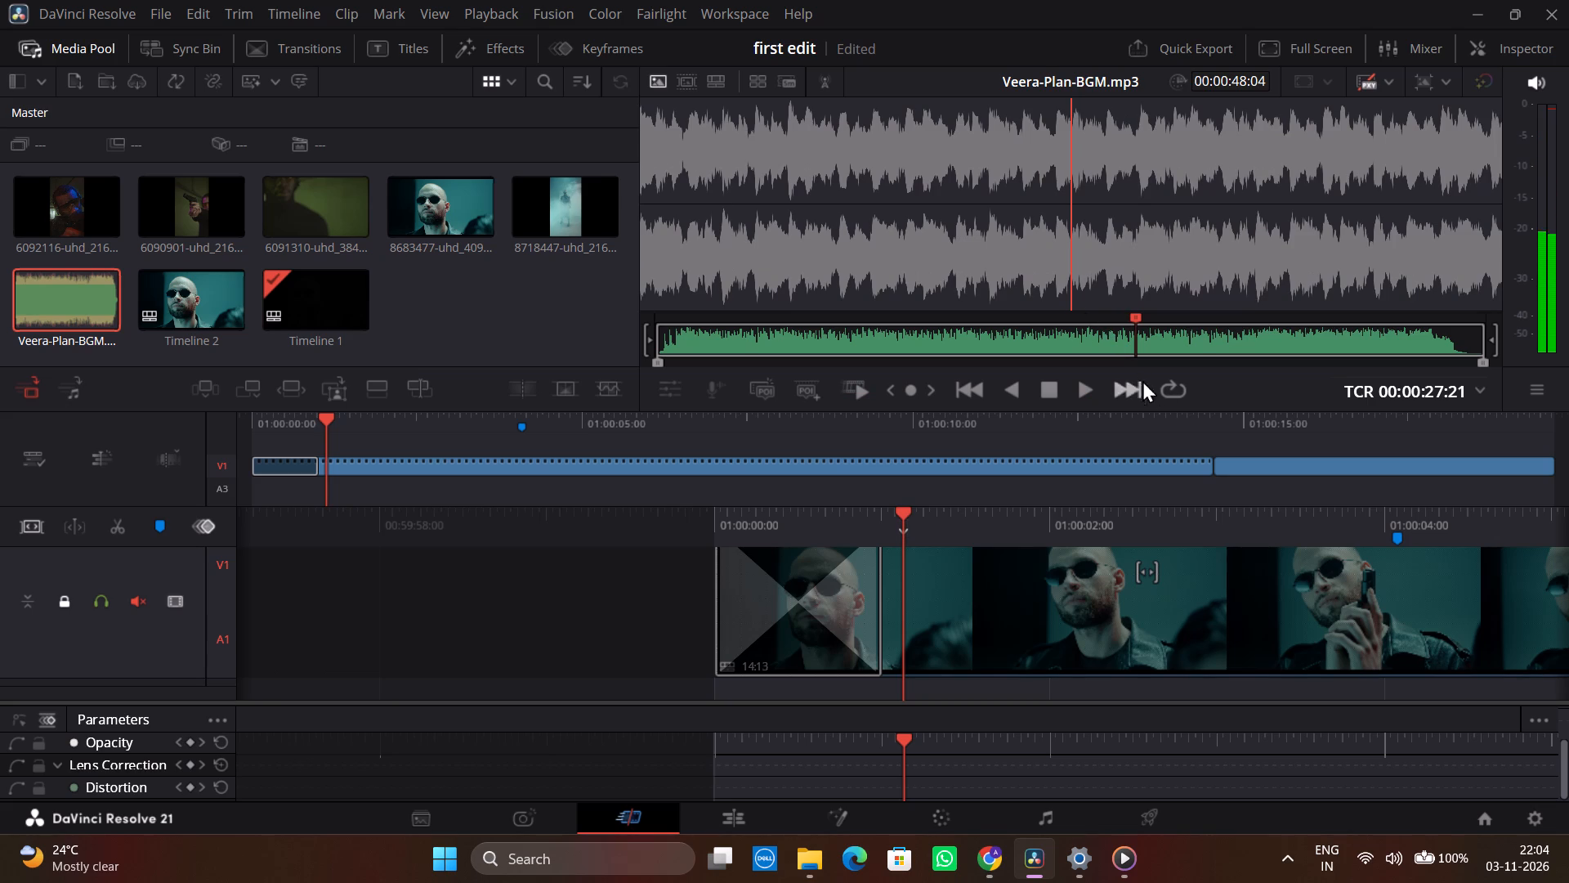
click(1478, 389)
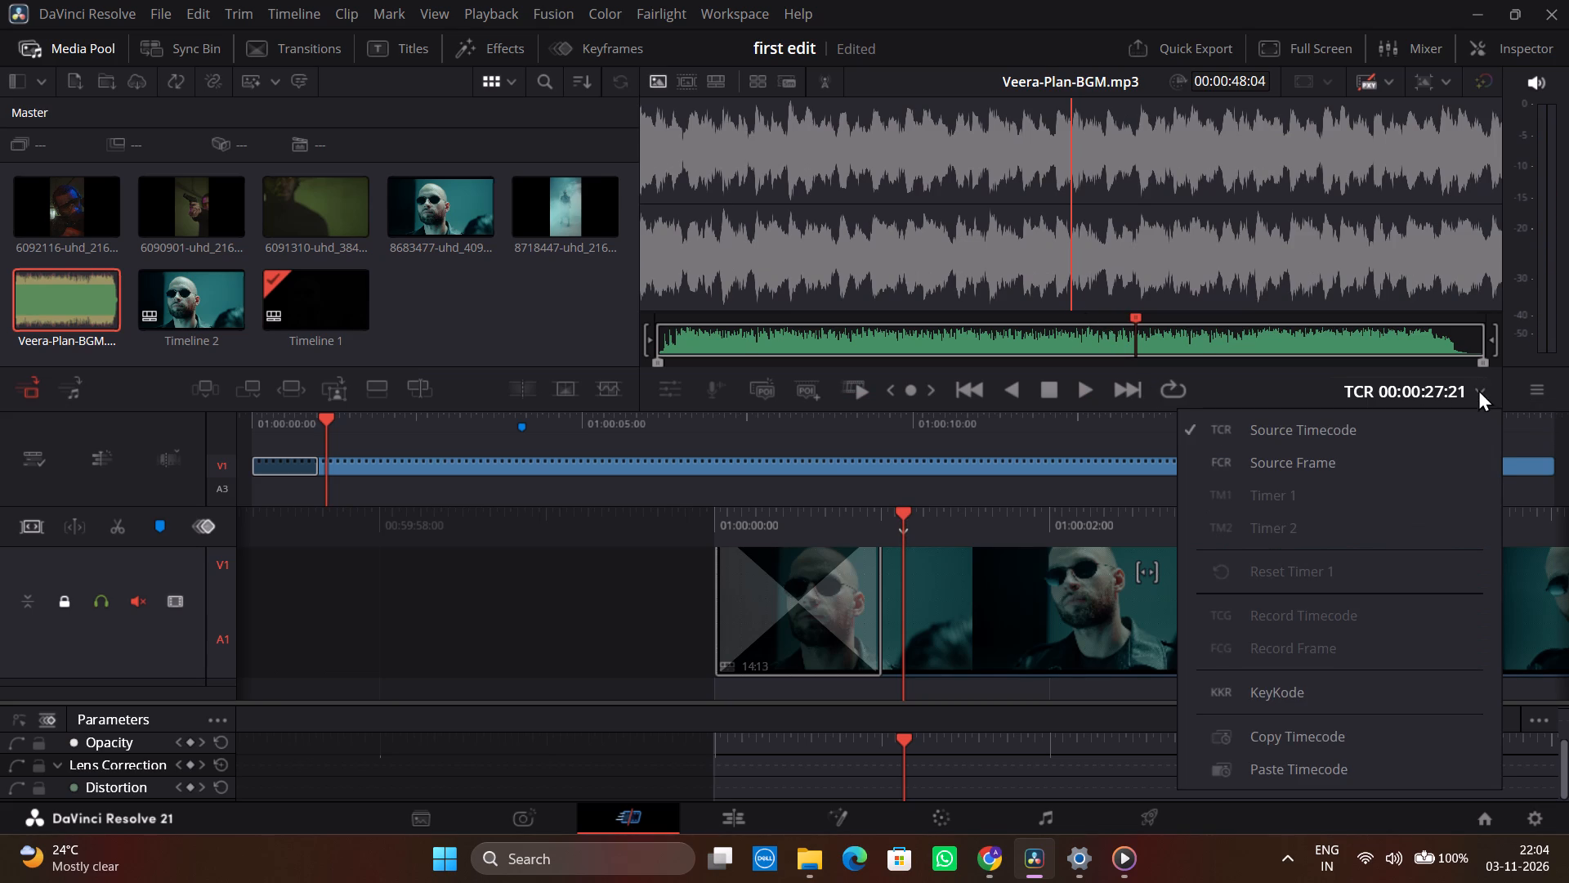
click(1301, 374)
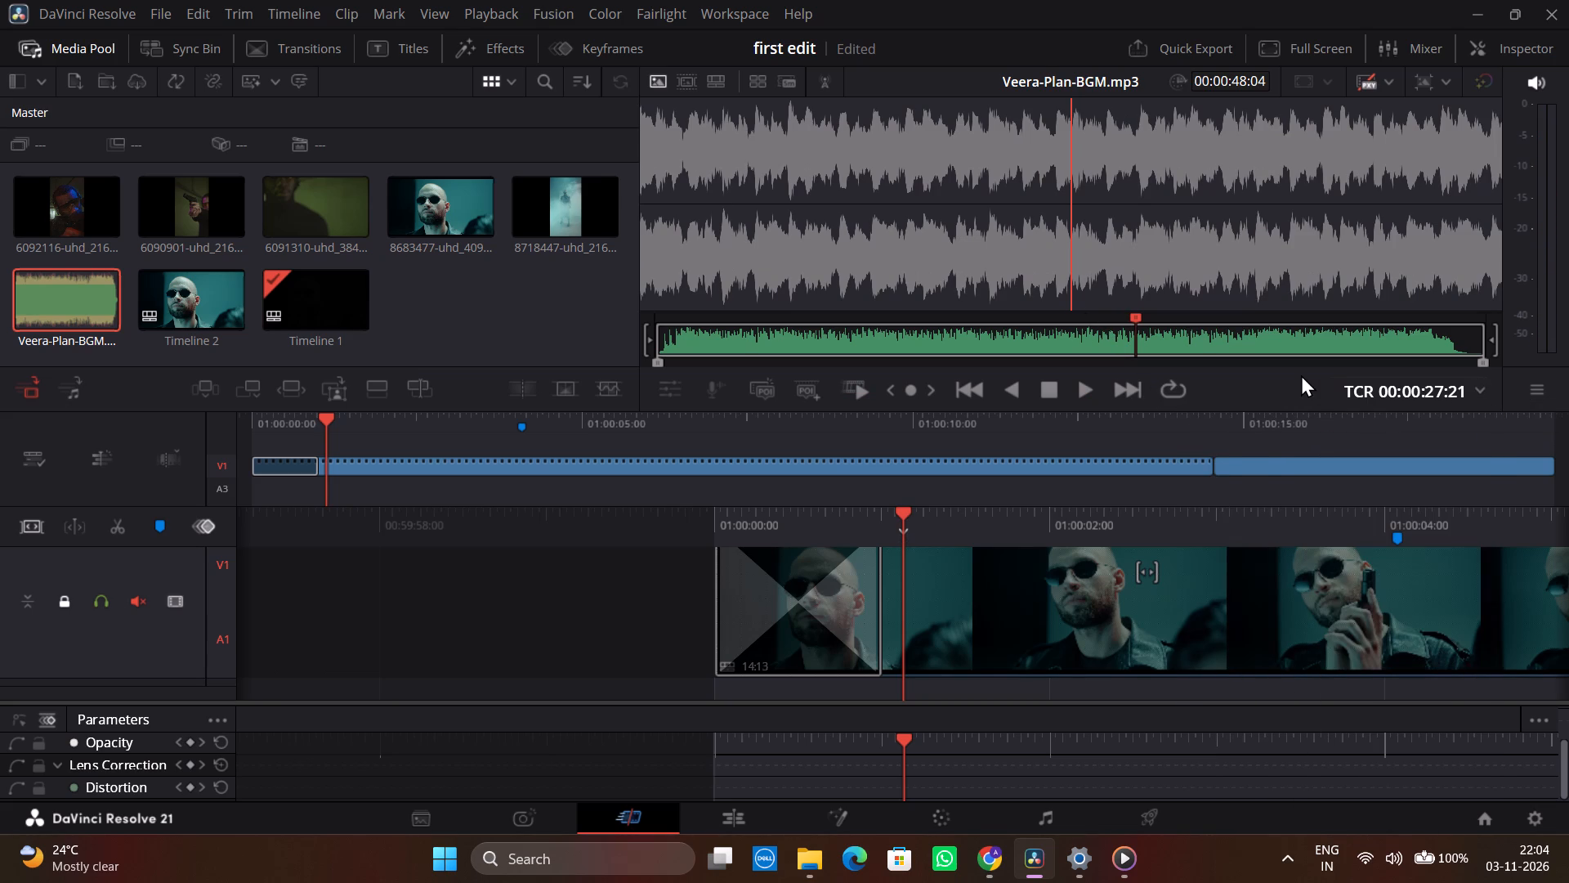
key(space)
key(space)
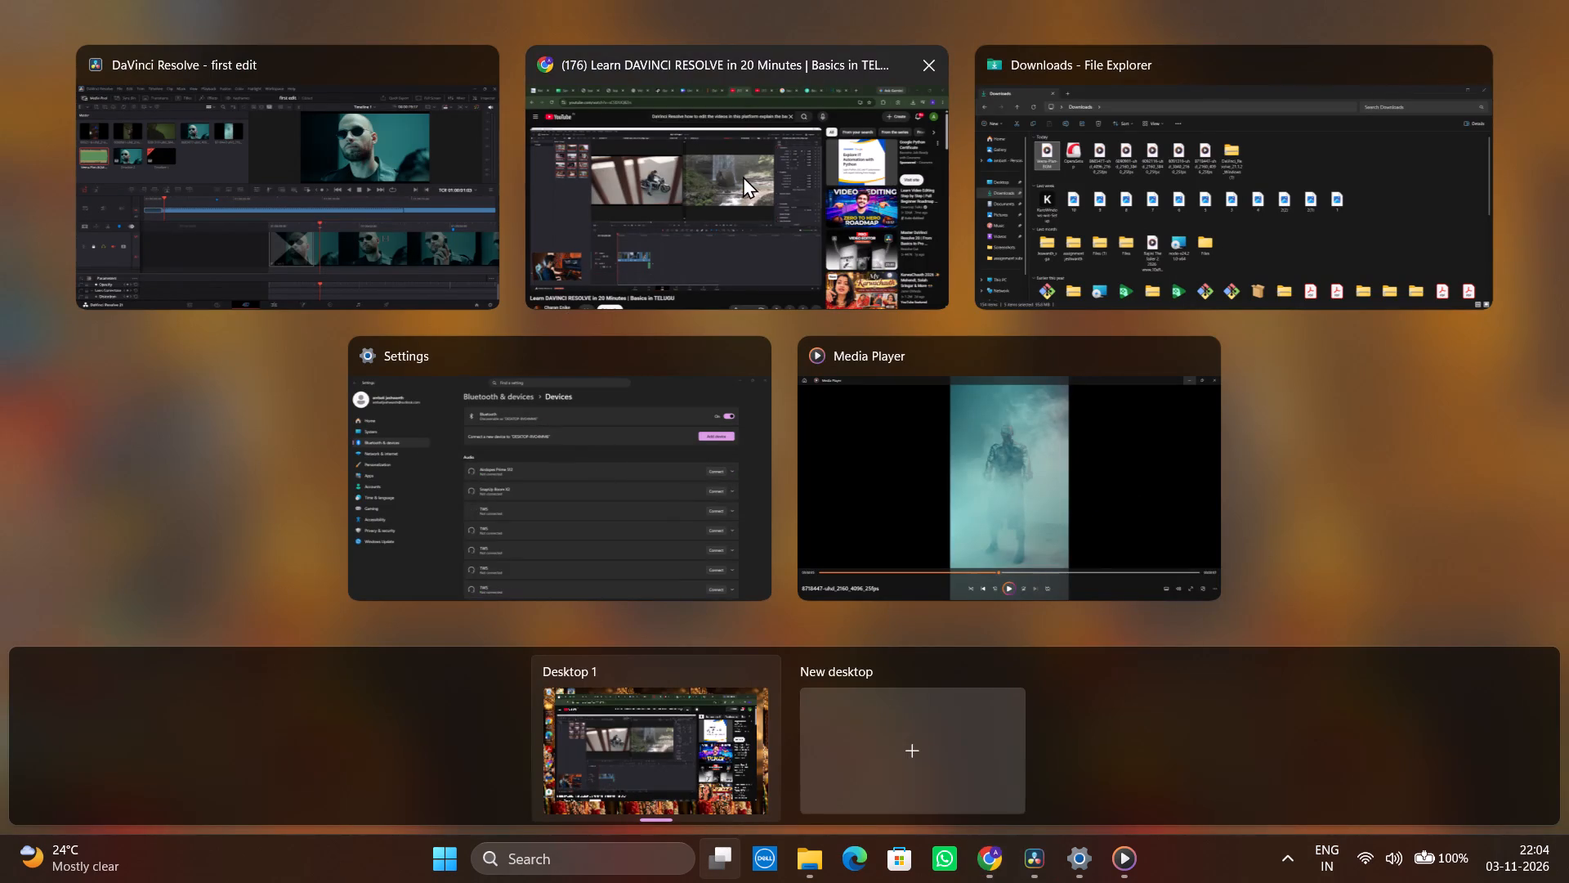
click(743, 176)
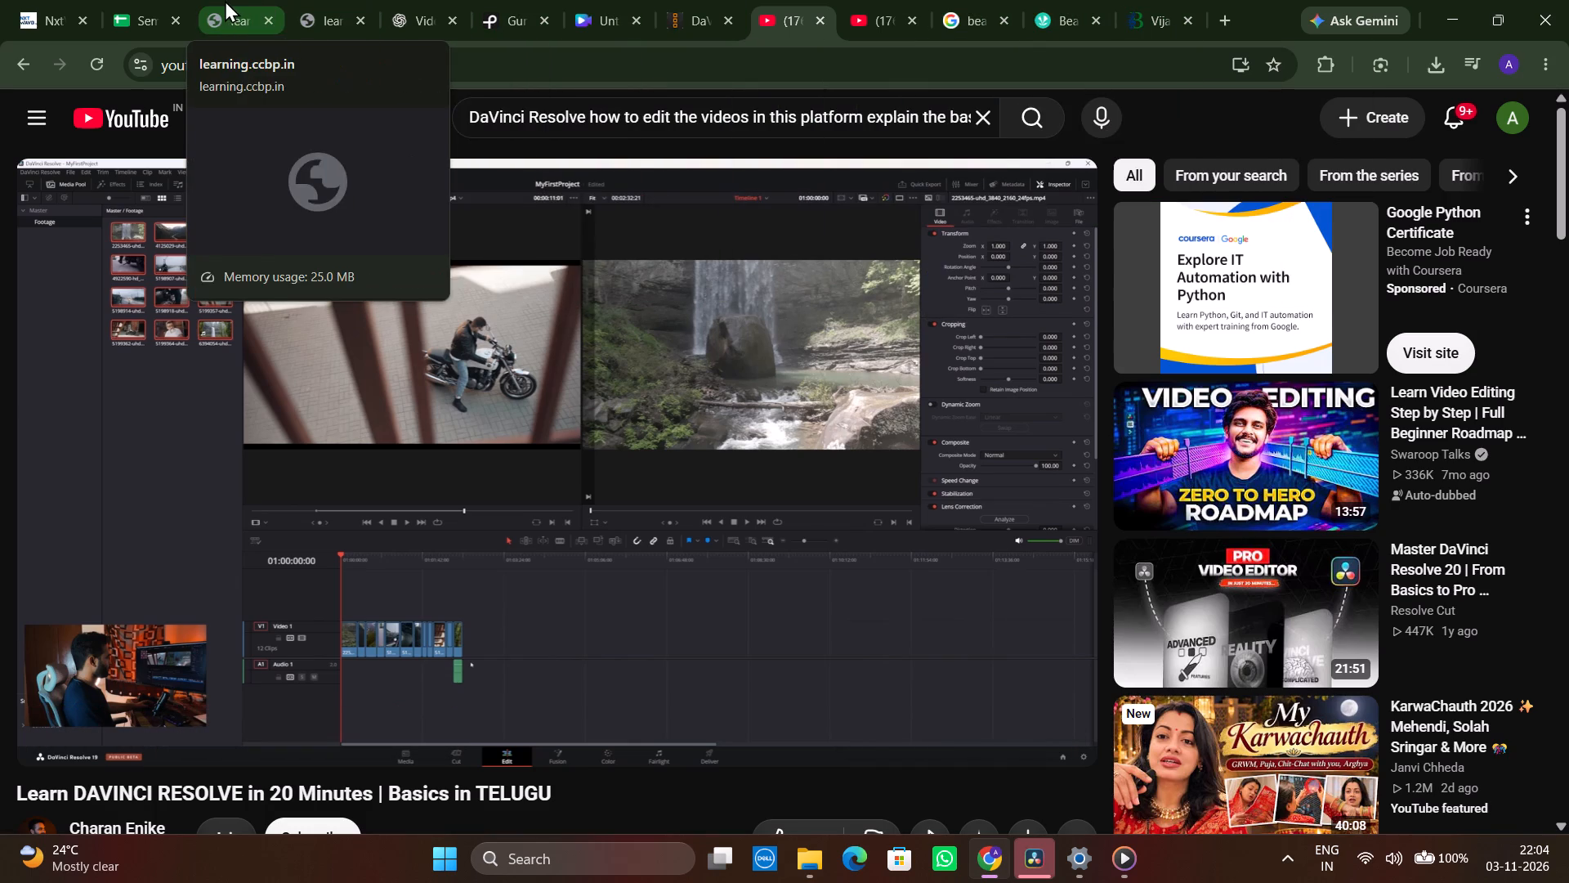
click(382, 2)
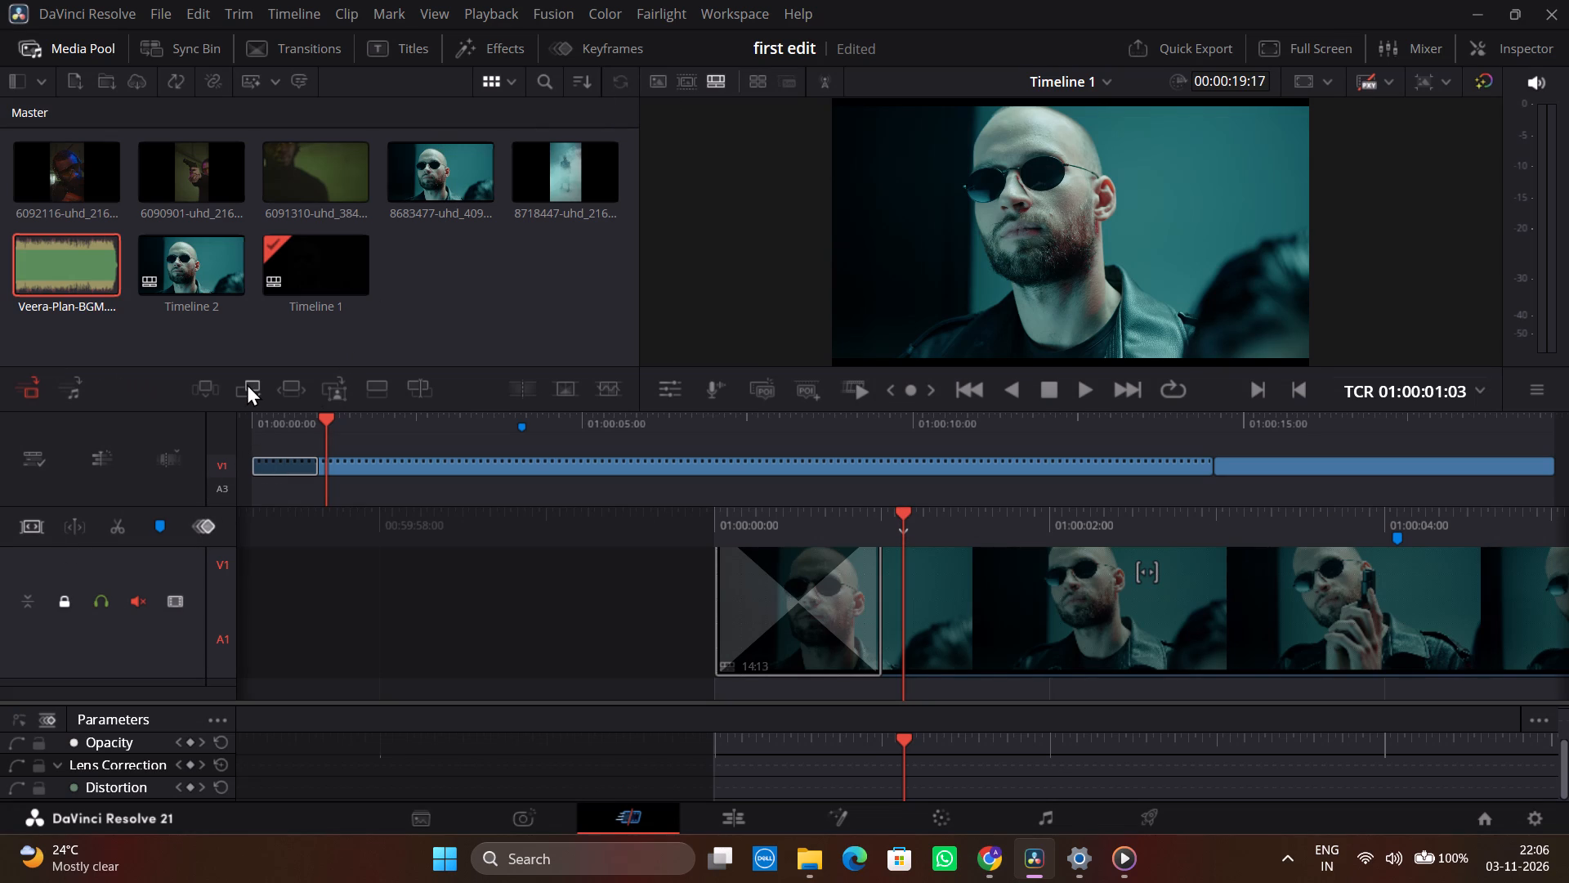
Unmute Timeline 1's V1/A1 track and play the timeline to check its sound.
scroll(247, 383, up, 1)
click(141, 601)
key(space)
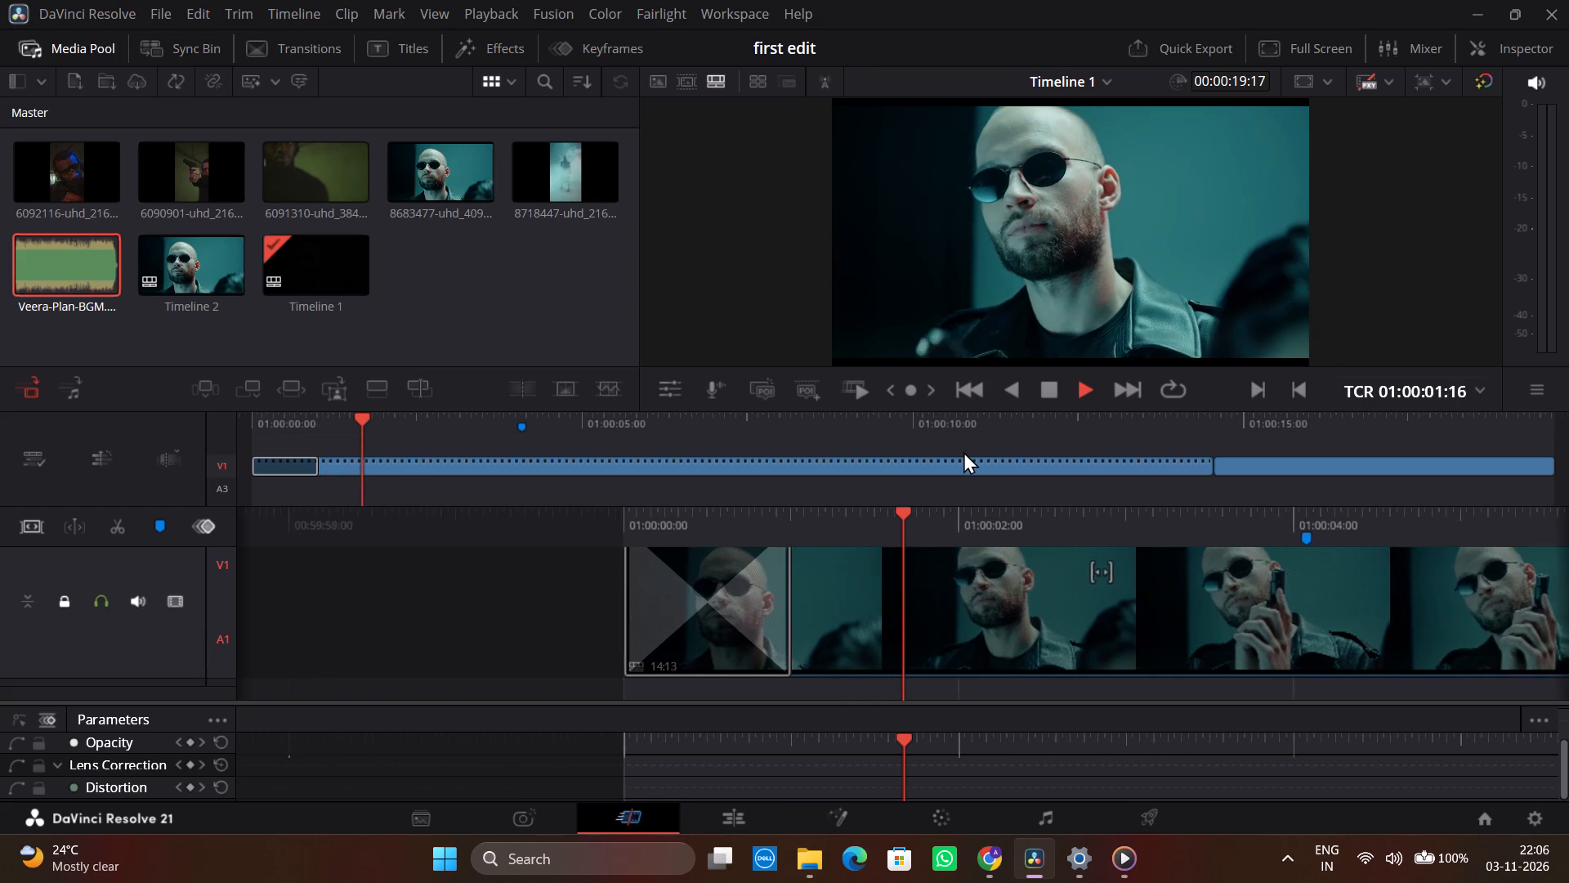
scroll(703, 513, right, 7)
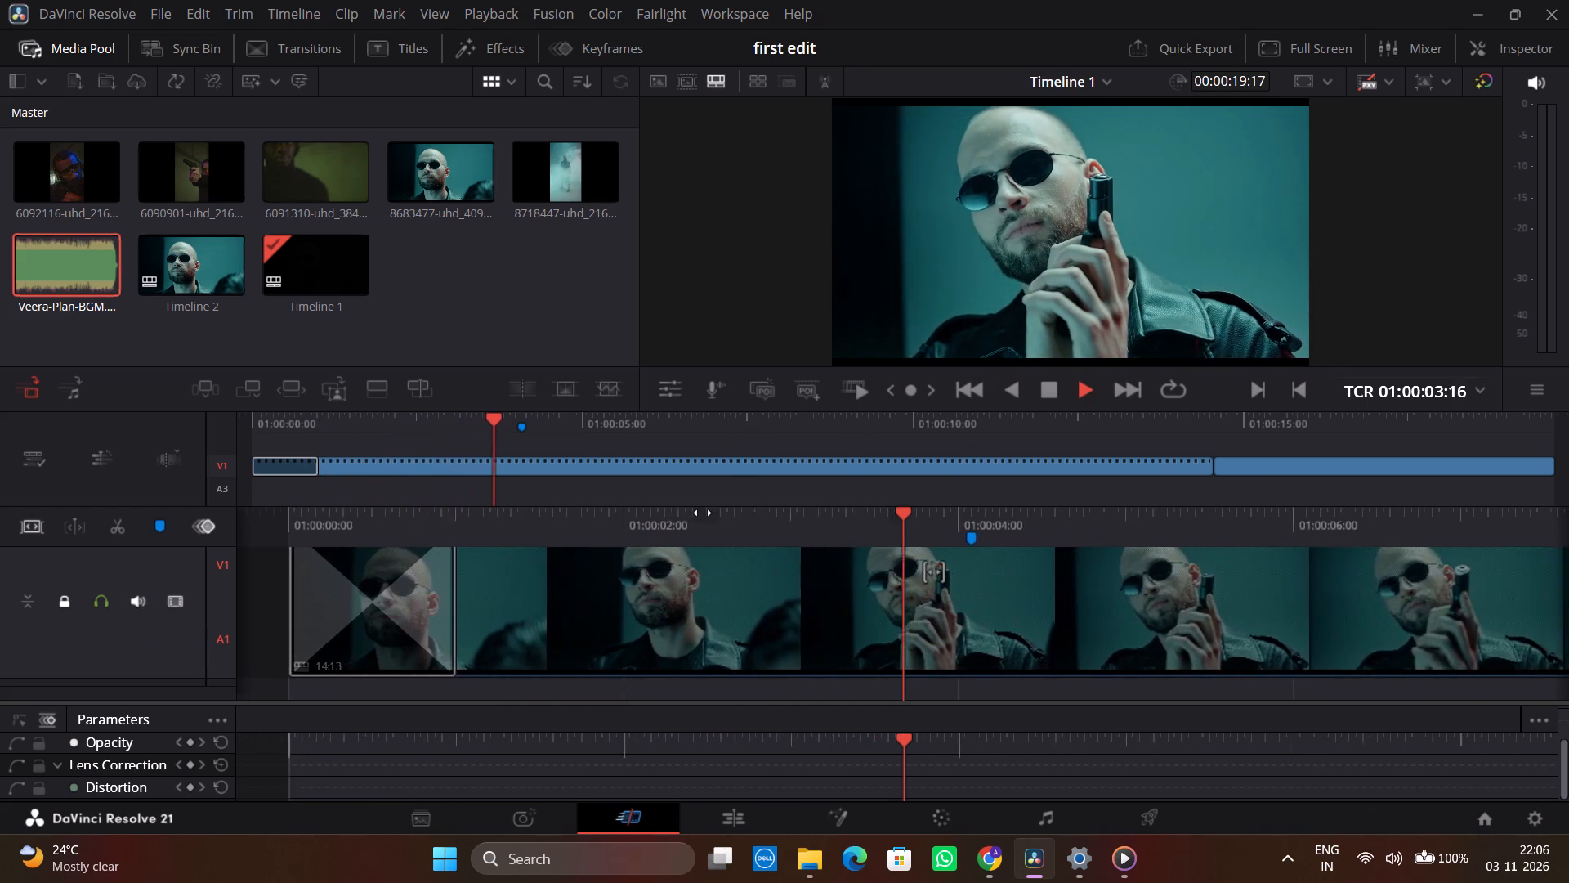
Open the Veera-Plan-BGM music in the viewer, play a passage from it and stop it.
double_click(94, 267)
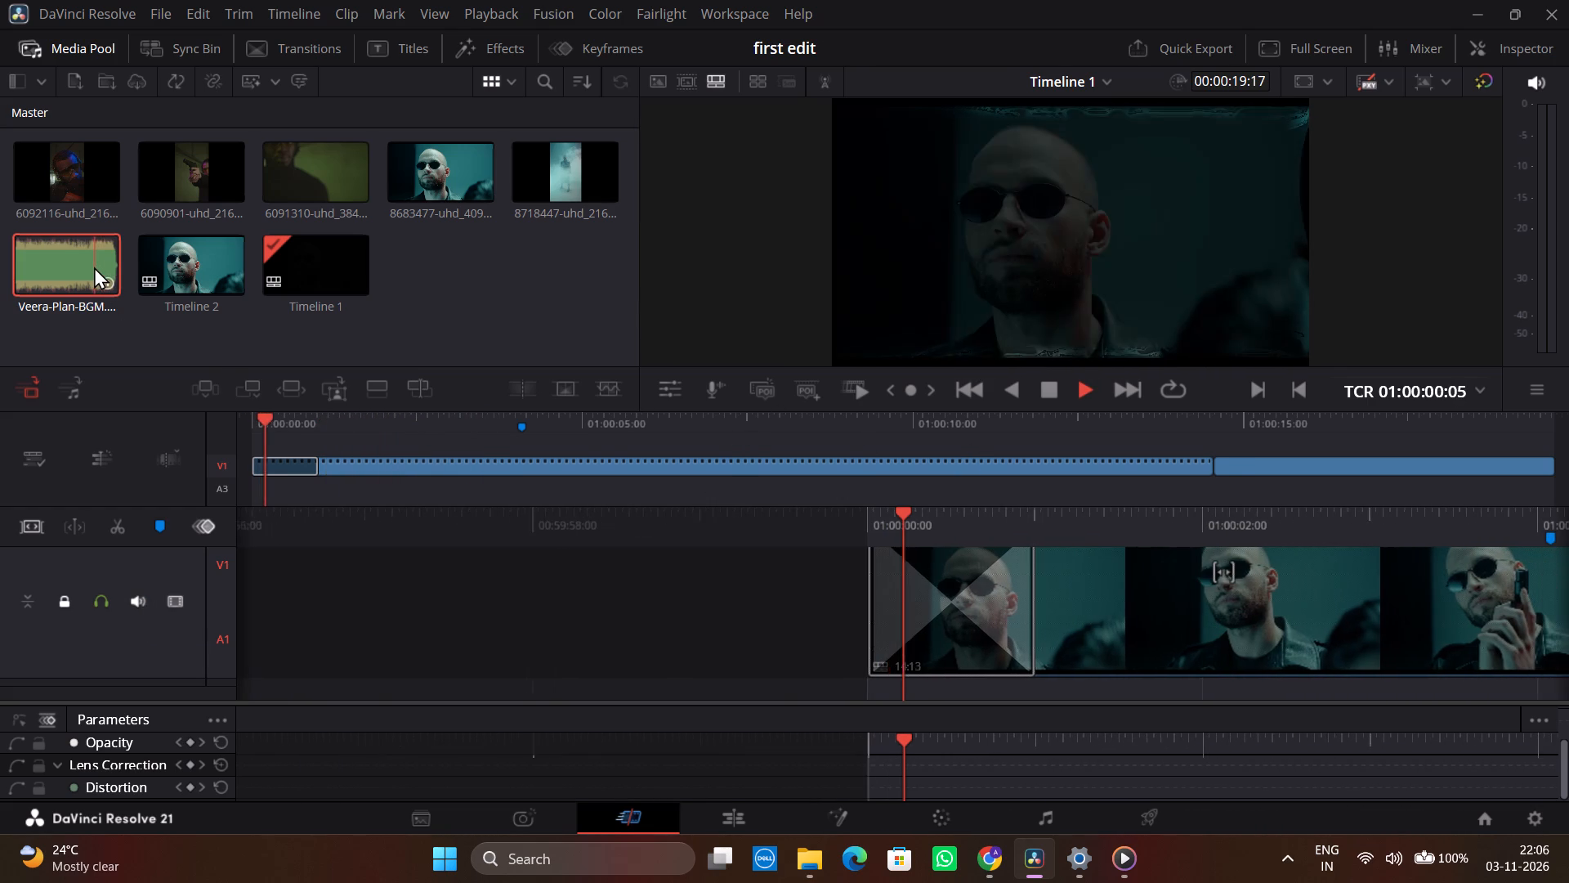
key(space)
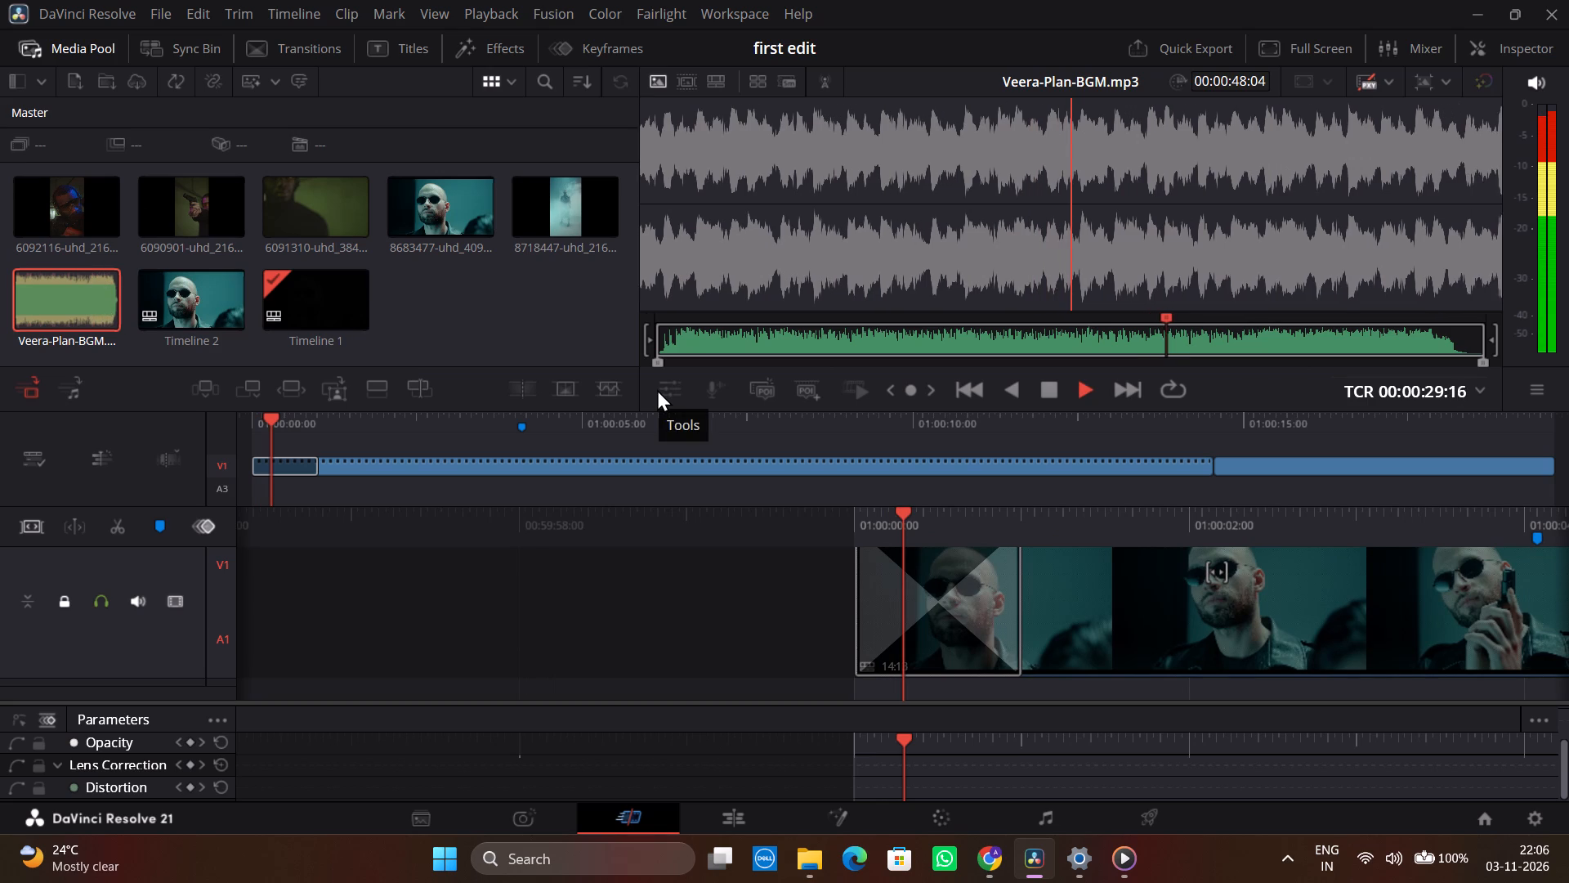
key(space)
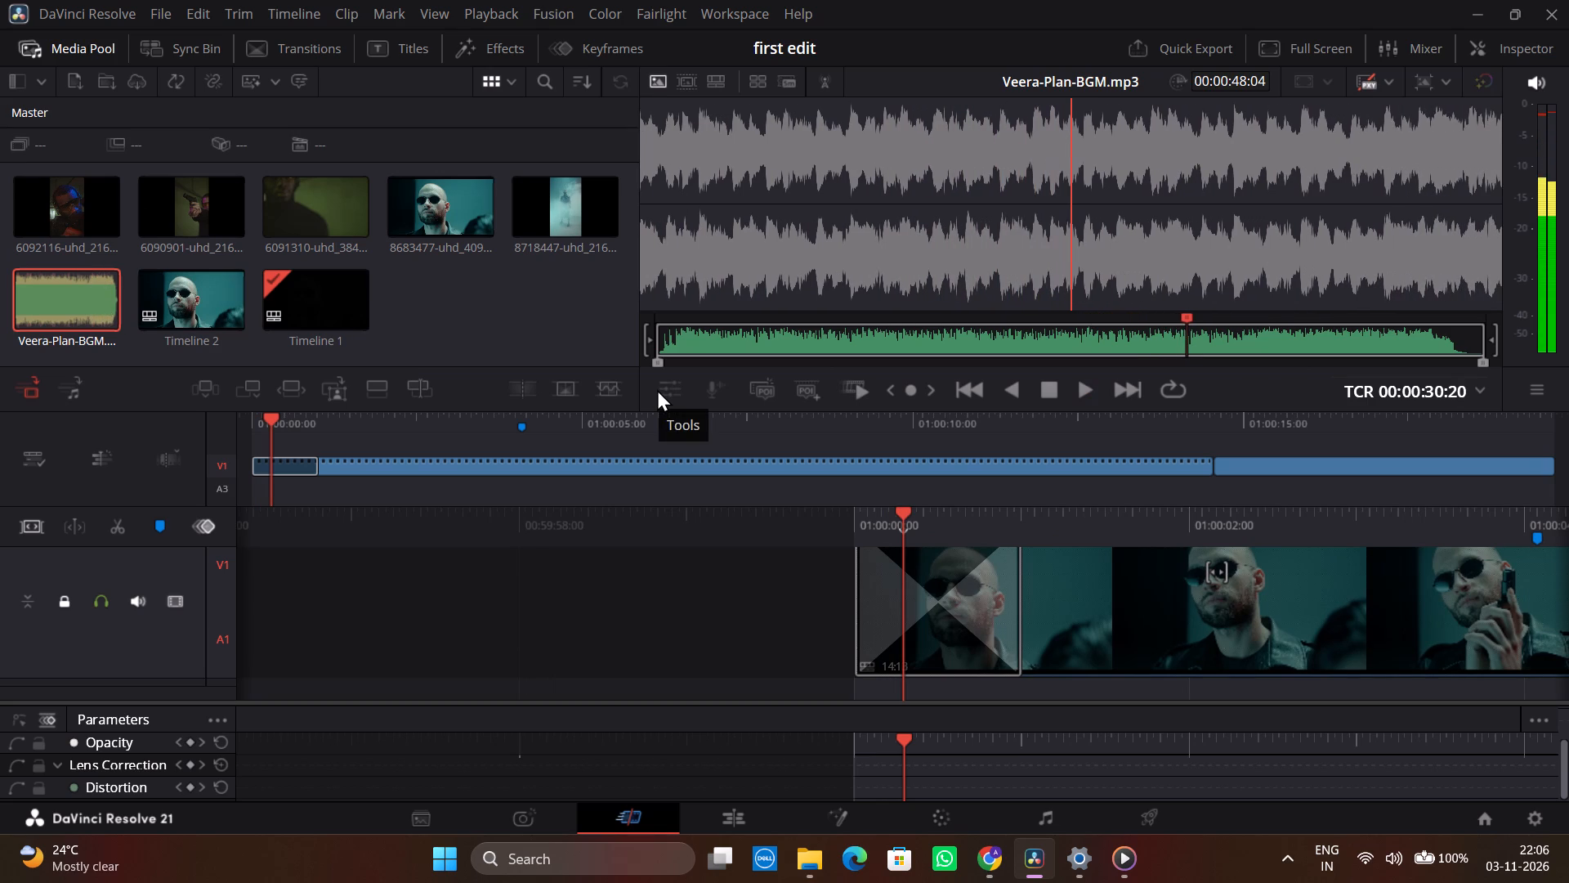
key(space)
key(space)
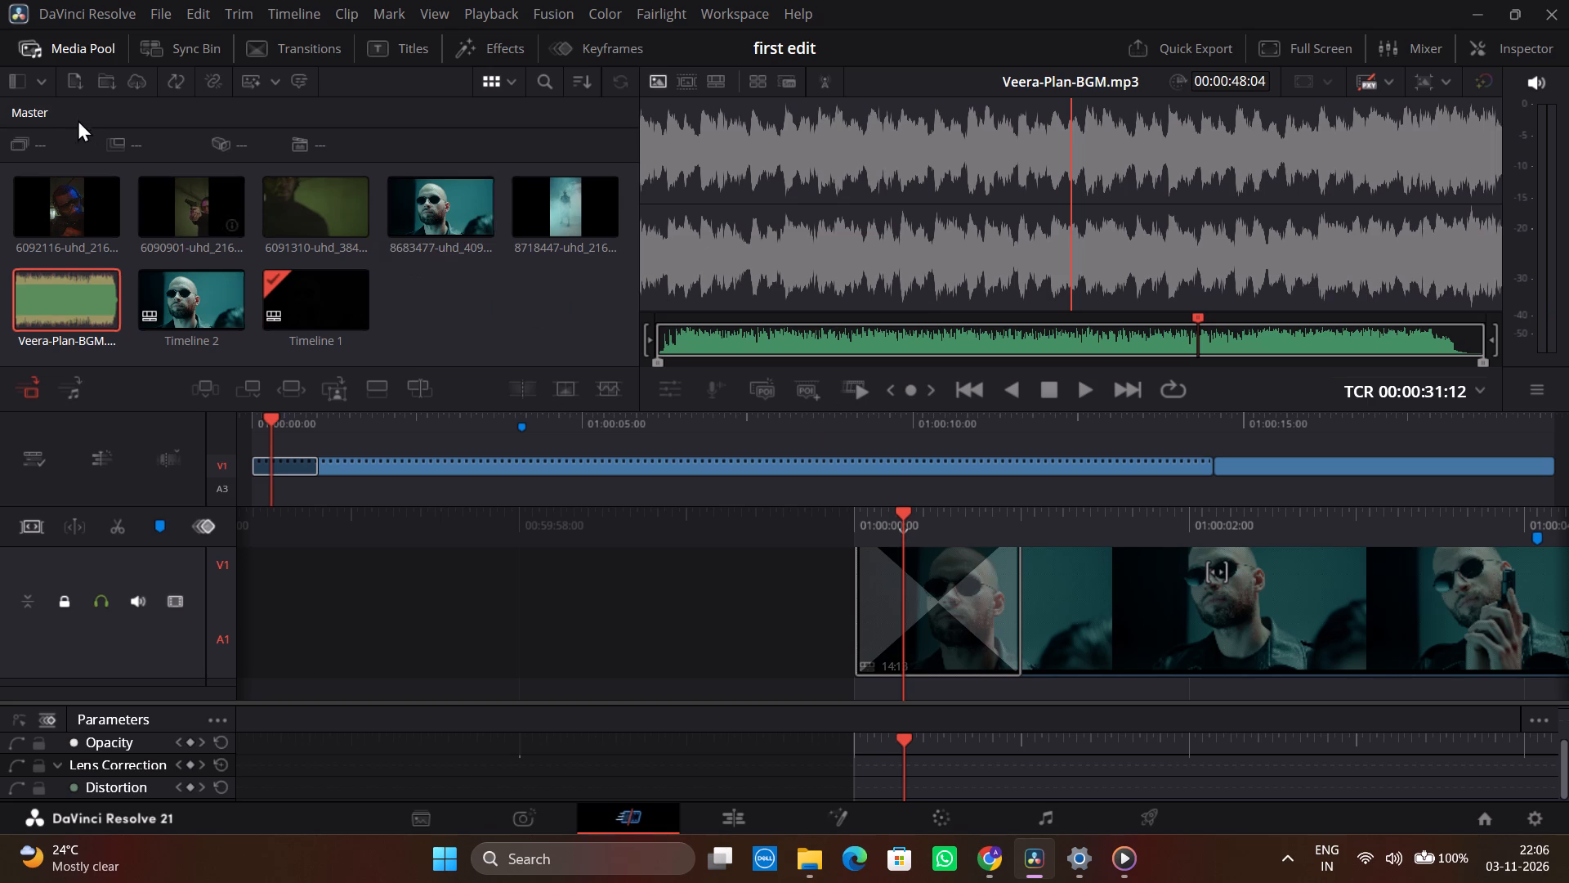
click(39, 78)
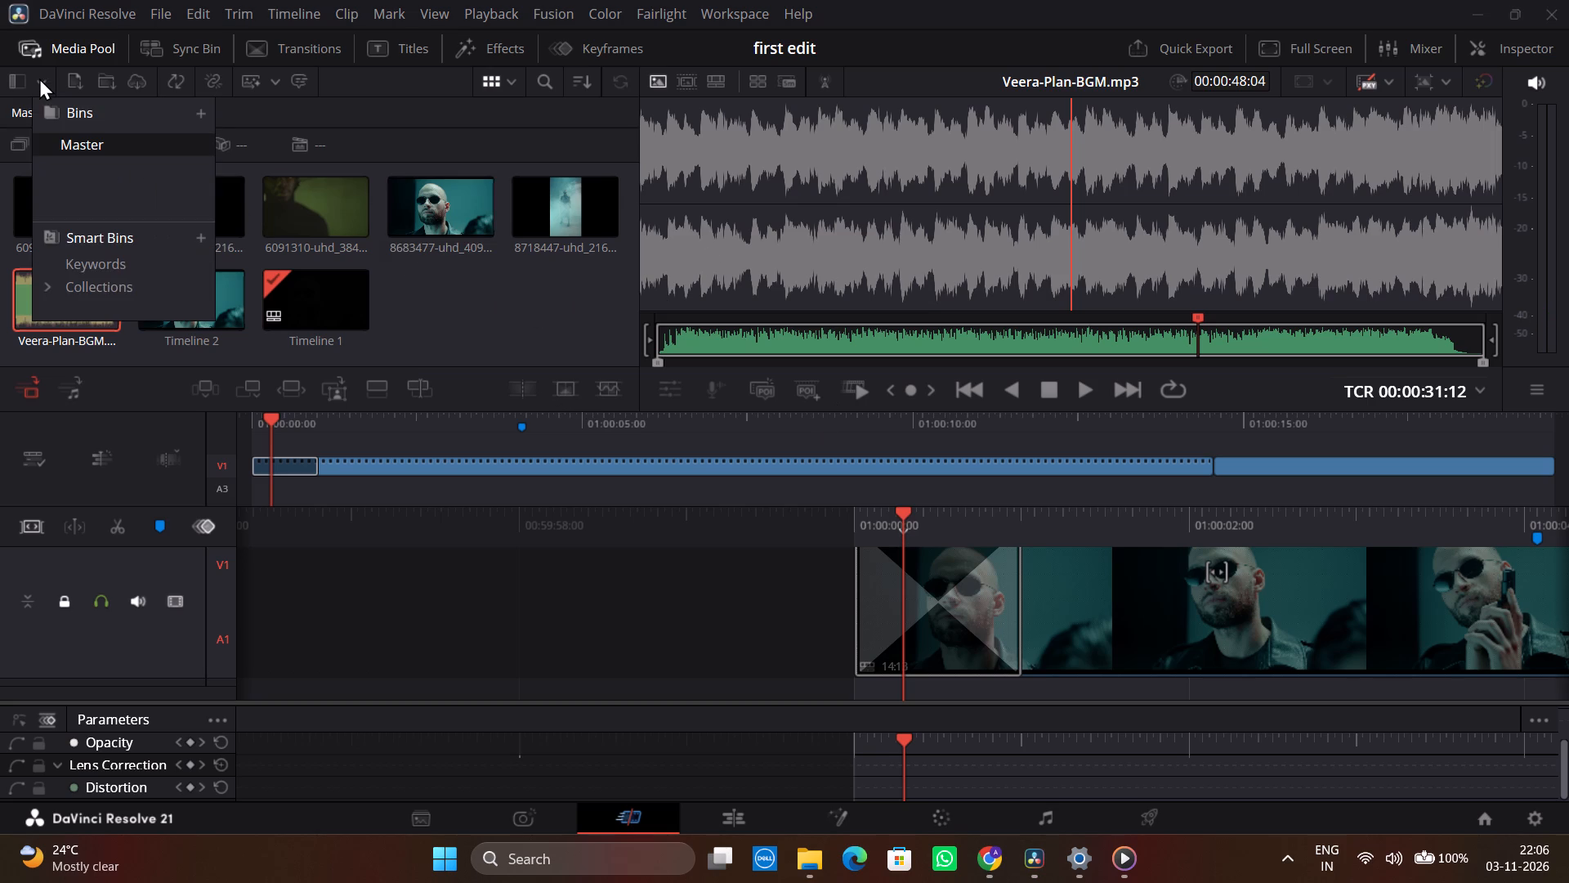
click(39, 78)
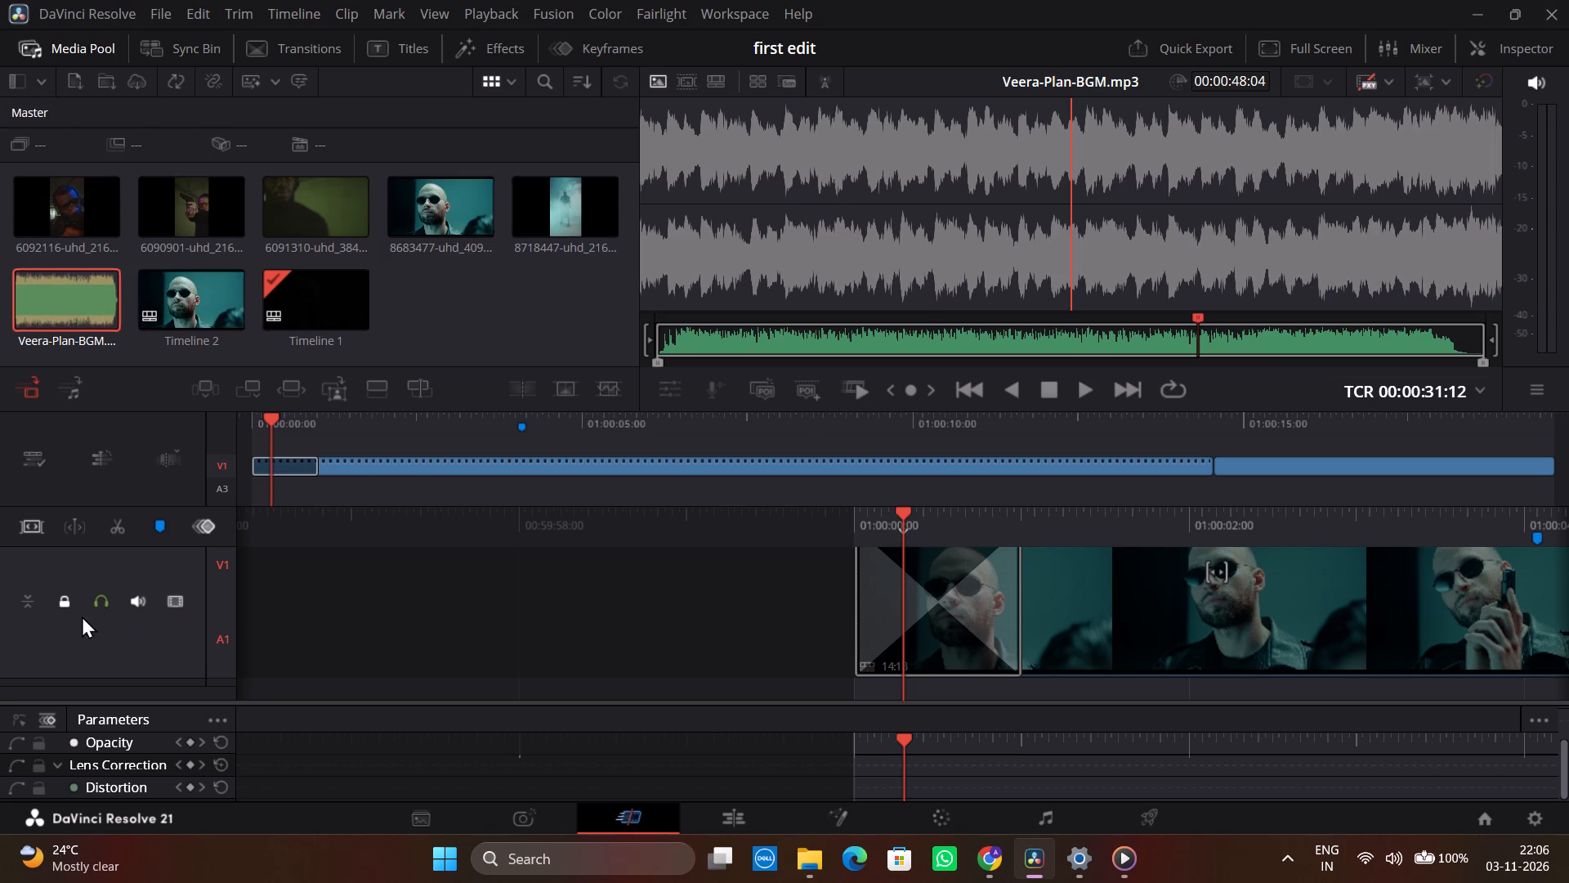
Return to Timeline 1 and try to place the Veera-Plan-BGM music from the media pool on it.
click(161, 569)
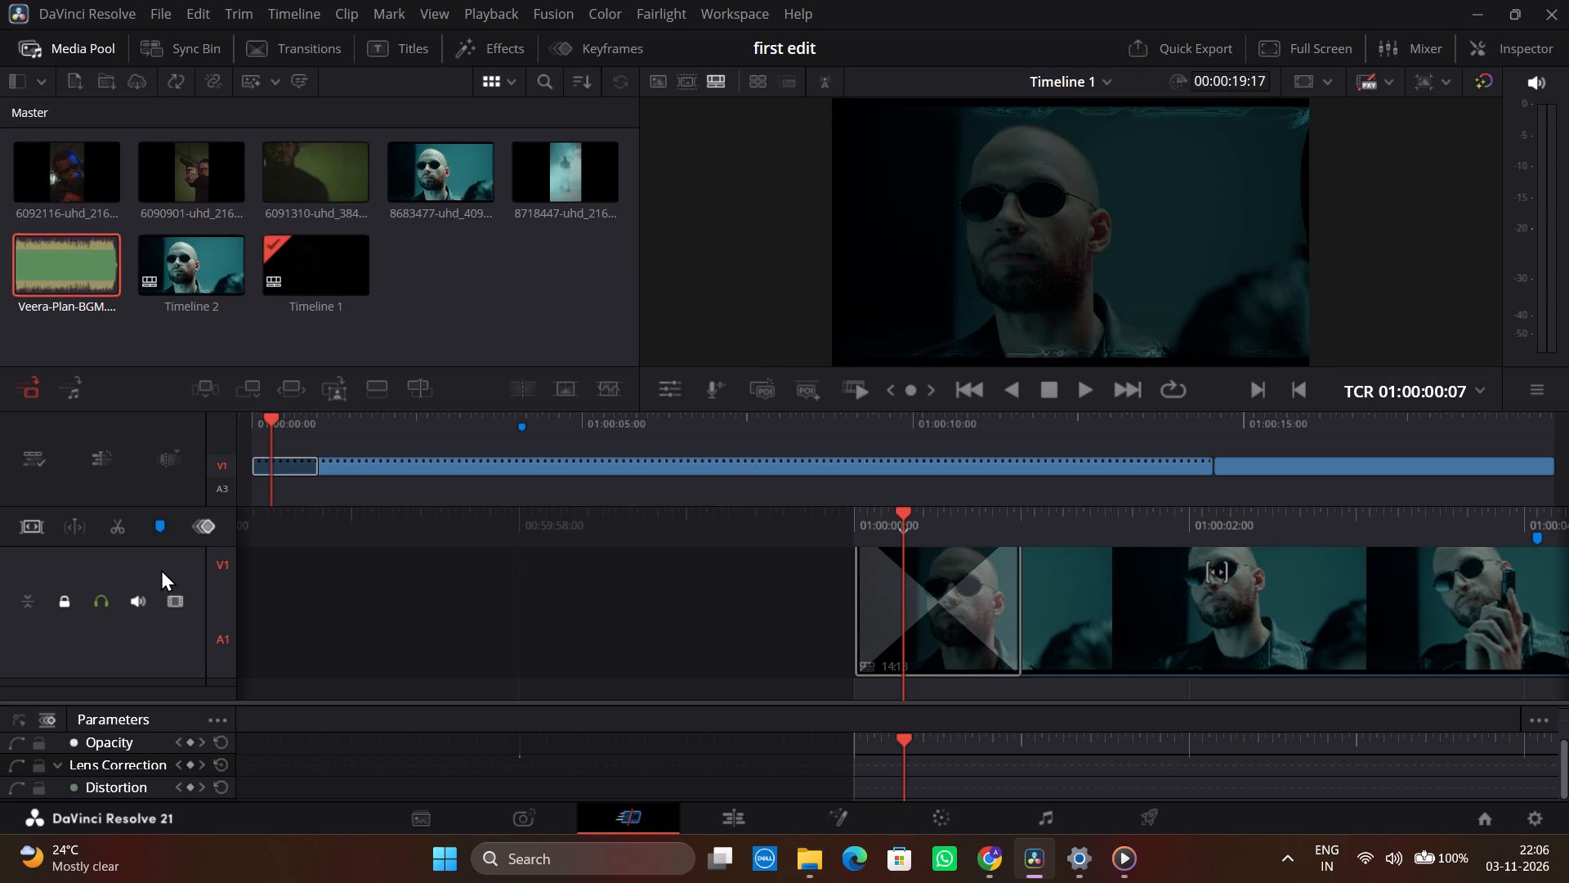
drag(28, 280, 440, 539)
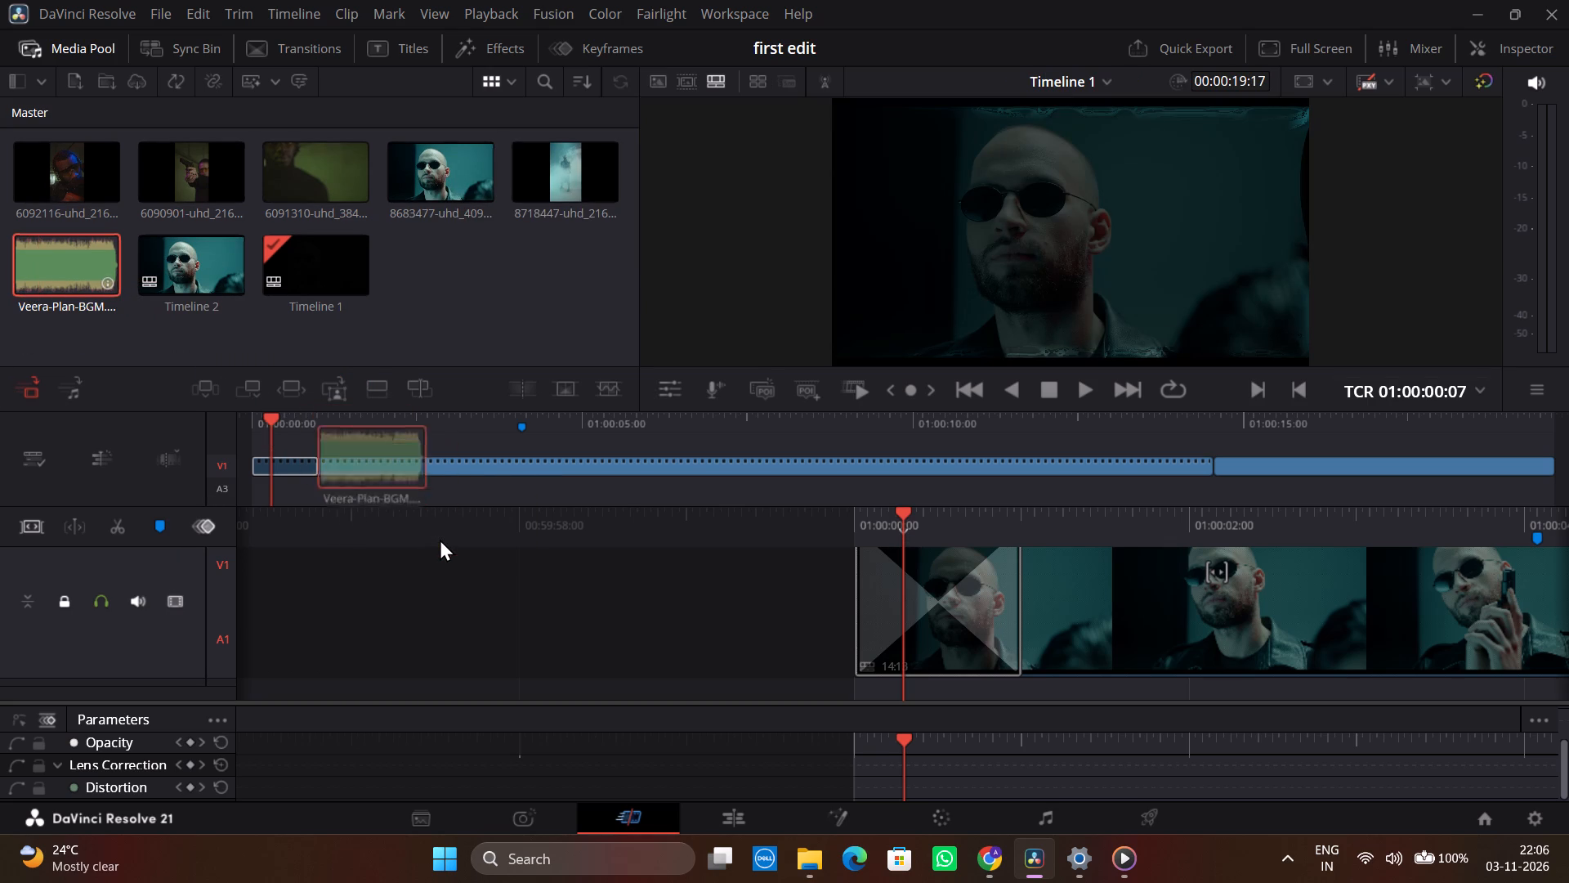
Open the Veera-Plan-BGM music in the viewer again to examine its waveform near the end.
click(68, 275)
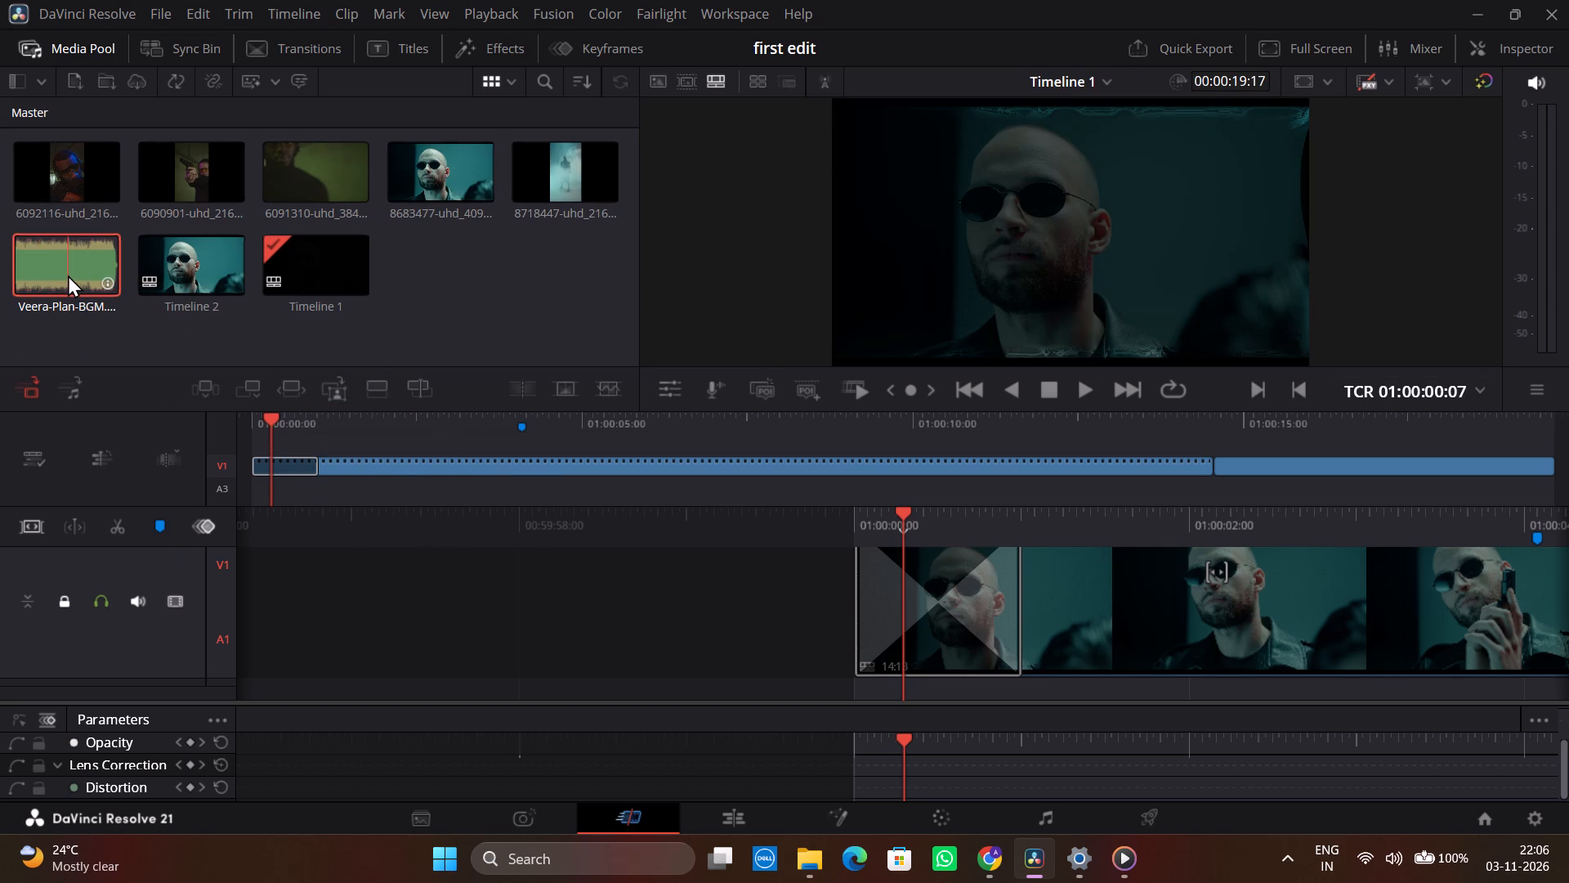
double_click(68, 275)
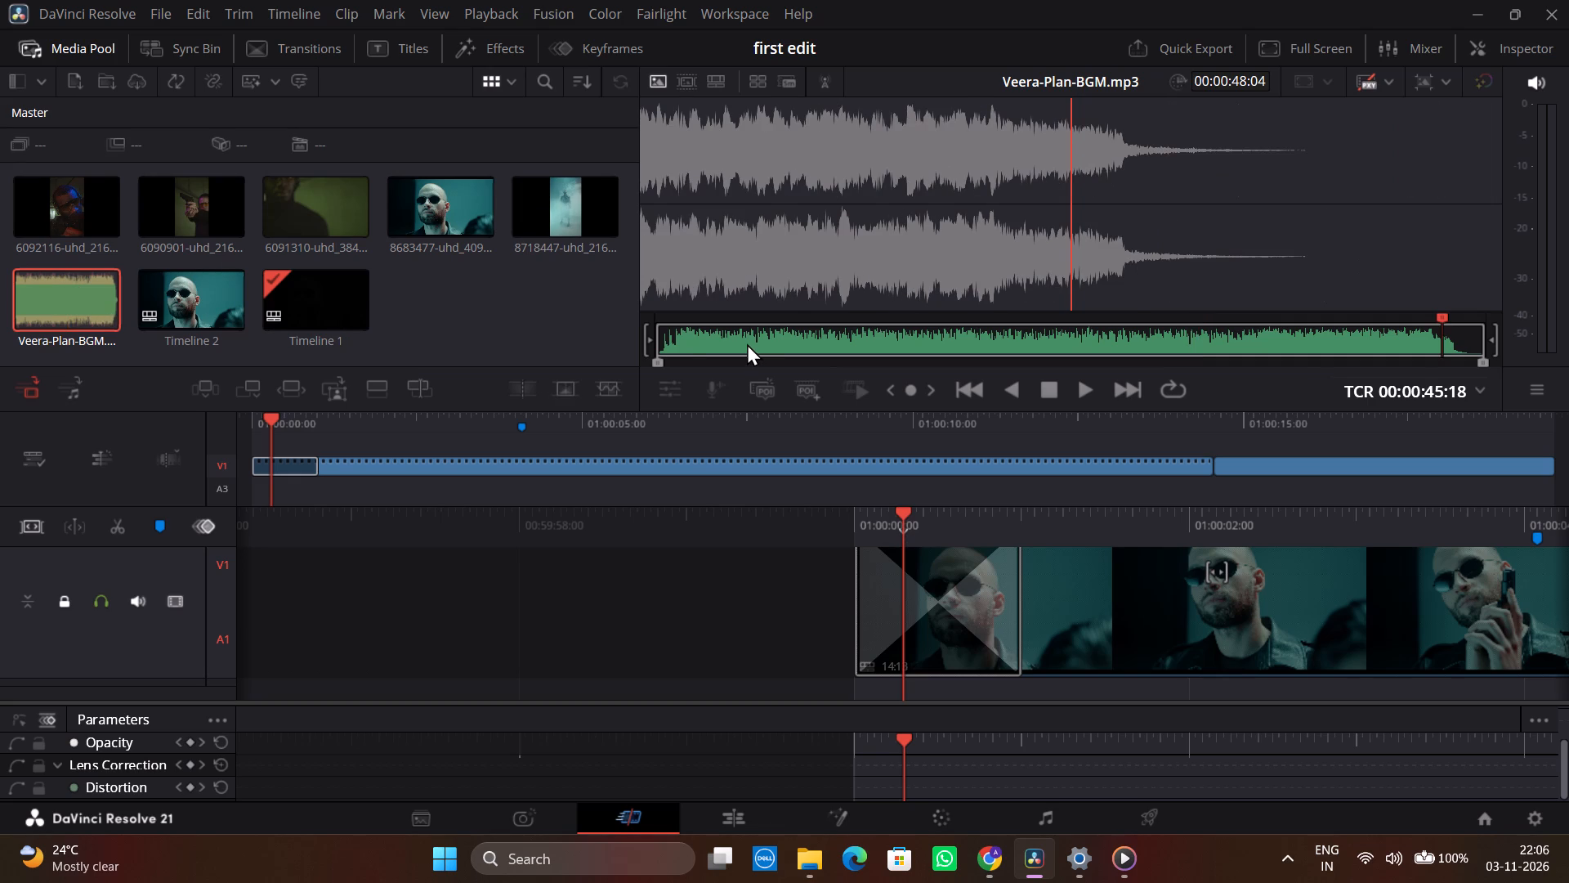
click(867, 262)
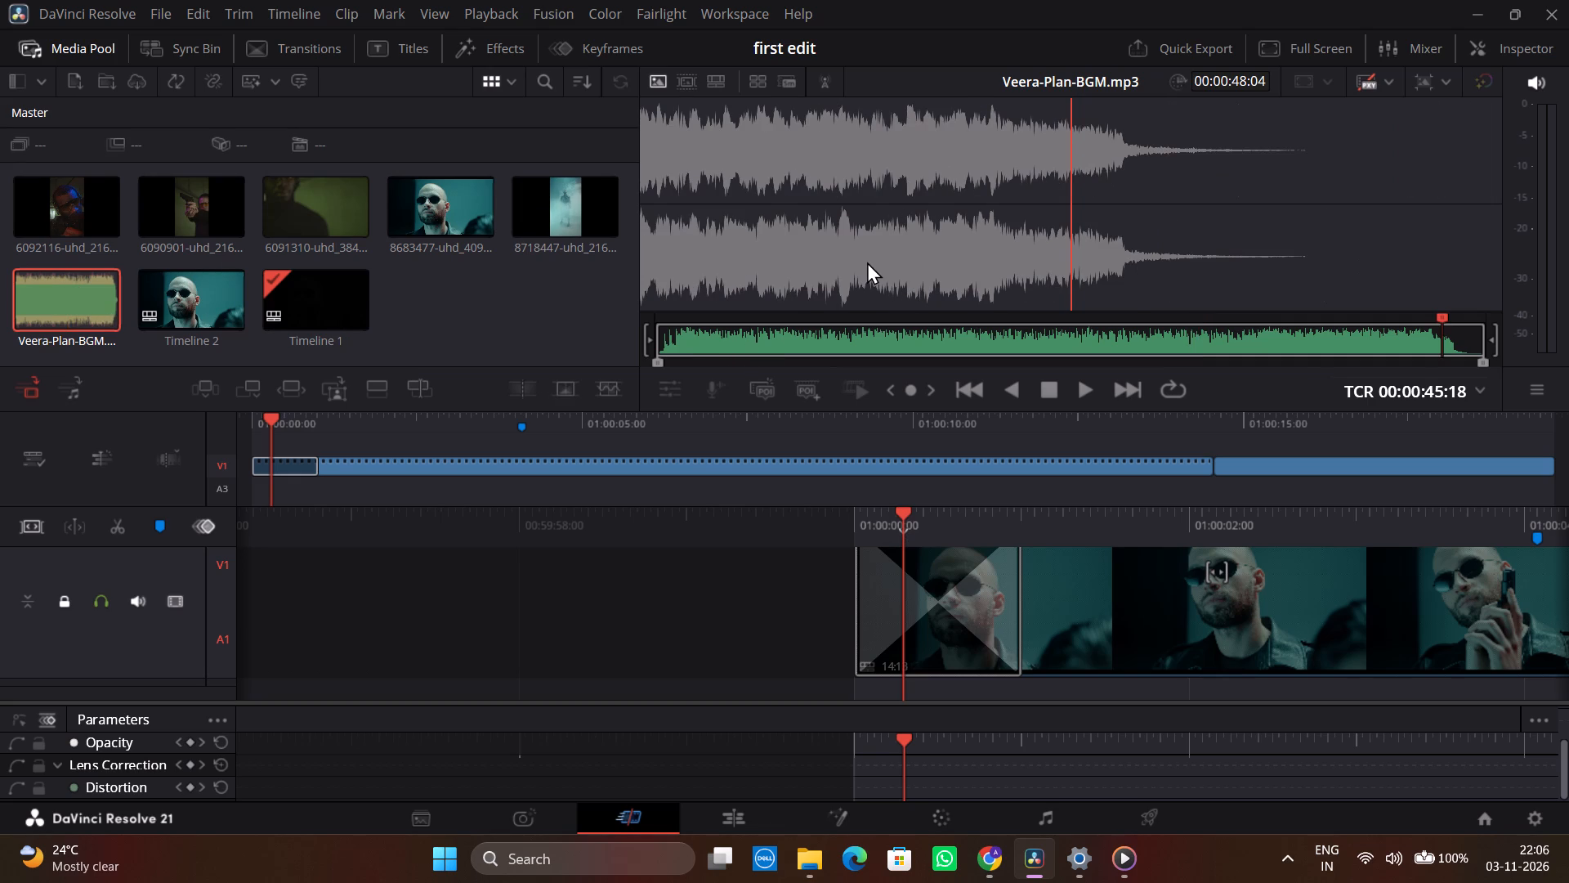
click(867, 262)
click(867, 262)
click(867, 262)
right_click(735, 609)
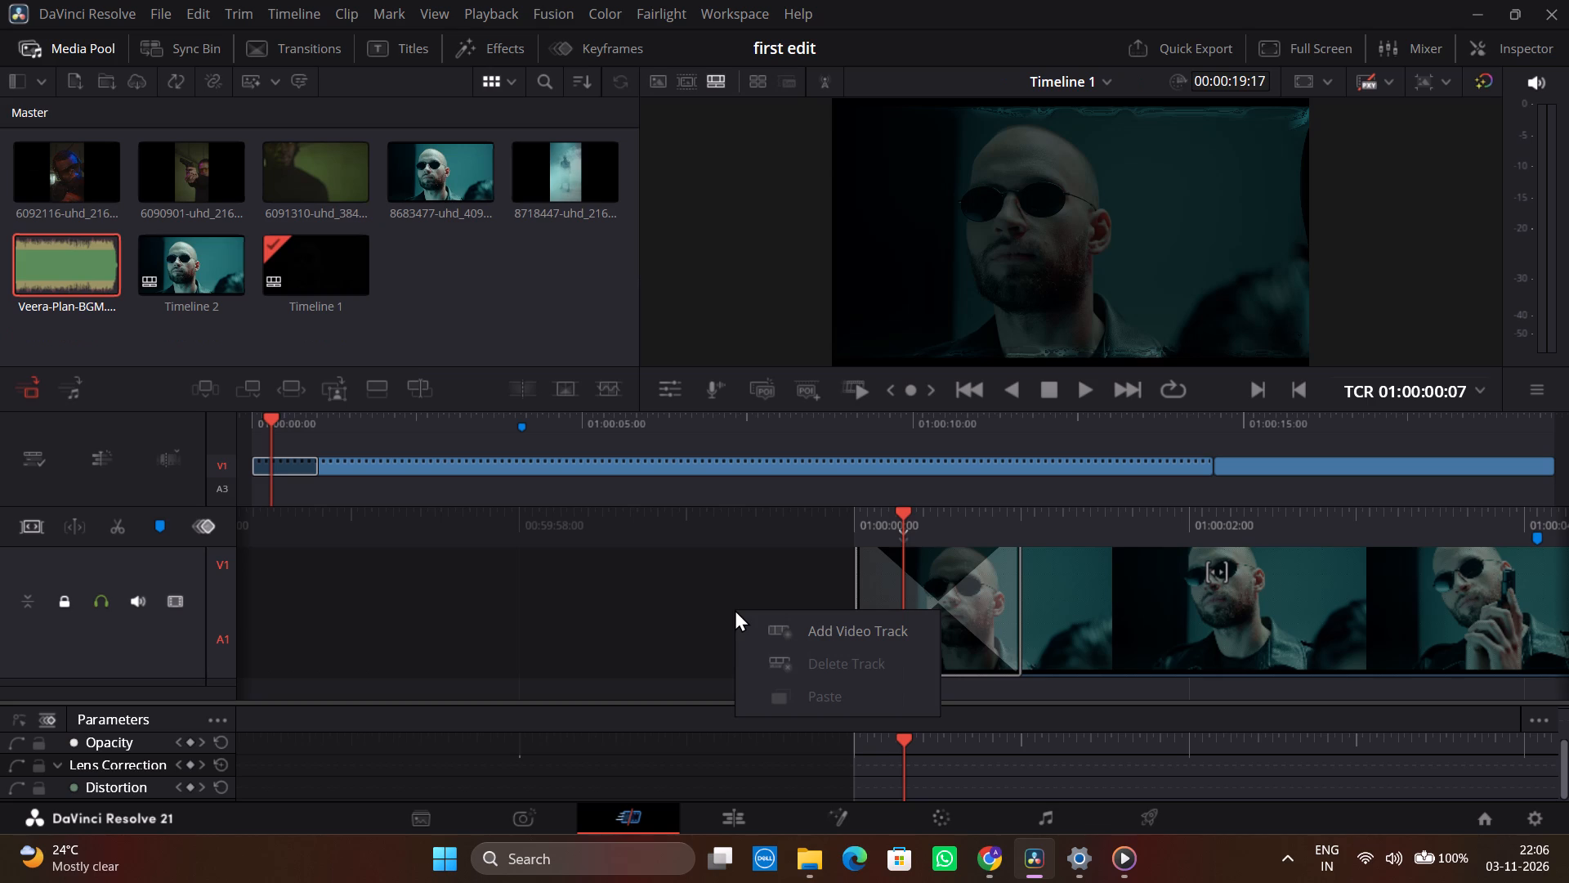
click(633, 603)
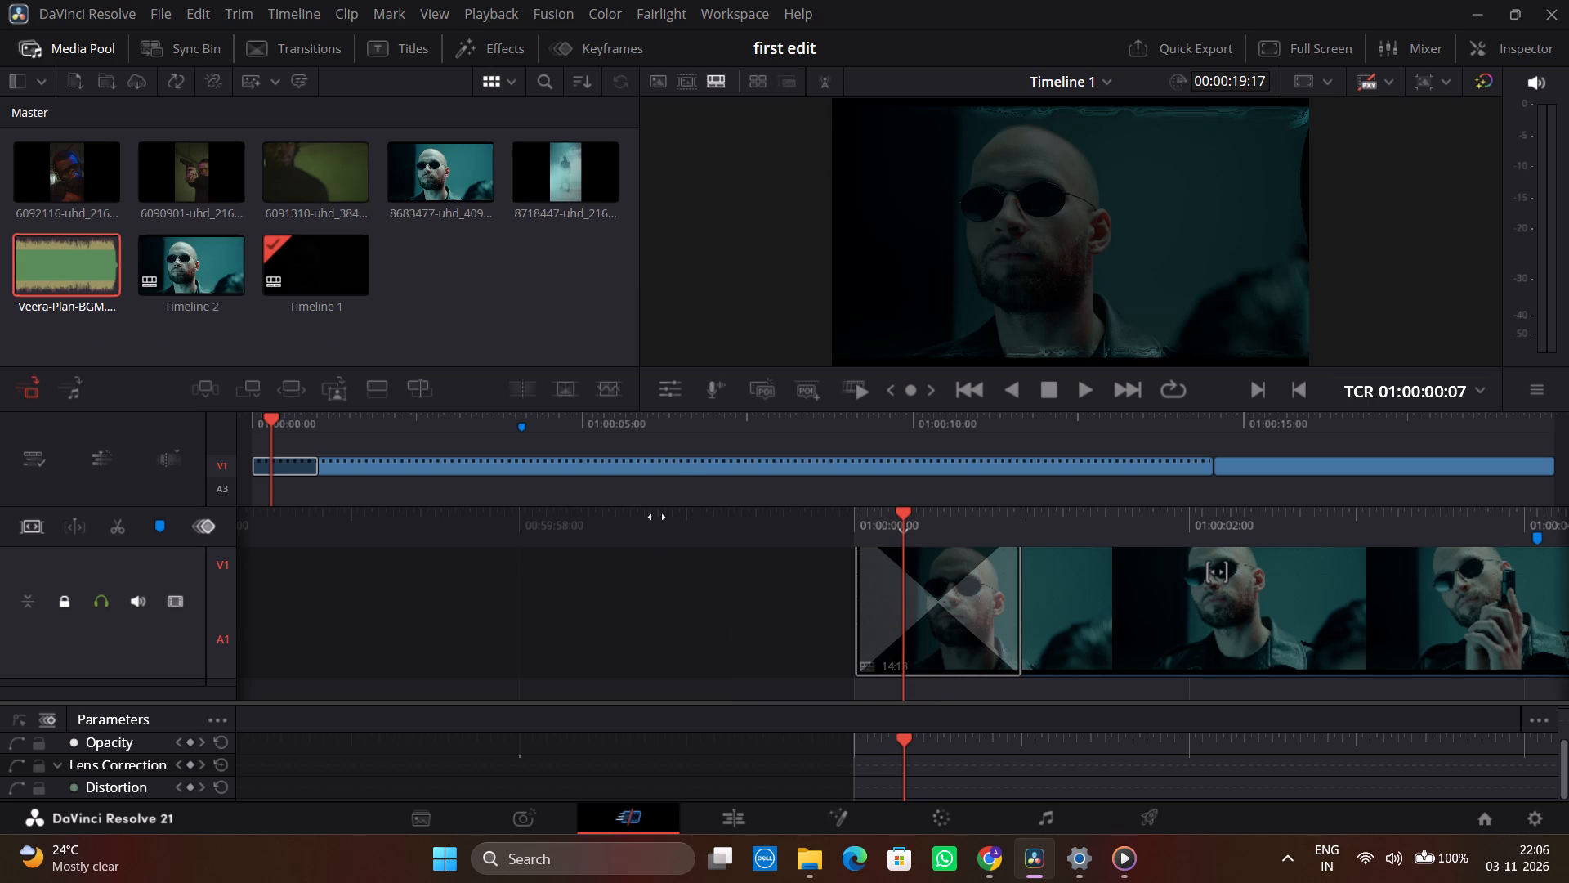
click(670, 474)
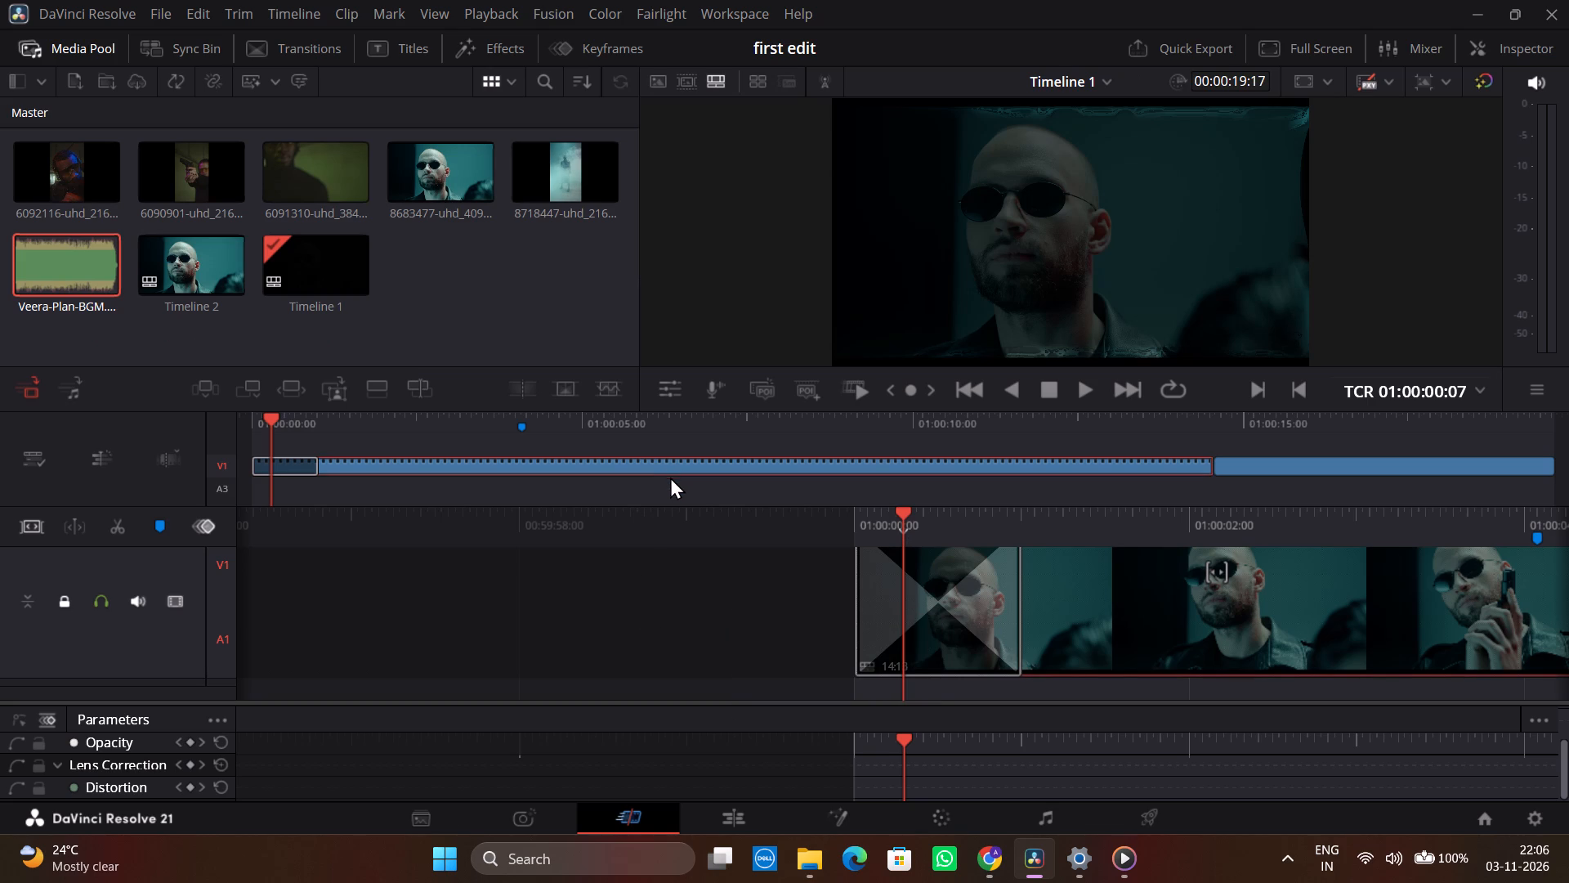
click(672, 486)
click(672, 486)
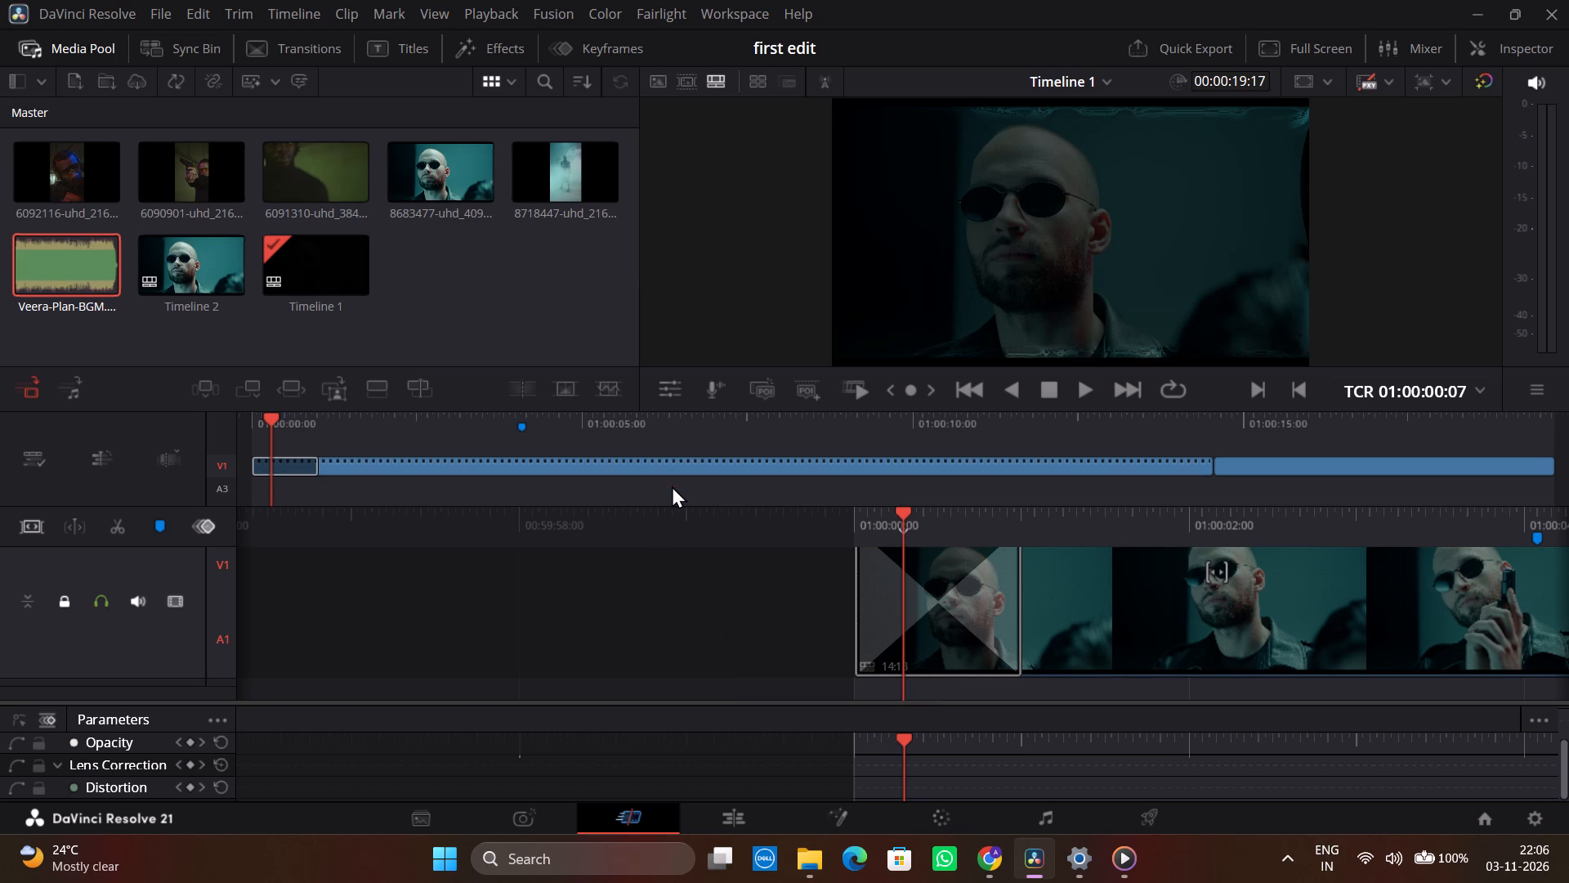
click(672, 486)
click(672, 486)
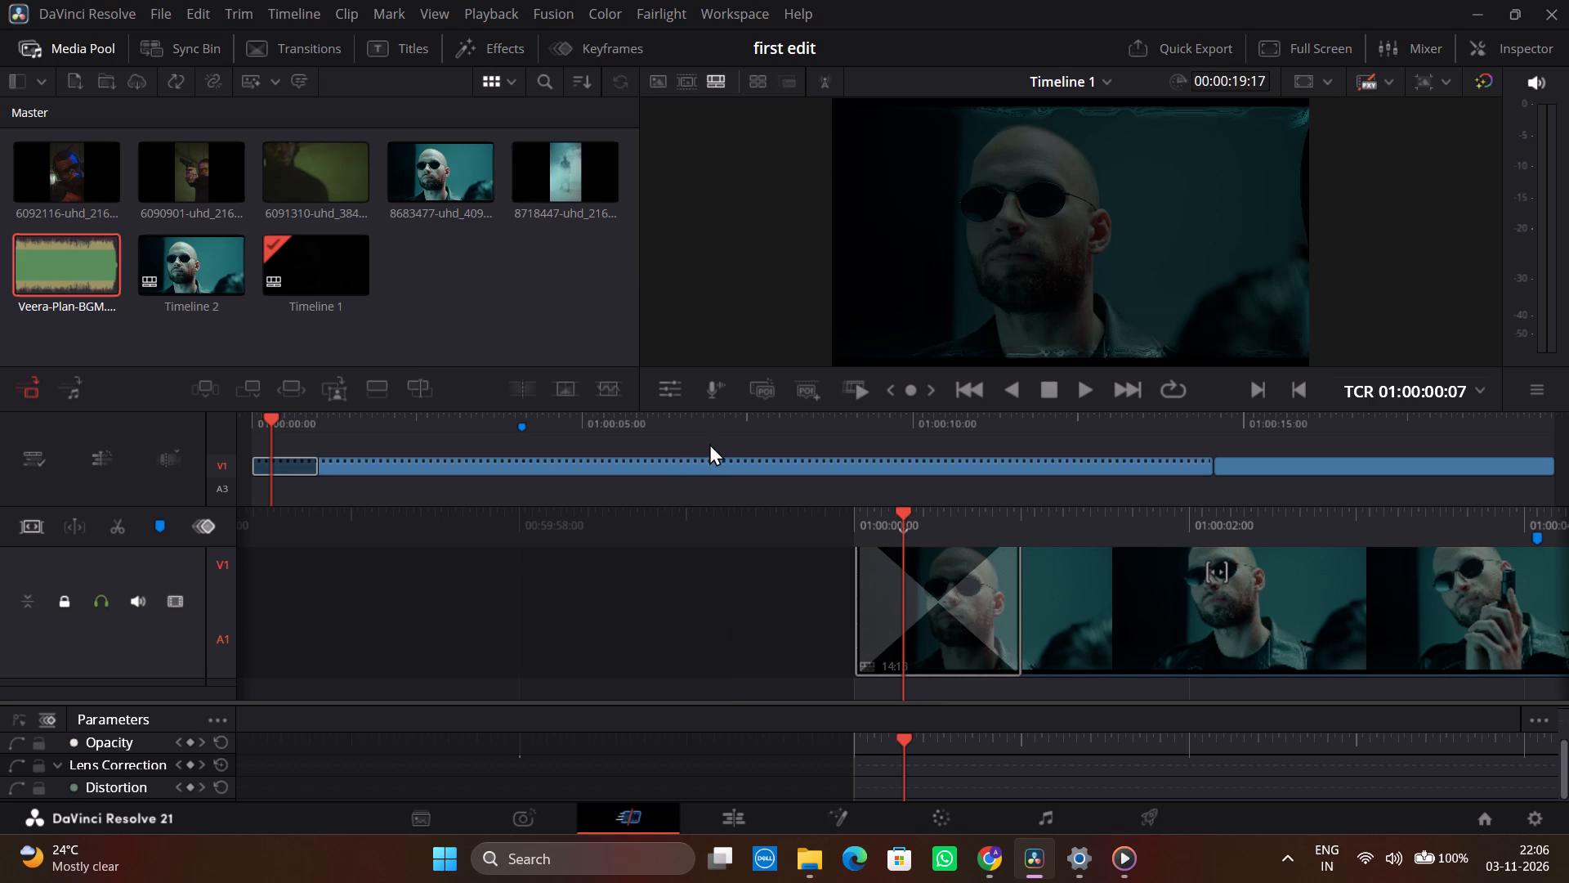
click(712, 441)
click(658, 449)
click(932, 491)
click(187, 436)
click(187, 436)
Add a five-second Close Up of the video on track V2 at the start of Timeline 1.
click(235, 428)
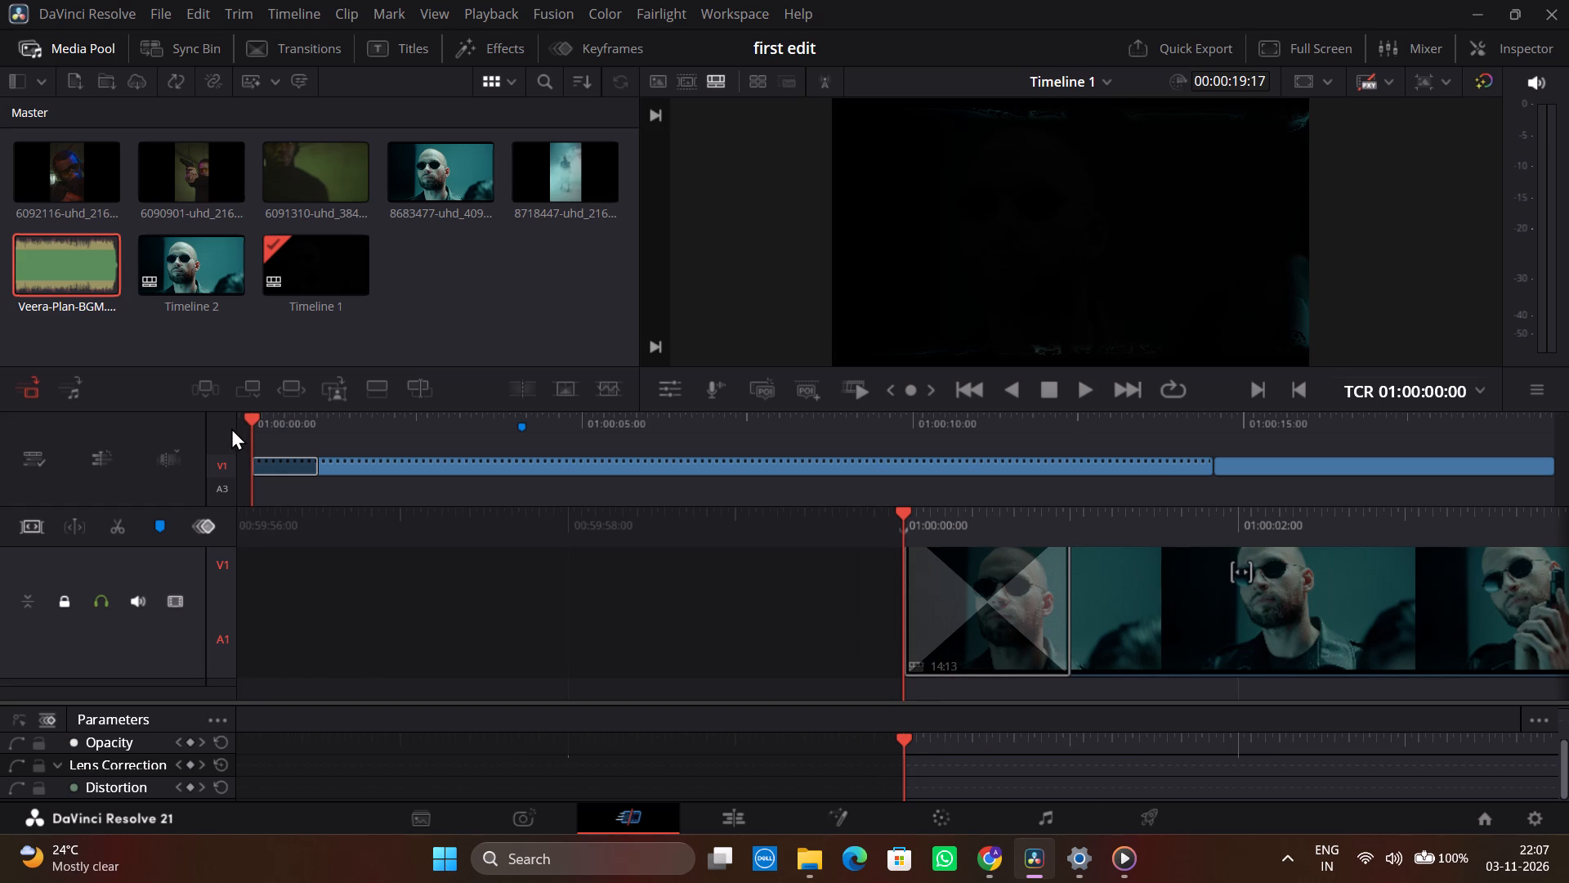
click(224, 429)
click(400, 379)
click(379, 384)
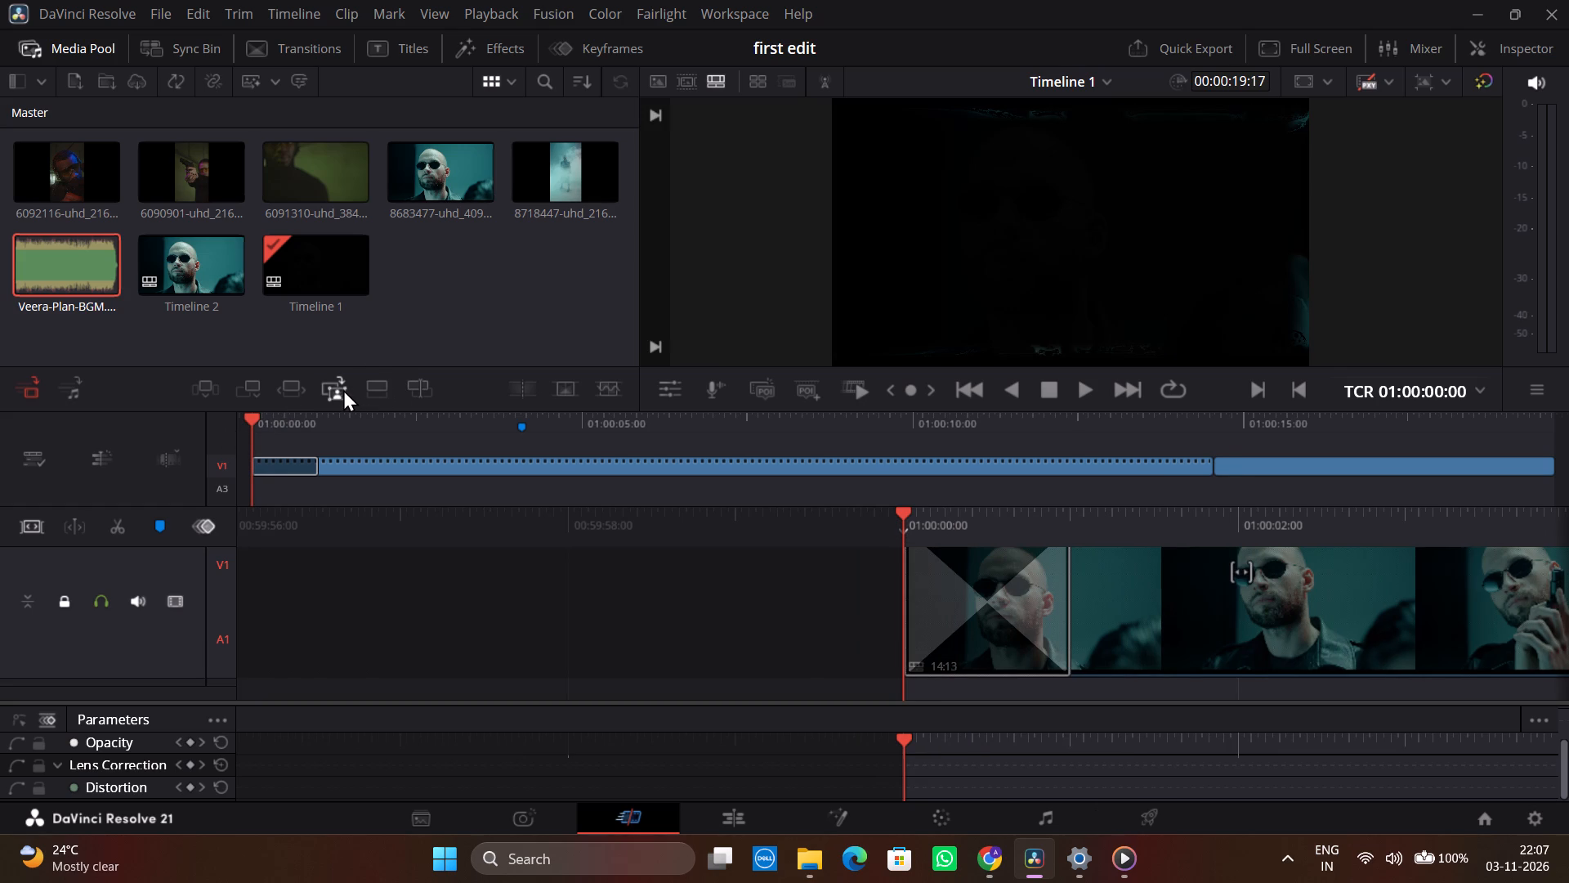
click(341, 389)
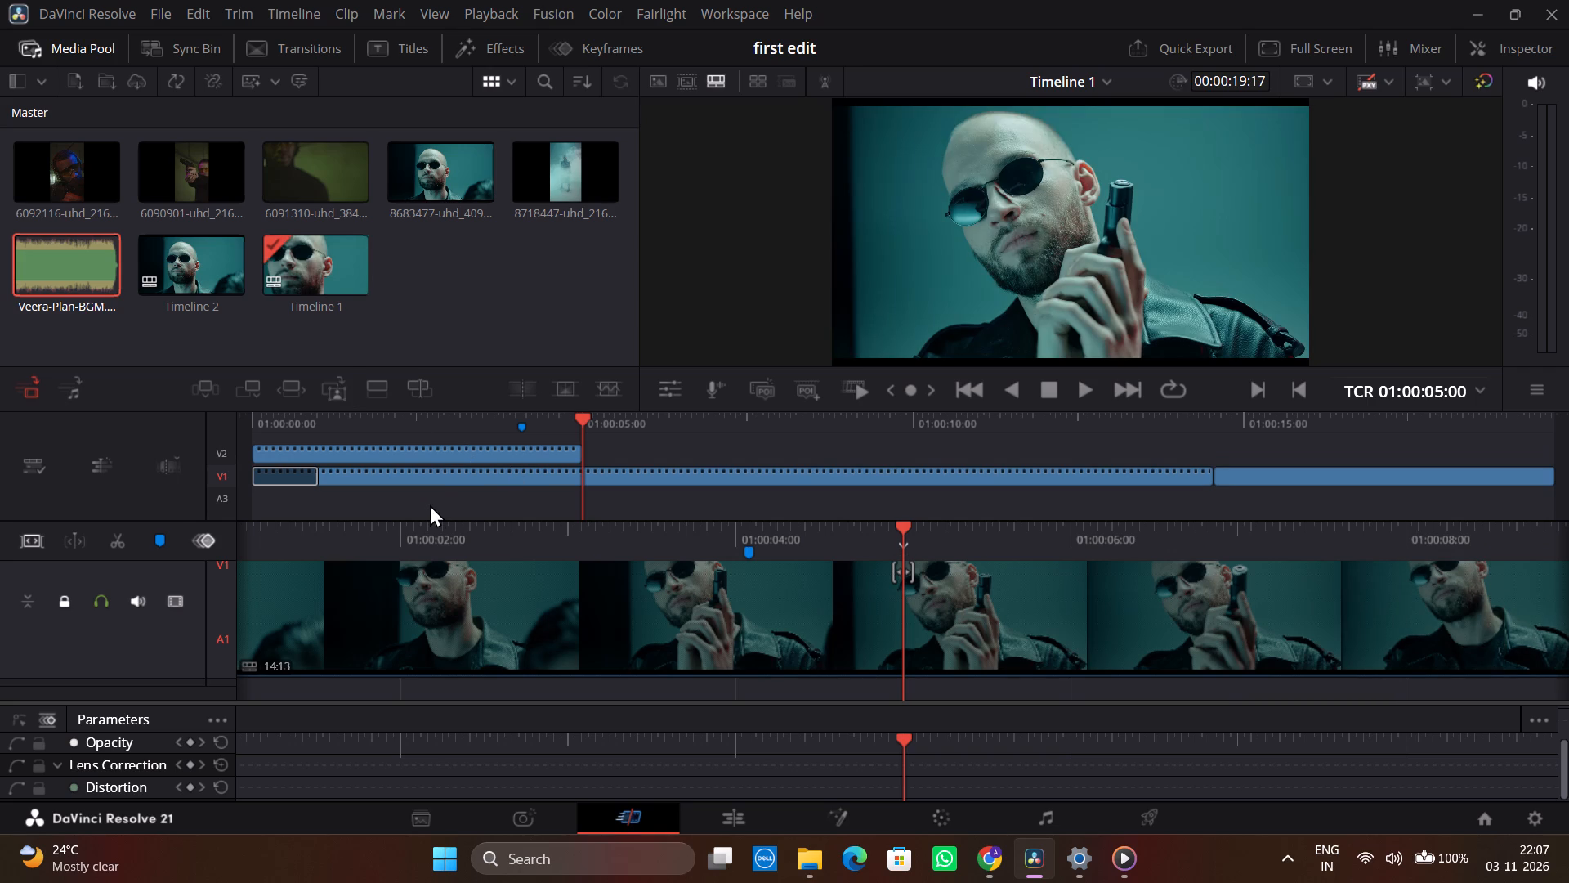
Play through Timeline 1 to check the picture and sound with the close-up clip on track V2.
scroll(509, 627, right, 3)
key(space)
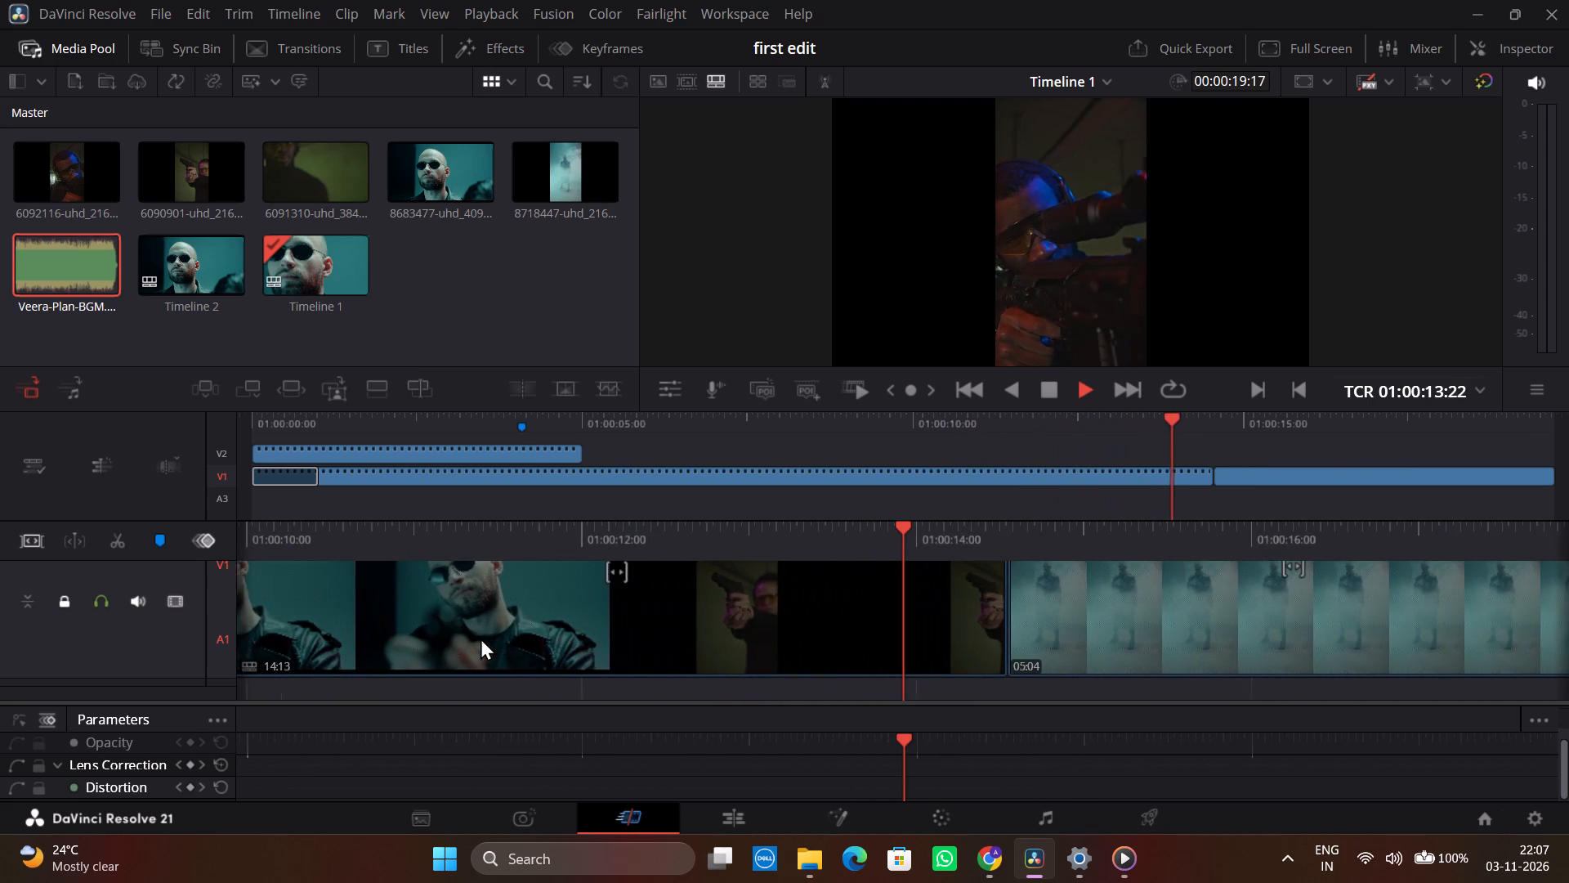
scroll(481, 638, right, 17)
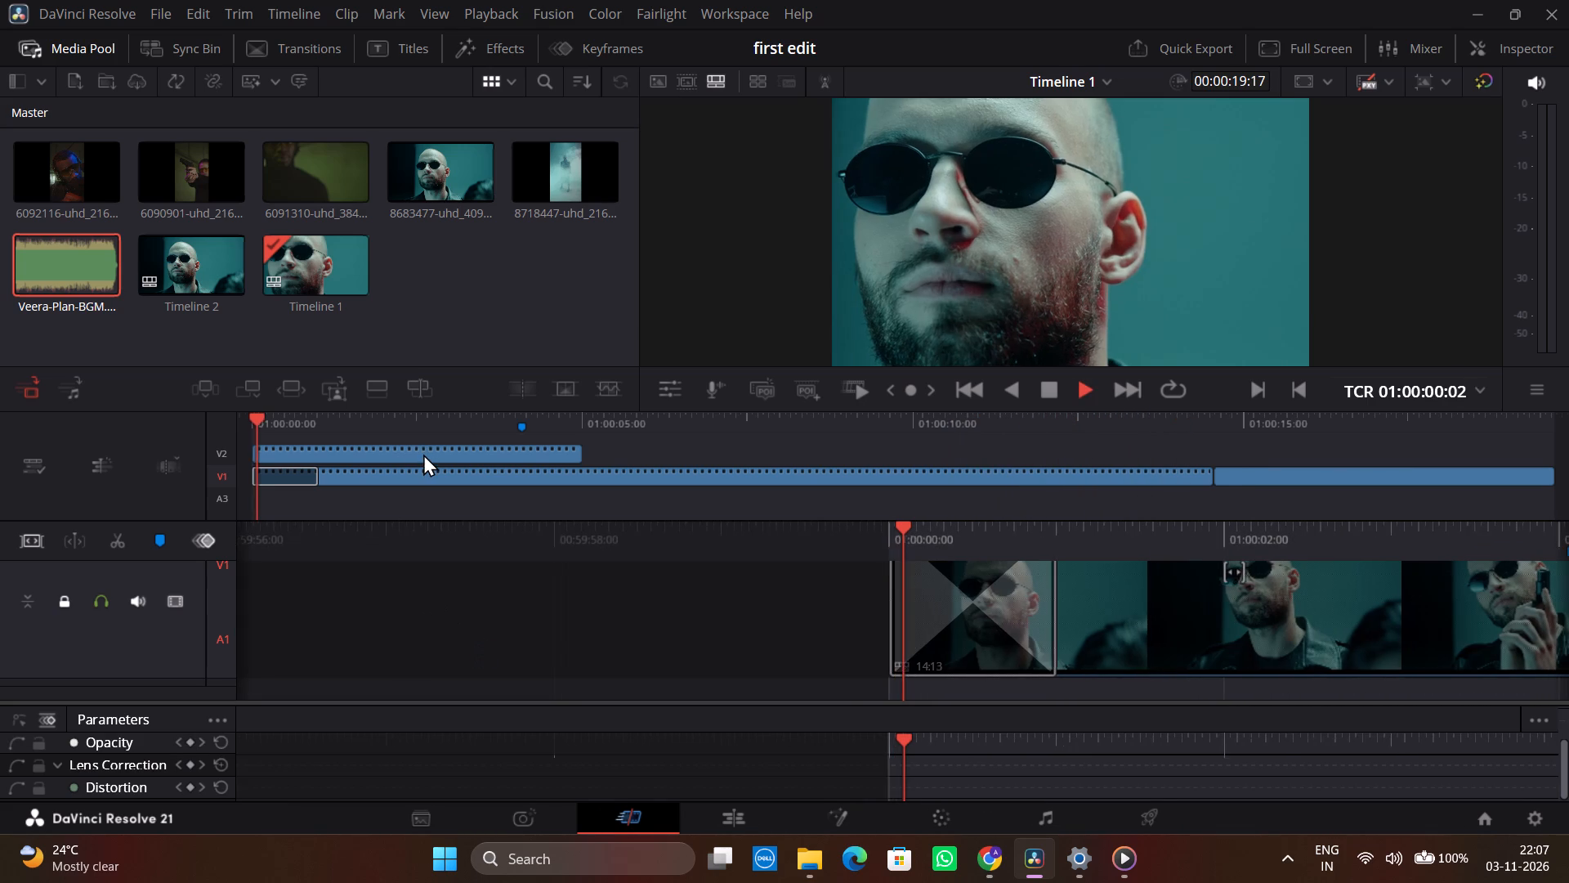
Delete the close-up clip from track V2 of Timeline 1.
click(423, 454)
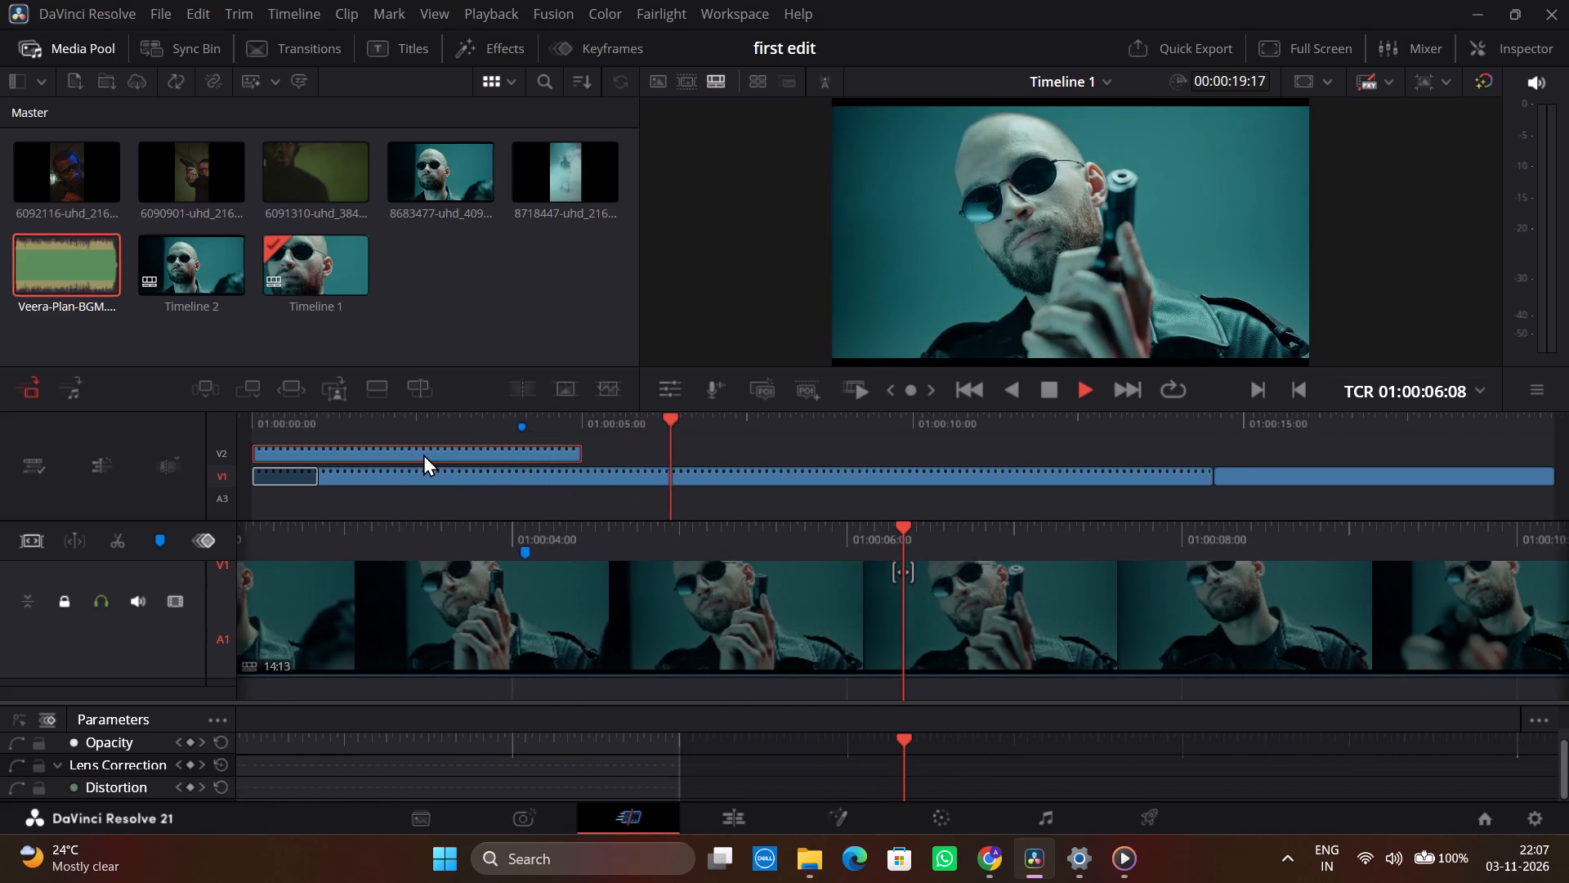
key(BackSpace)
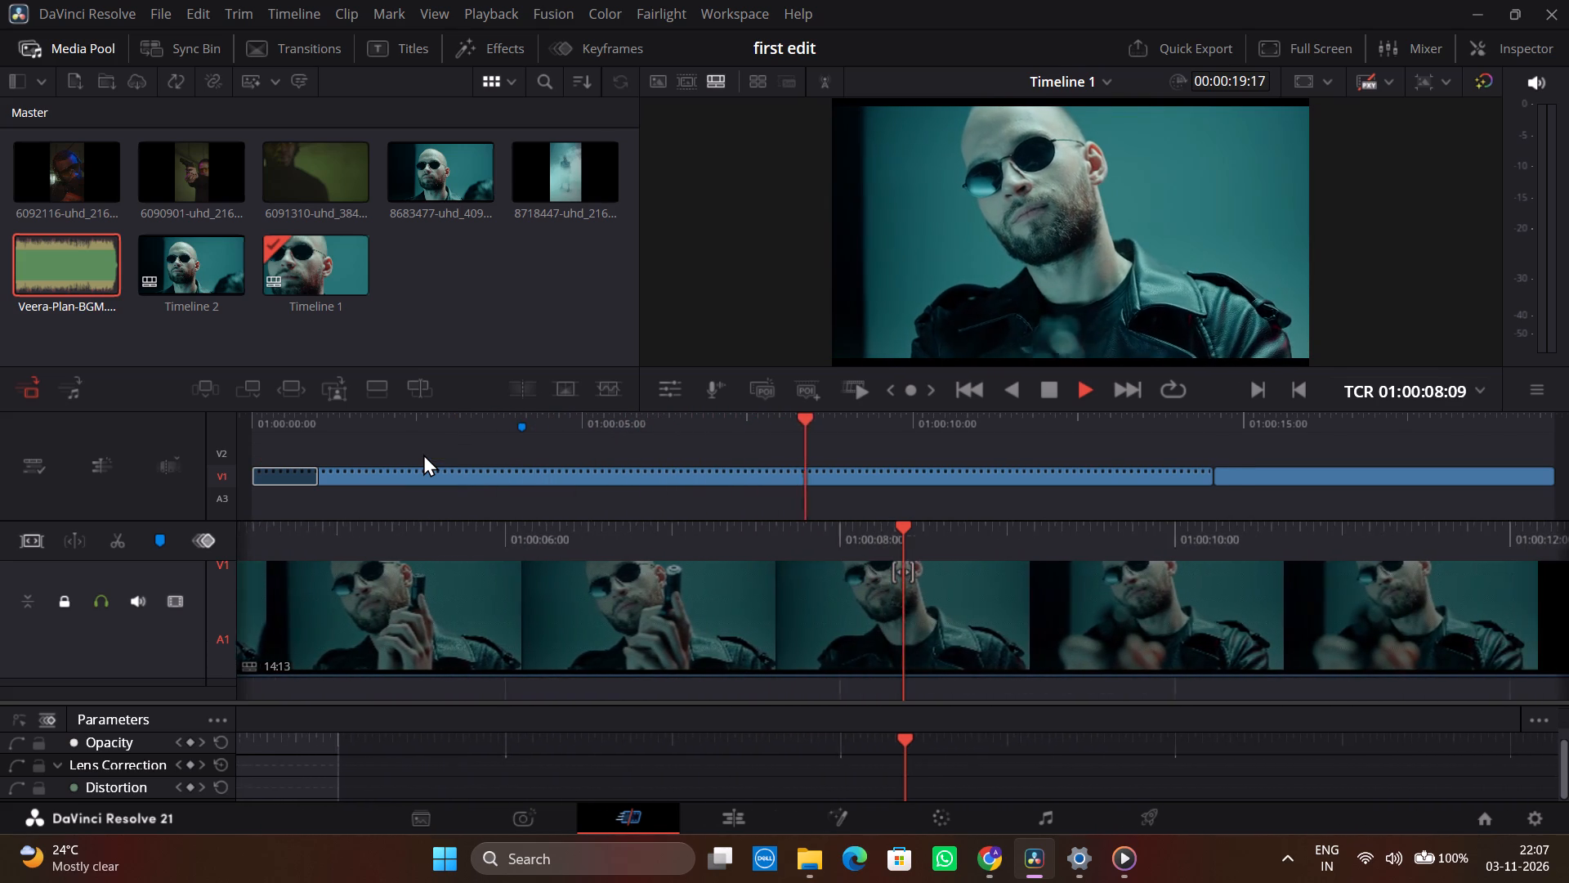
Play Timeline 1 from its start to check the picture and sound without the close-up clip.
scroll(301, 519, right, 4)
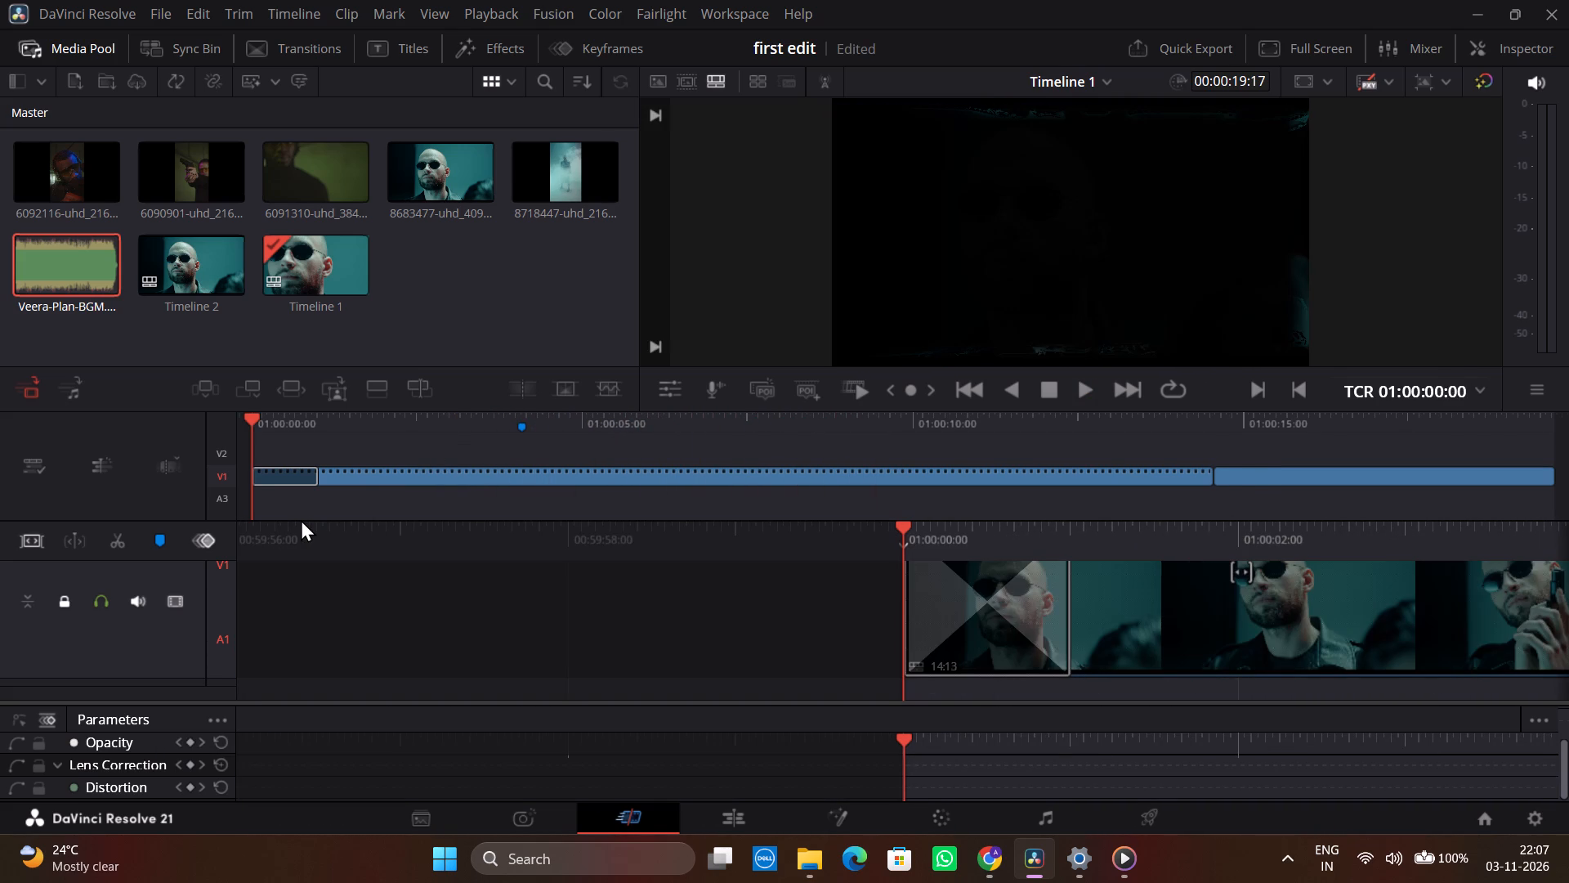
key(space)
key(space)
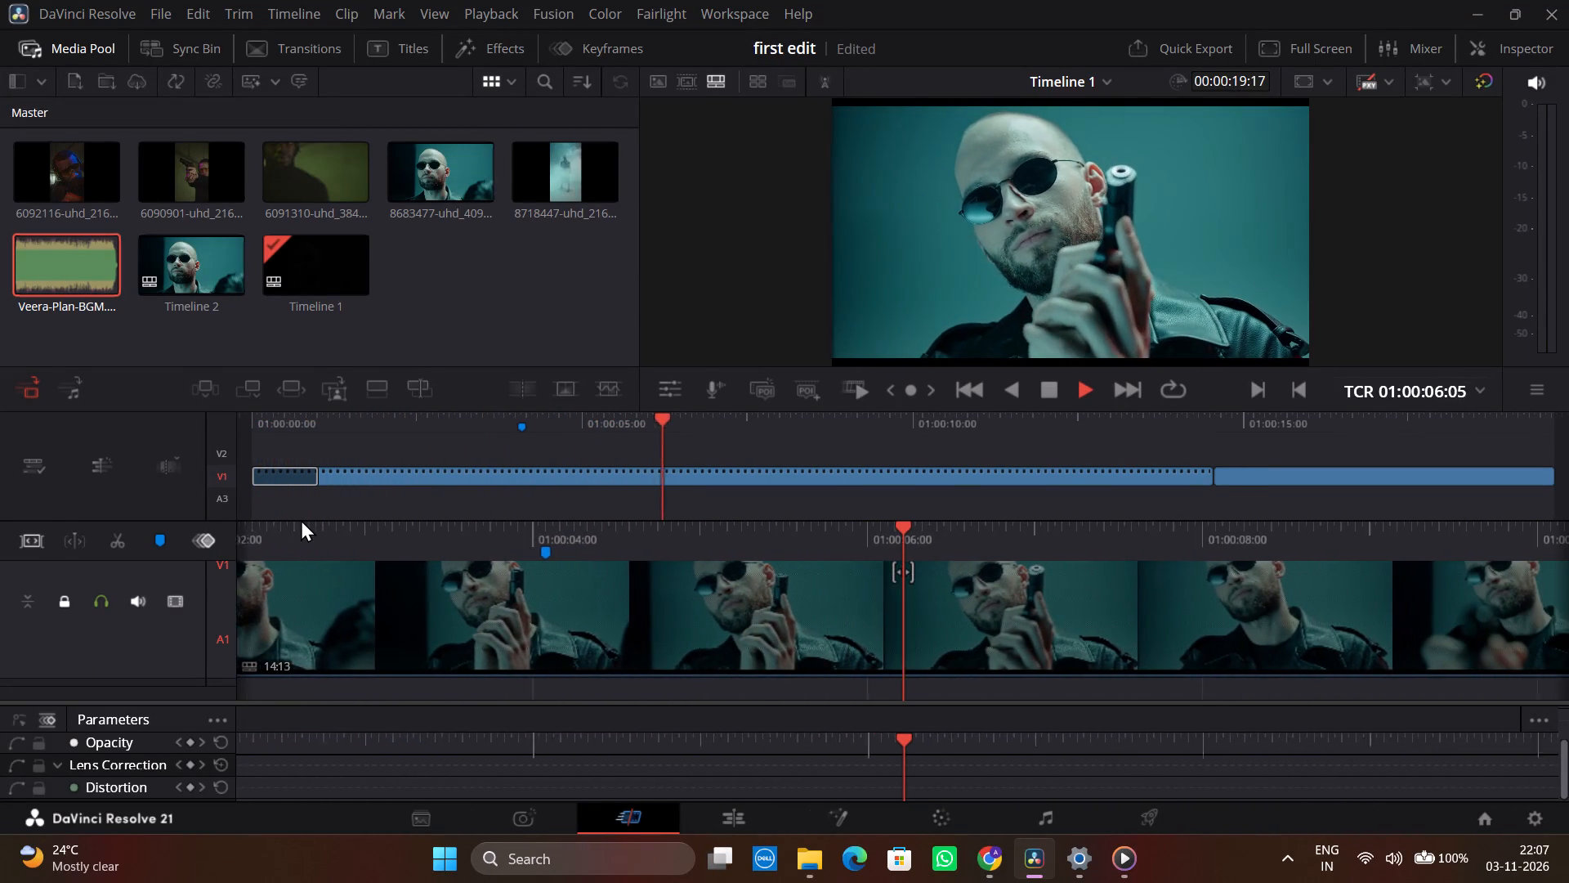
Return to the start of Timeline 1 and pause its playback.
scroll(436, 568, right, 3)
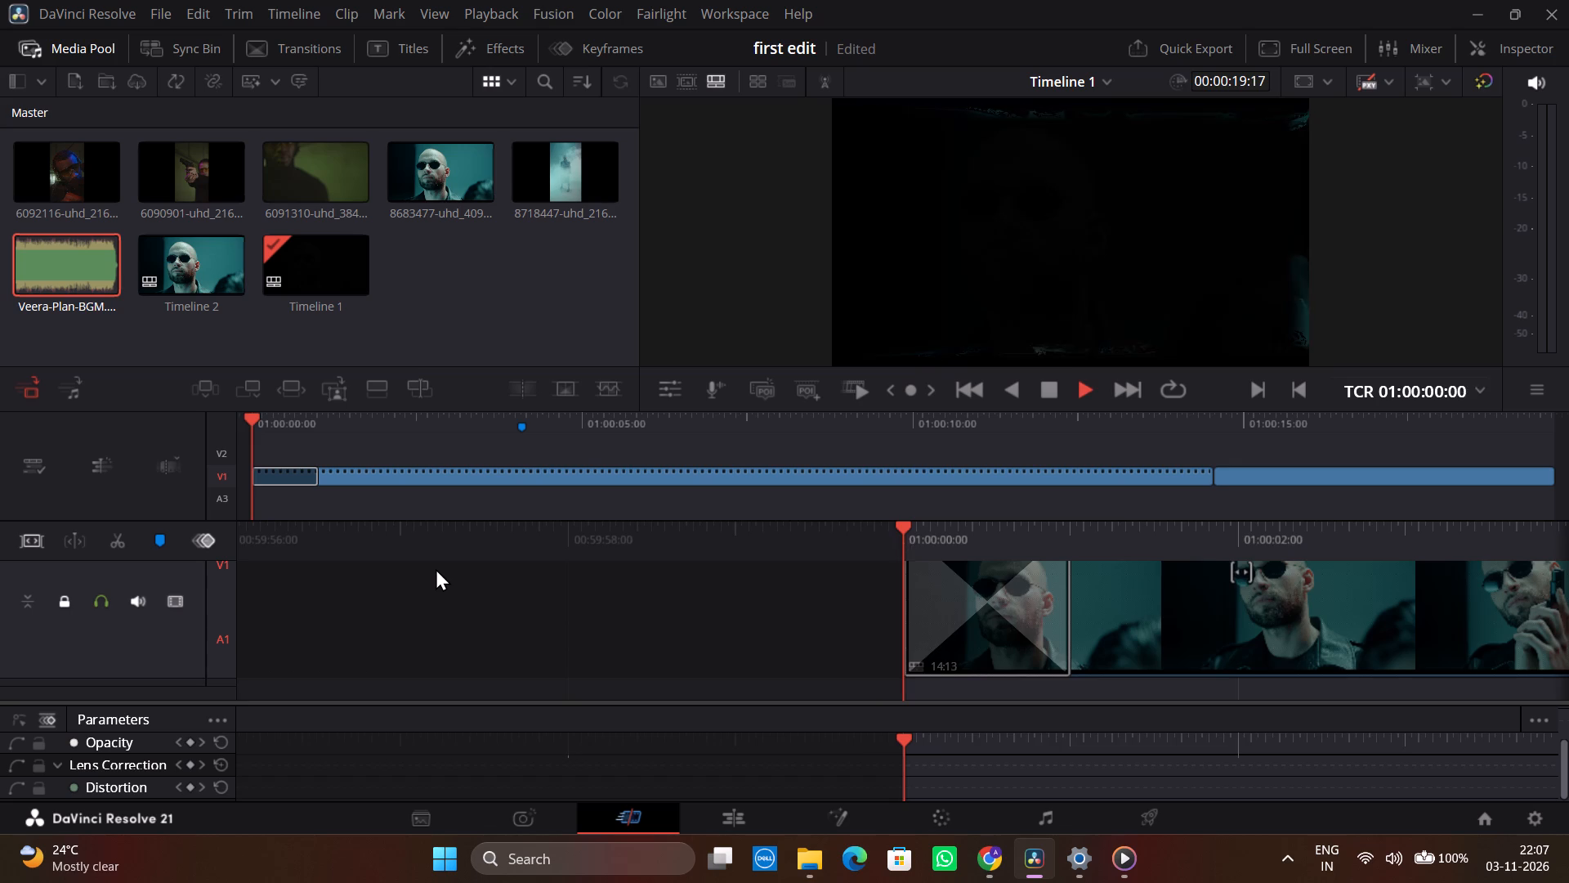
key(space)
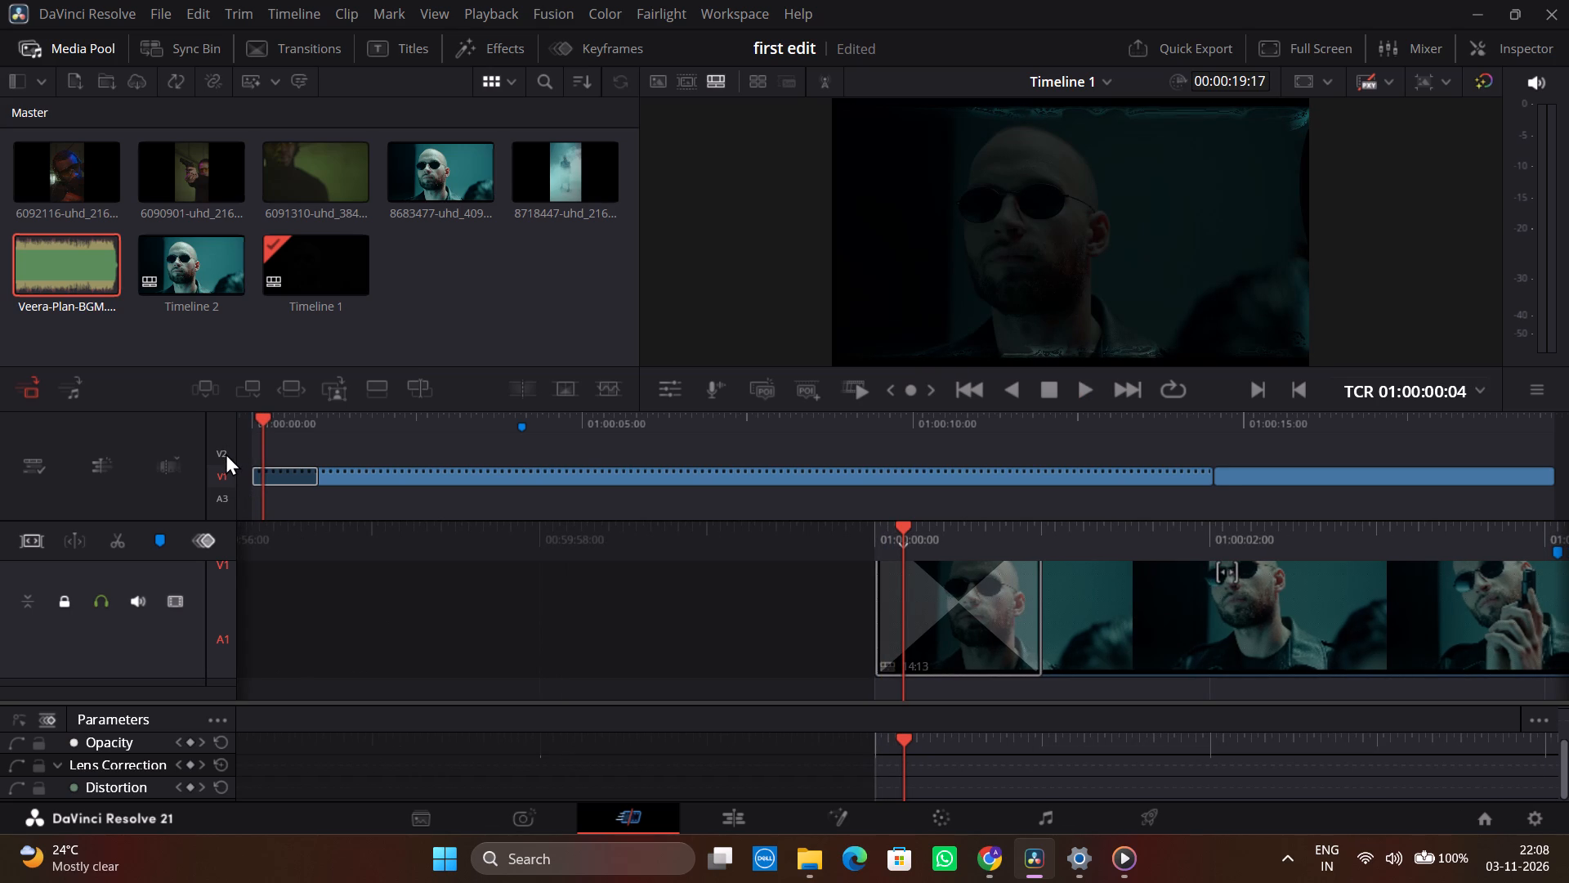
Switch clip insertion to audio only and place the Veera-Plan-BGM song on track A3 of Timeline 1, starting about one second in.
click(224, 499)
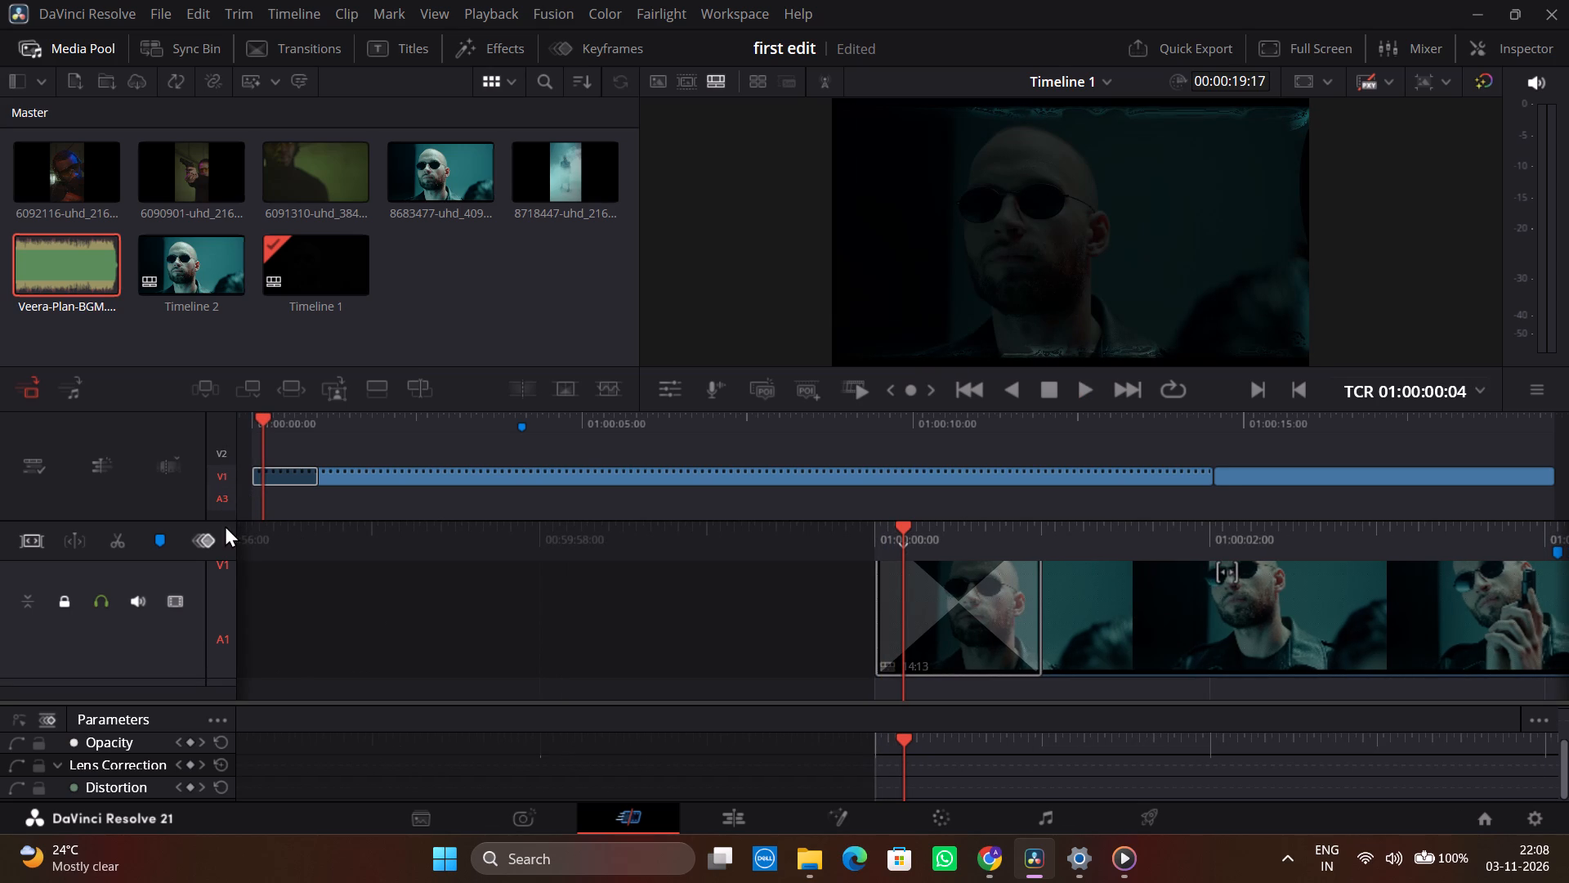
click(235, 520)
click(274, 509)
click(274, 509)
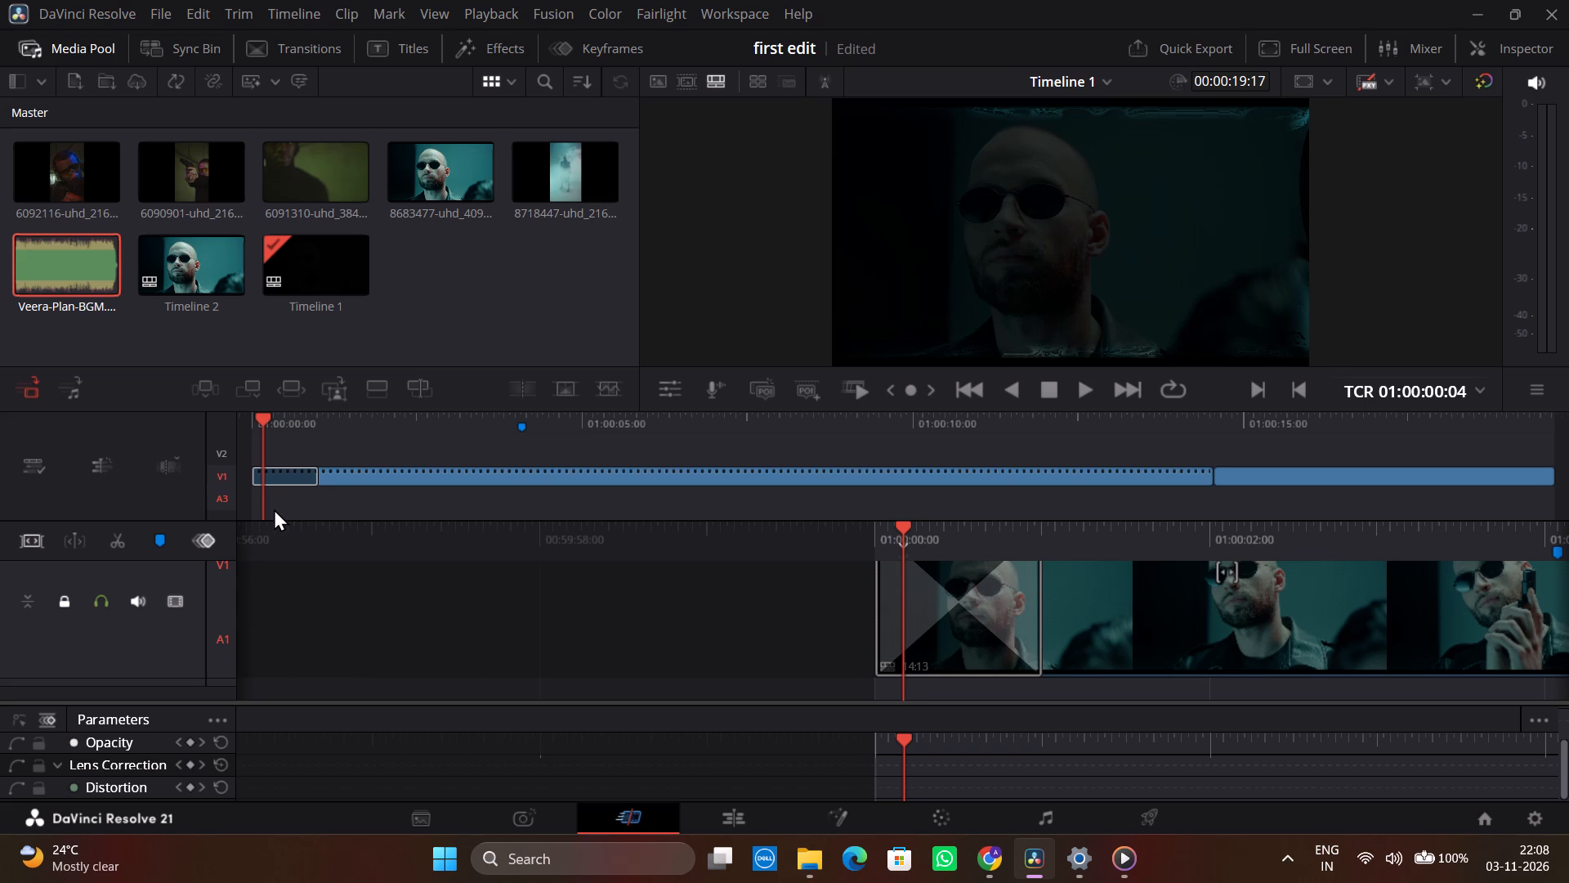
click(274, 509)
click(72, 384)
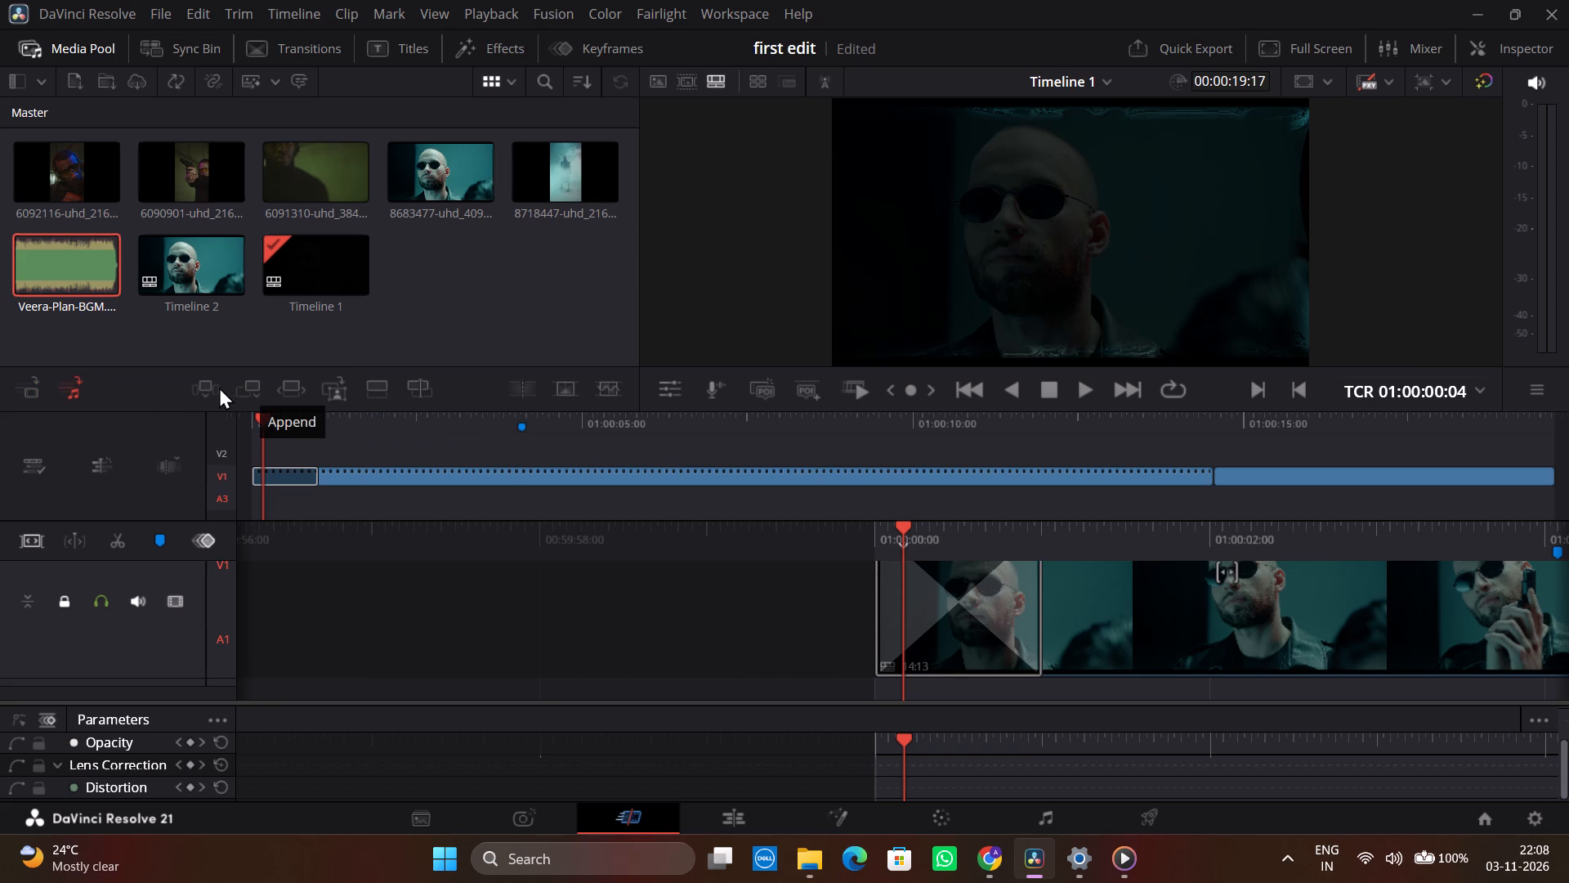
click(290, 383)
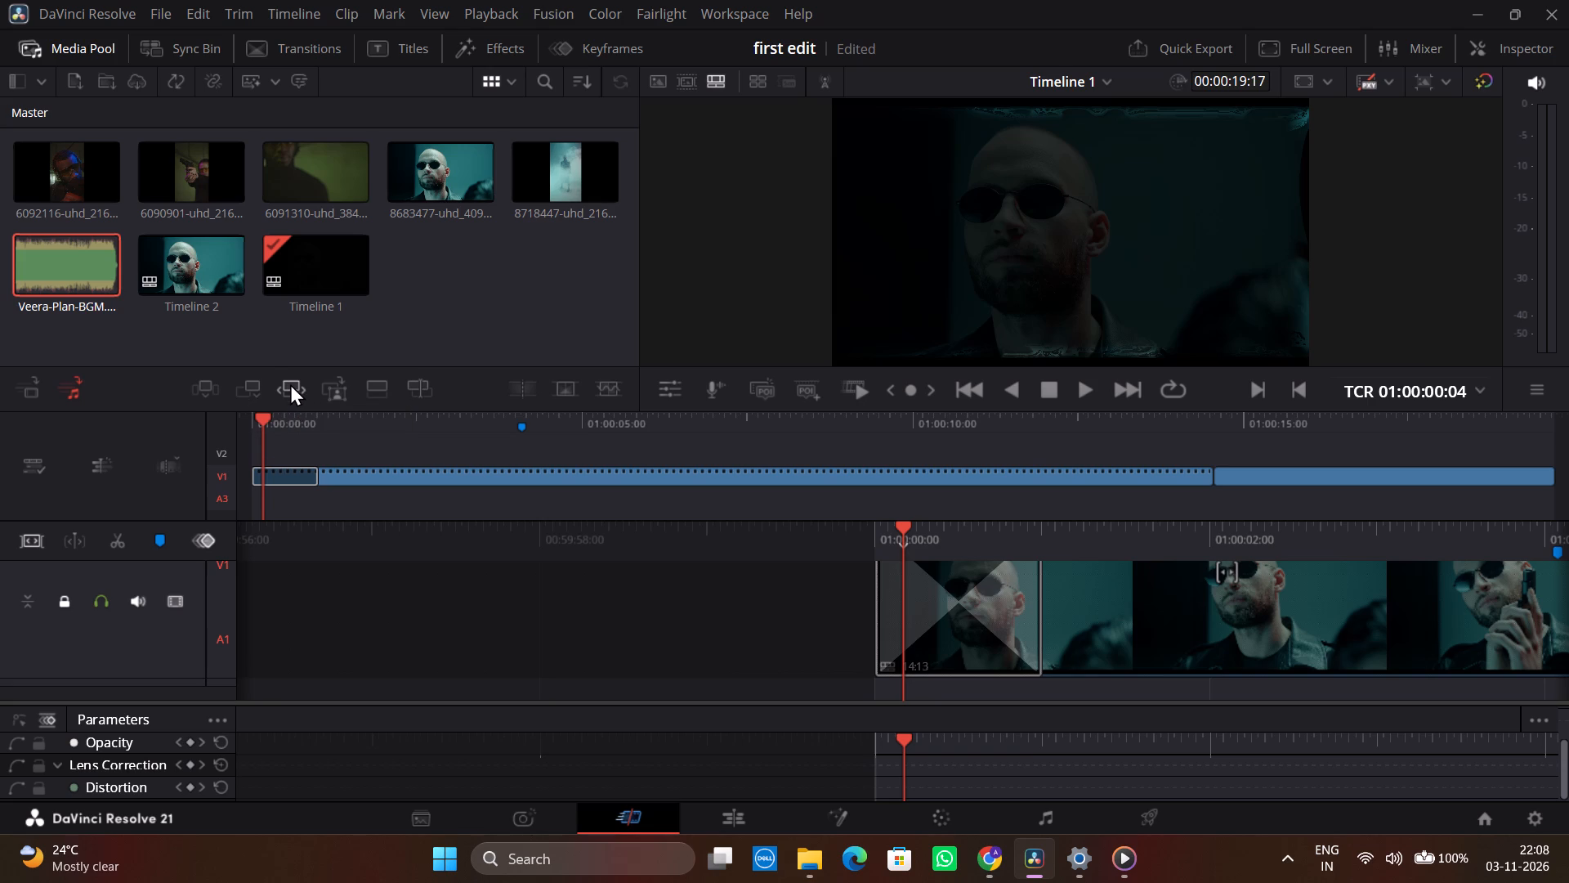
click(357, 491)
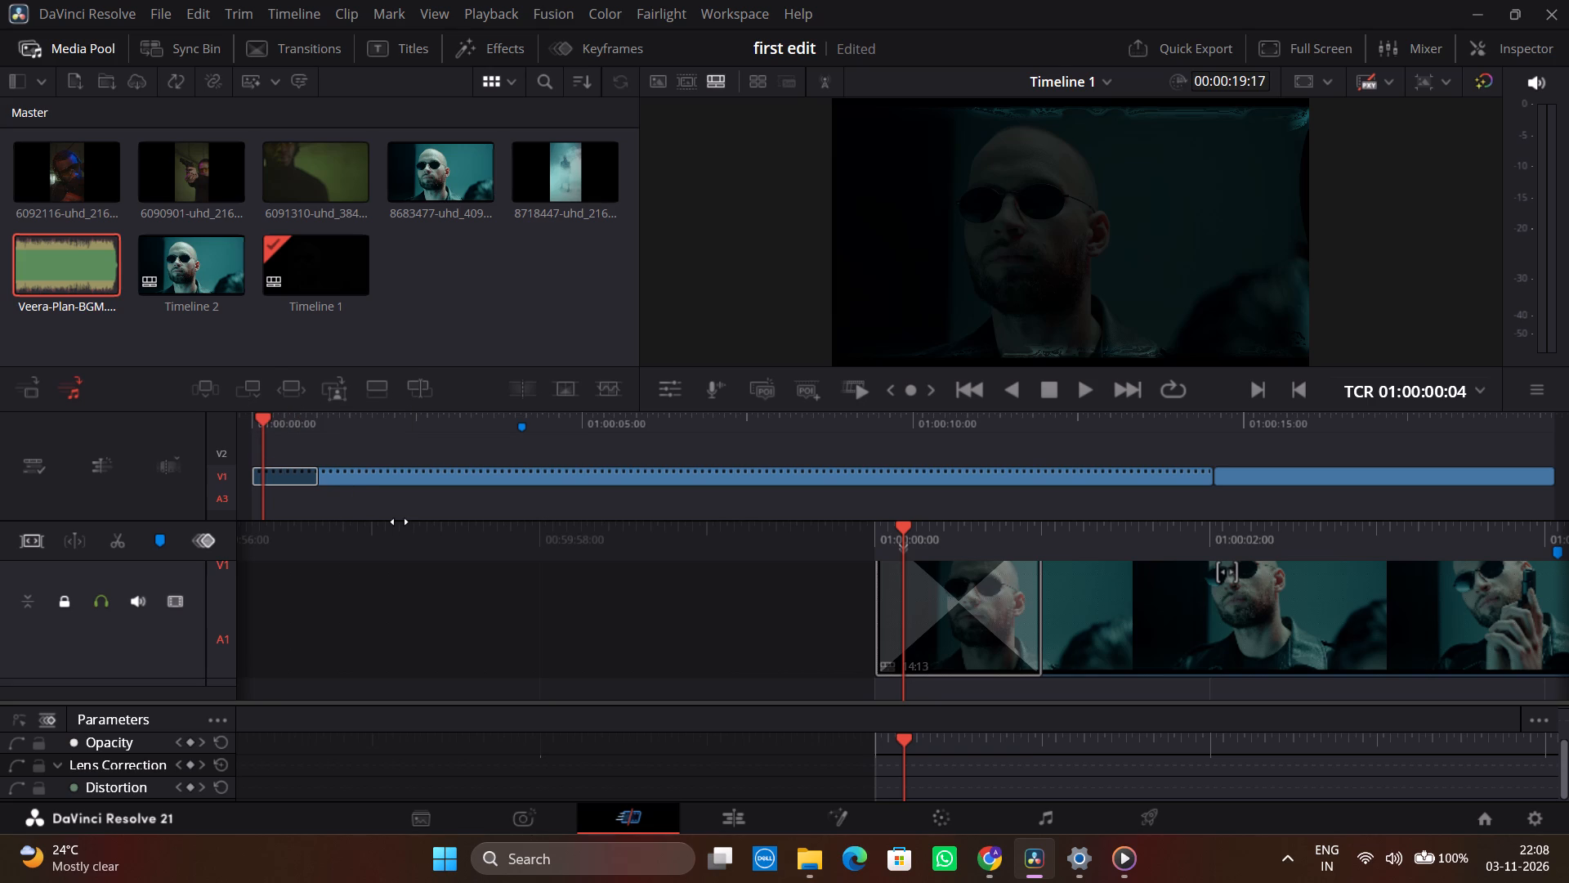
click(400, 522)
click(230, 491)
click(332, 492)
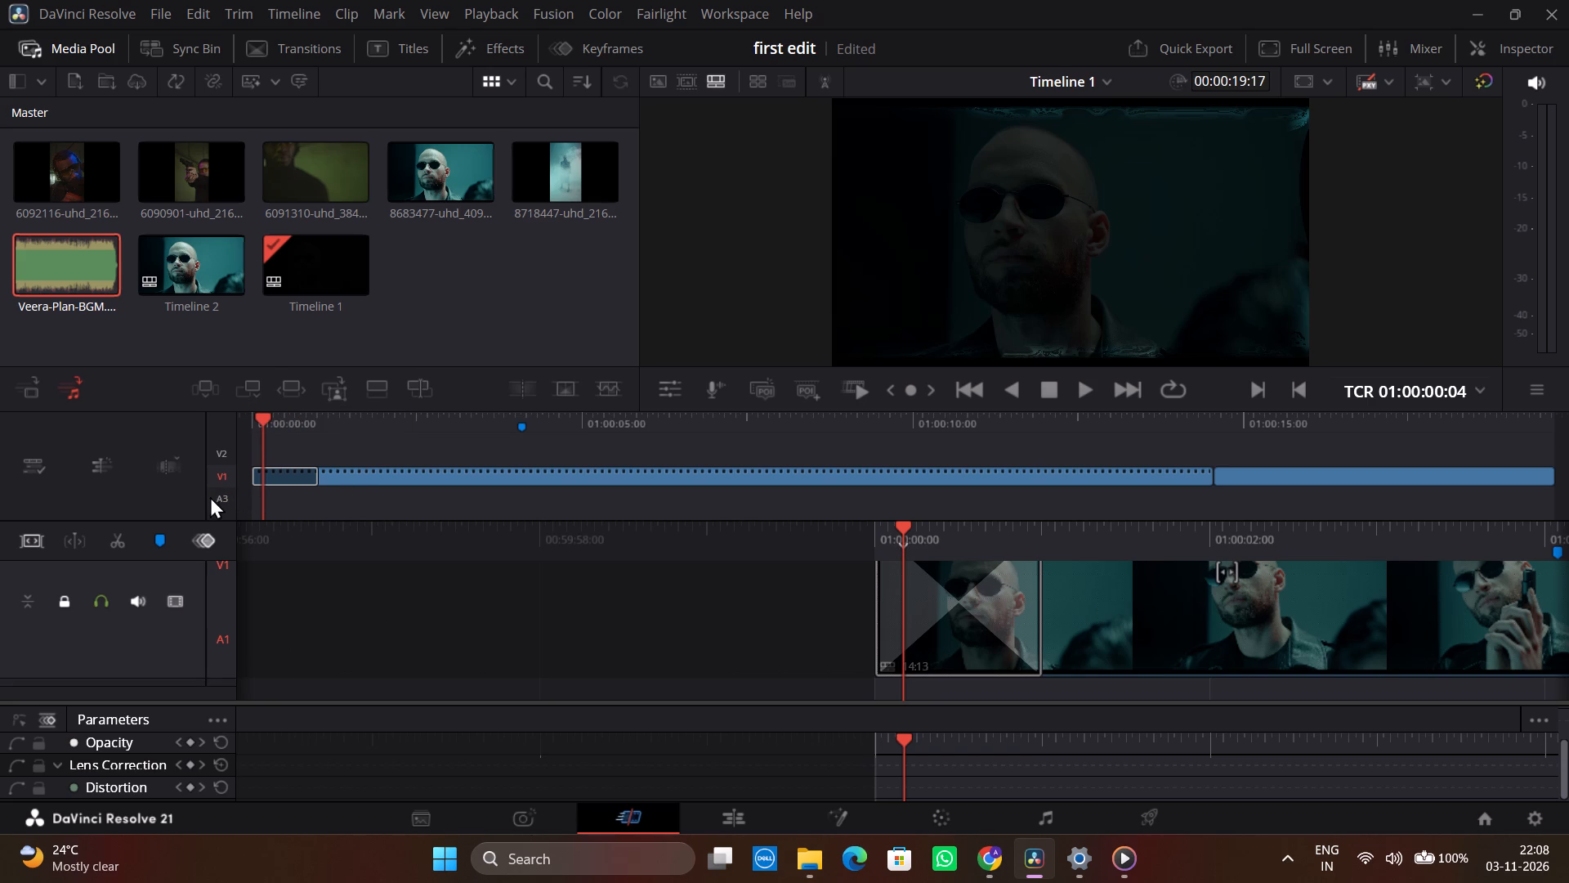
click(222, 497)
click(222, 497)
drag(93, 289, 316, 508)
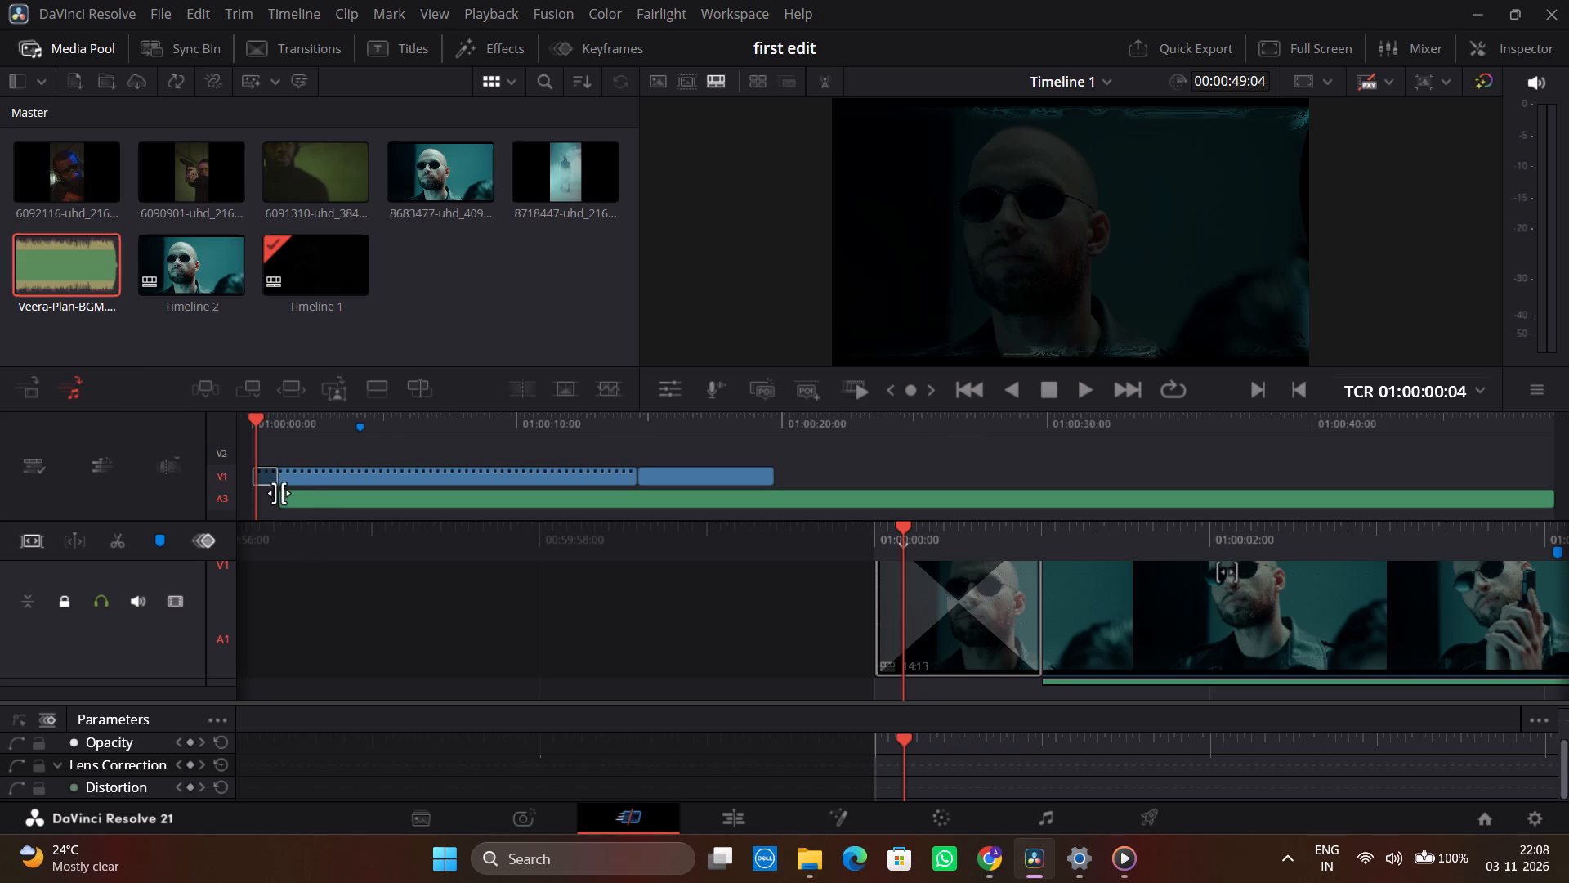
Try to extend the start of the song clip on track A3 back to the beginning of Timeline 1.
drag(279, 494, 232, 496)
Play Timeline 1 to check the sound with the song on track A3, and return to its start.
key(space)
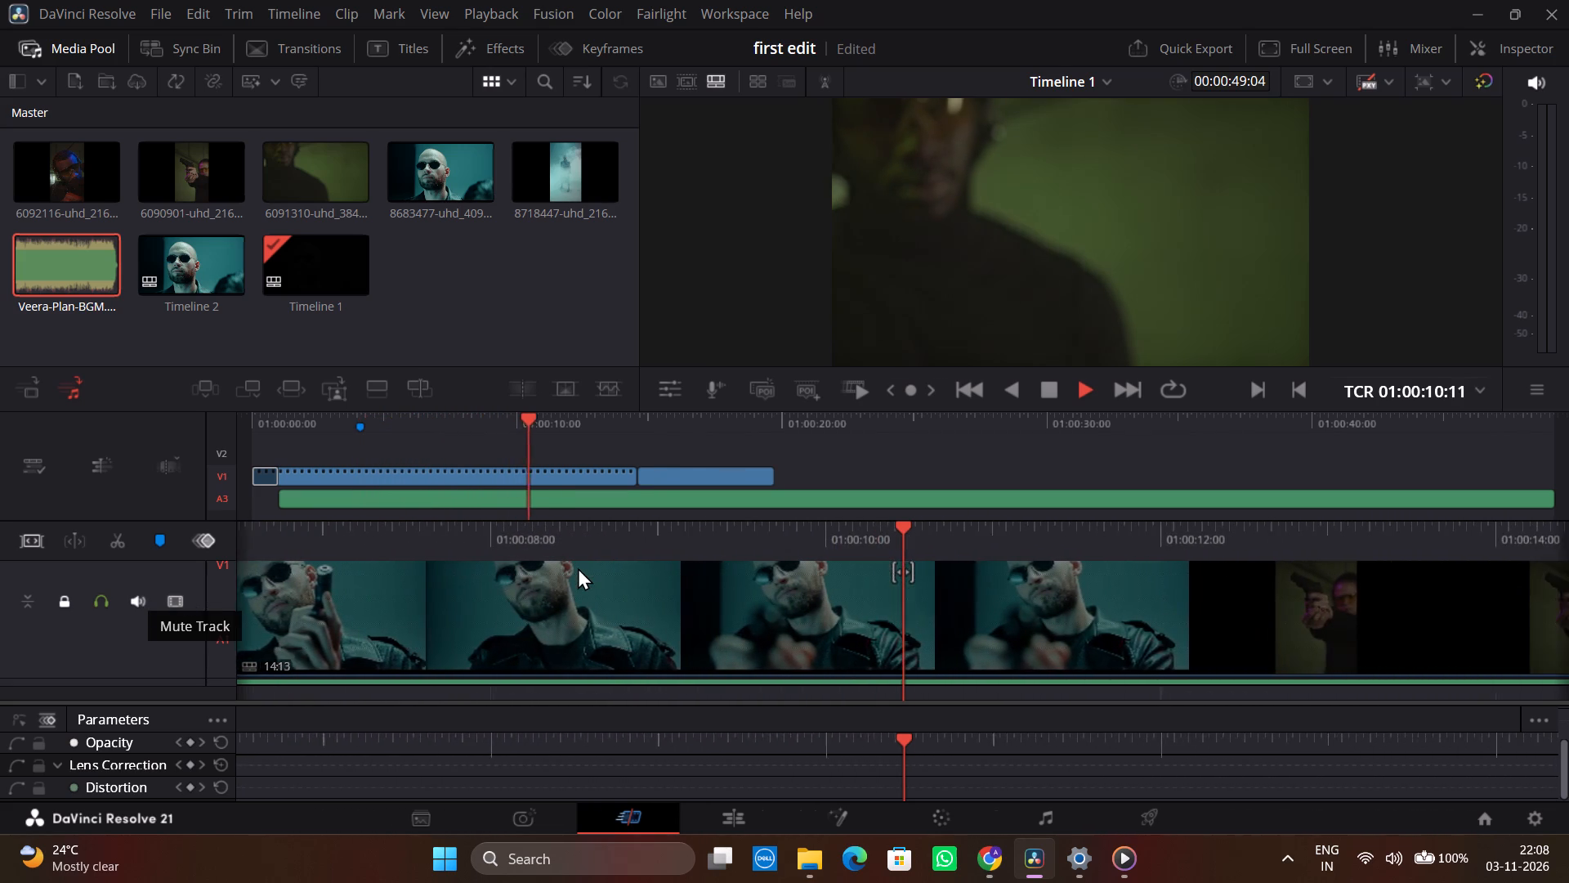
scroll(578, 567, right, 6)
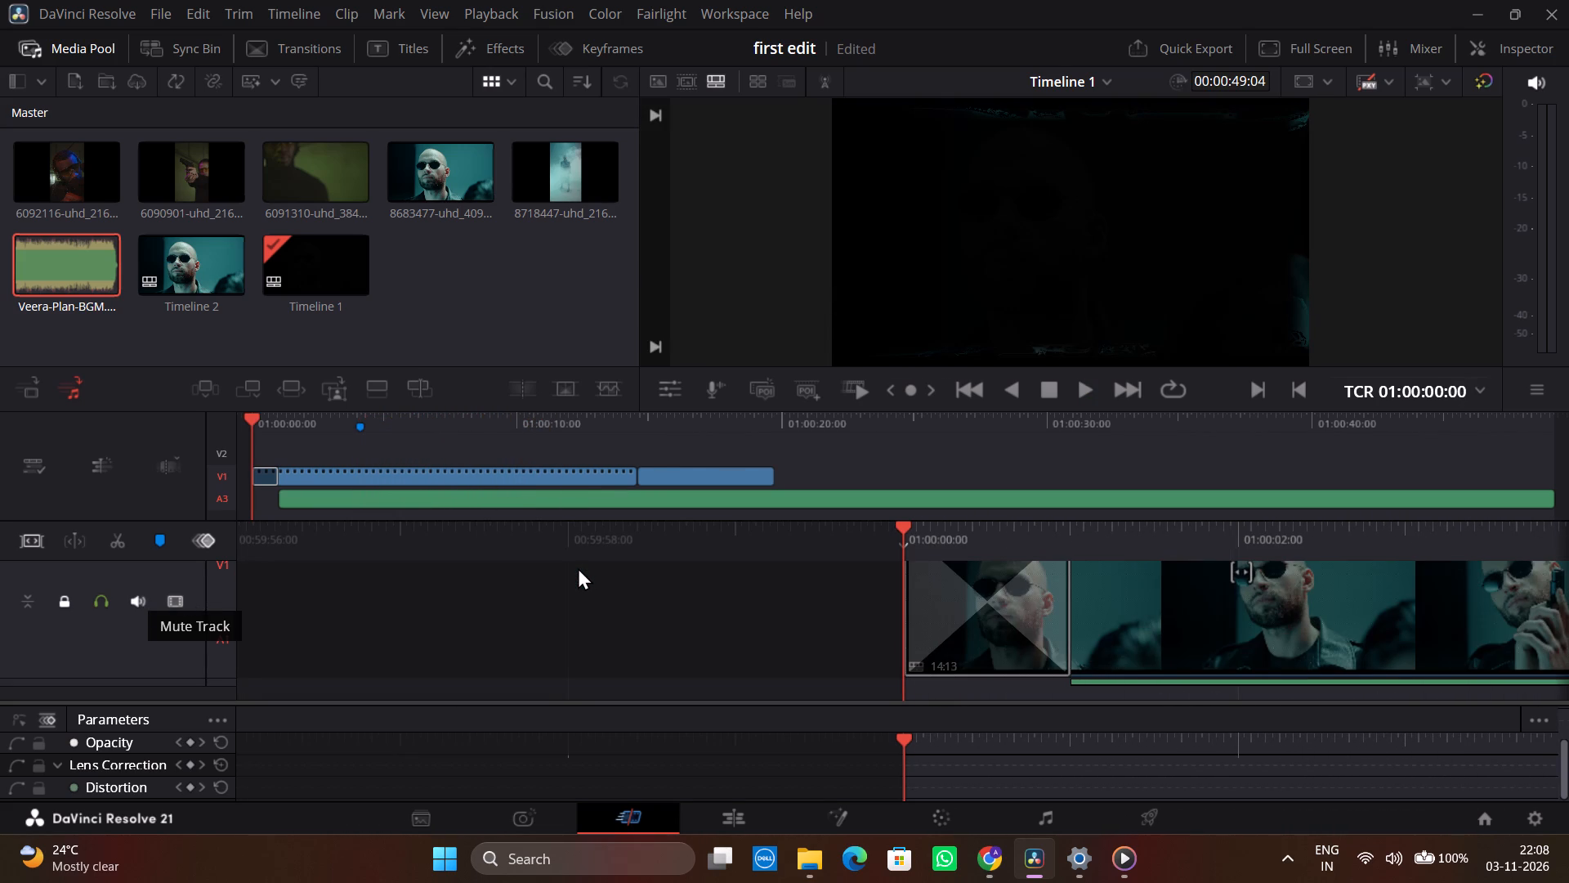
key(space)
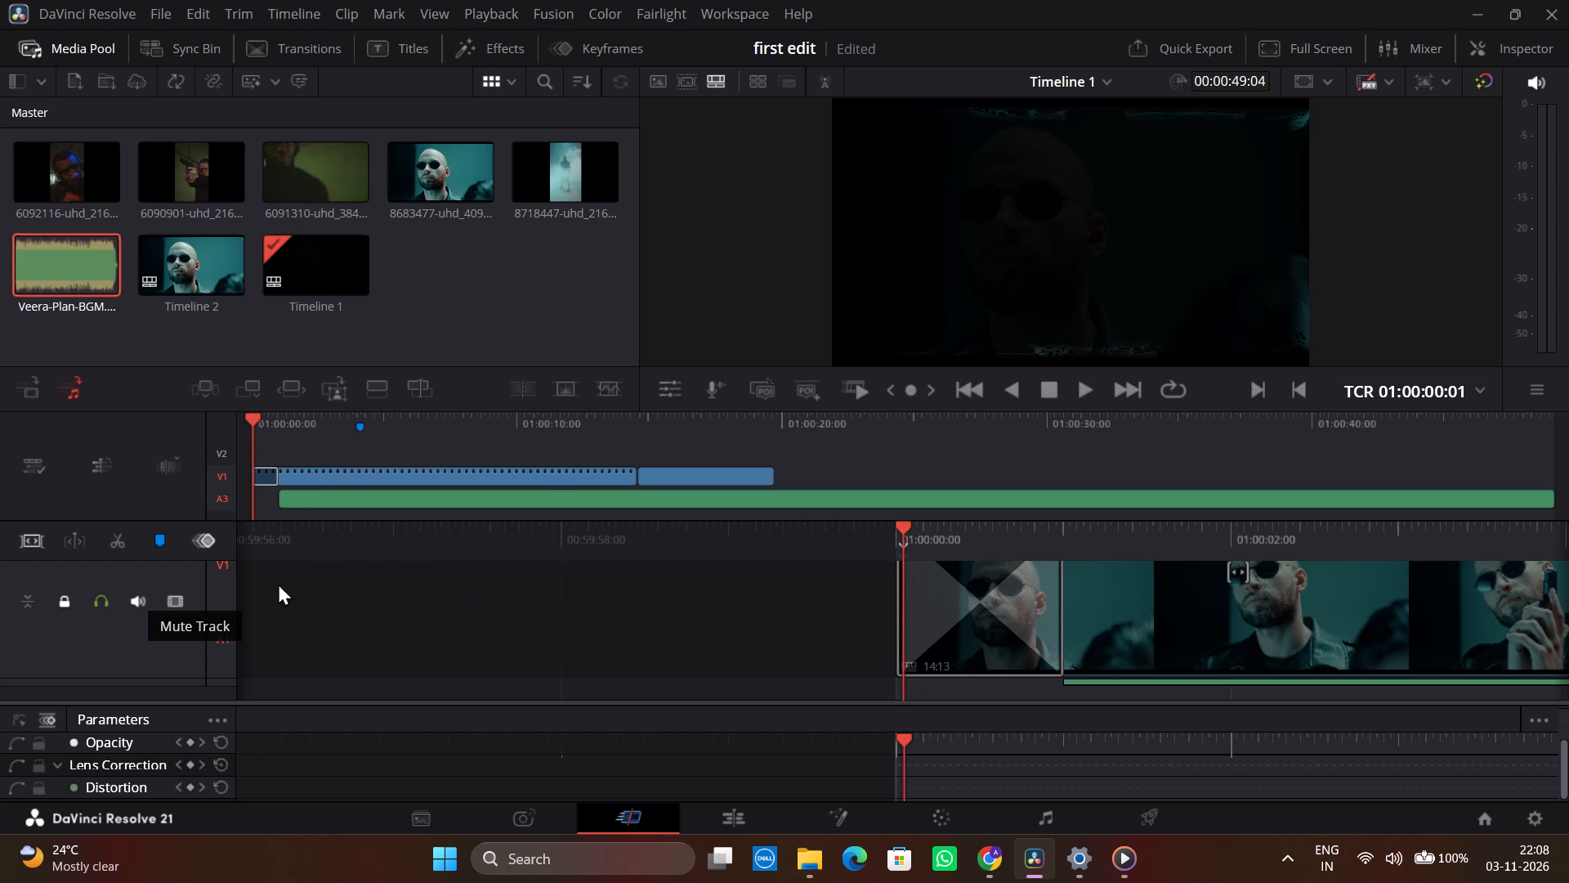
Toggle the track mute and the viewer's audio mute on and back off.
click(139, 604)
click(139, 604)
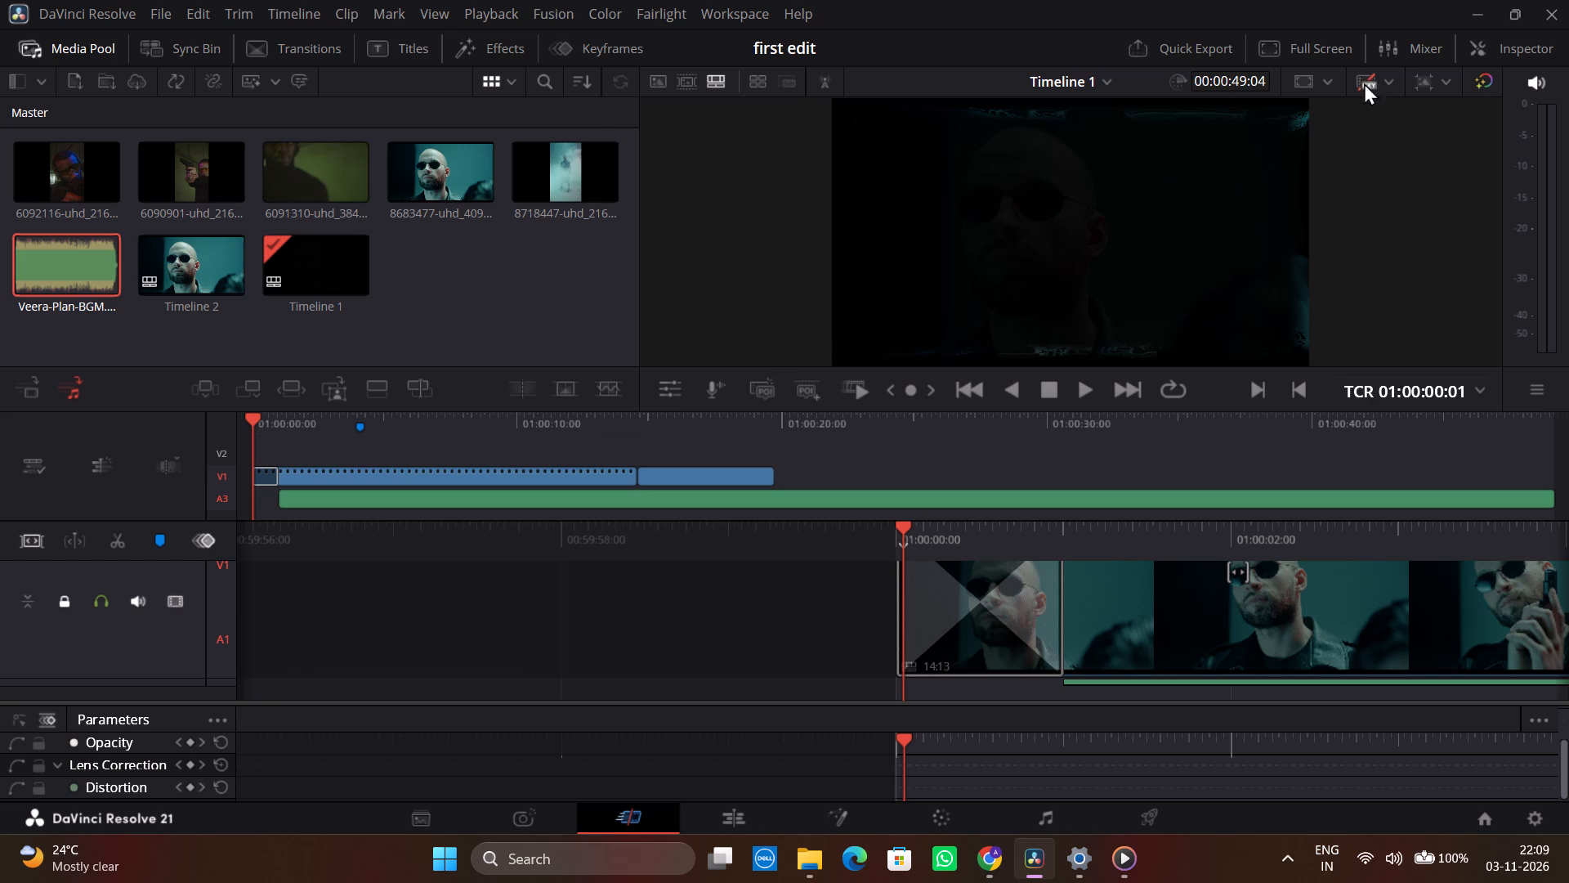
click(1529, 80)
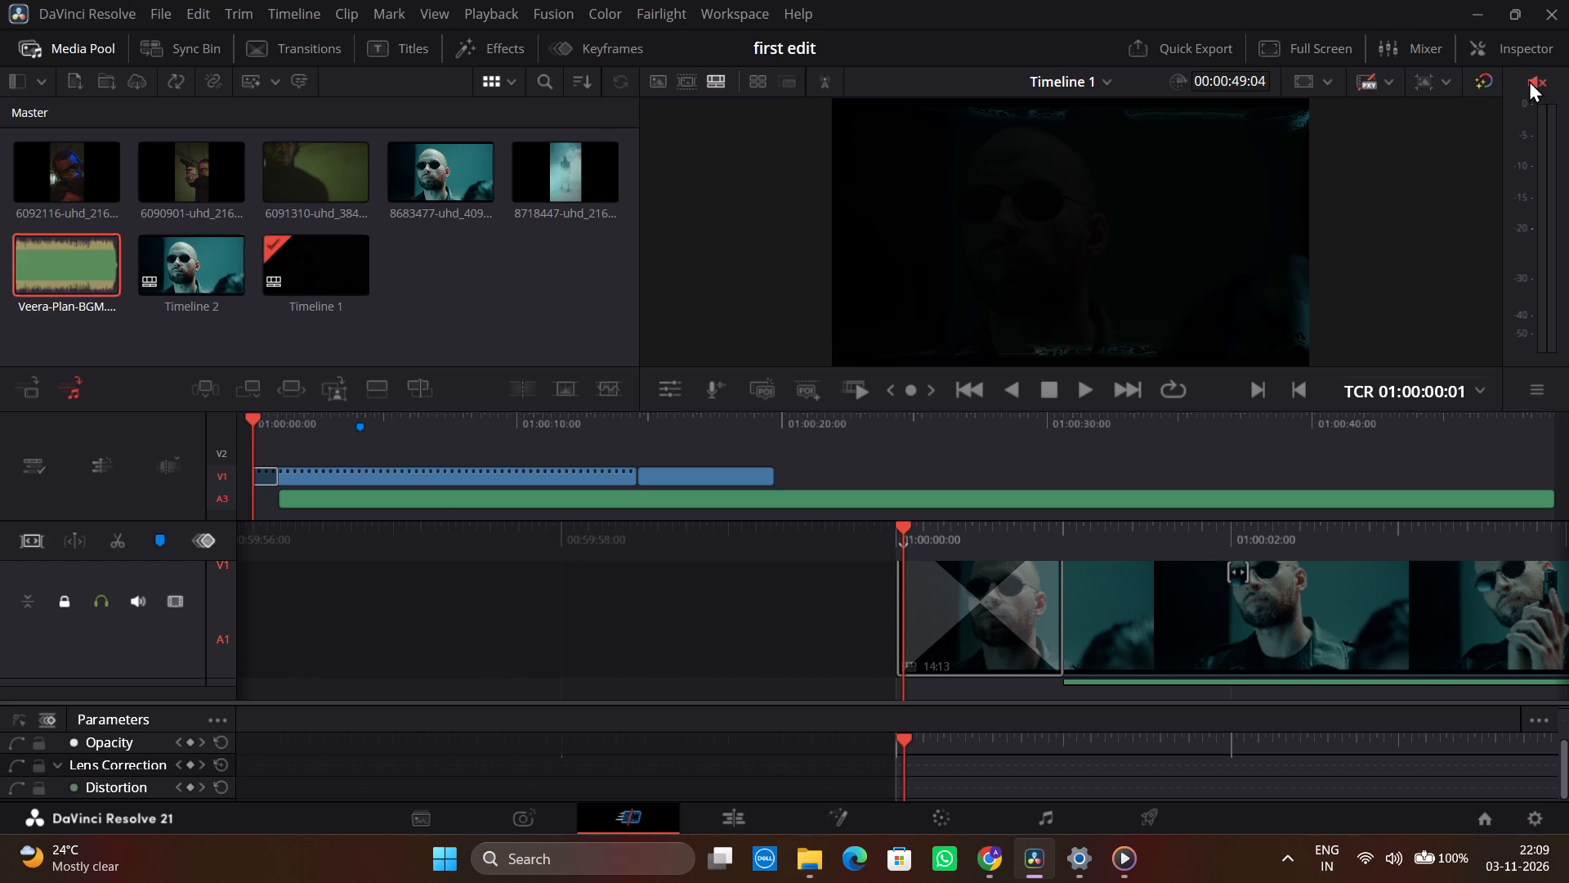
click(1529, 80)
Play the first few seconds of Timeline 1 to check whether the song is heard.
key(space)
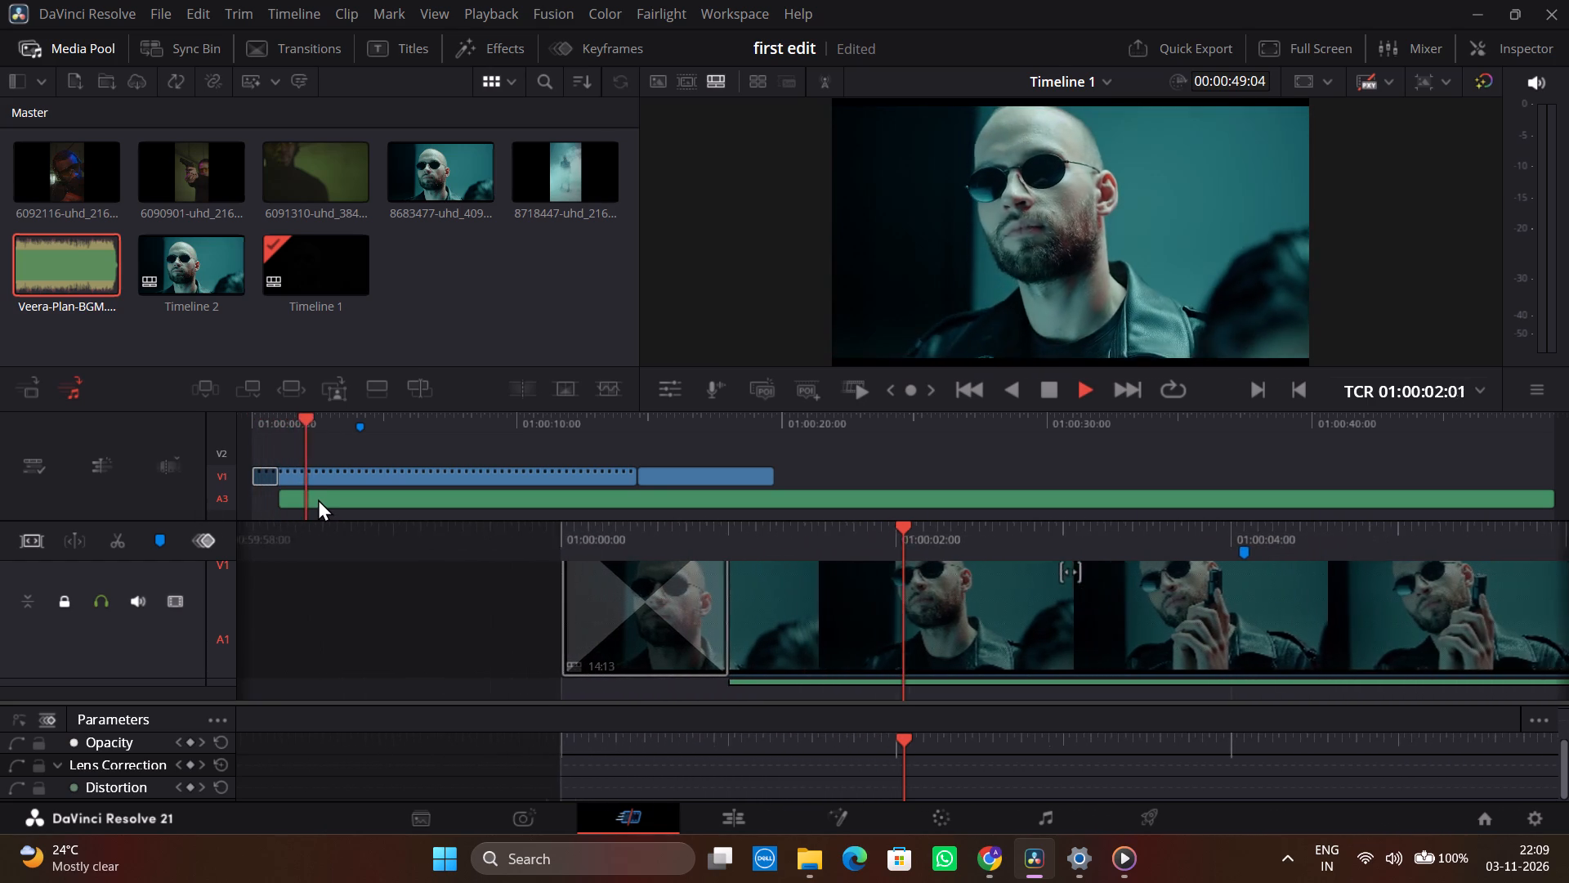
key(space)
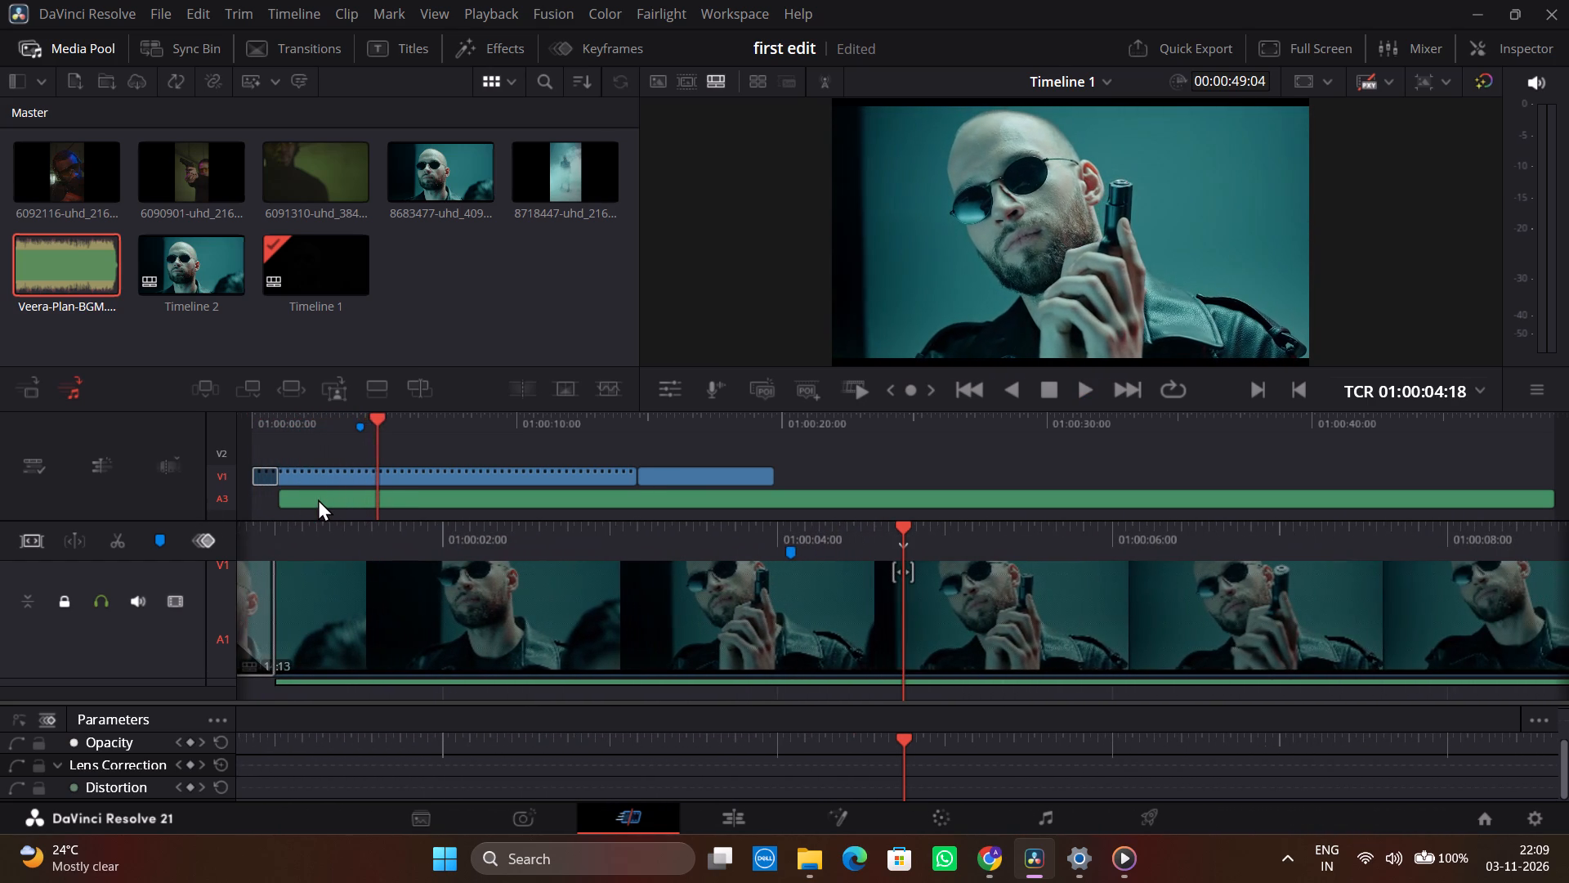
Open the Fairlight page, examine the audio tracks of Timeline 1 and try playing them.
click(1027, 814)
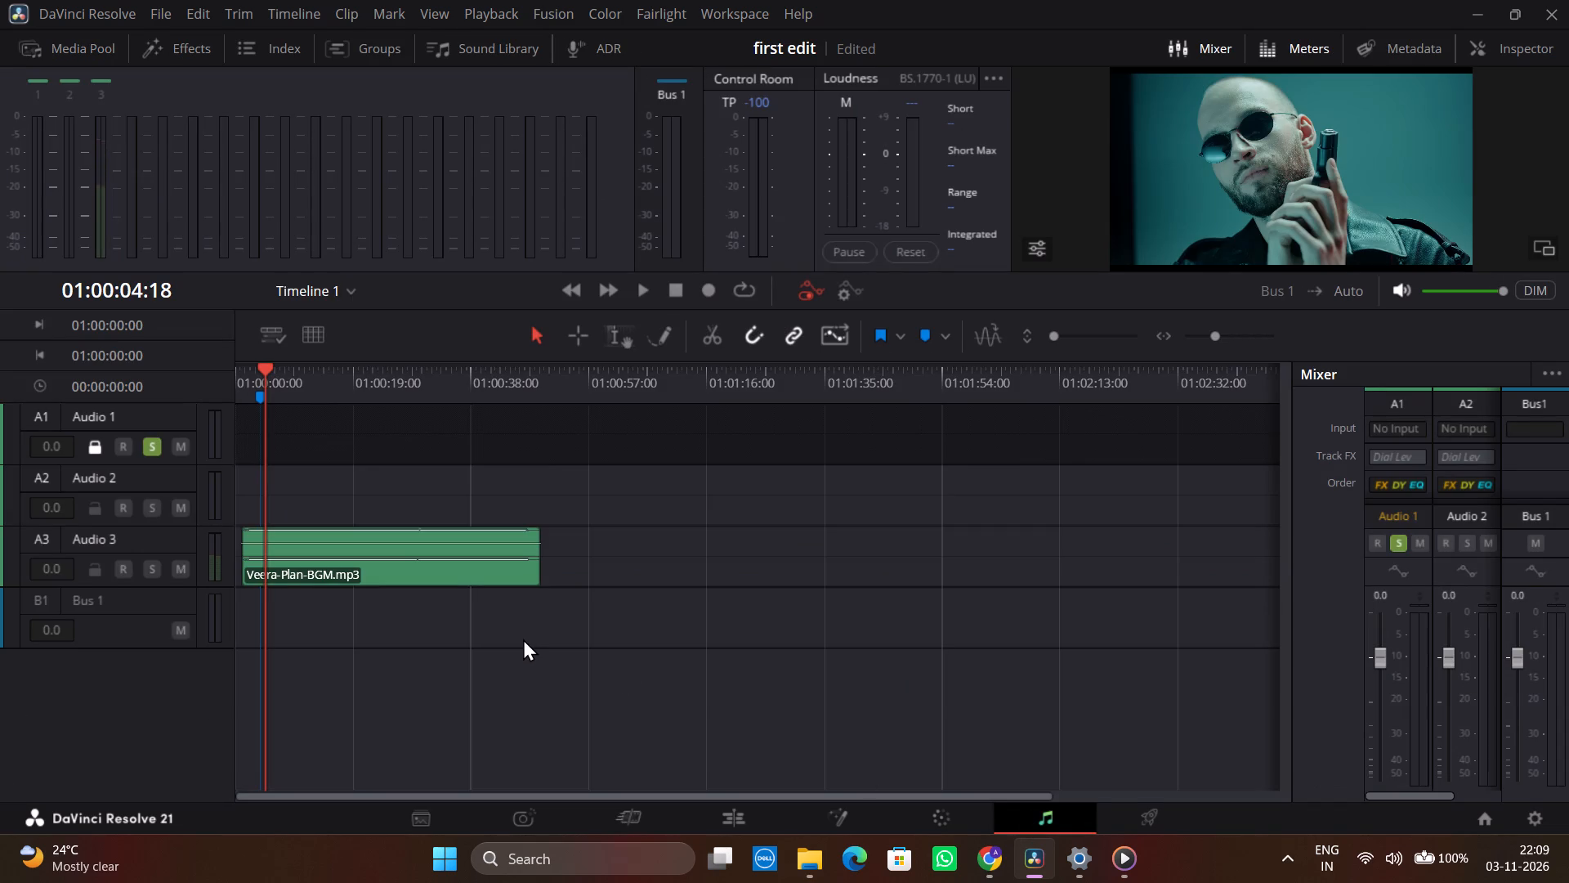
scroll(523, 639, right, 6)
scroll(474, 643, left, 2)
scroll(474, 643, right, 5)
key(space)
key(space)
Lower the Audio 1 track's fader in the mixer to -4.6.
drag(1382, 657, 1388, 680)
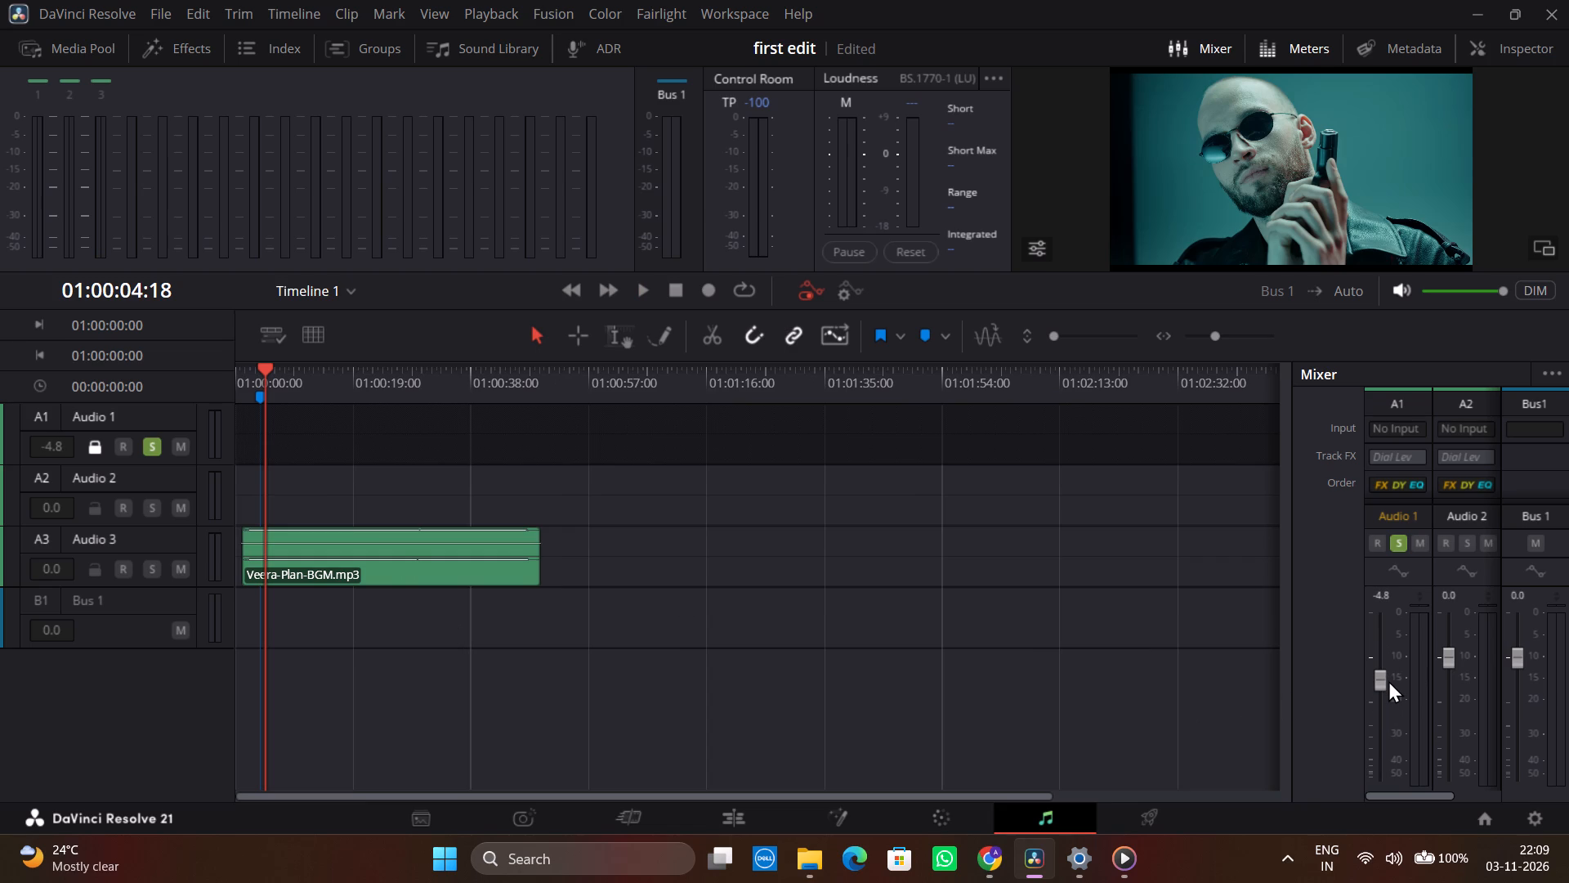
drag(1388, 680, 1386, 679)
Stop and restart playback of Timeline 1 on the Fairlight page to check the sound.
click(674, 287)
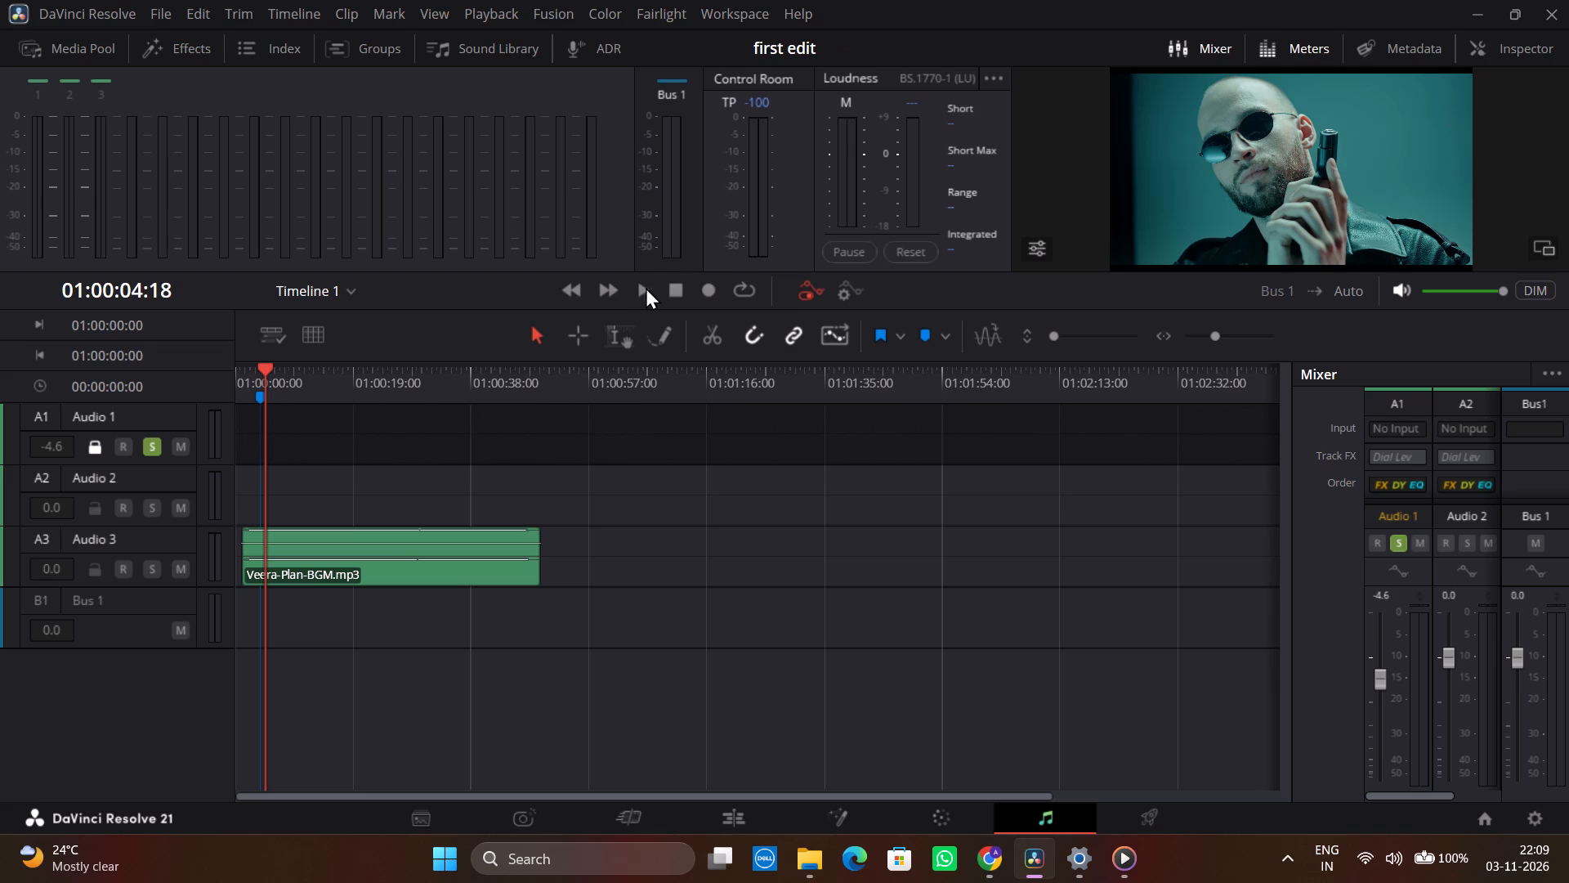
click(637, 287)
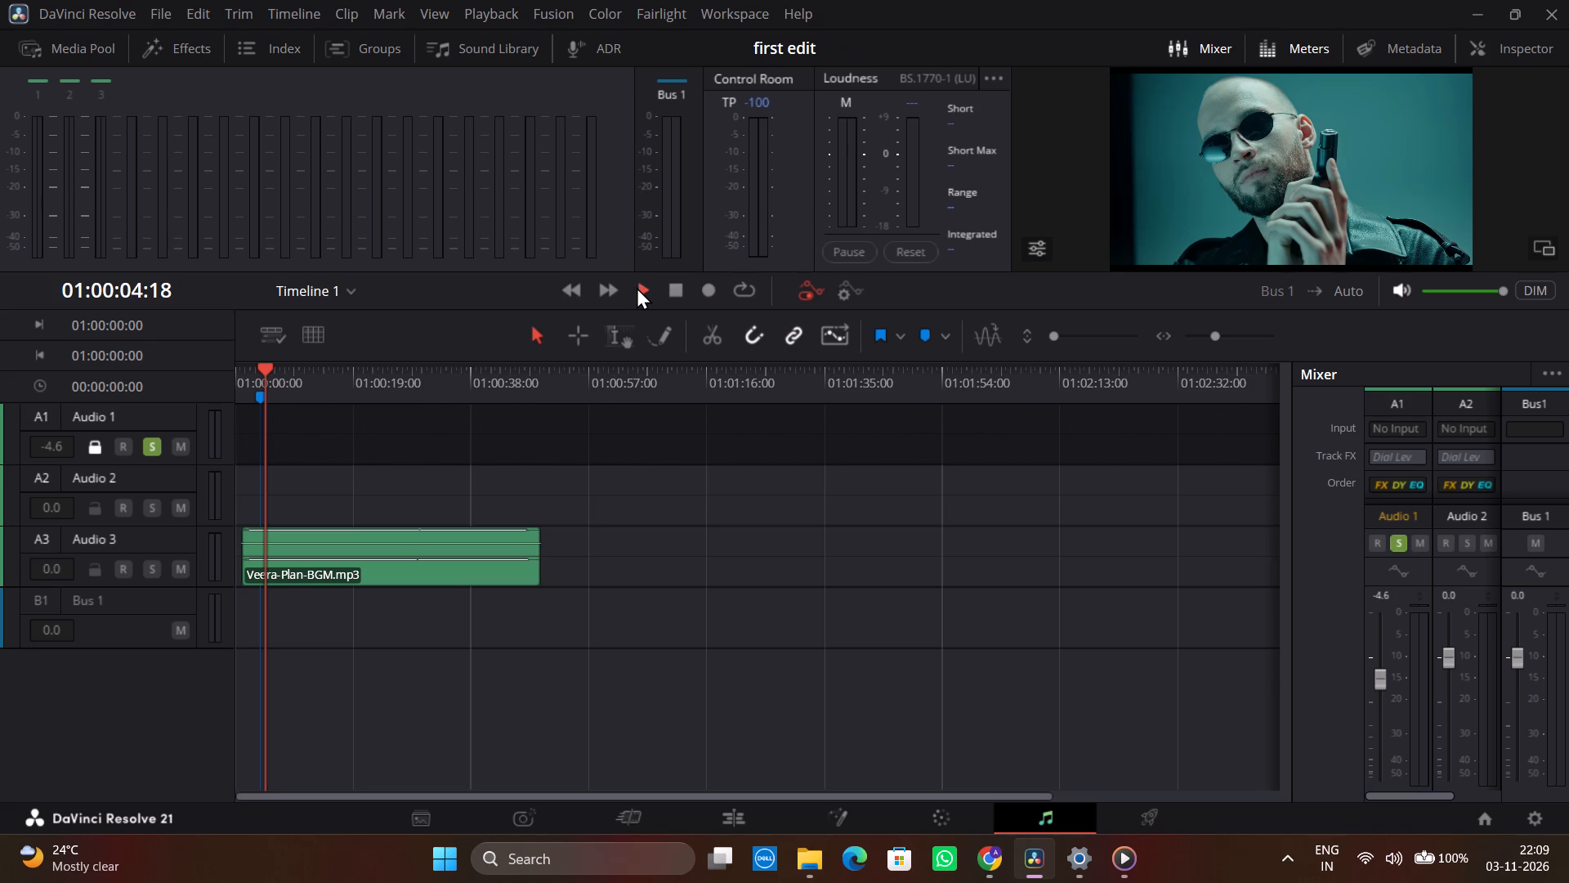
click(637, 287)
click(330, 293)
click(376, 293)
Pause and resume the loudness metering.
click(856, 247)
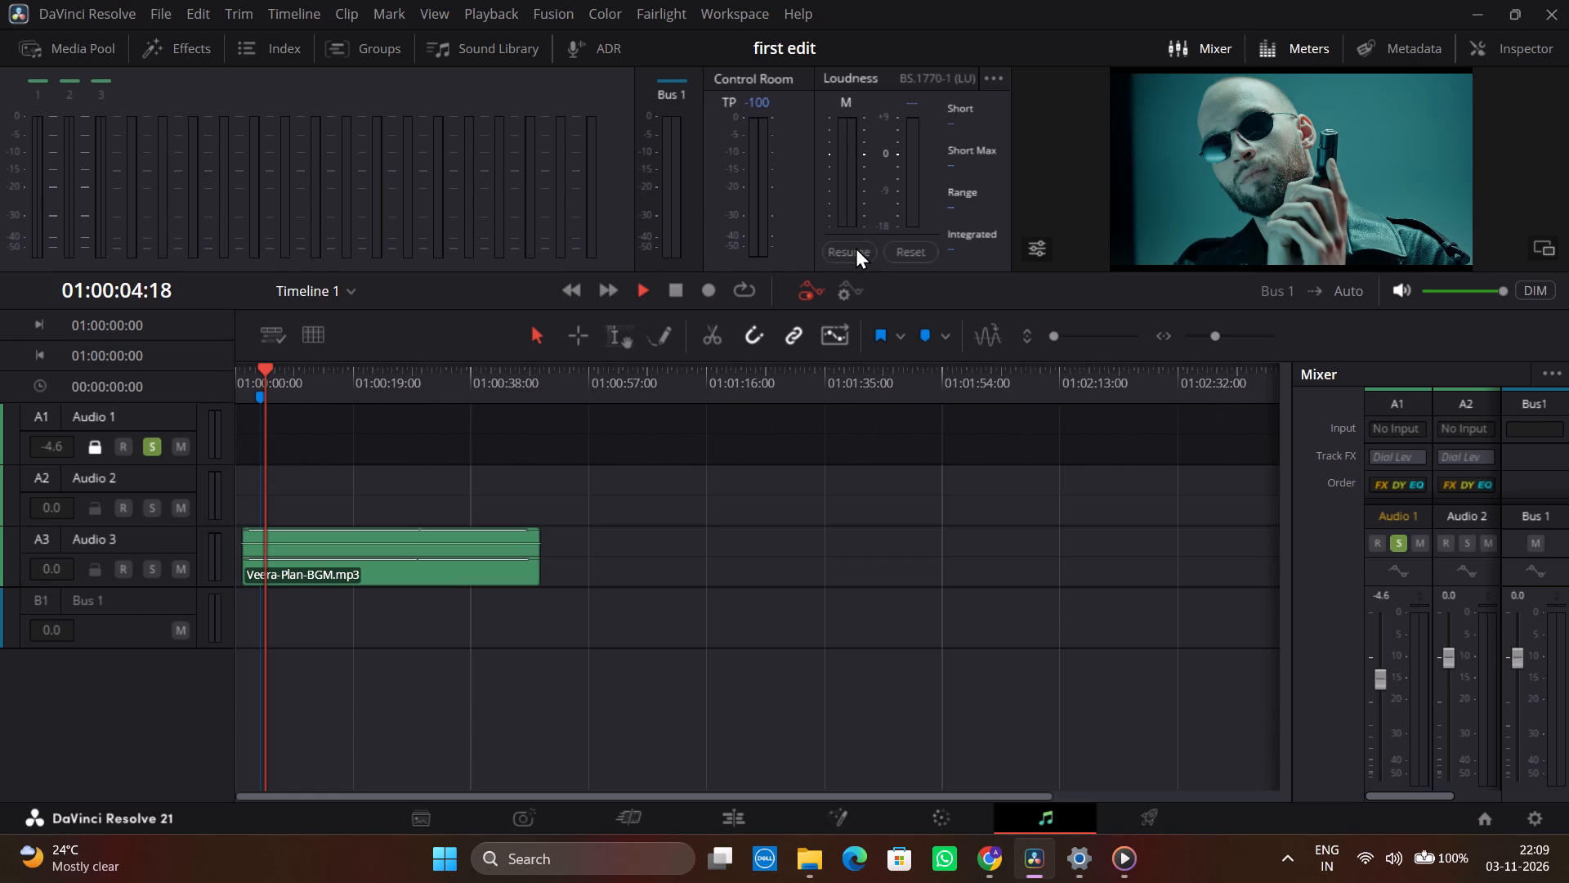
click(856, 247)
Lower the Audio 1 track's fader in the mixer all the way to its minimum.
drag(1383, 668, 1415, 809)
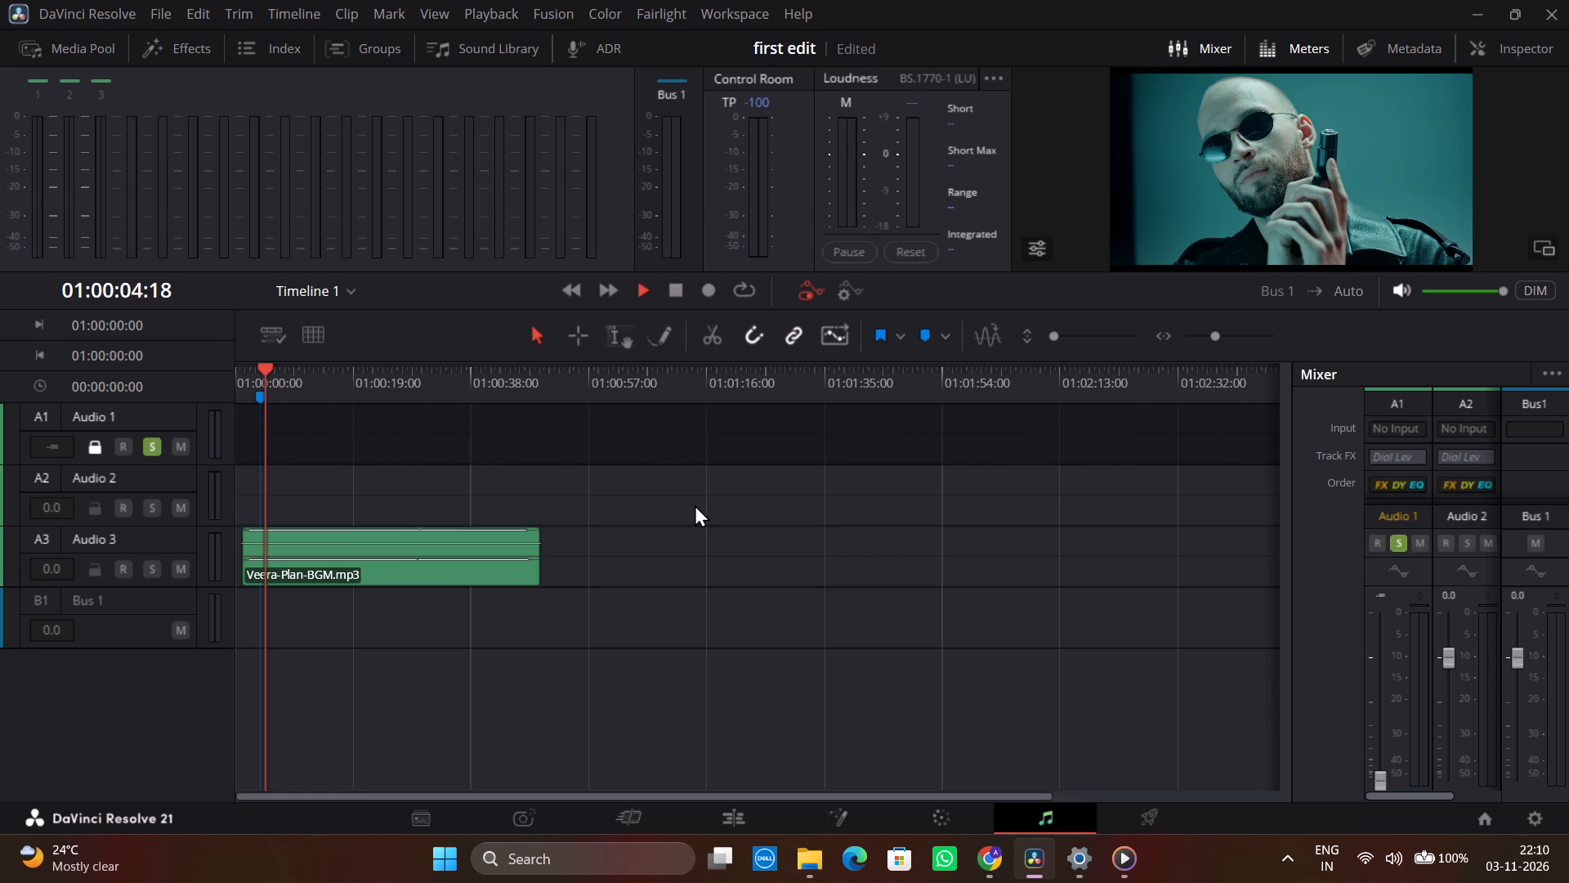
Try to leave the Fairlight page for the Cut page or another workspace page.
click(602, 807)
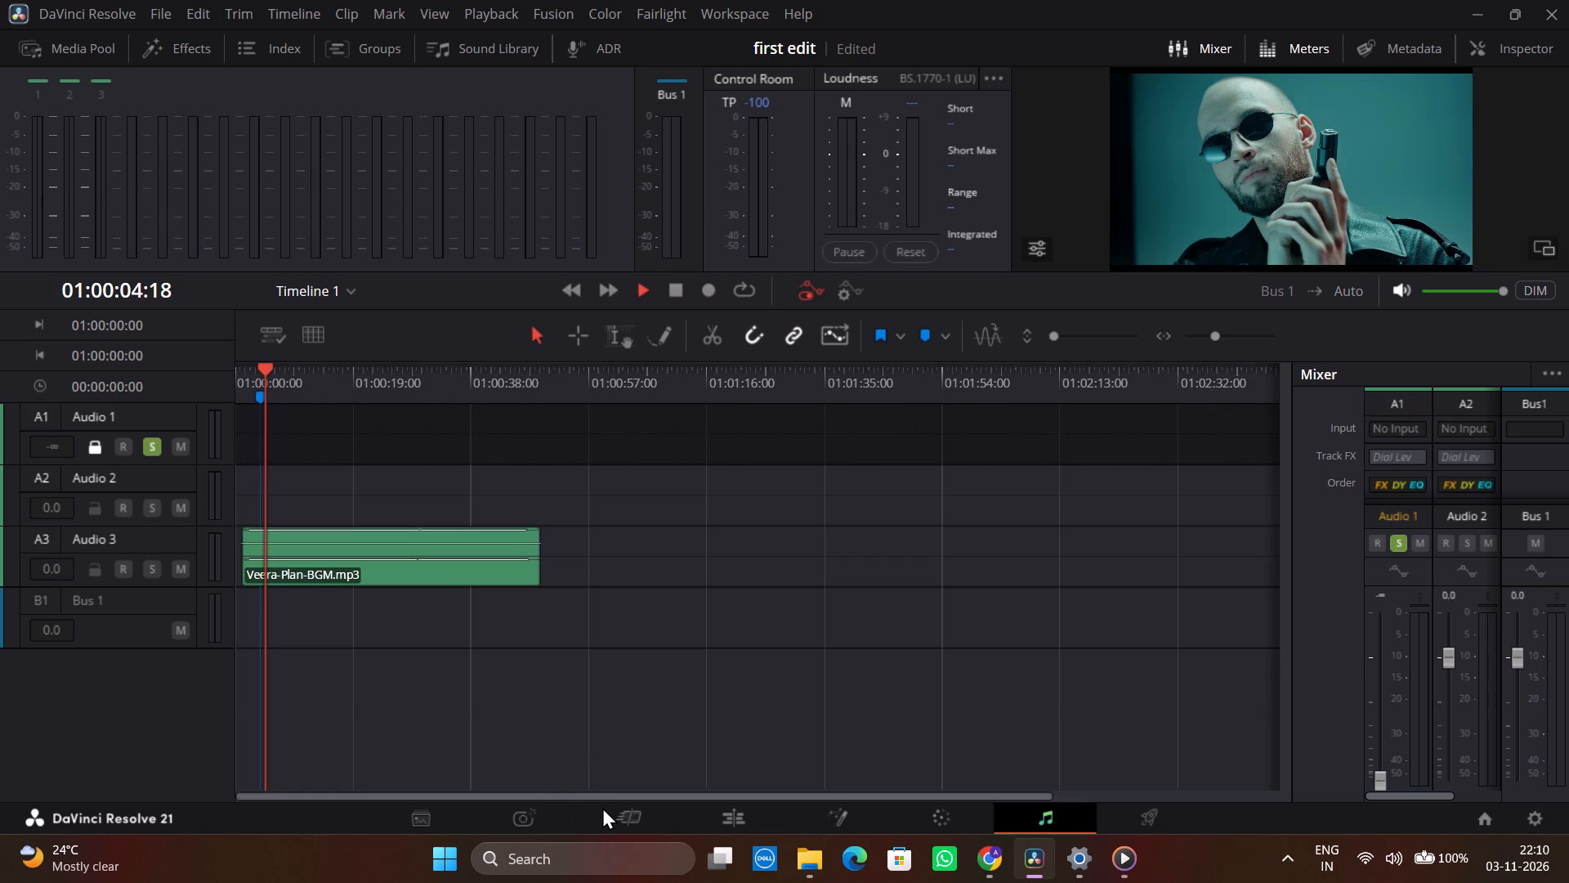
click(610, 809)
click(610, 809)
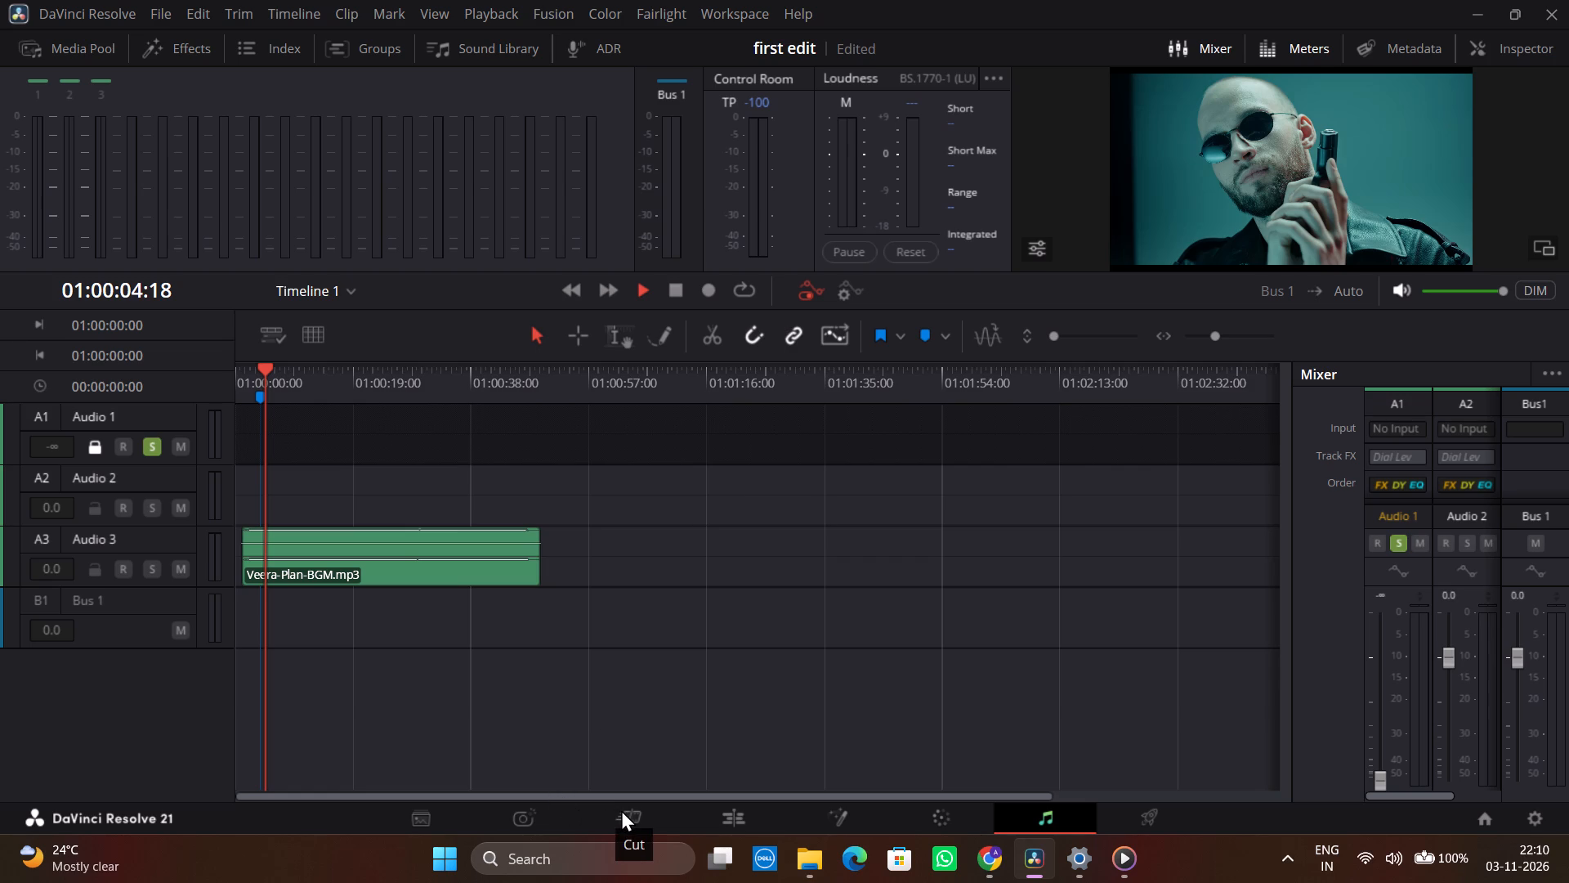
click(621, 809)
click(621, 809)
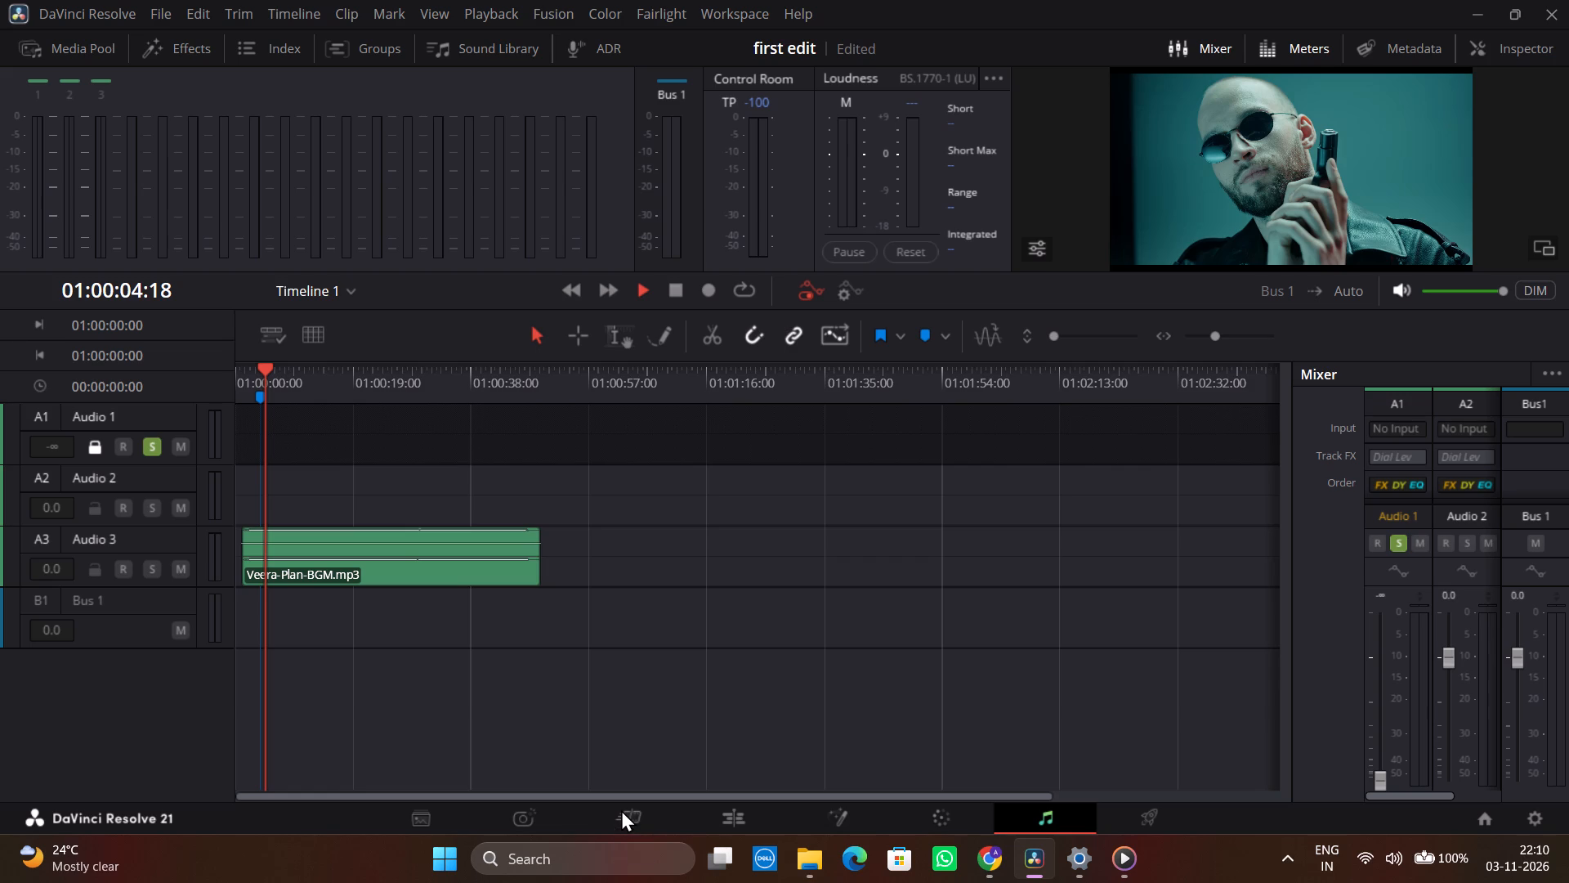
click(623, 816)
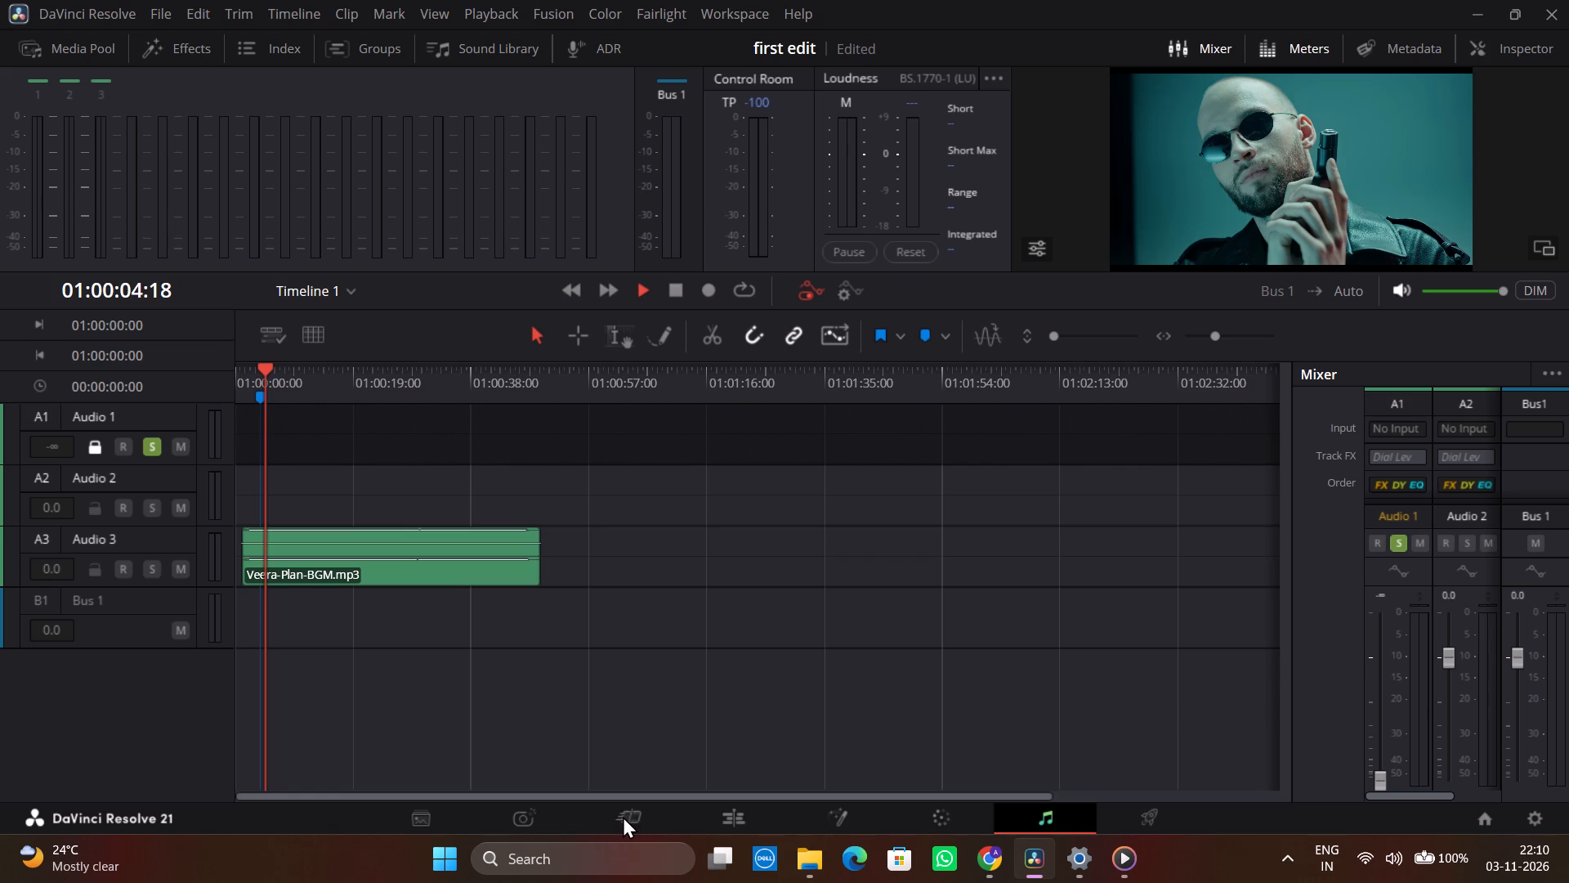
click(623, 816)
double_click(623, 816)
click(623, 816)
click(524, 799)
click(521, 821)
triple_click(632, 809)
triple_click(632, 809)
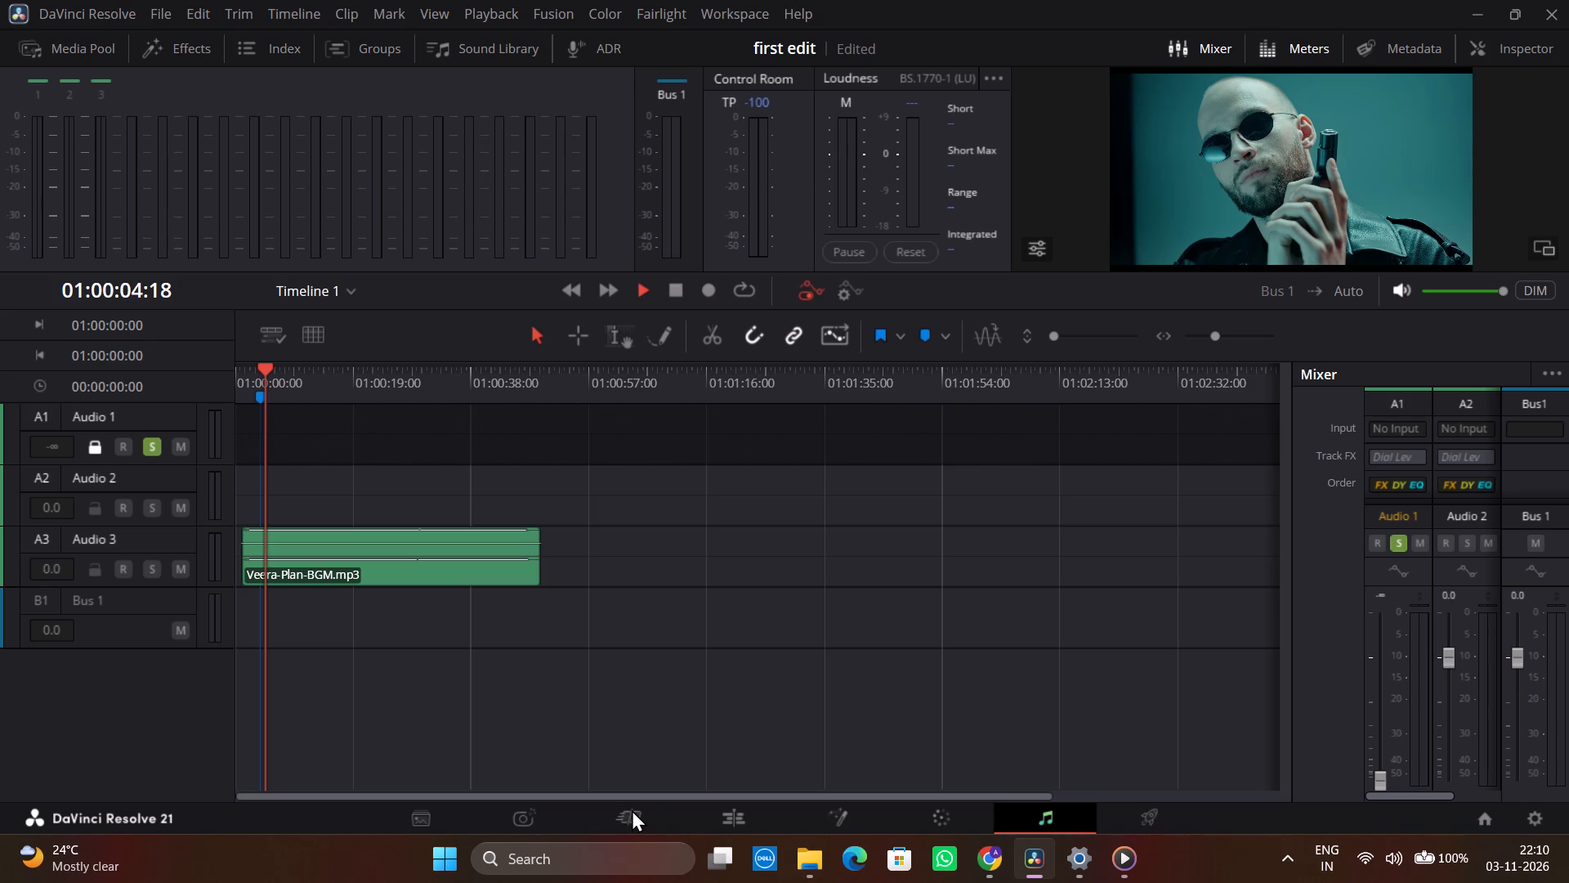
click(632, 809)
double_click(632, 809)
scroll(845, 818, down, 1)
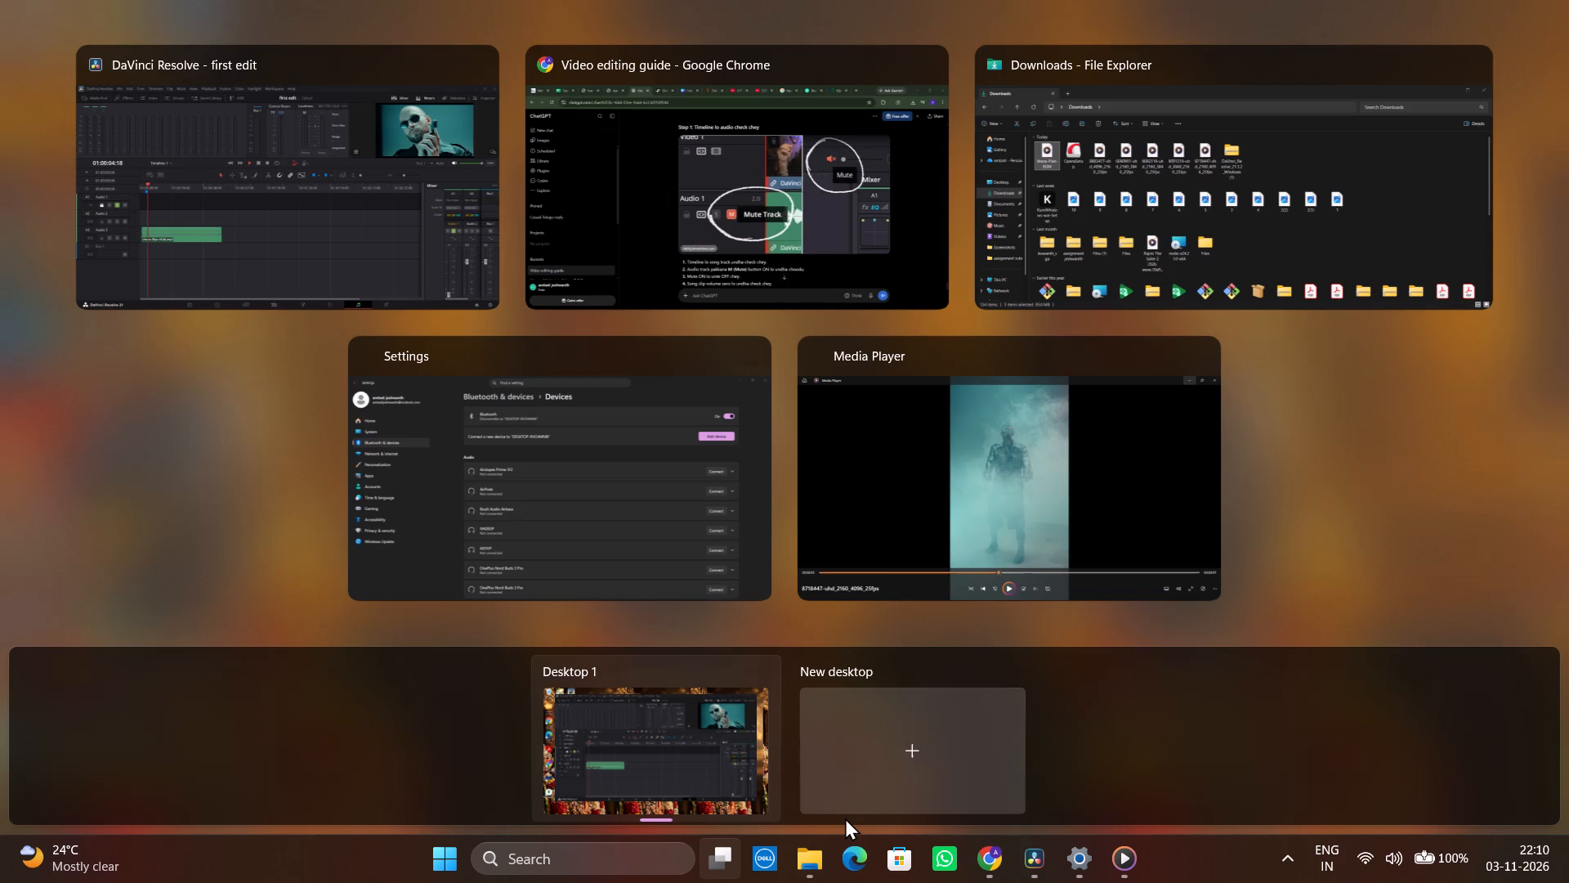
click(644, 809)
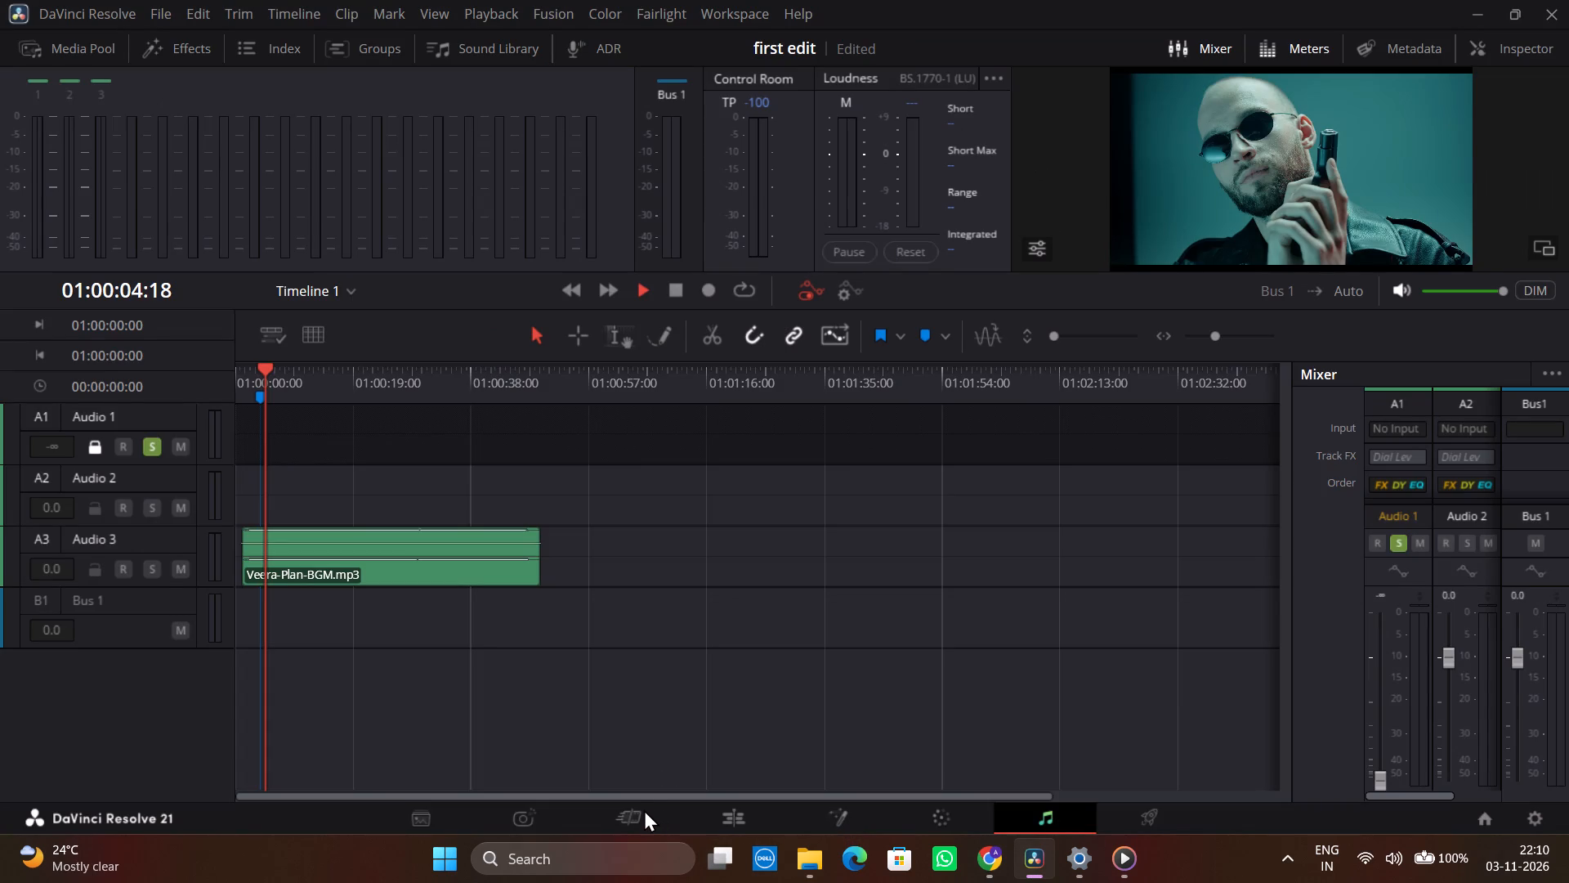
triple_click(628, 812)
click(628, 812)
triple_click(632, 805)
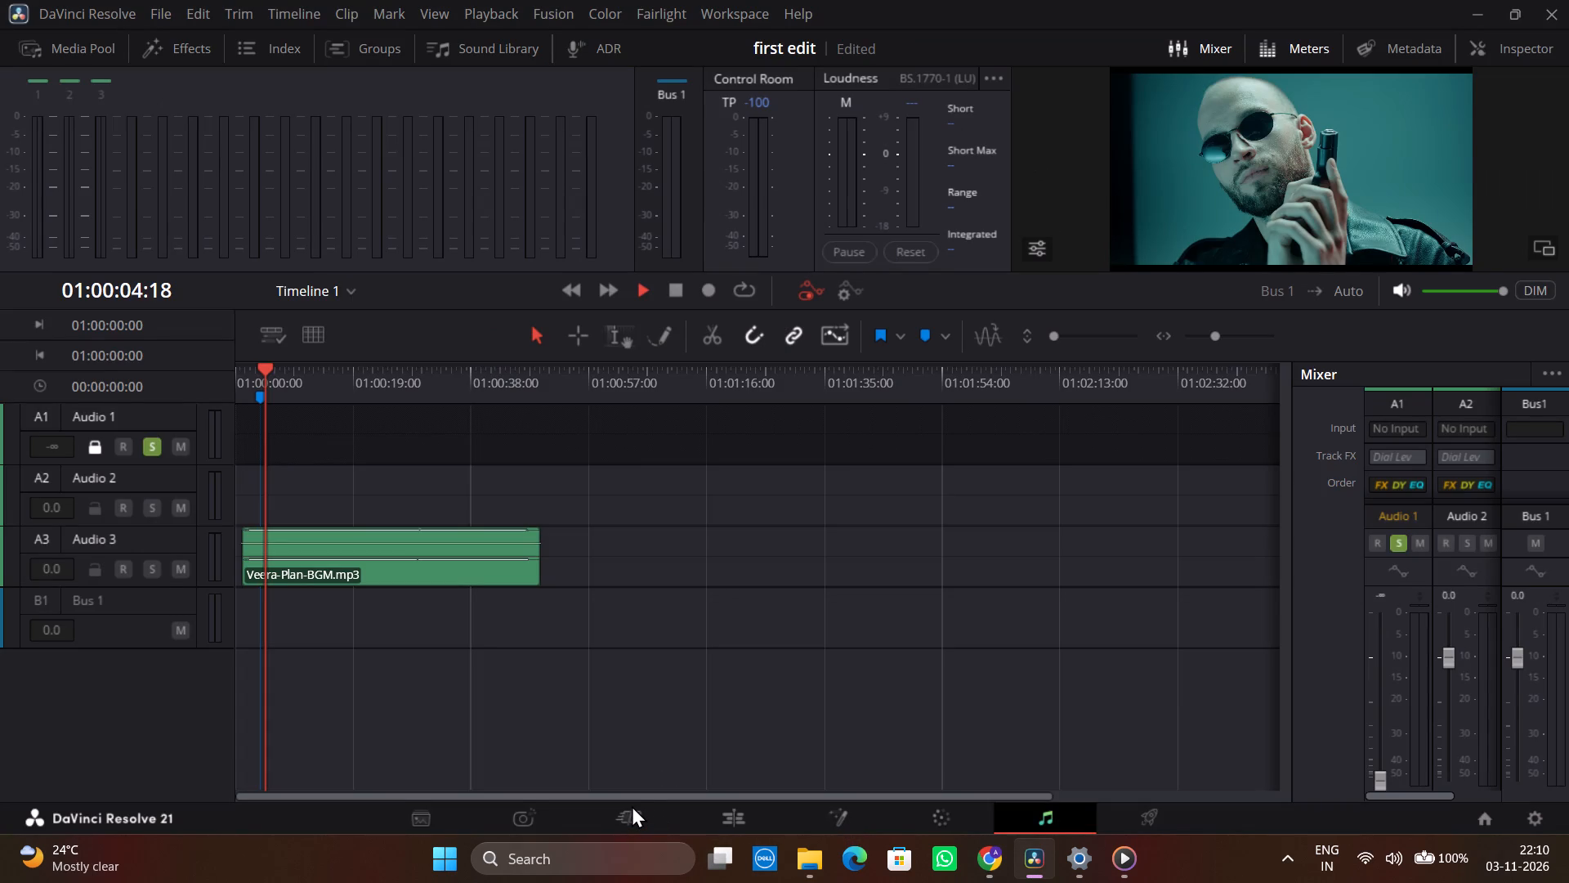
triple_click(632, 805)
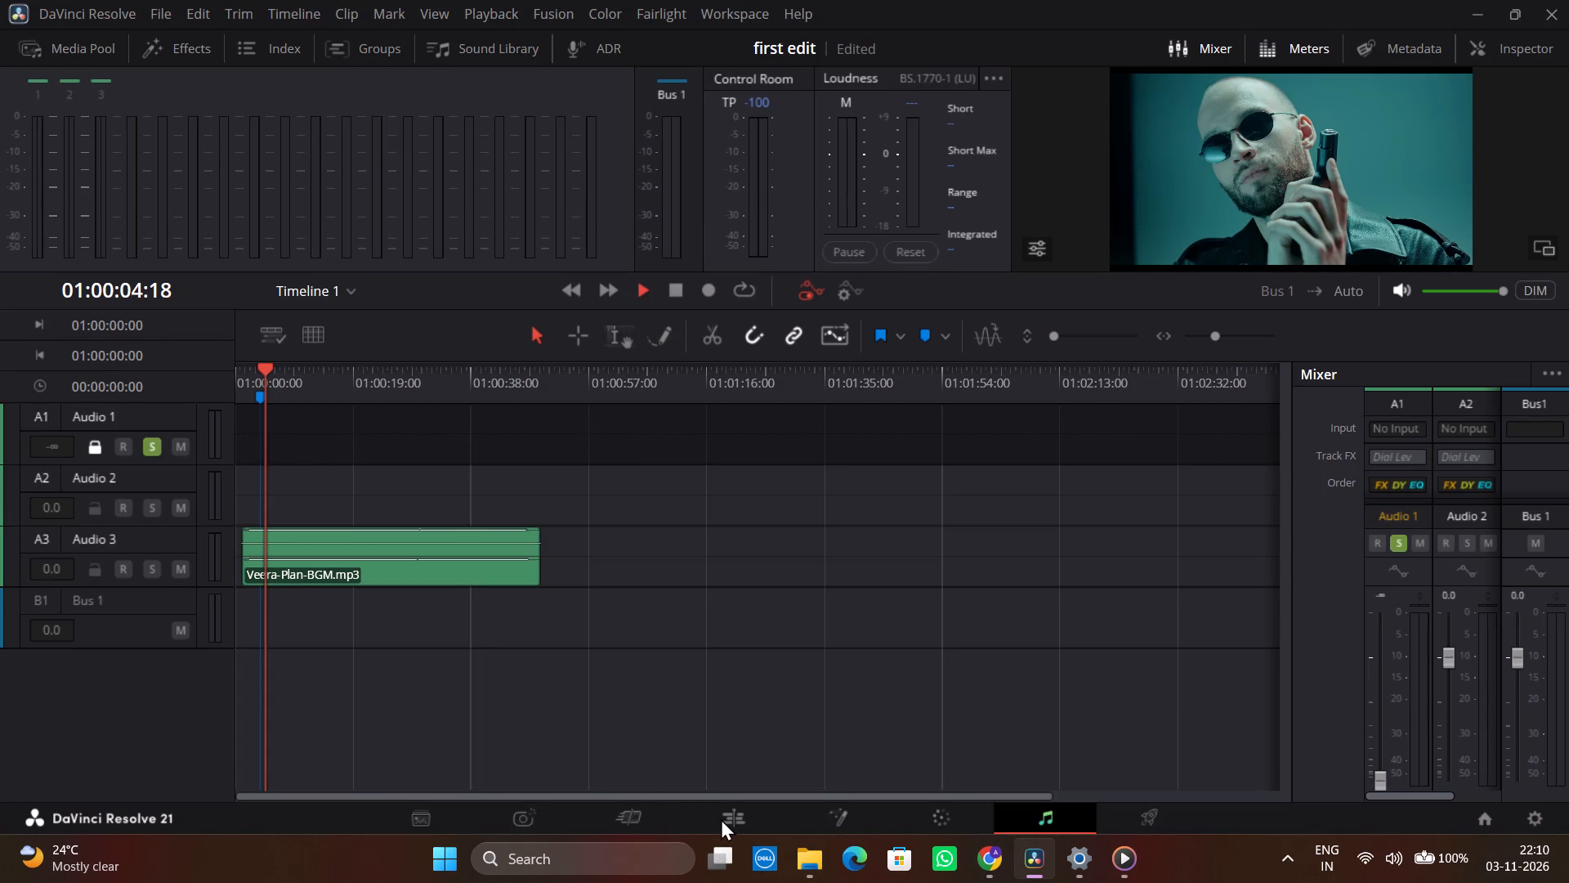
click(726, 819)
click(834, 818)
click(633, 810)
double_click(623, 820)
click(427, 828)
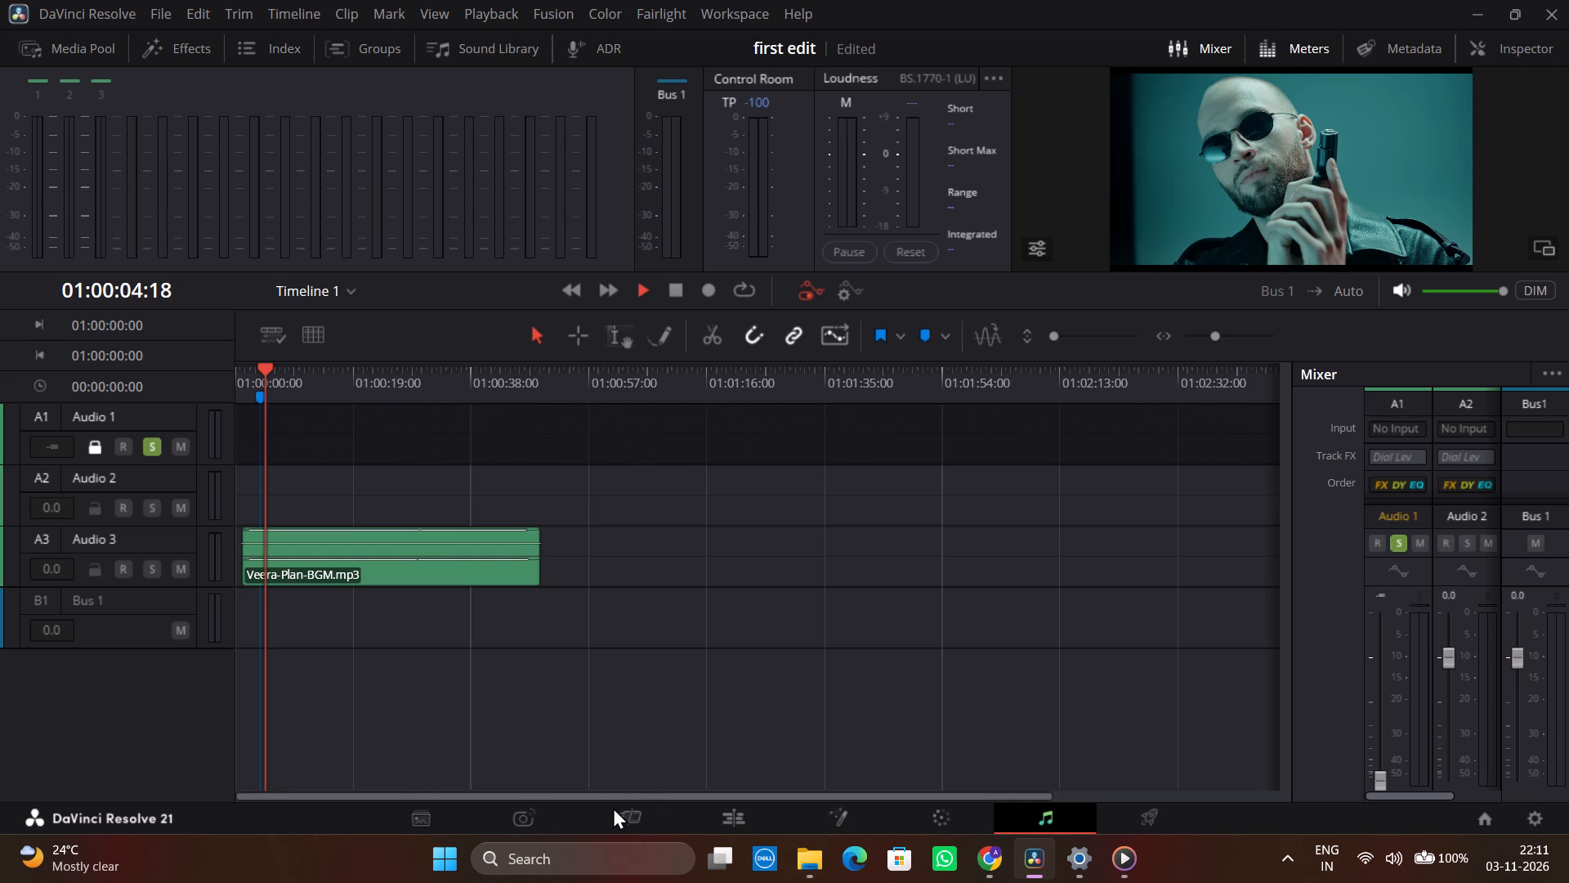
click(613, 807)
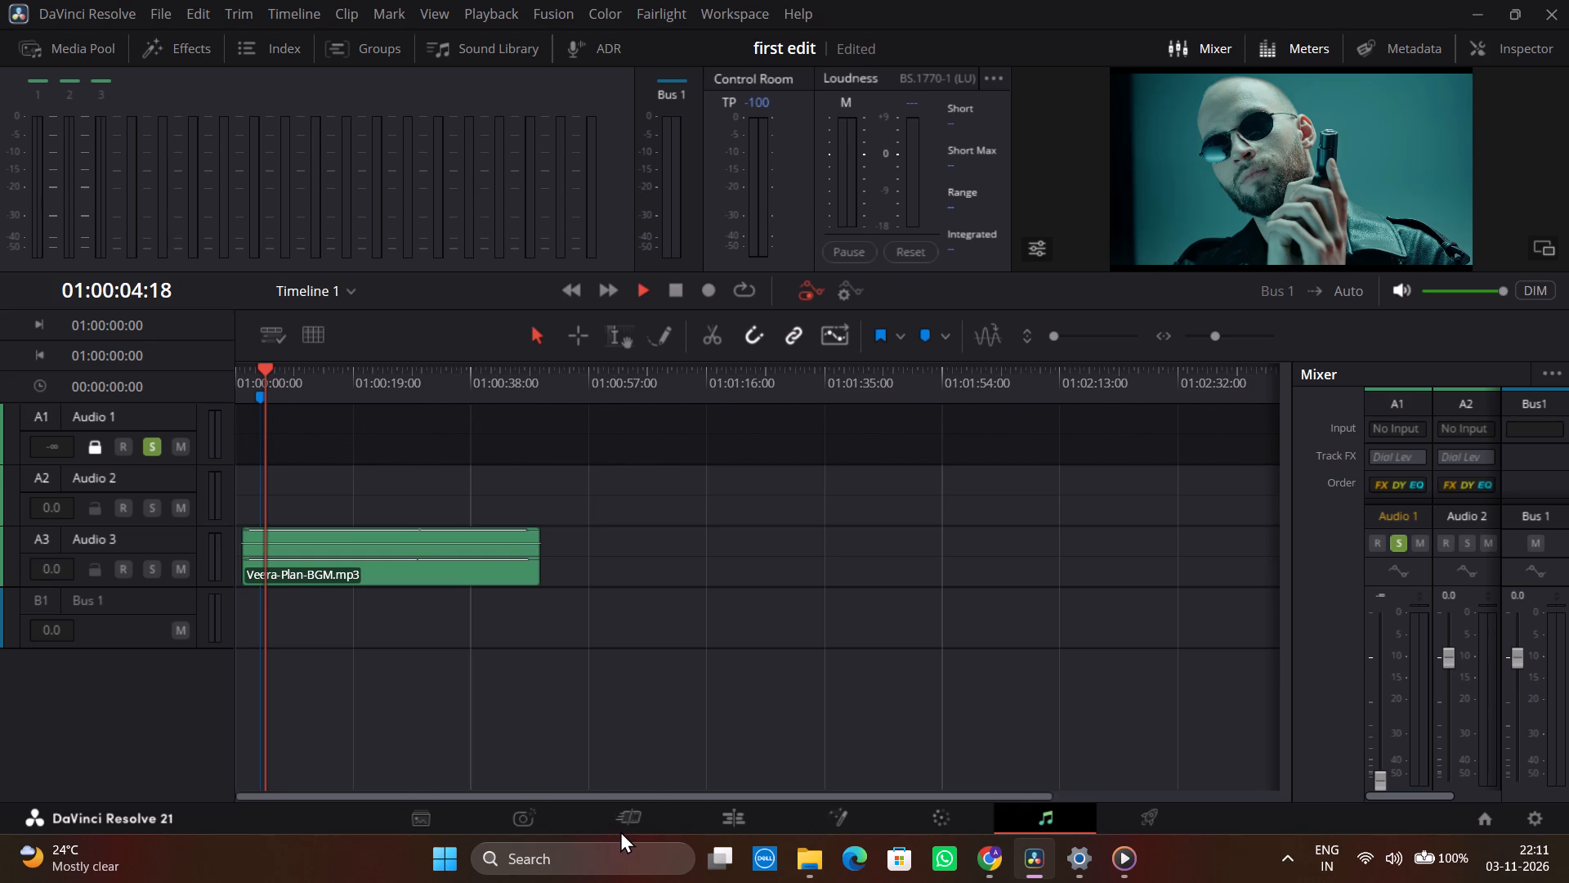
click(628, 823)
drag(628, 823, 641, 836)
Try starting and stopping playback of Timeline 1 on the Fairlight page.
key(space)
key(space)
key(space)
key(space)
key(space)
key(space)
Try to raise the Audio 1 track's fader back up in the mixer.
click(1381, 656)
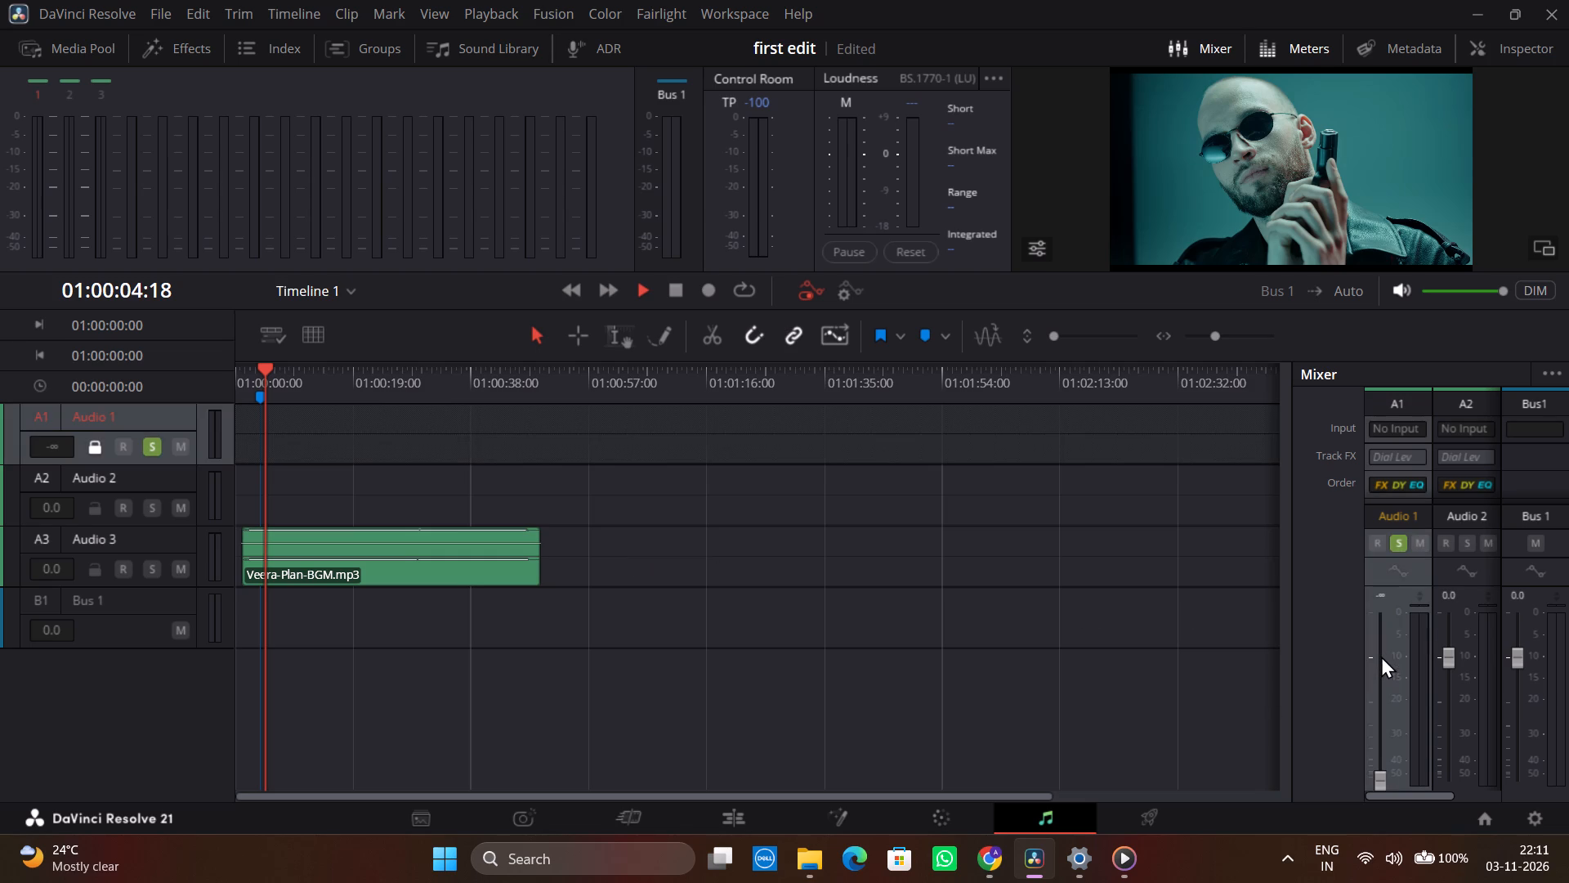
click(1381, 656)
Check the Veera-Plan-BGM.mp3 clip on the Audio 3 track and try playing Timeline 1 again.
ctrl+scroll(391, 555, down, 1)
ctrl+scroll(391, 555, up, 3)
scroll(391, 555, right, 1)
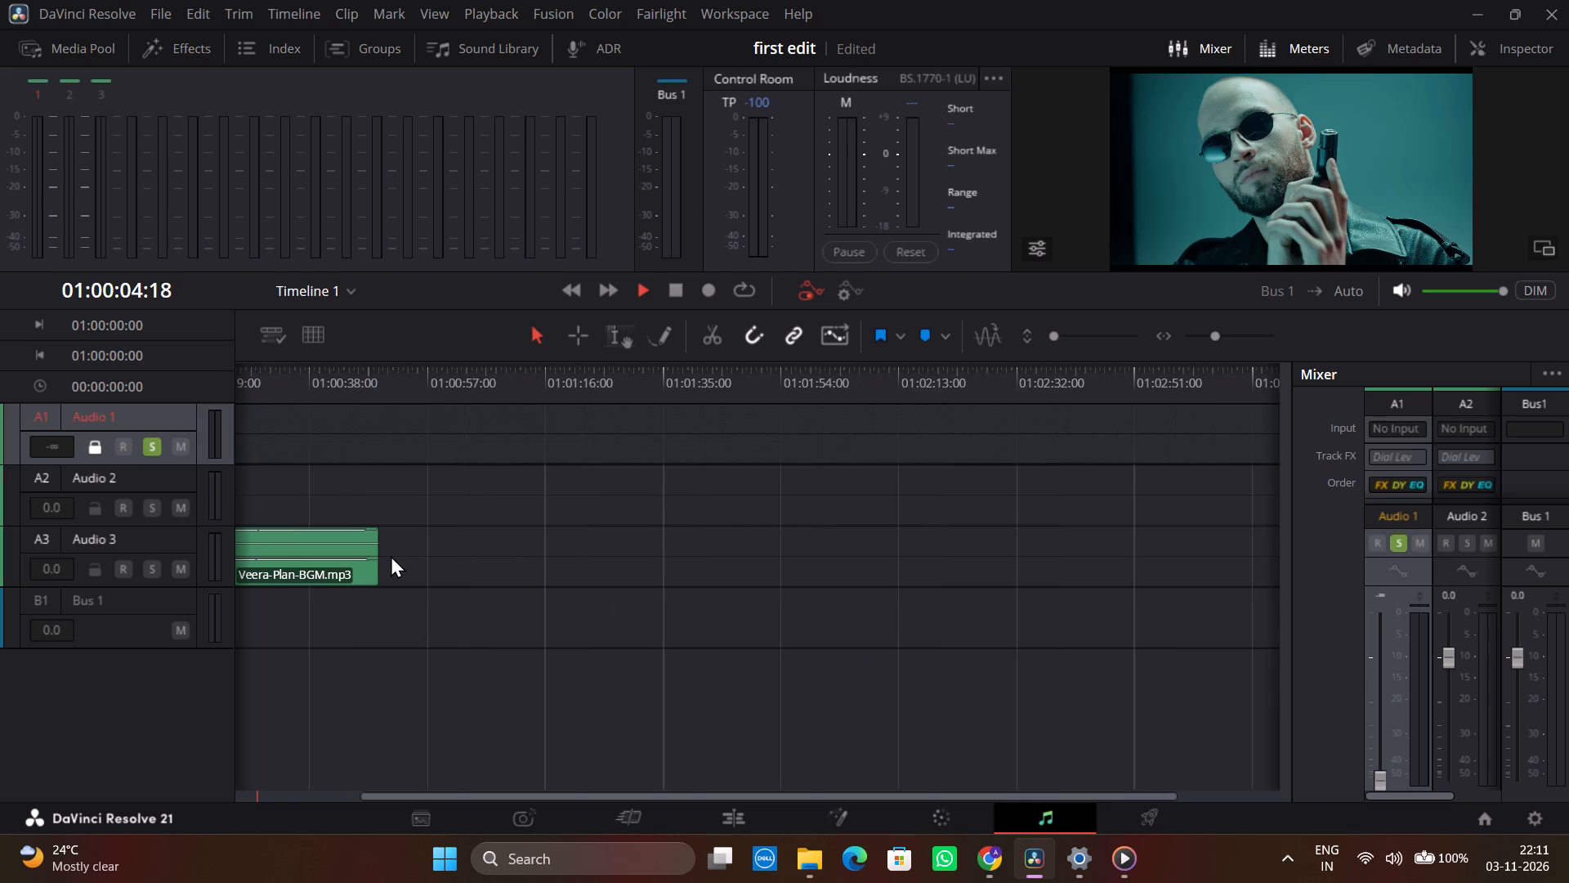
scroll(391, 555, right, 1)
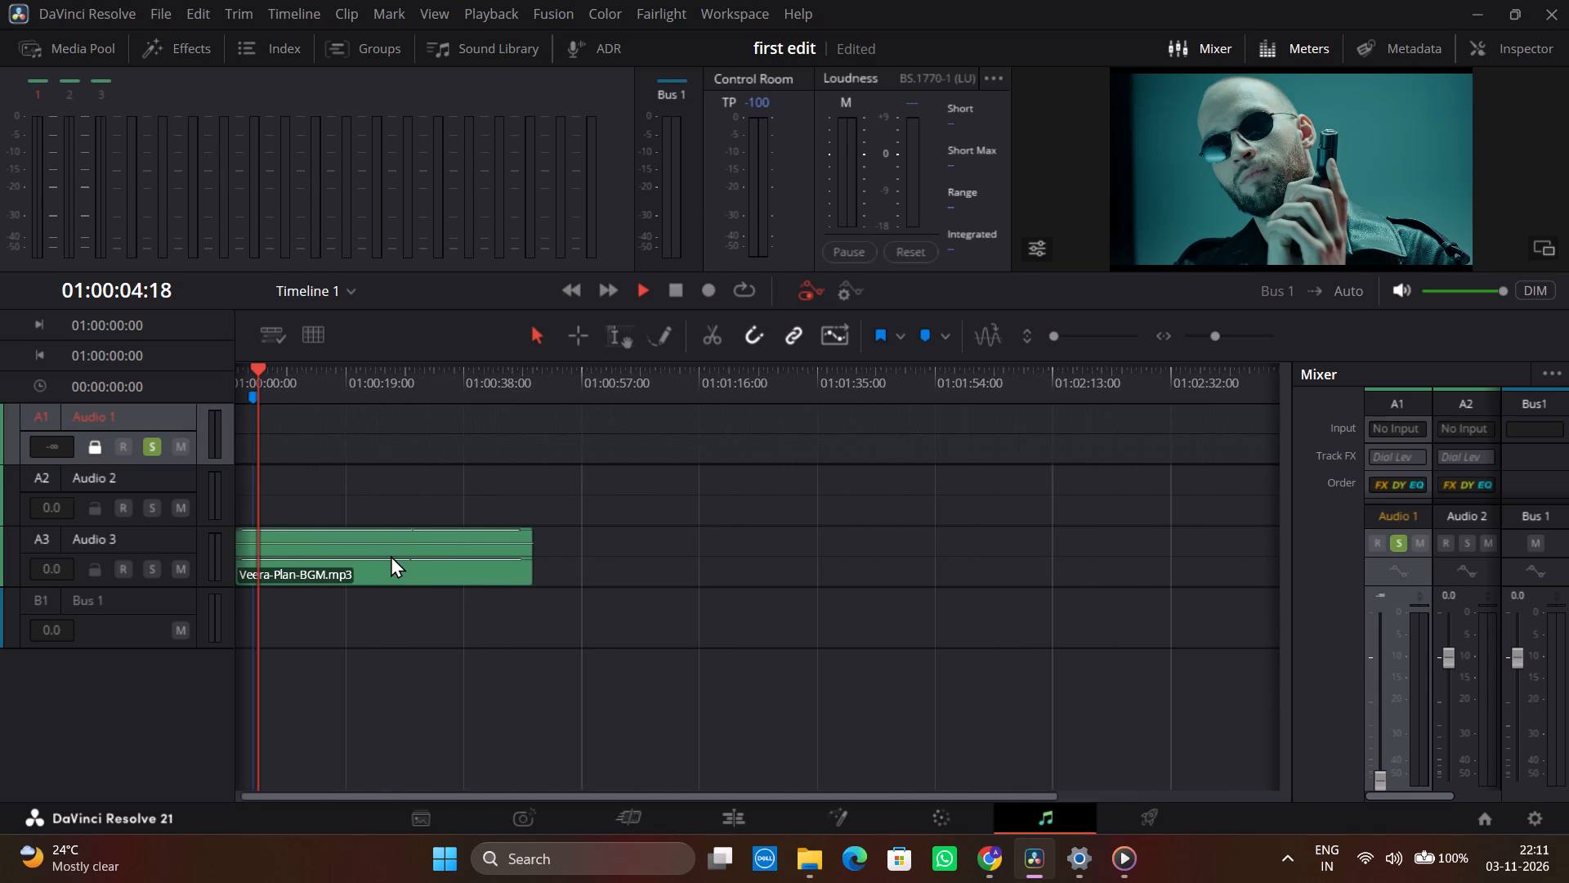
click(645, 286)
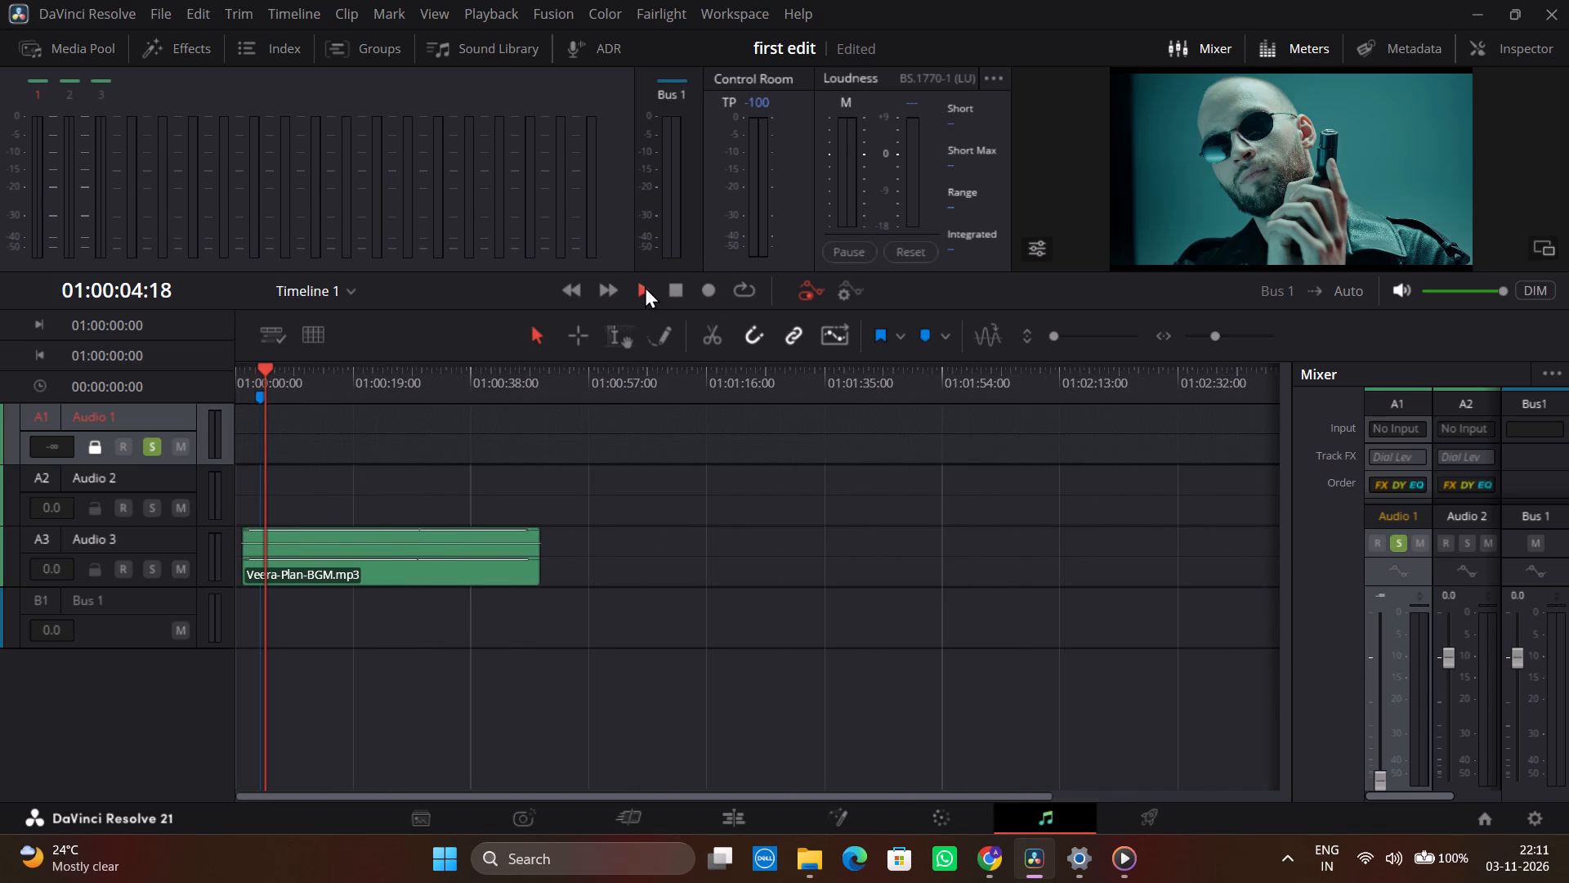
click(645, 286)
triple_click(645, 286)
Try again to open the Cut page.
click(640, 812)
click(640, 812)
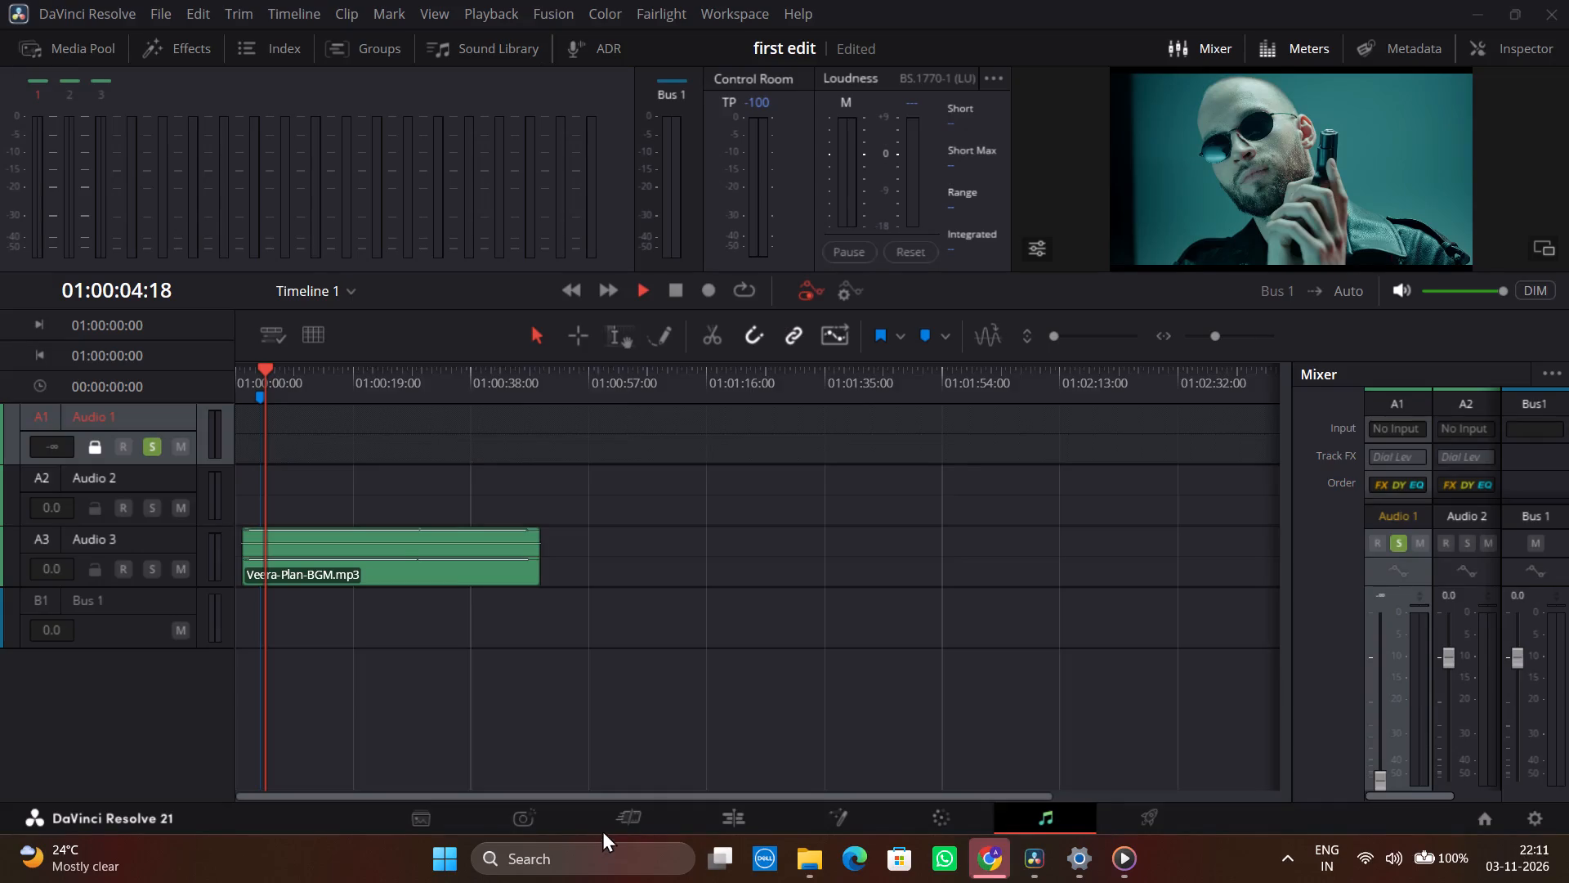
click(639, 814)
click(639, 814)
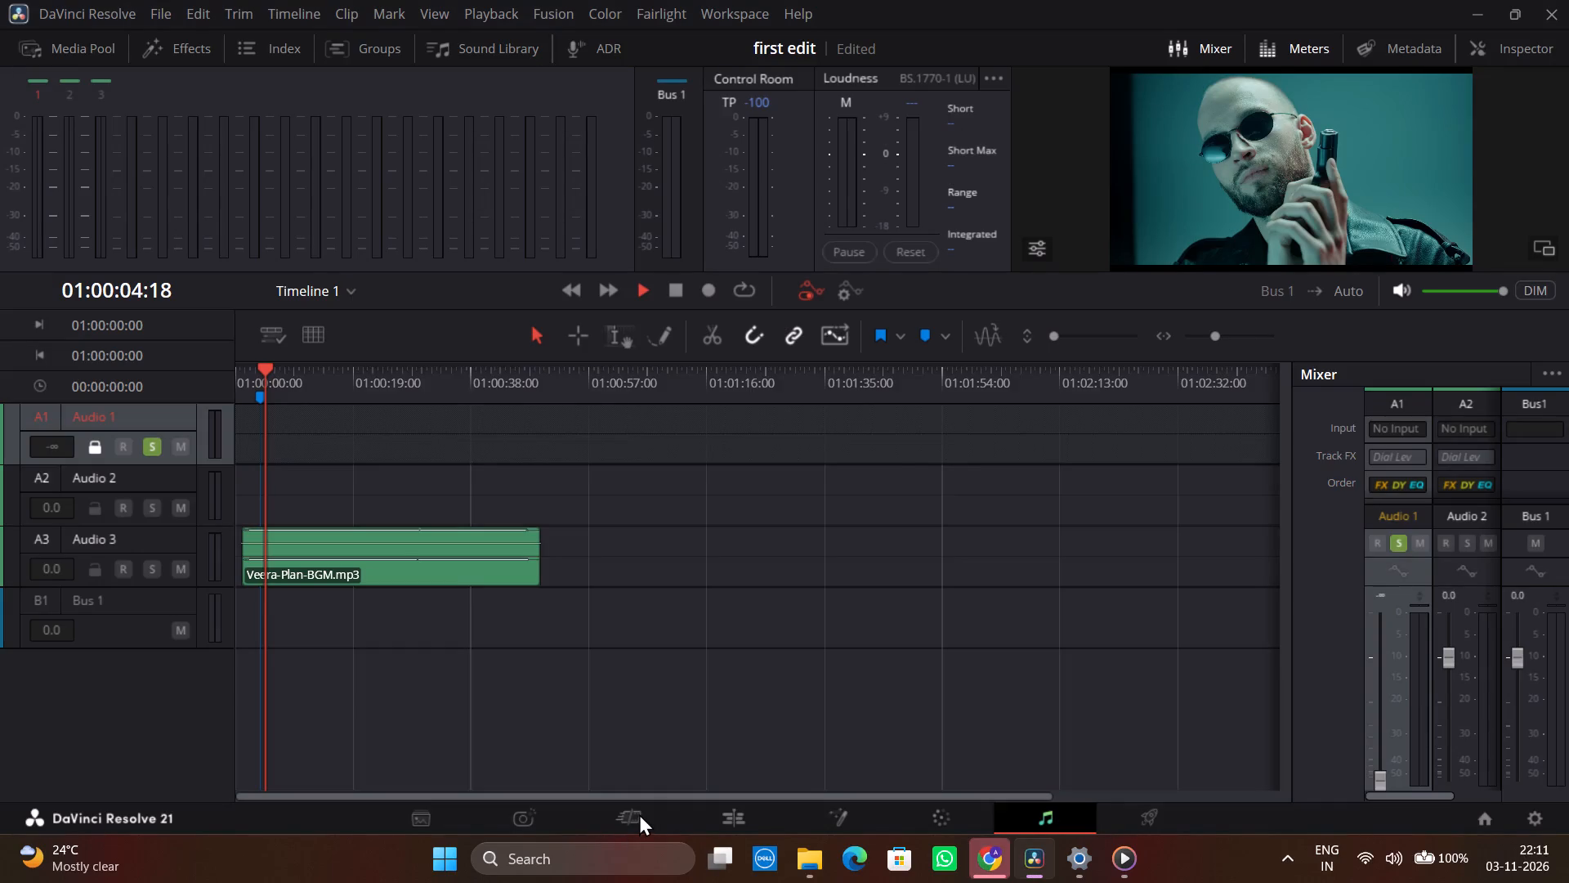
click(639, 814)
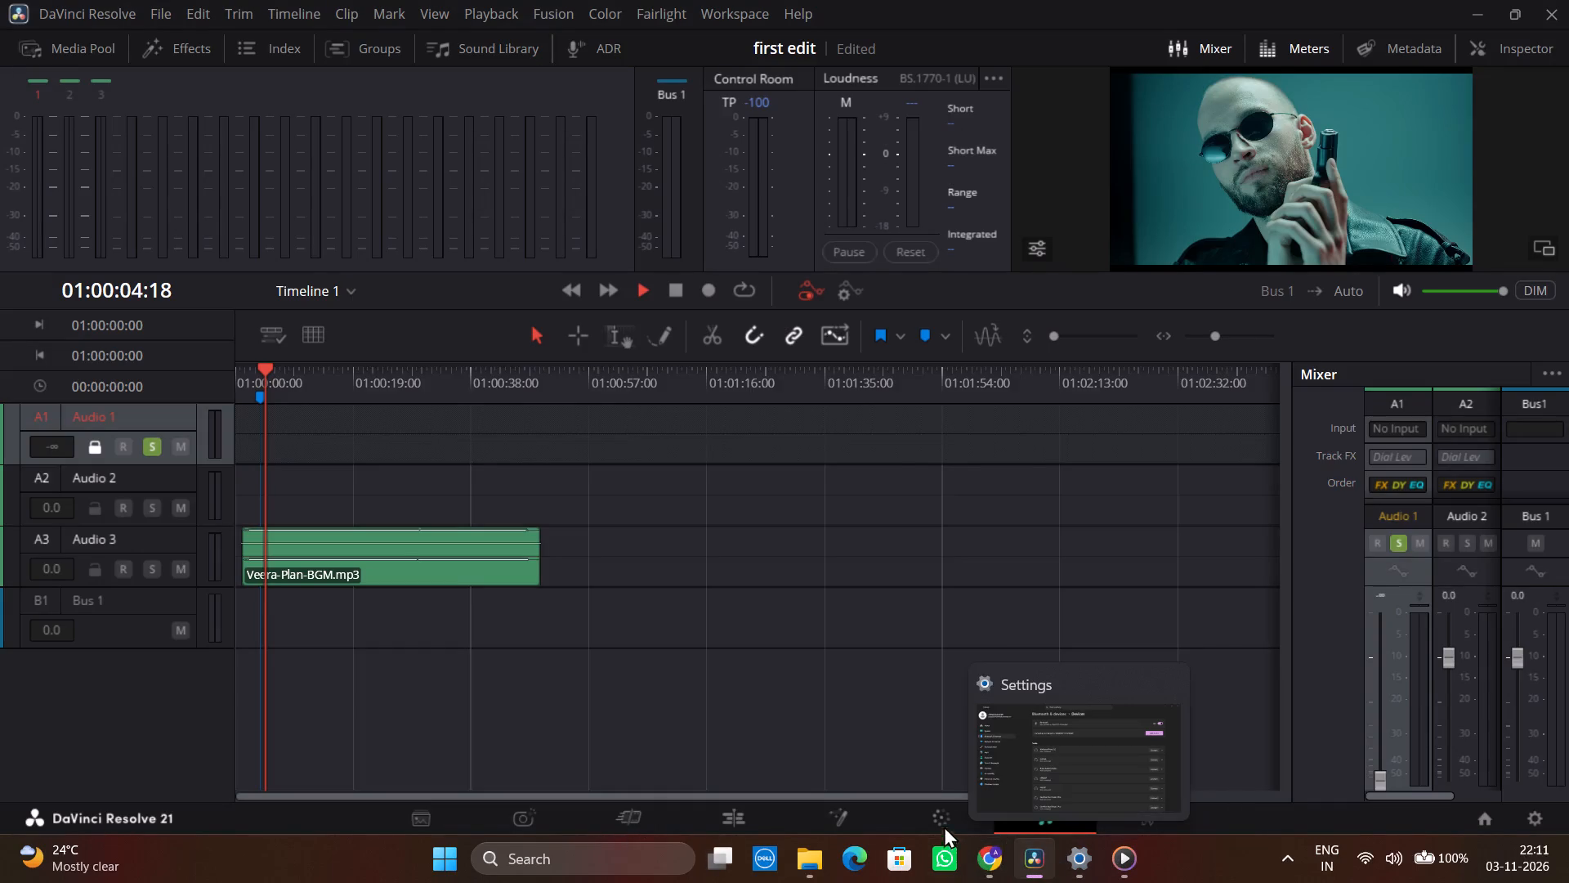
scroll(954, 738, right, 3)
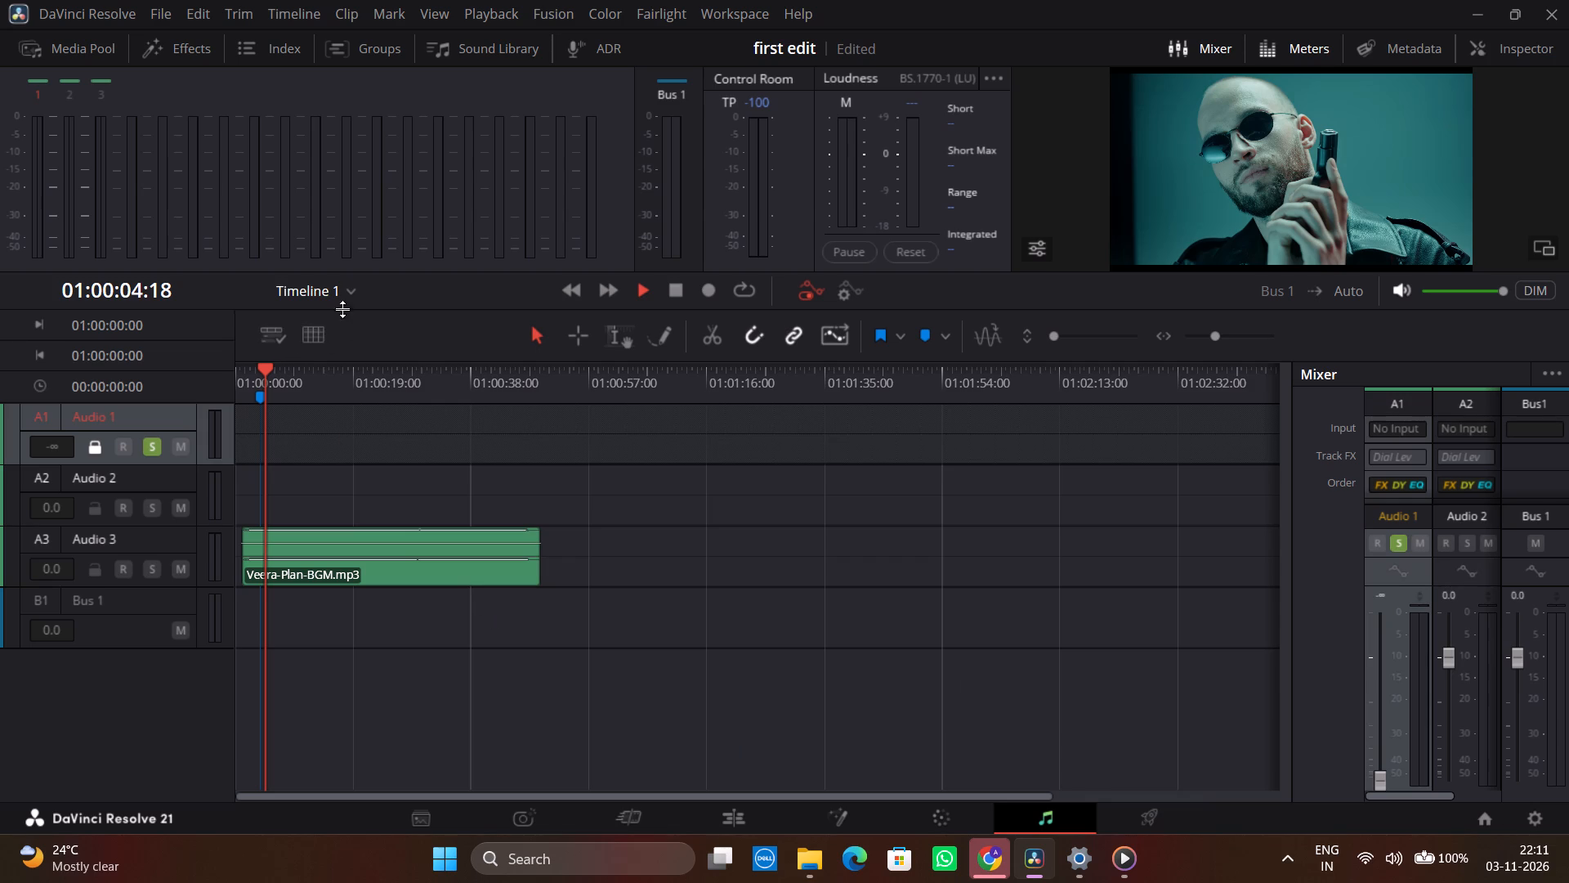
Switch the Fairlight page from Timeline 1 to Timeline 2.
click(355, 281)
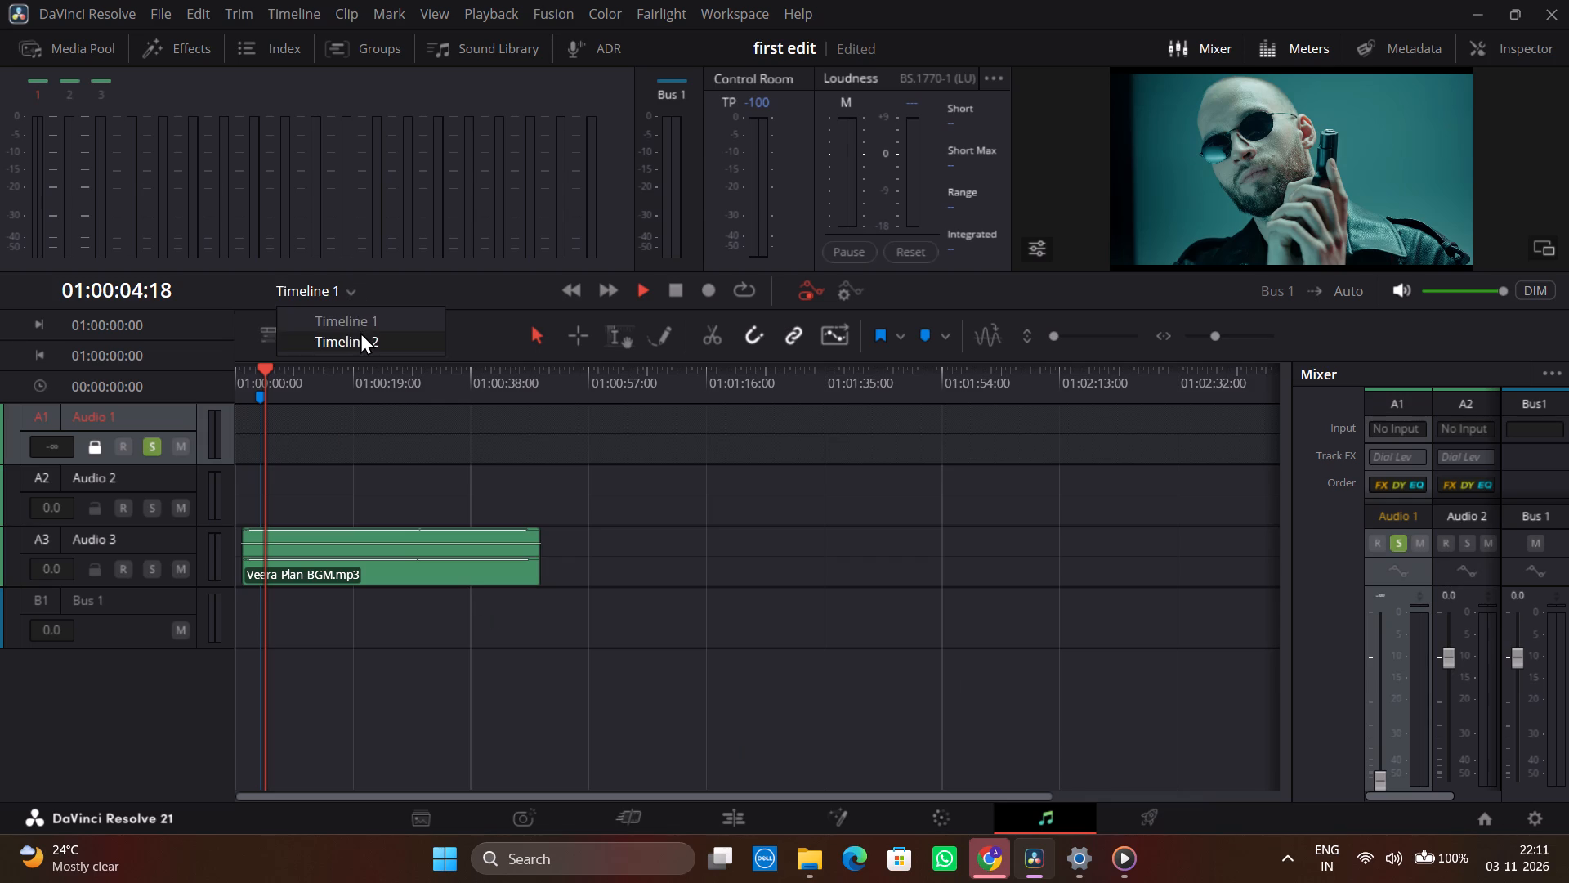
click(360, 332)
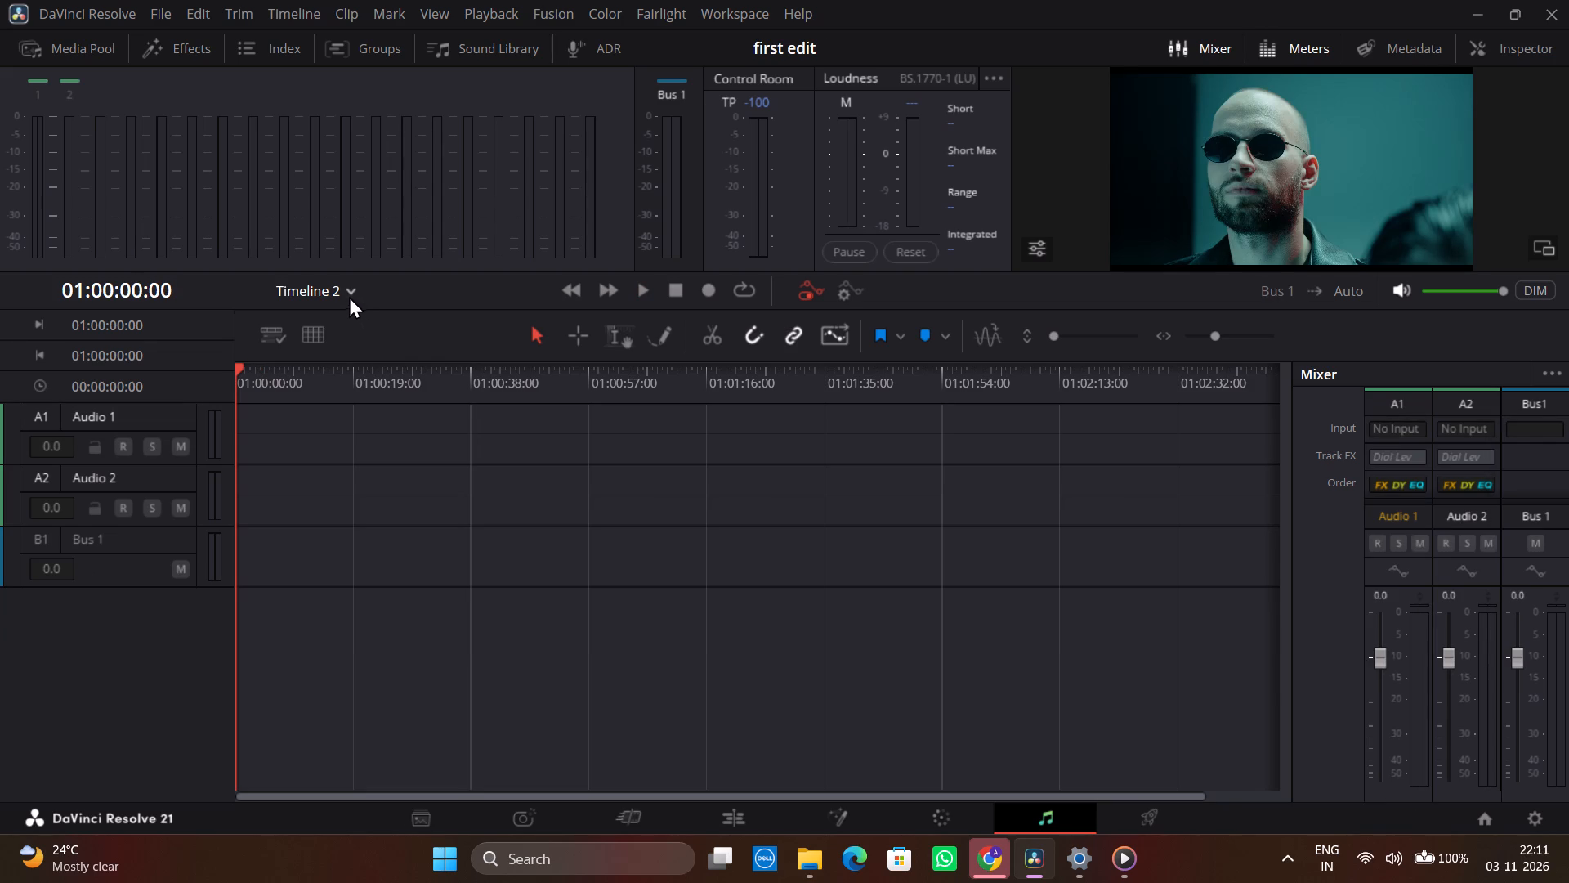
Select Timeline 1 again as the timeline to open.
click(349, 290)
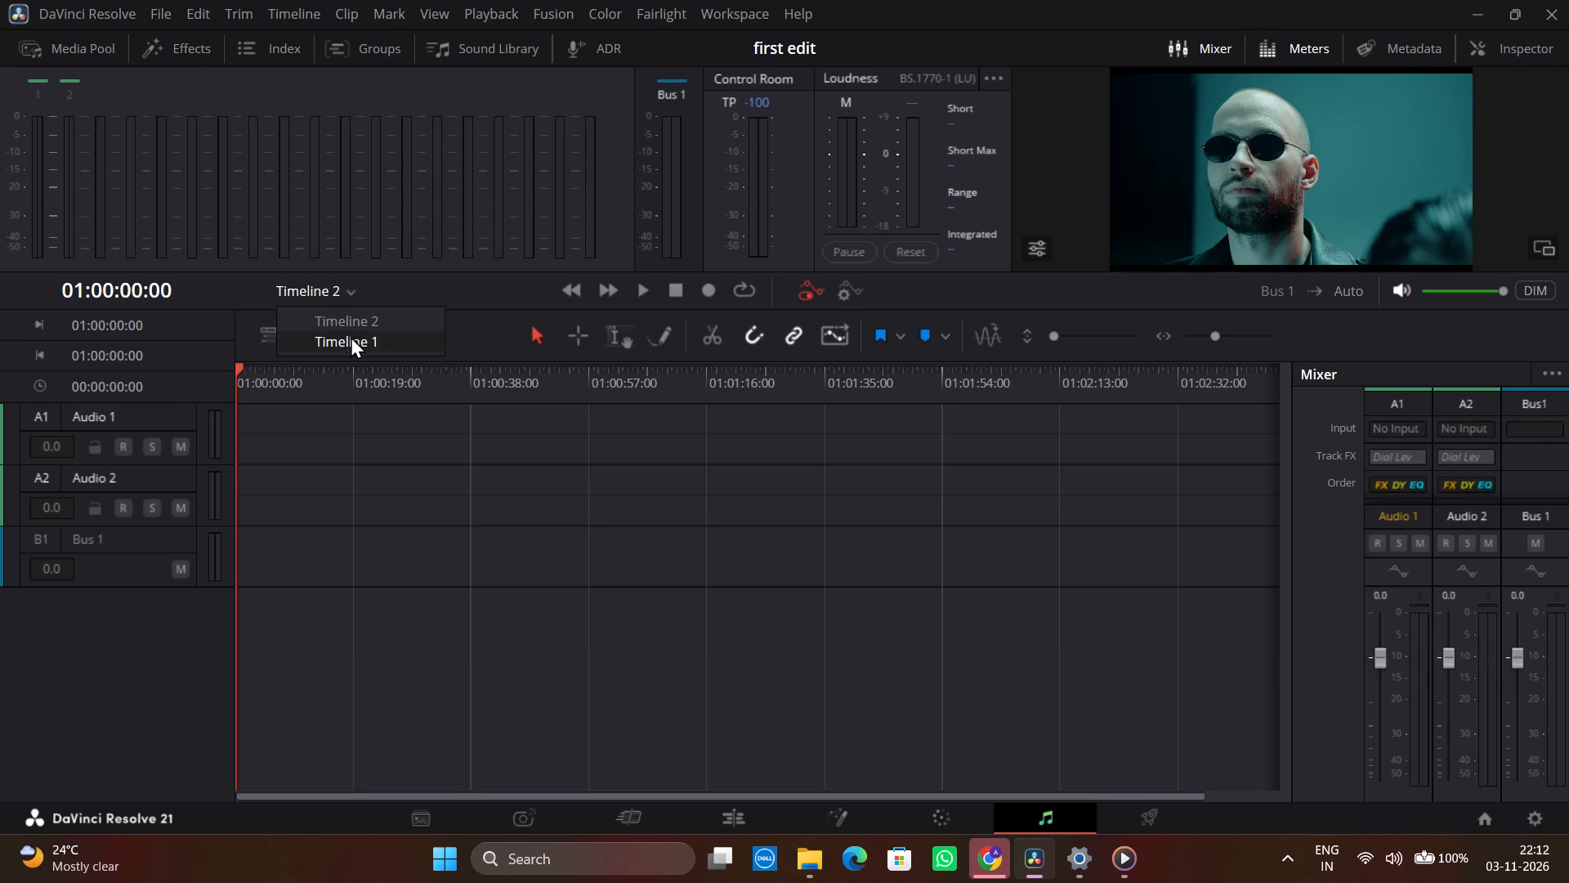
click(361, 352)
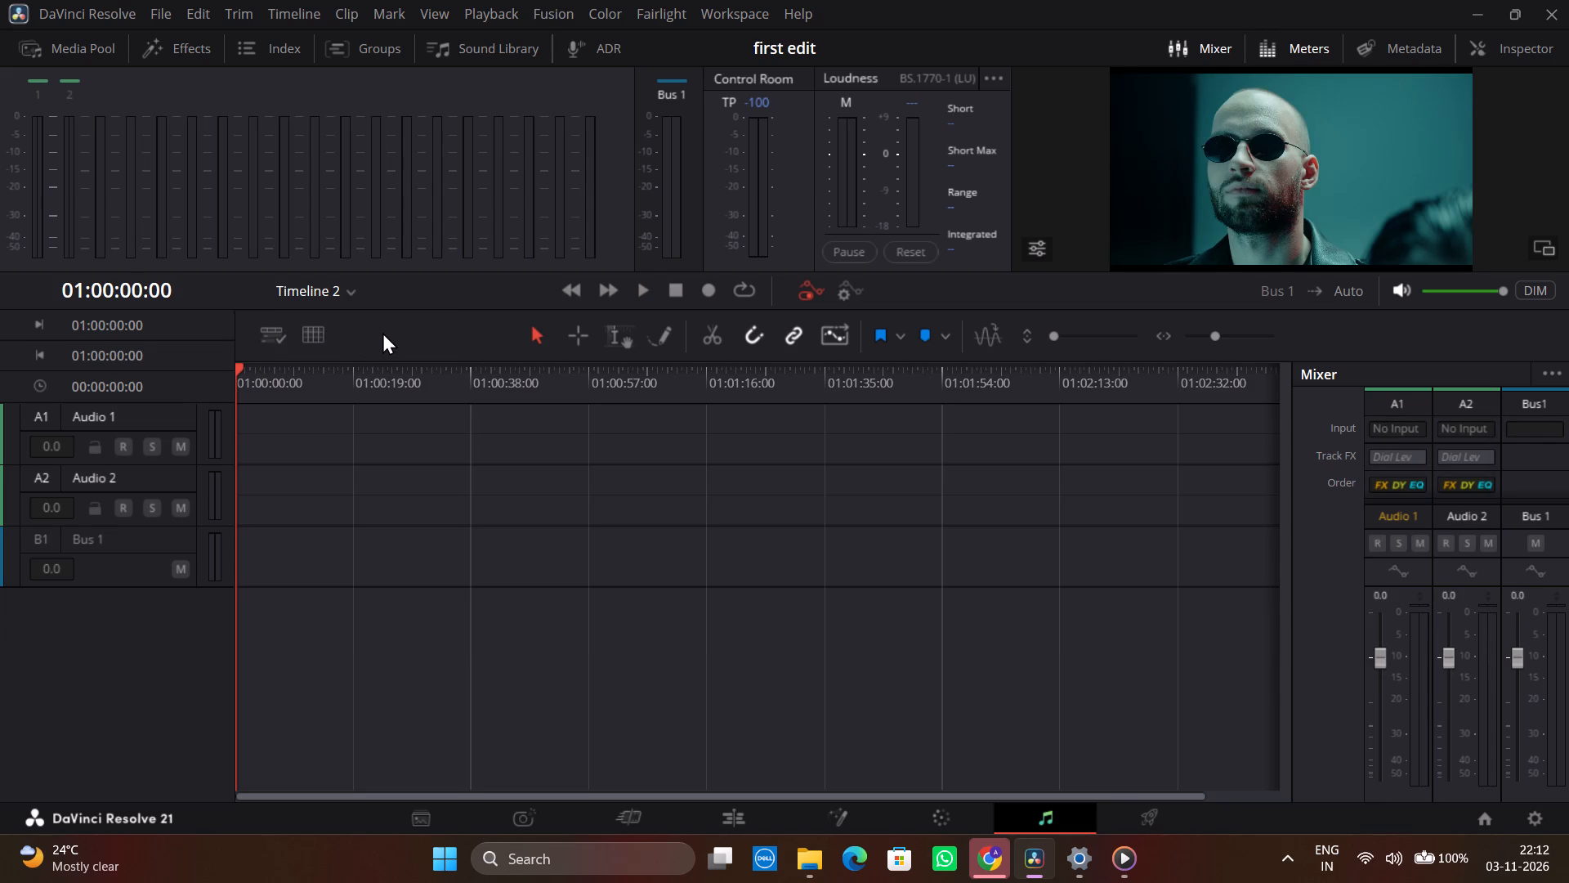
Switch the Fairlight page back to Timeline 1 and open the Cut page.
click(349, 293)
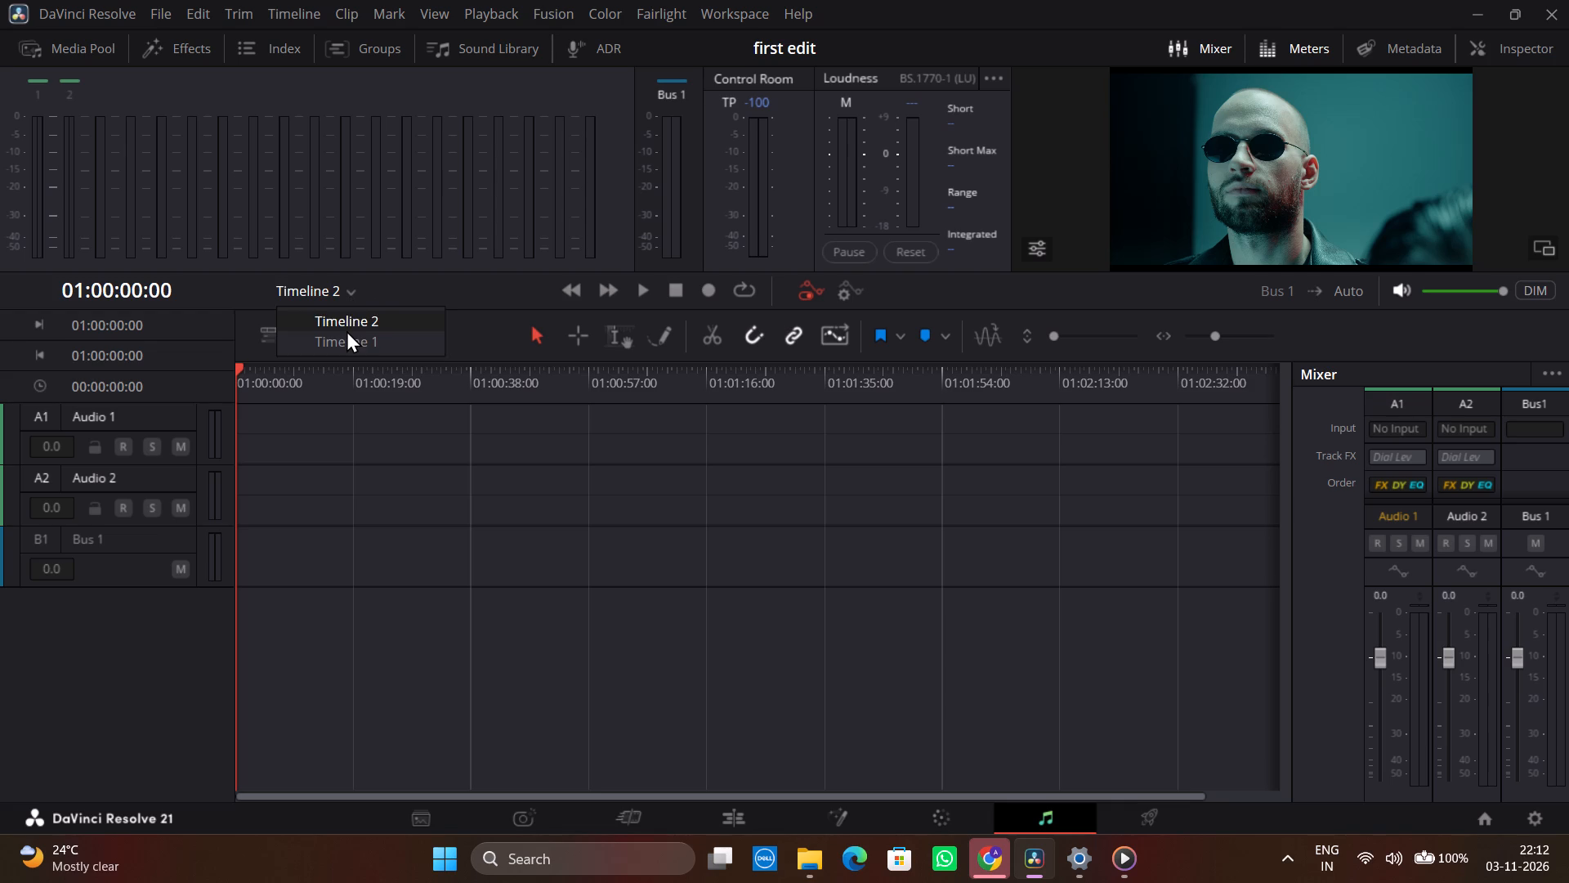
click(350, 336)
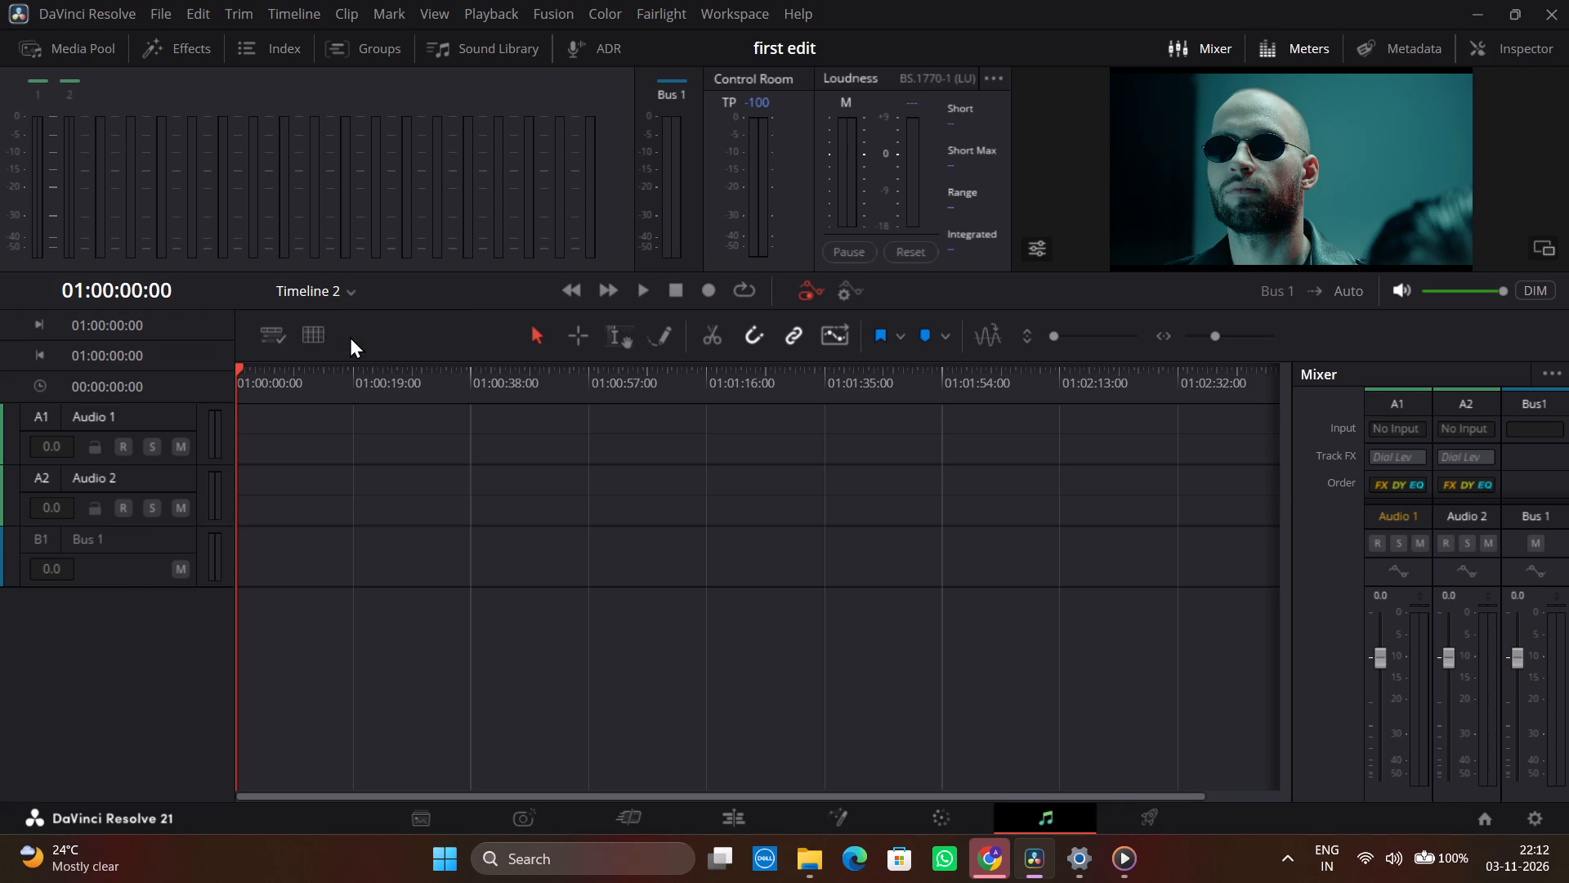
click(622, 823)
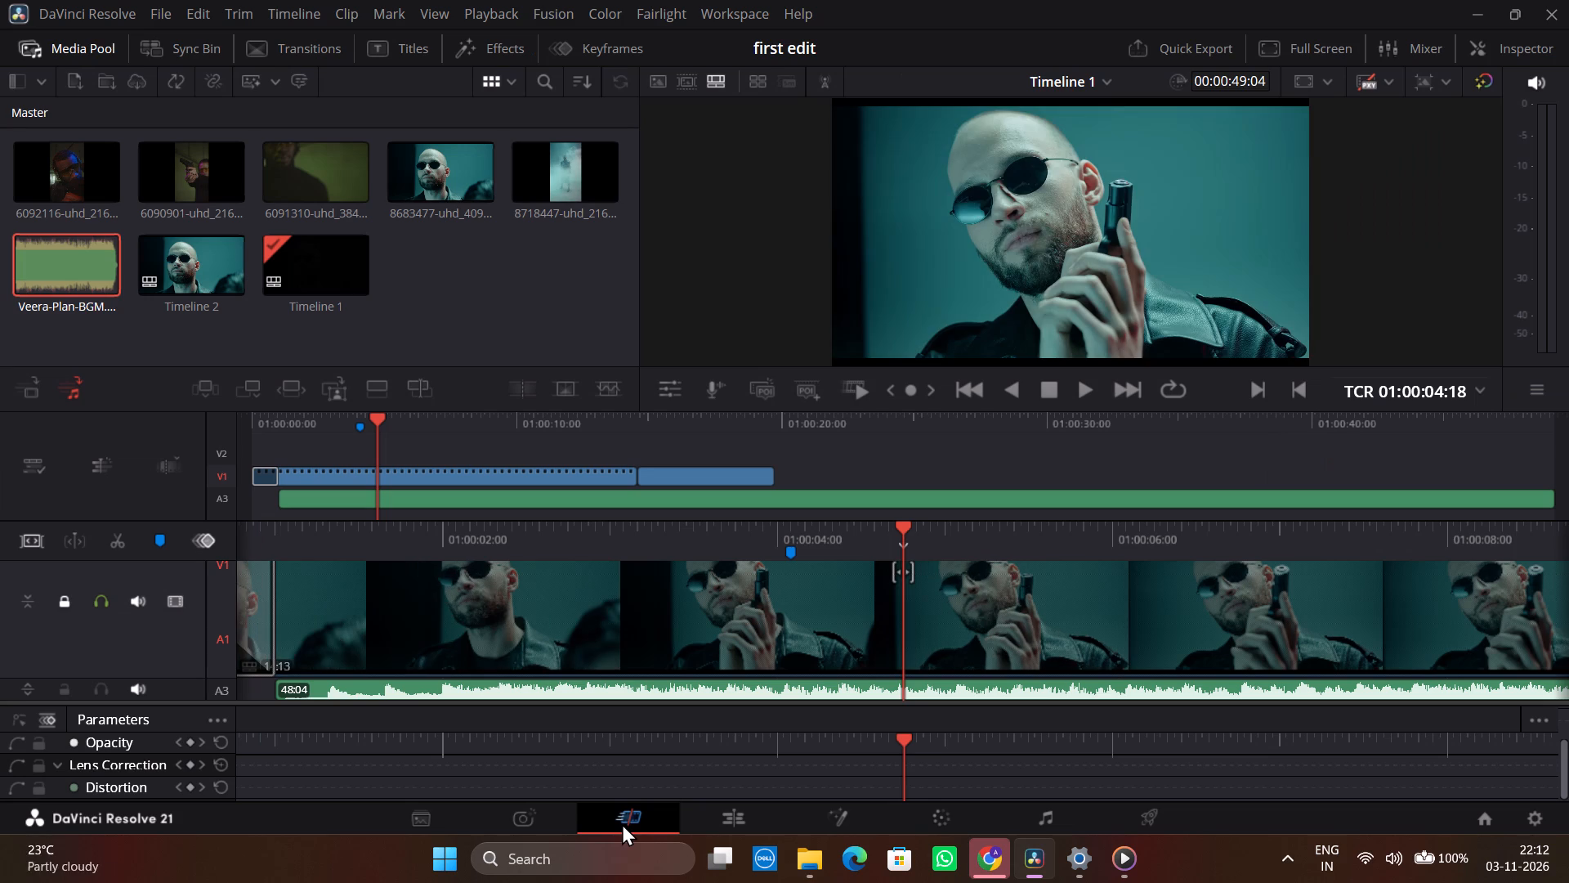
Play Timeline 1 from its start on the Cut page to check for the song's sound.
scroll(557, 682, right, 14)
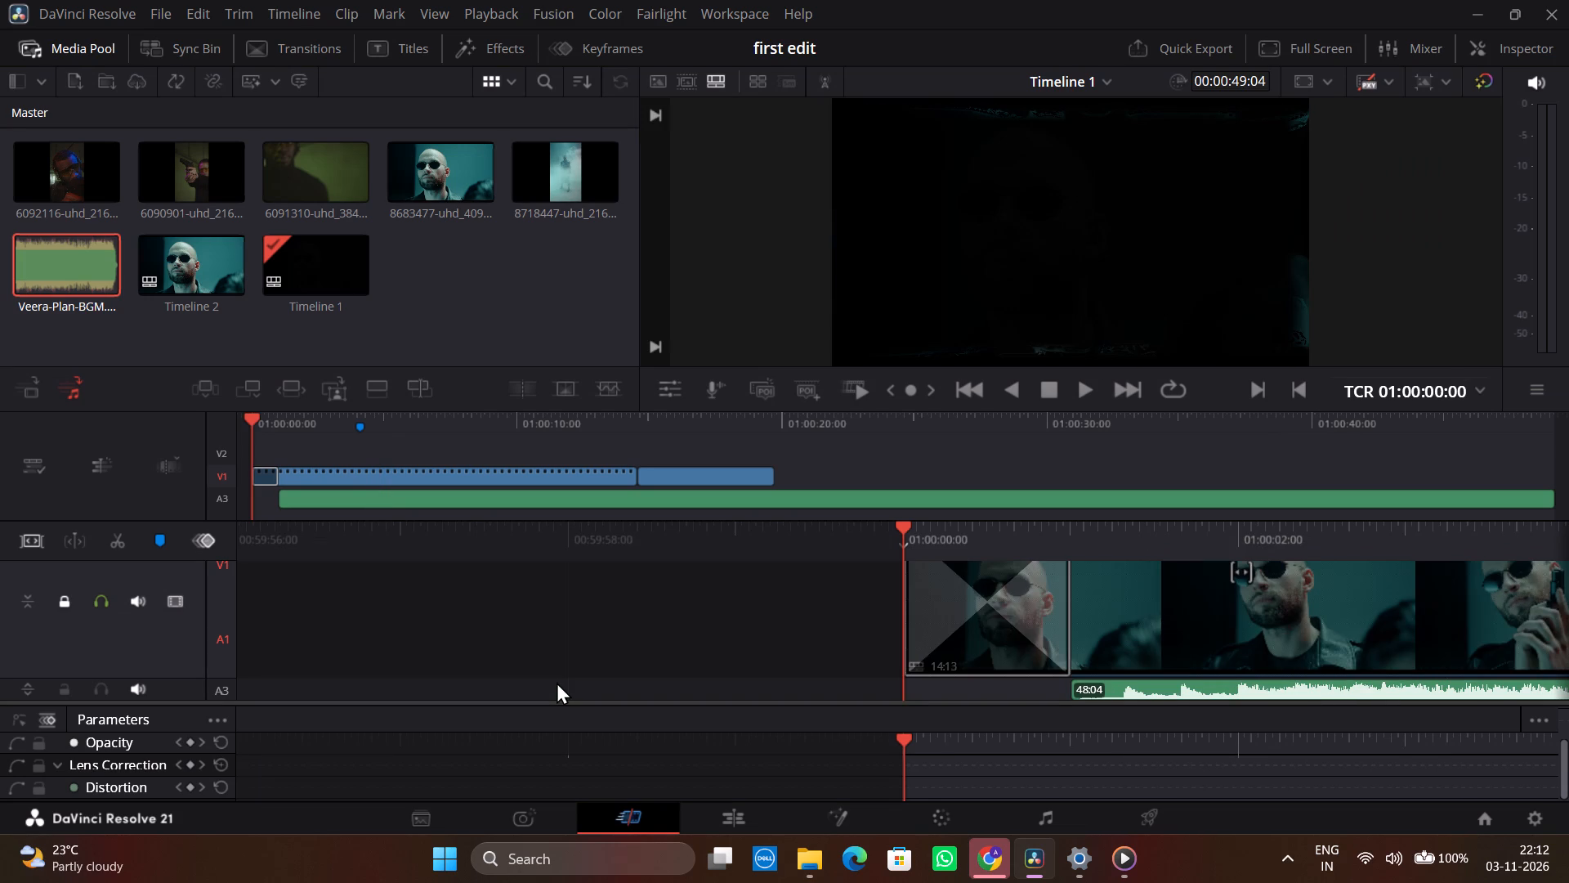
key(space)
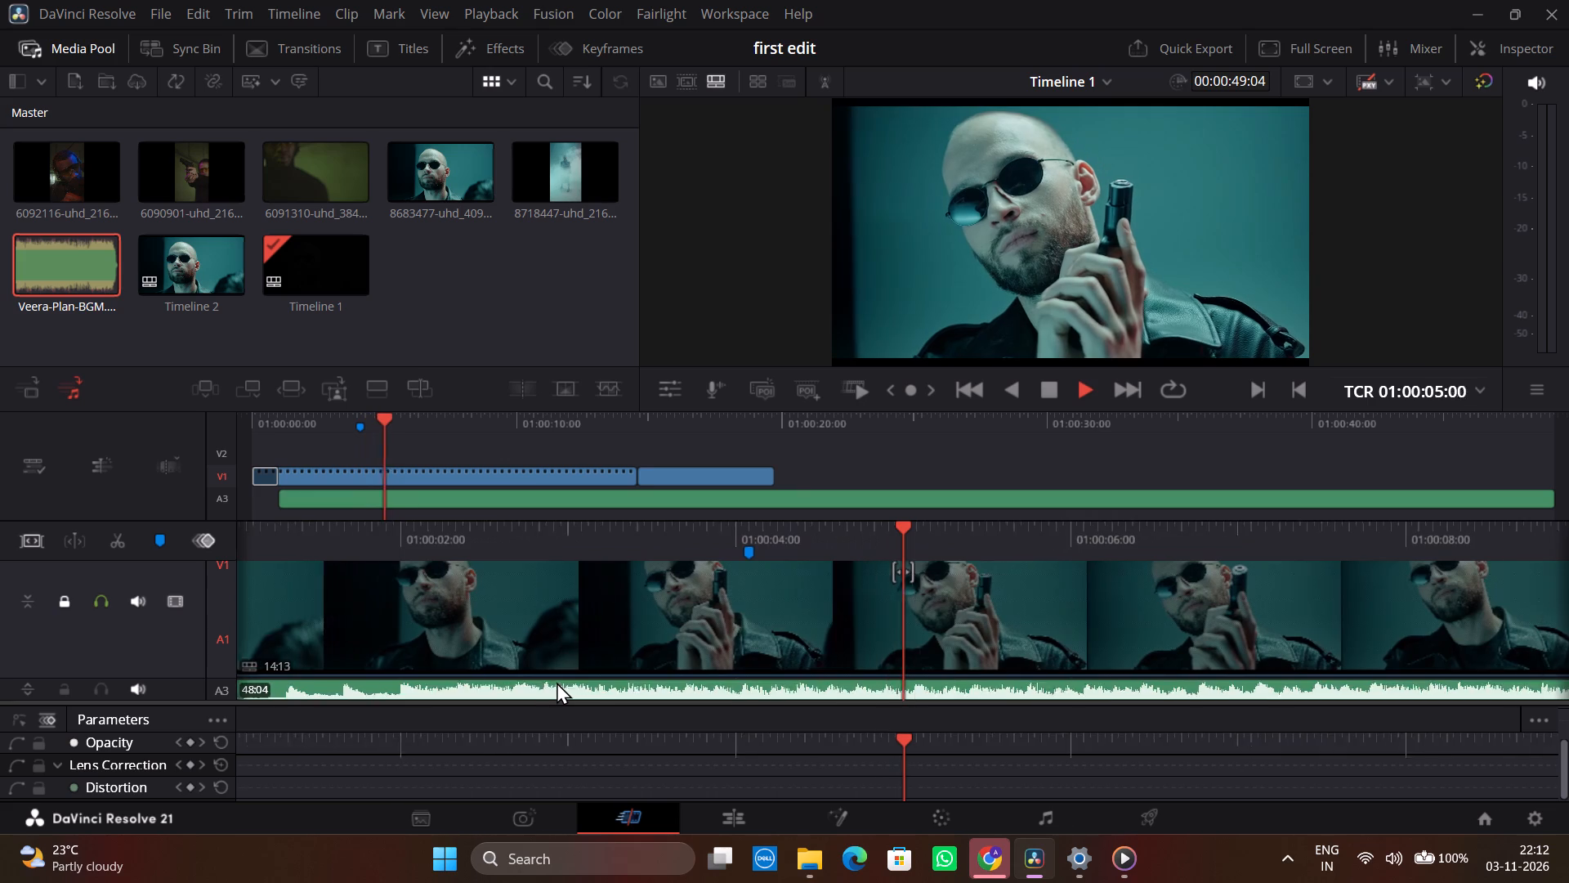
key(space)
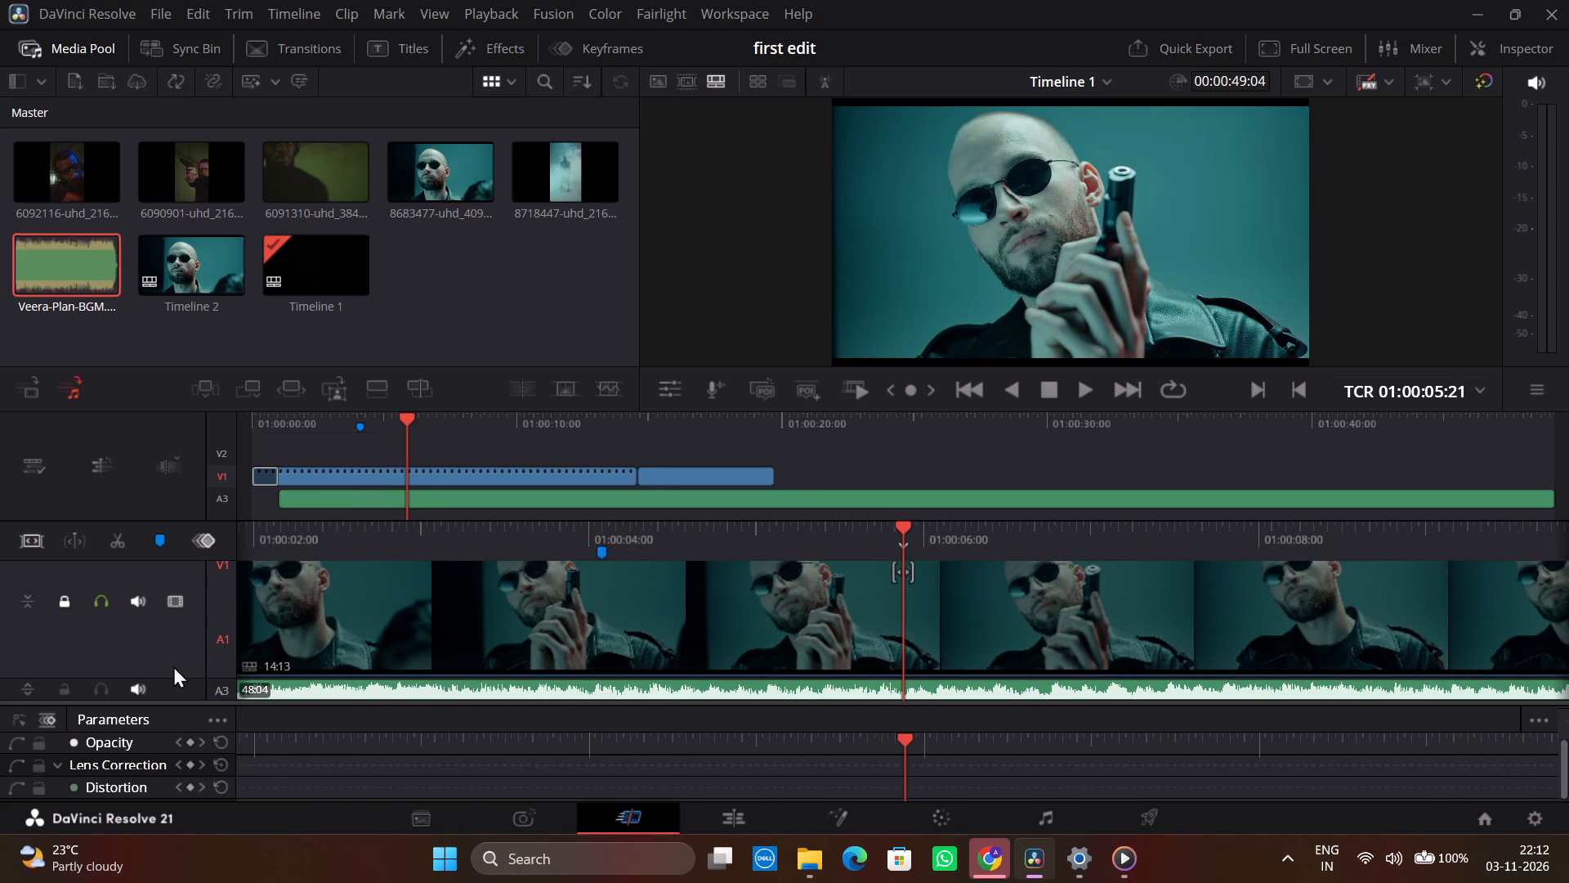
Toggle the mute on track A3 and back, and solo that track holding the song.
click(137, 696)
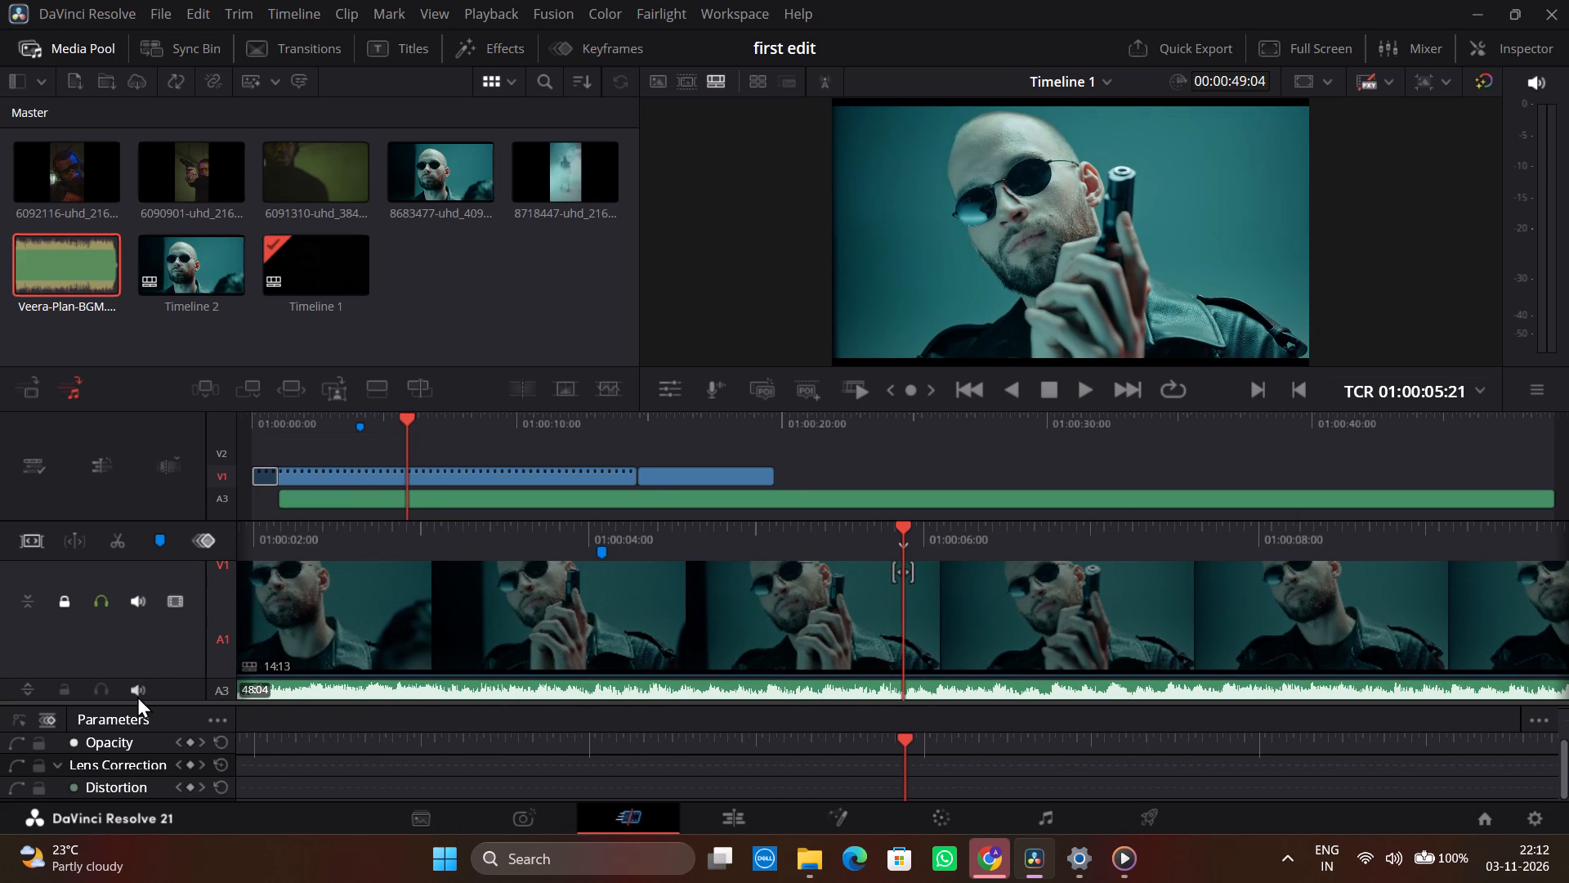
click(137, 696)
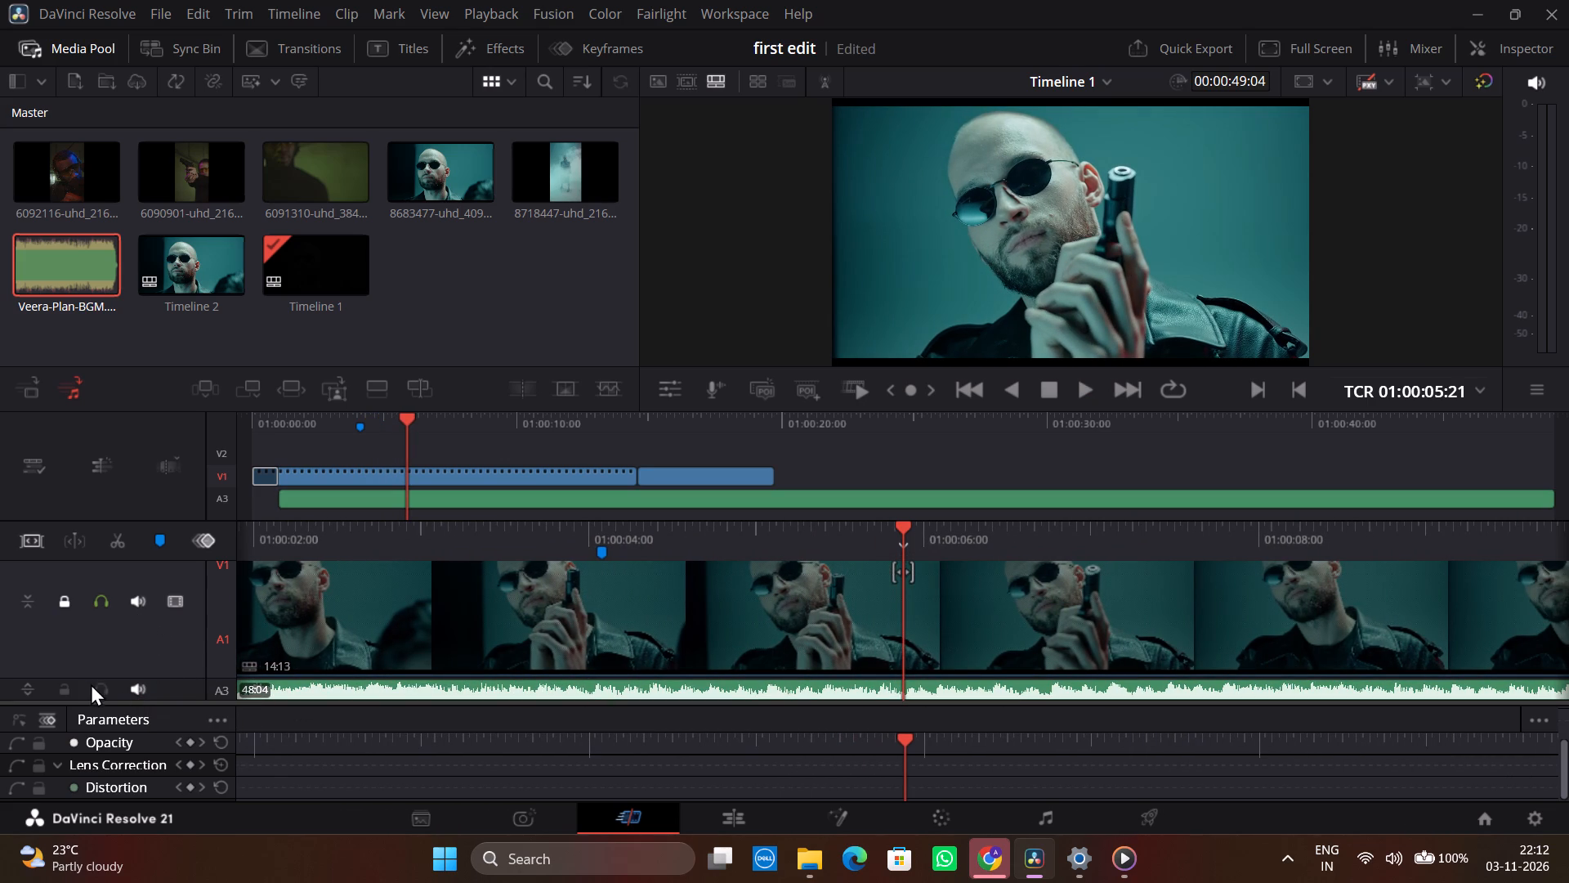
click(99, 686)
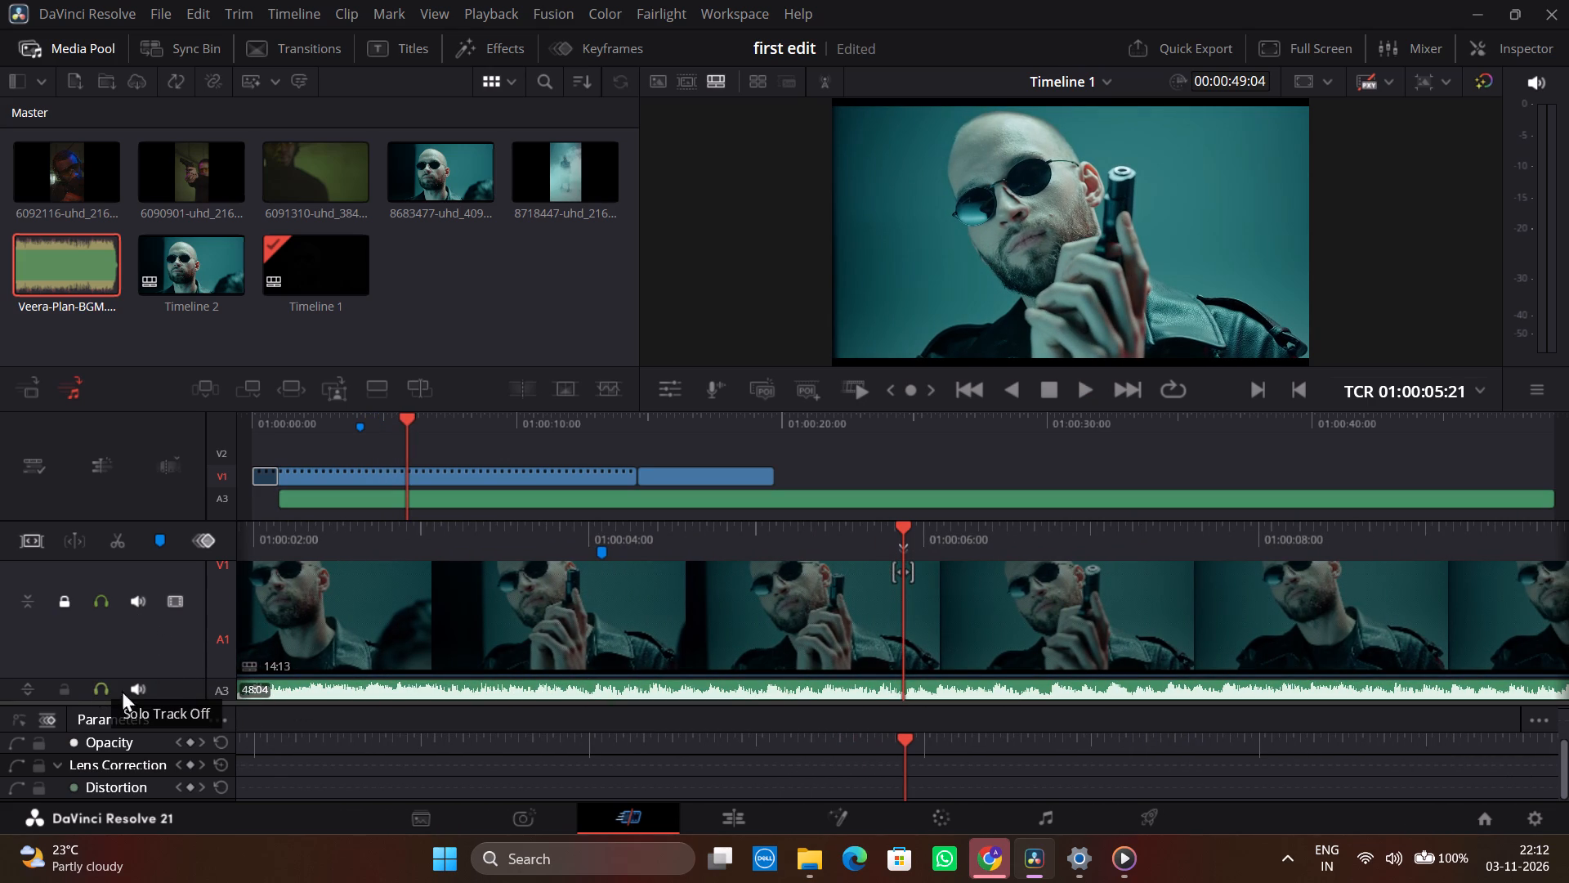
Play Timeline 1 from the start to check the soloed A3 song's audio.
scroll(357, 650, right, 5)
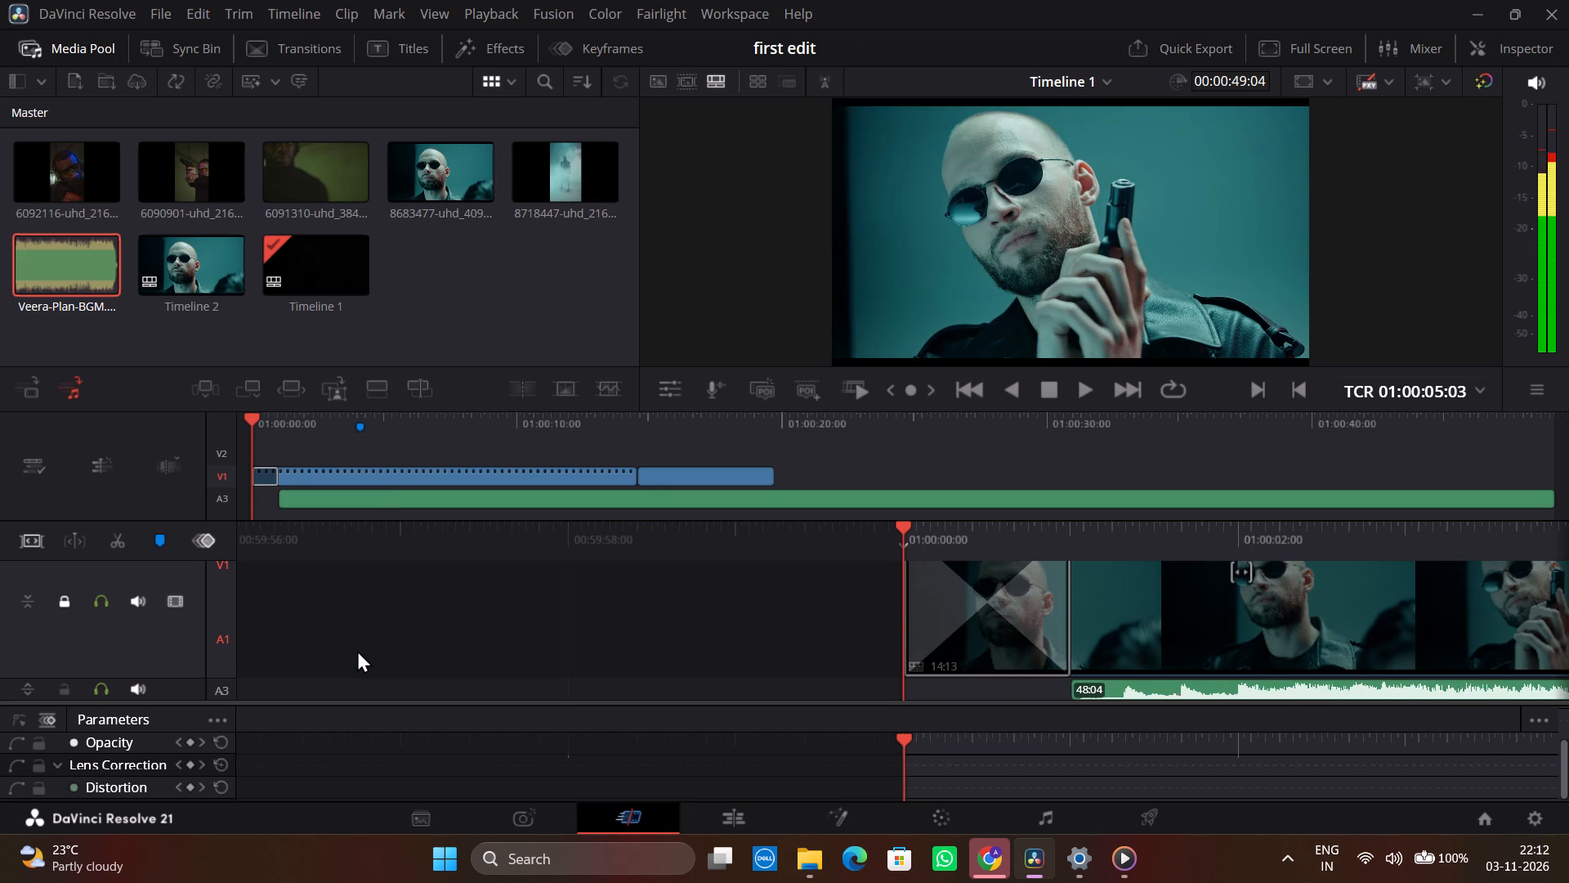
key(space)
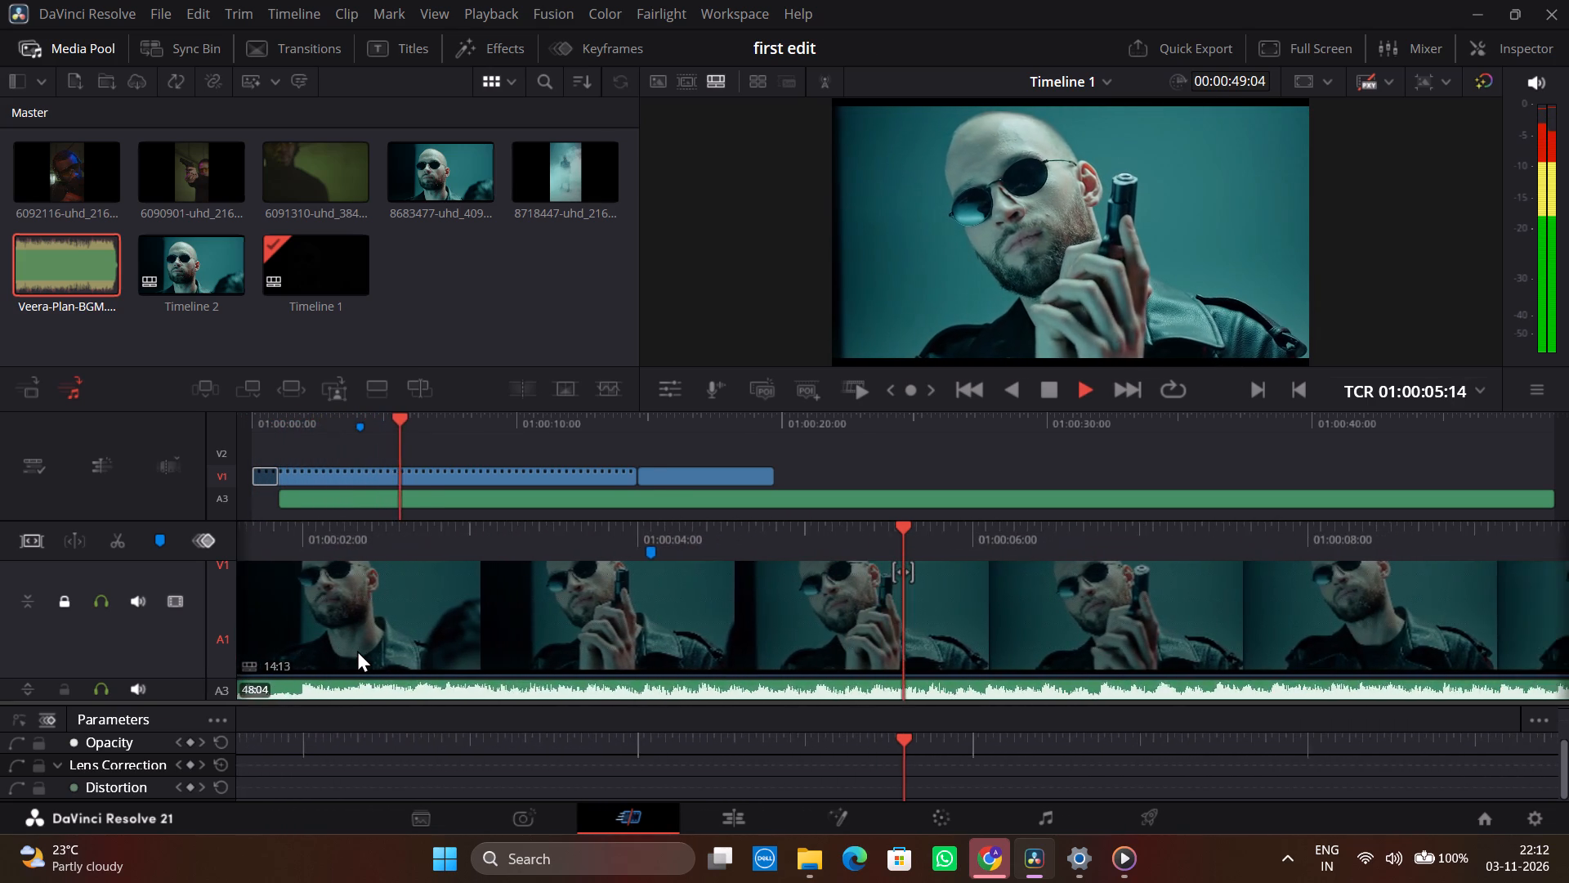
Replay Timeline 1 from the start, briefly muting and unmuting track A3 to compare the sound, and return the playhead to the start.
scroll(357, 650, right, 7)
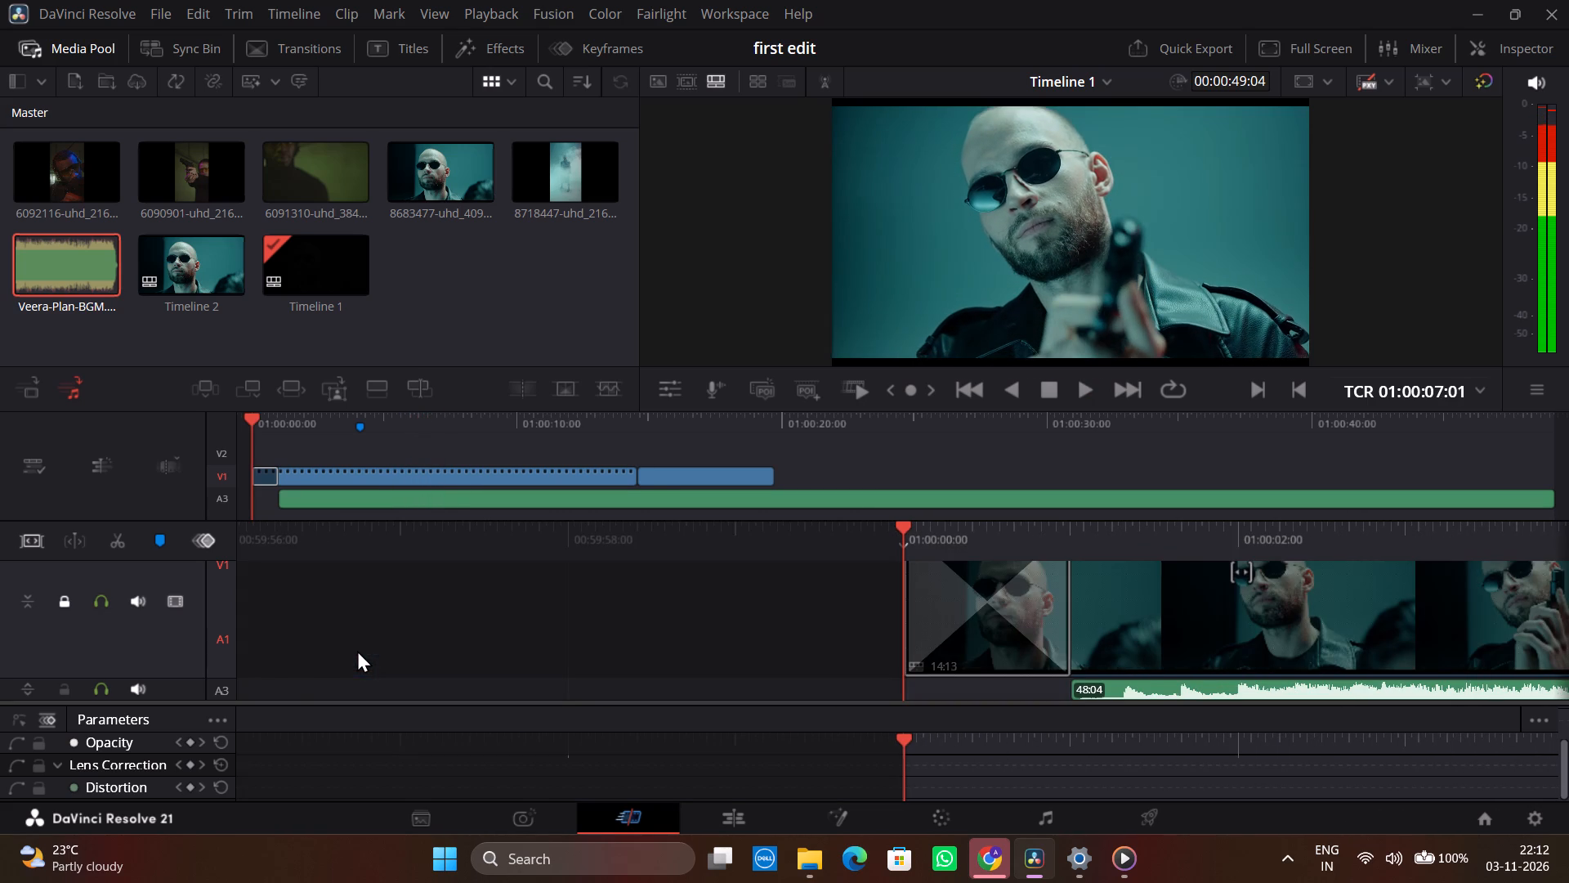
click(136, 687)
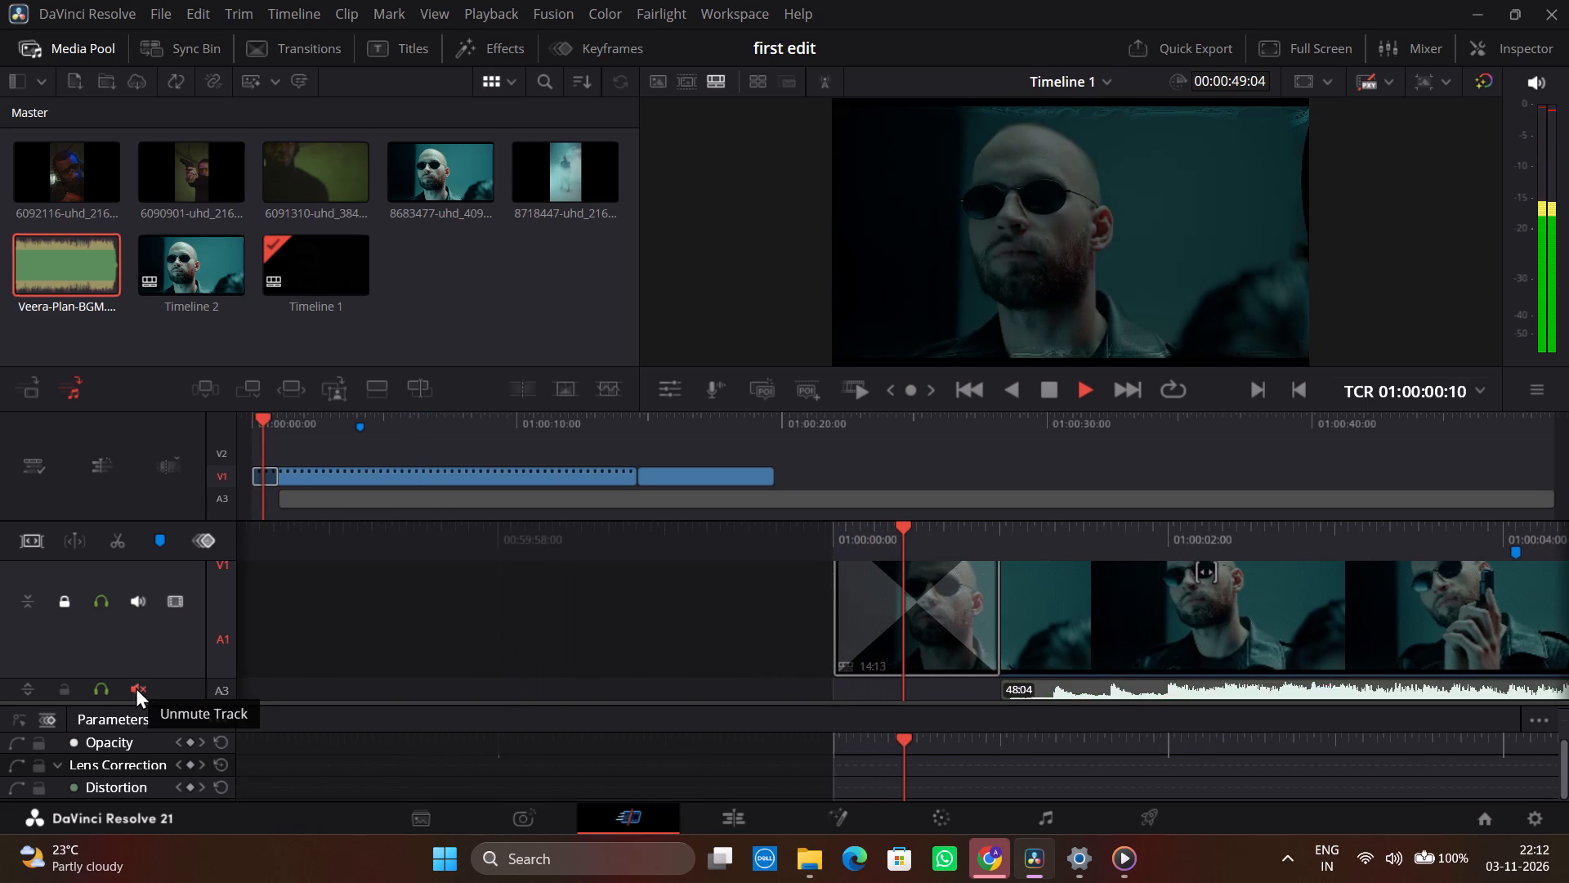
click(136, 687)
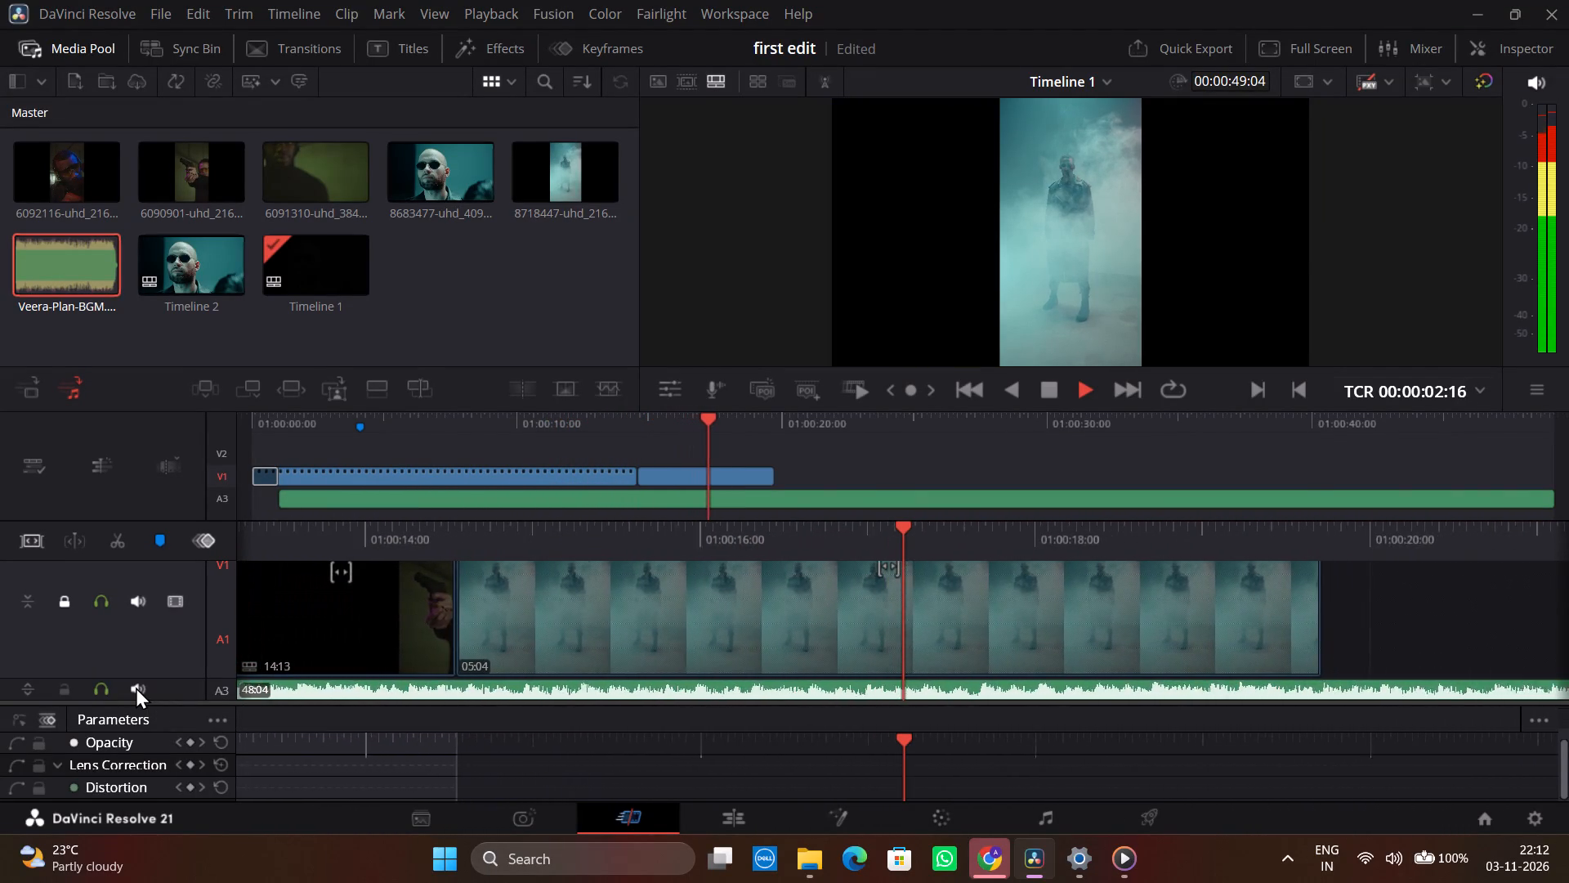
key(space)
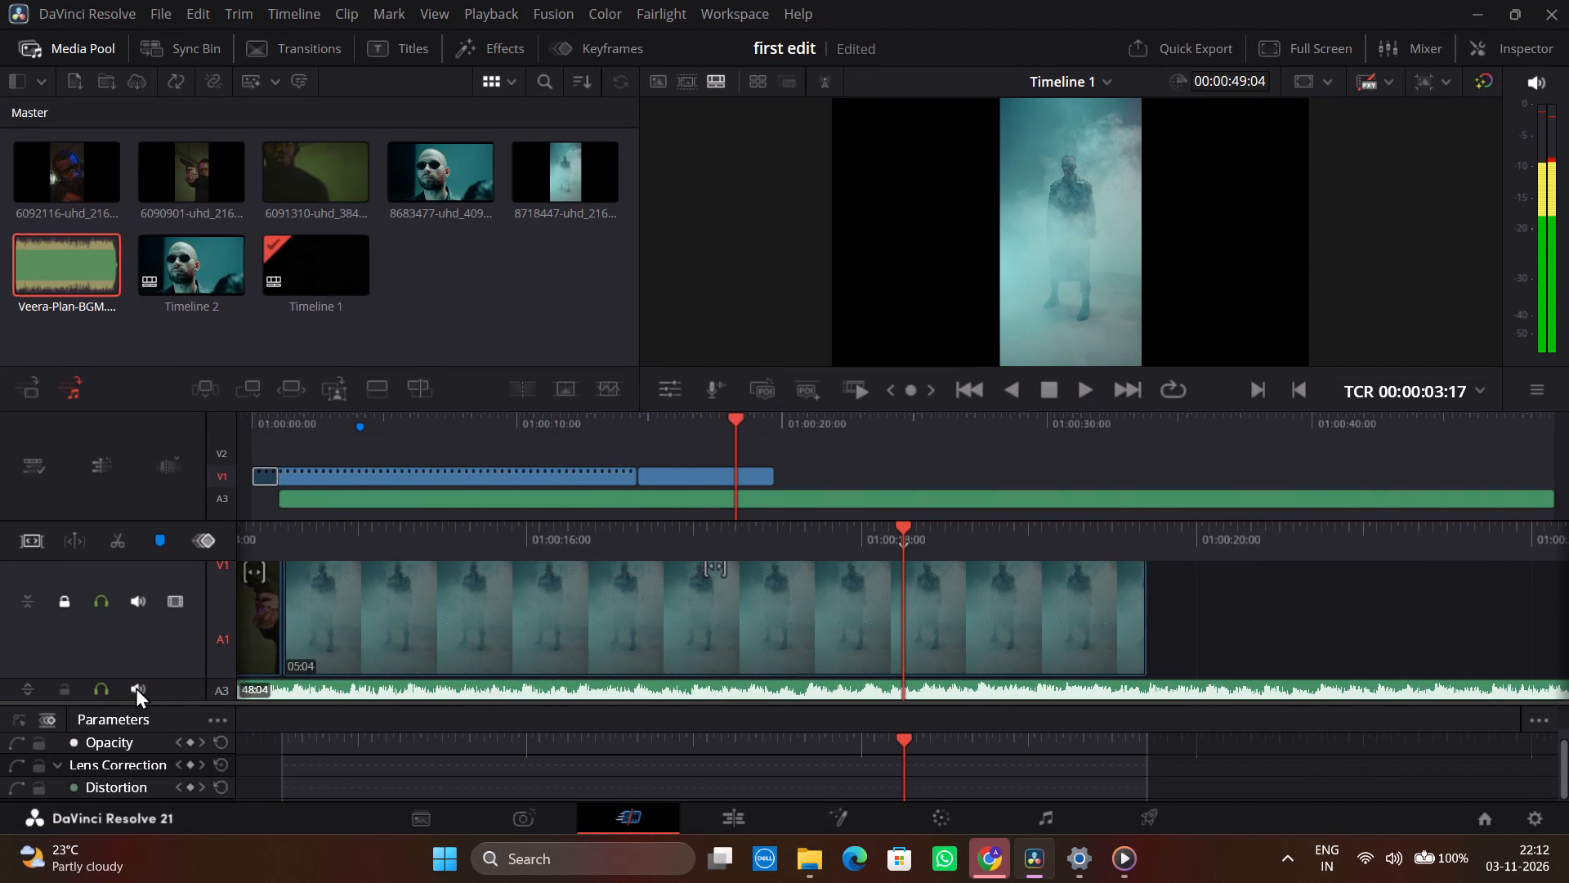
scroll(296, 701, right, 10)
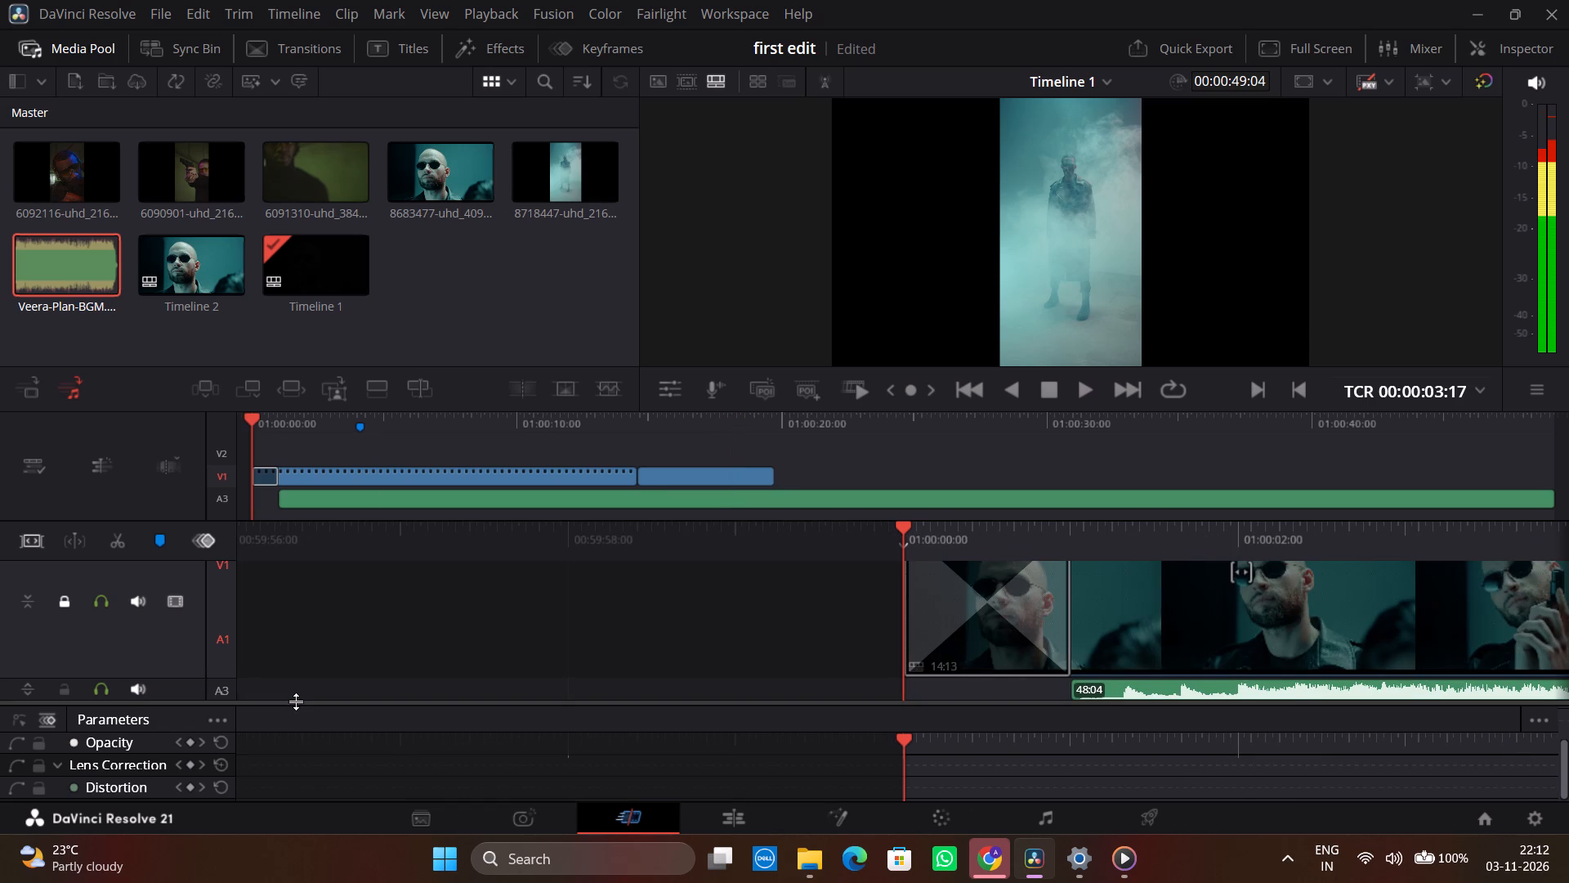
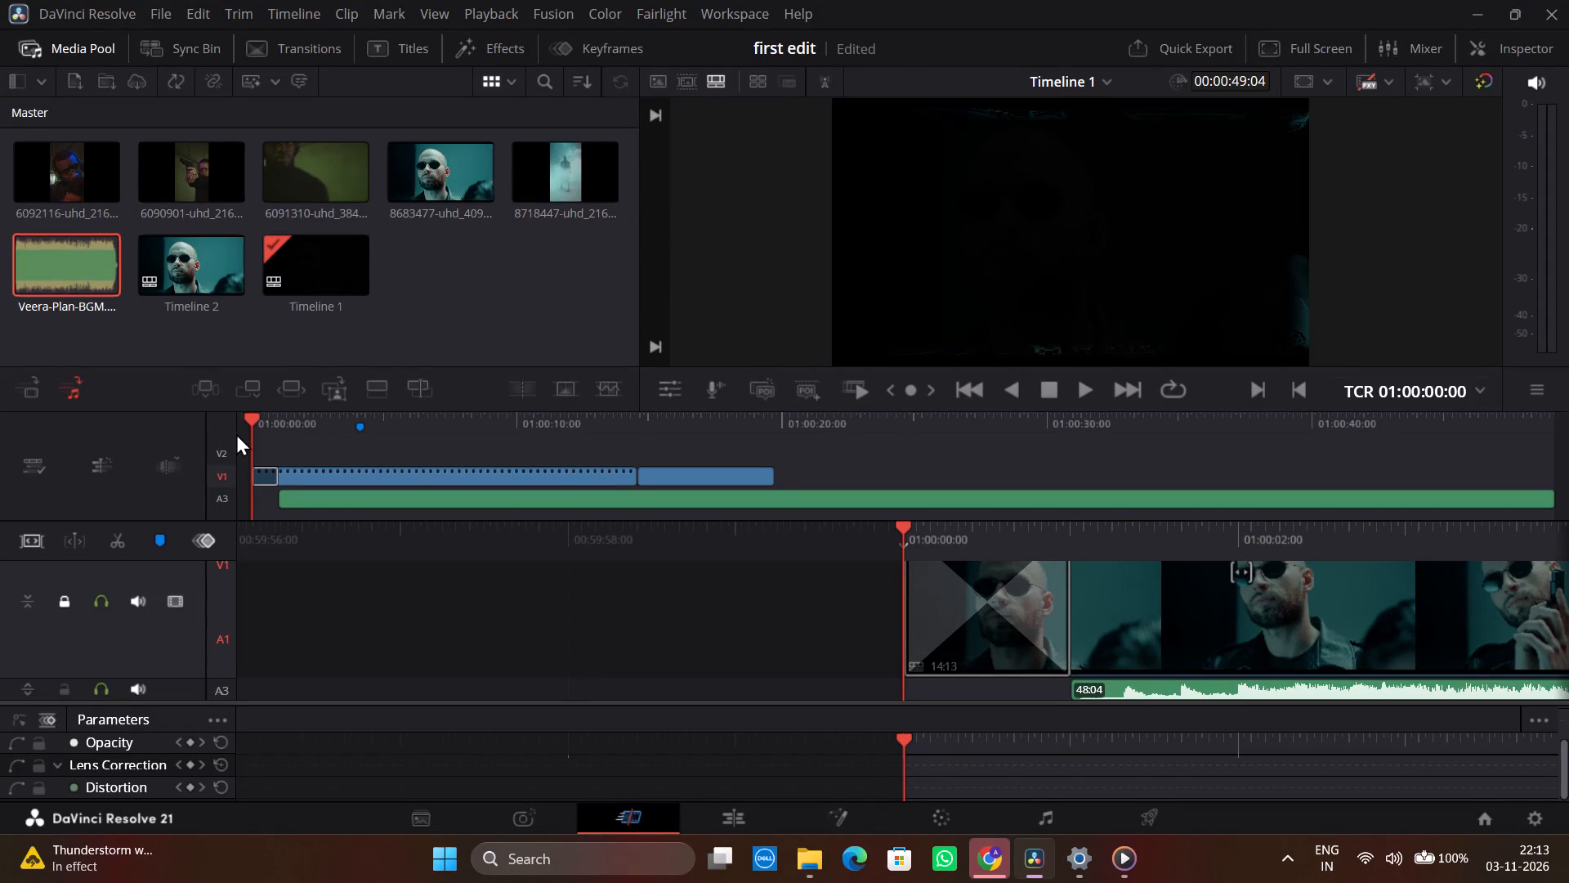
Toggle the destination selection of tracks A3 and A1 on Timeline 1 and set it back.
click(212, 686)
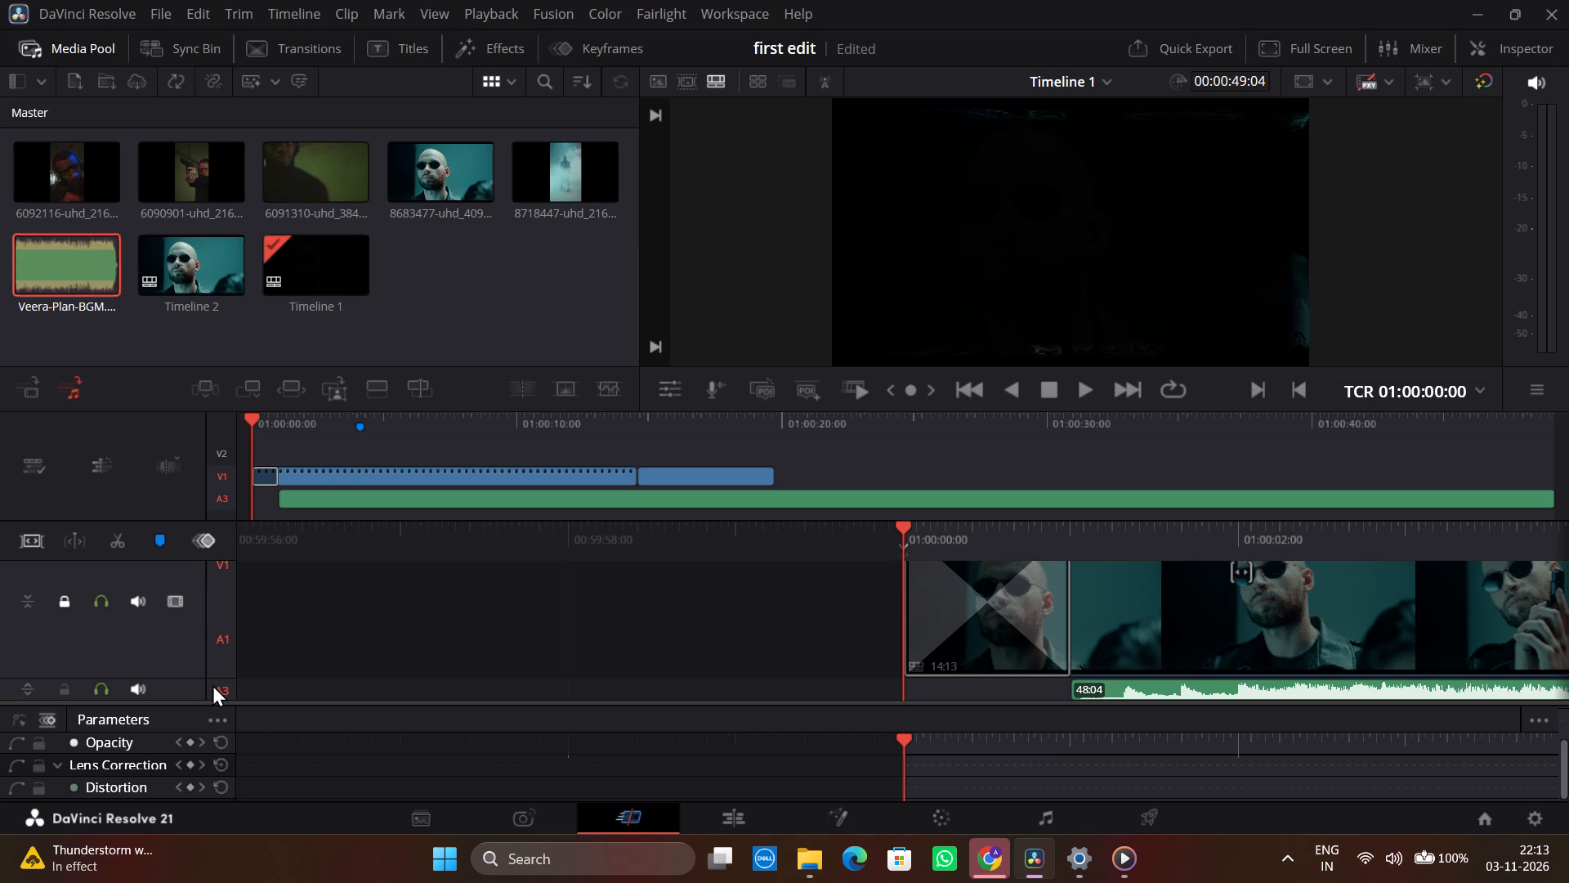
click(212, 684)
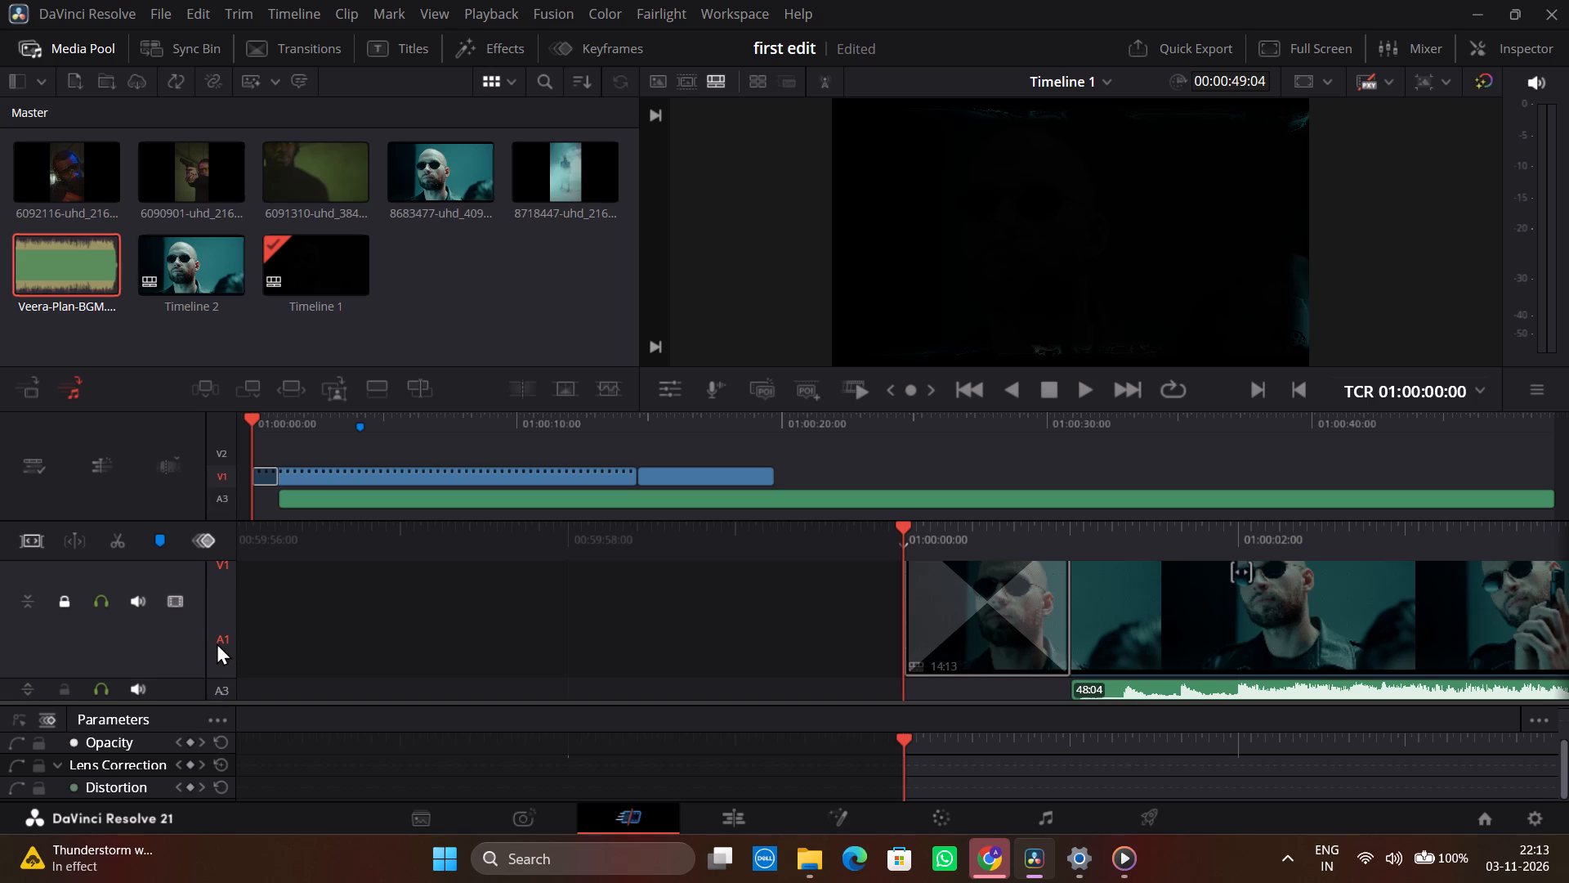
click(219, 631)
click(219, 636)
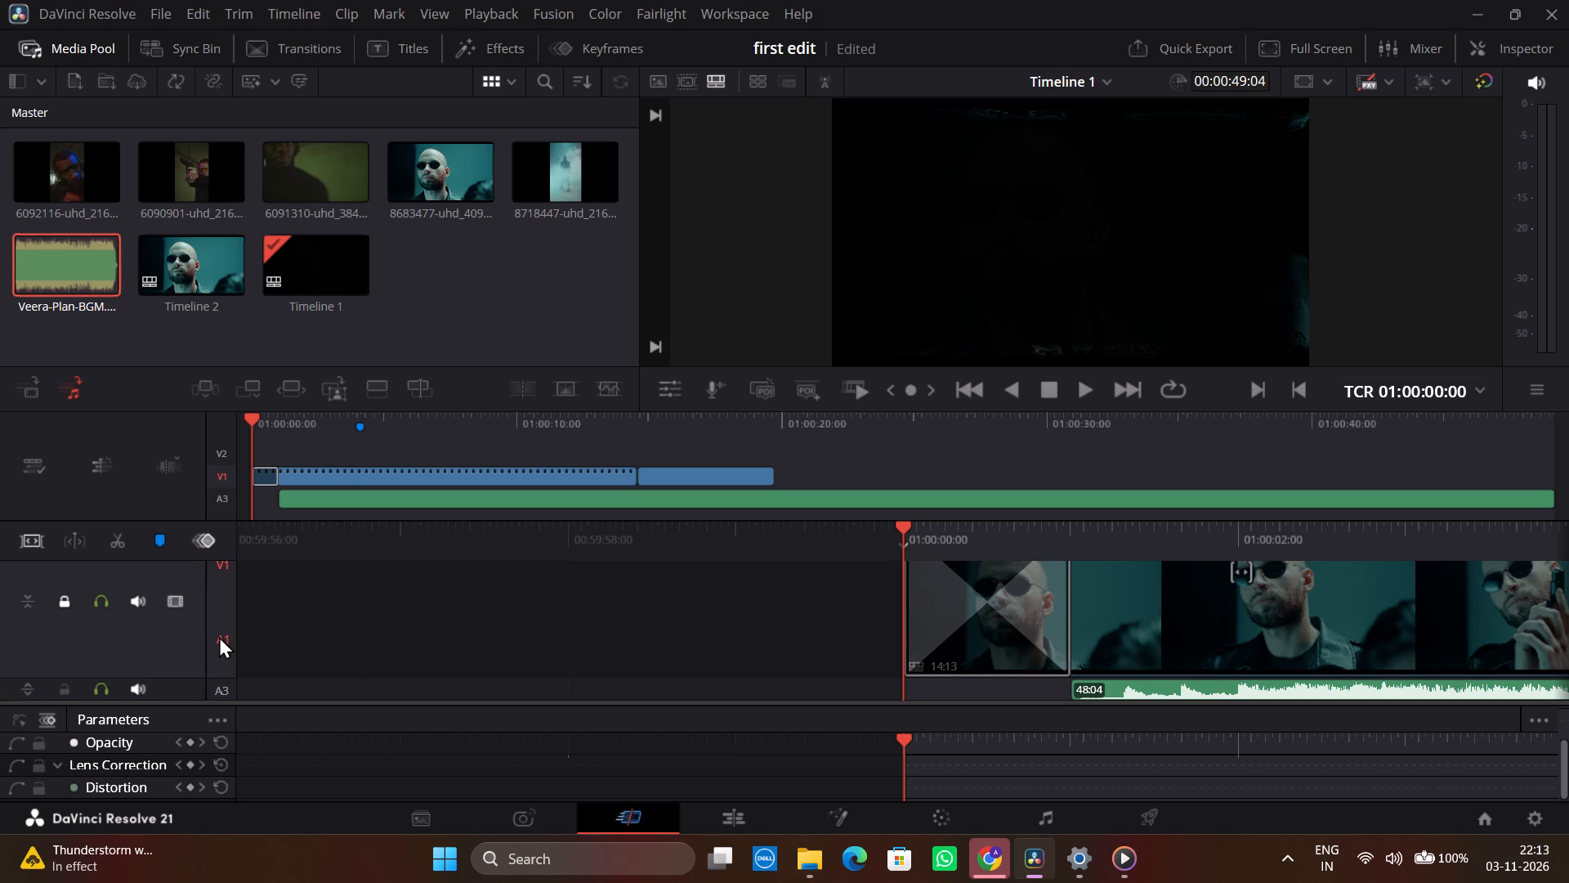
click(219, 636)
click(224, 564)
Examine the Timeline Format and Video Monitoring options in the project's Master Settings, and close the settings unchanged.
click(1535, 814)
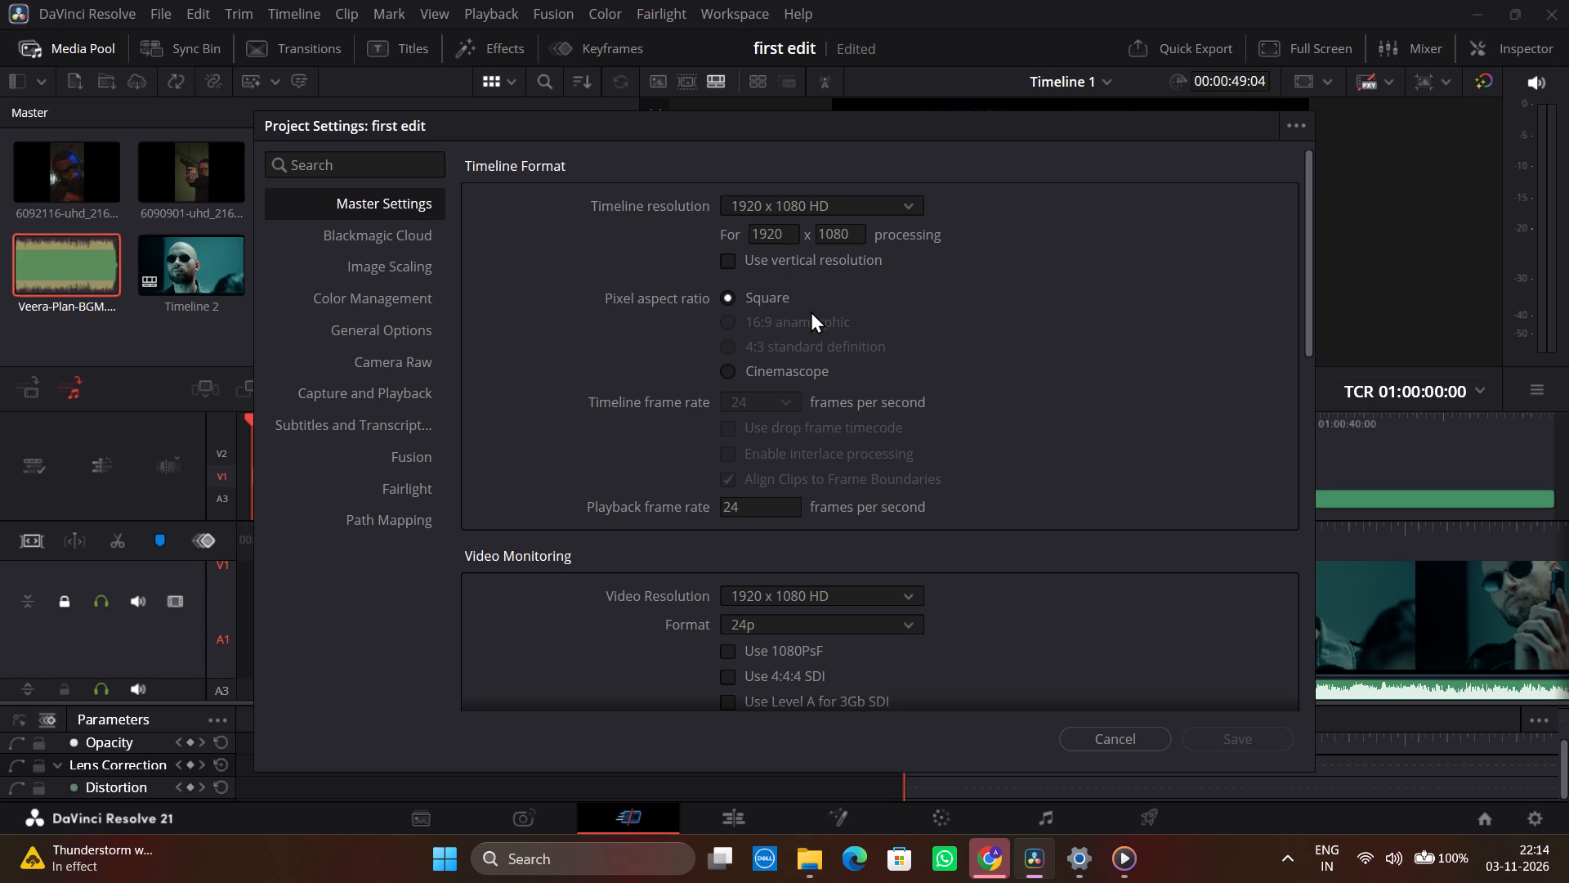
scroll(811, 311, down, 1)
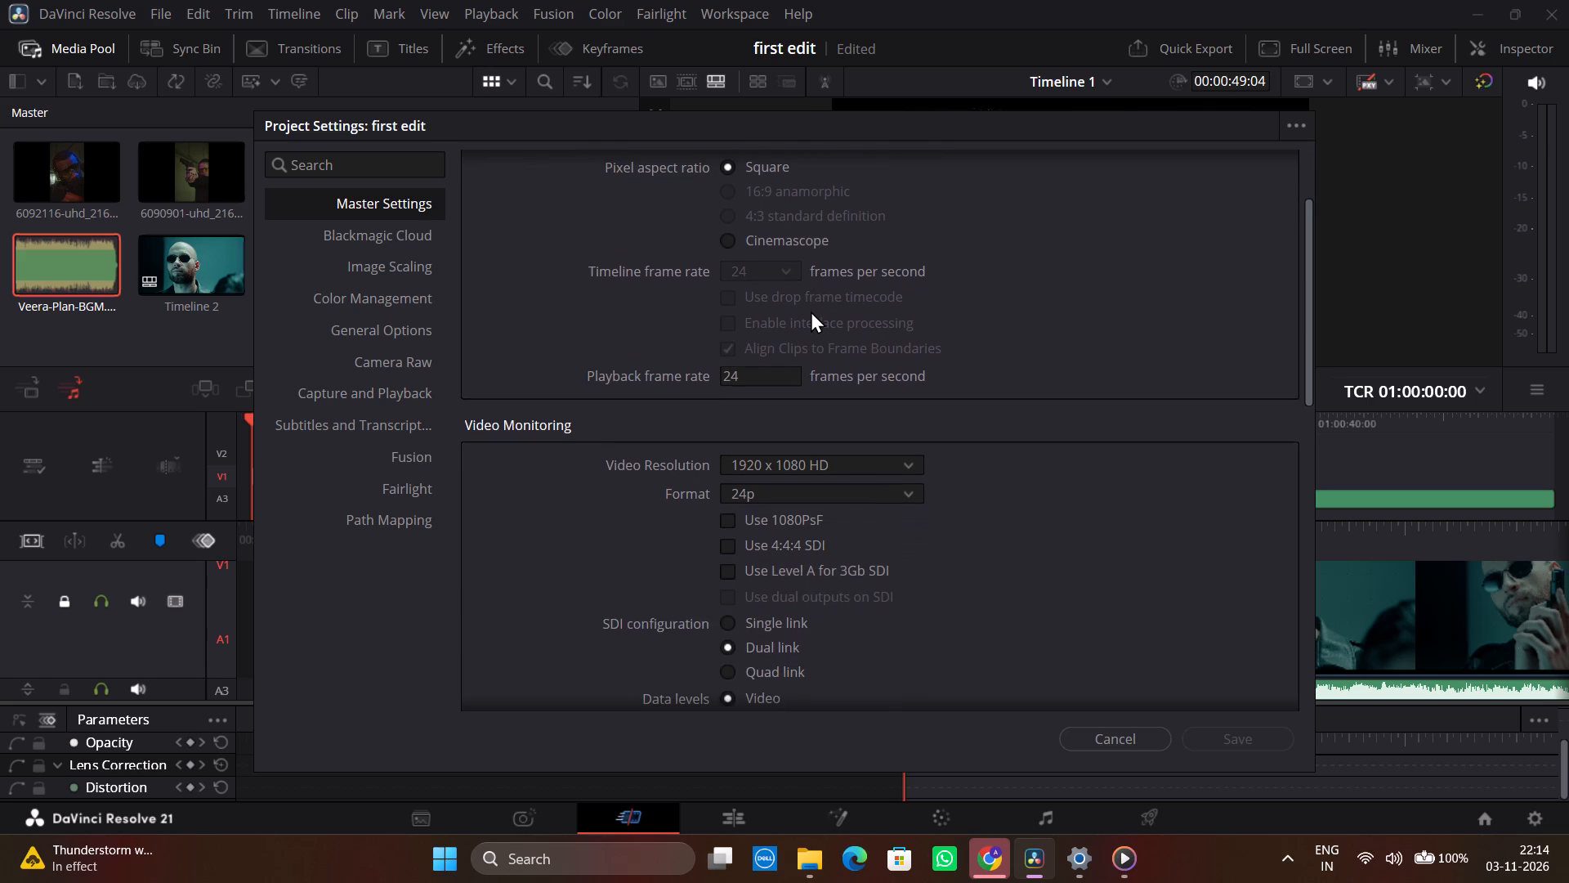
scroll(811, 311, down, 1)
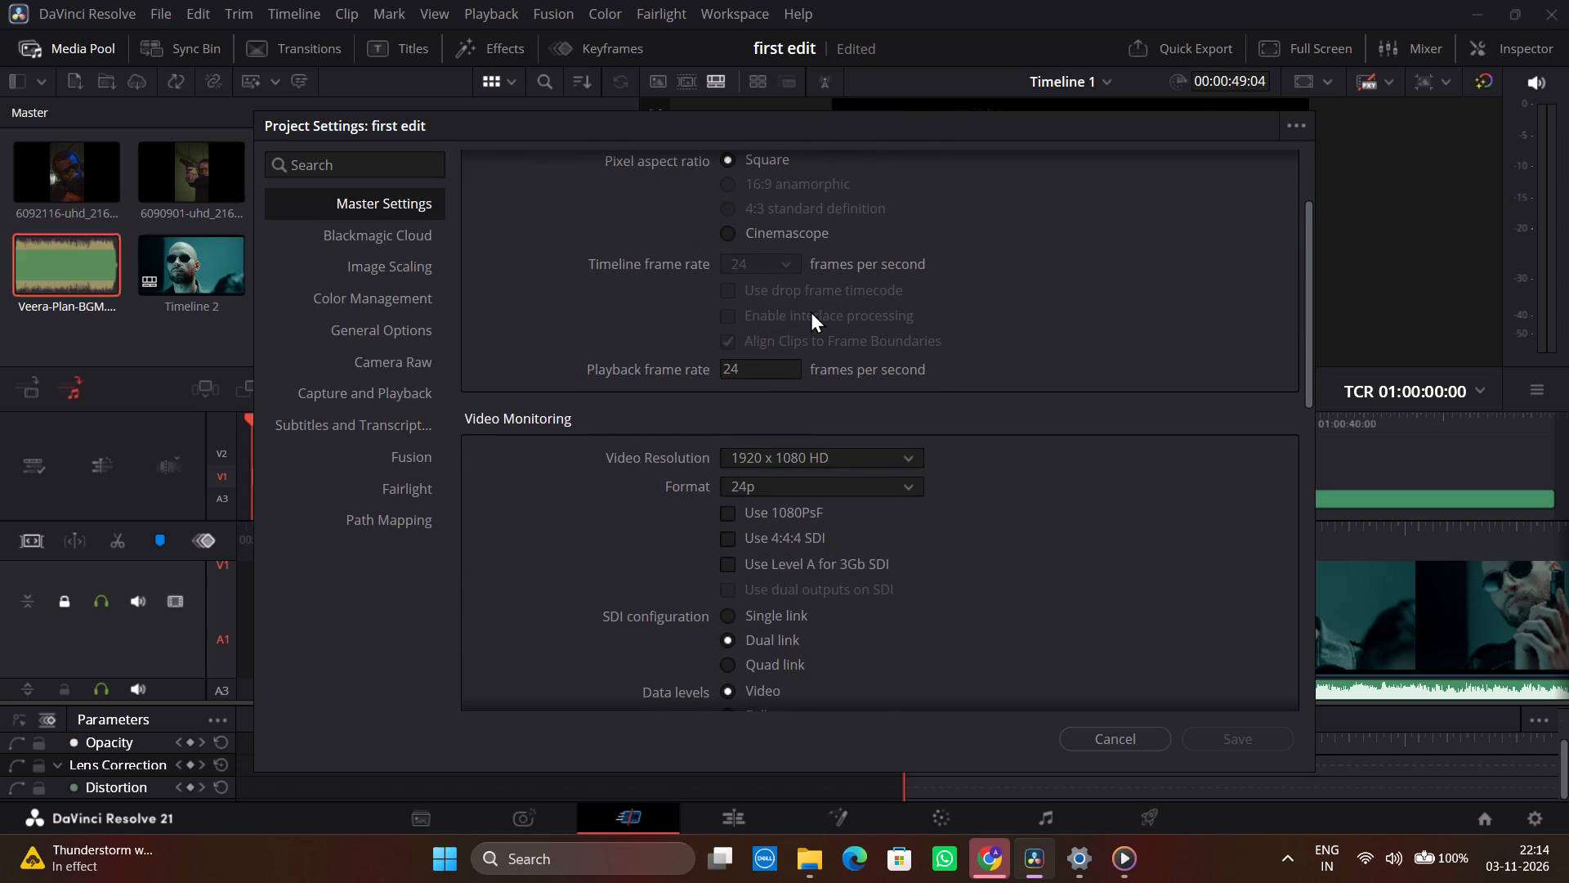
scroll(811, 311, down, 1)
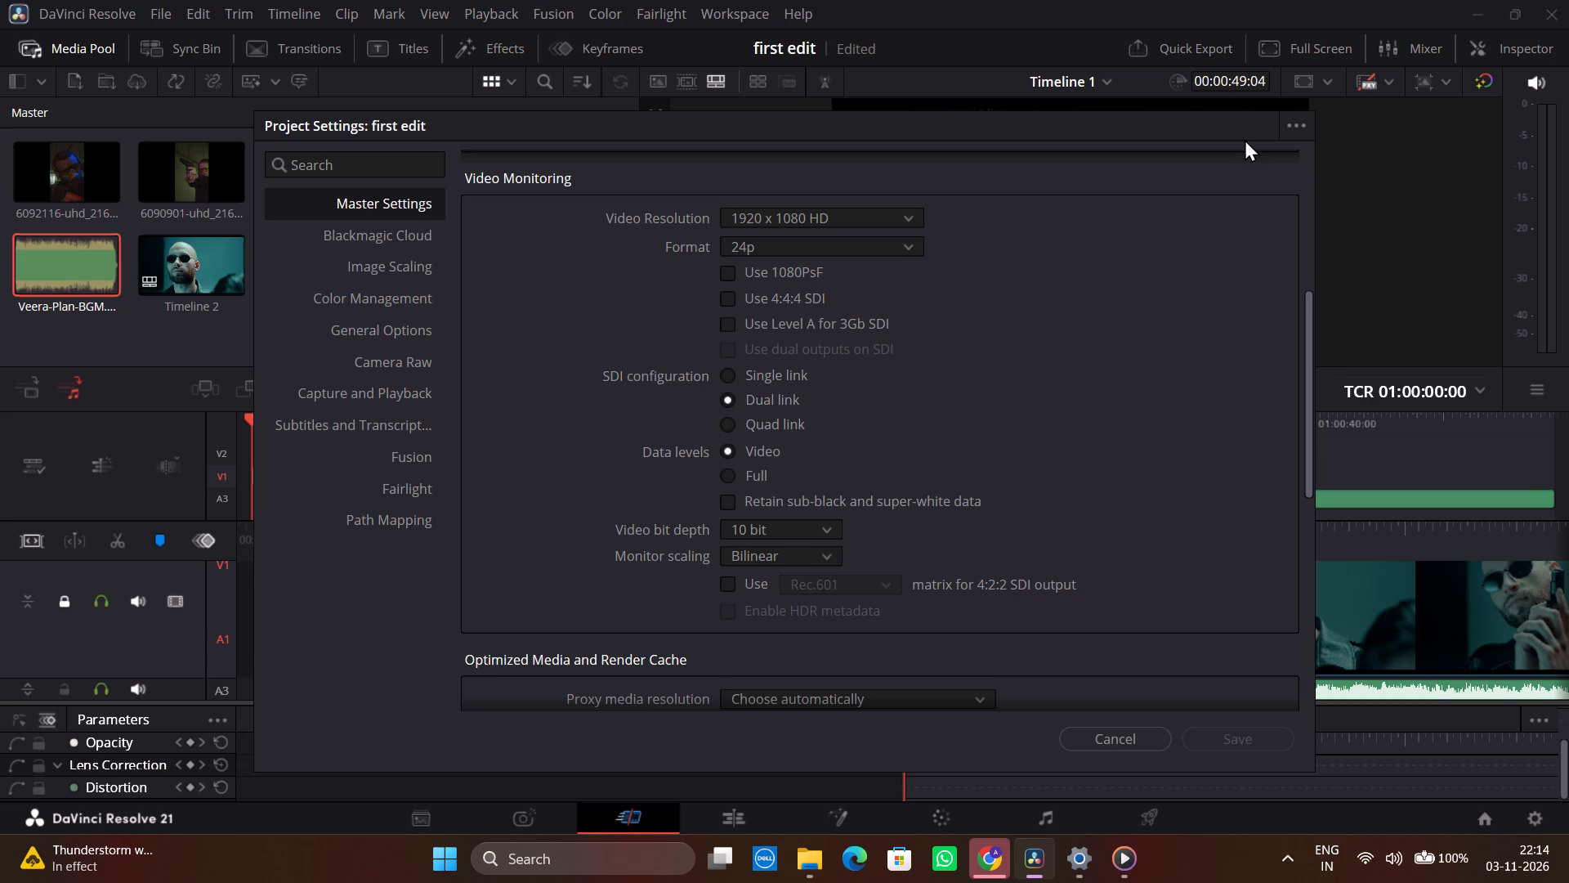
click(1155, 735)
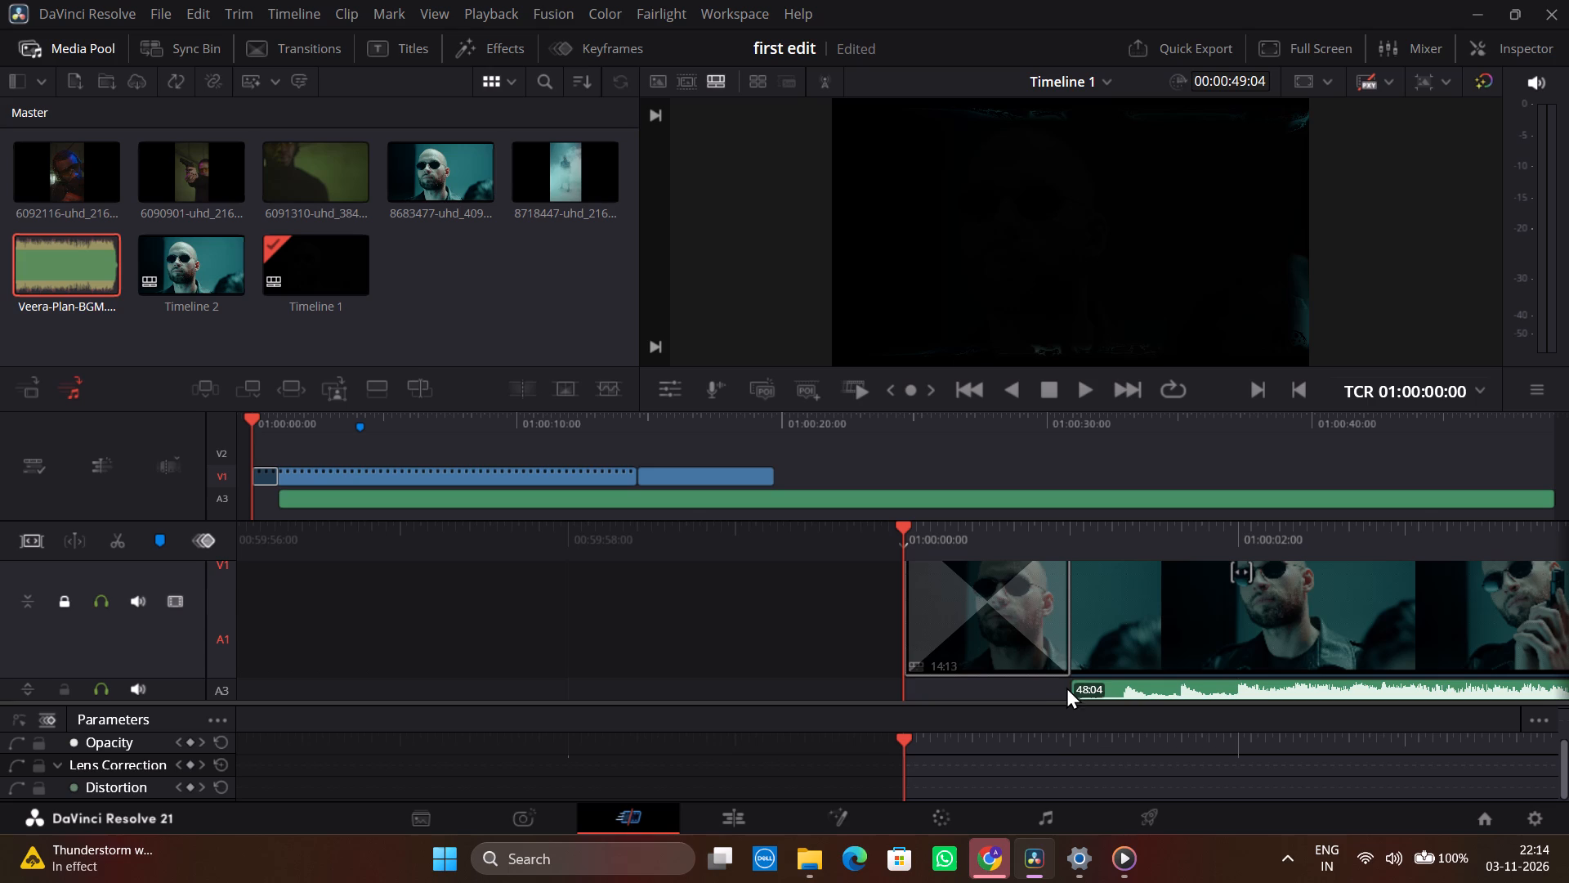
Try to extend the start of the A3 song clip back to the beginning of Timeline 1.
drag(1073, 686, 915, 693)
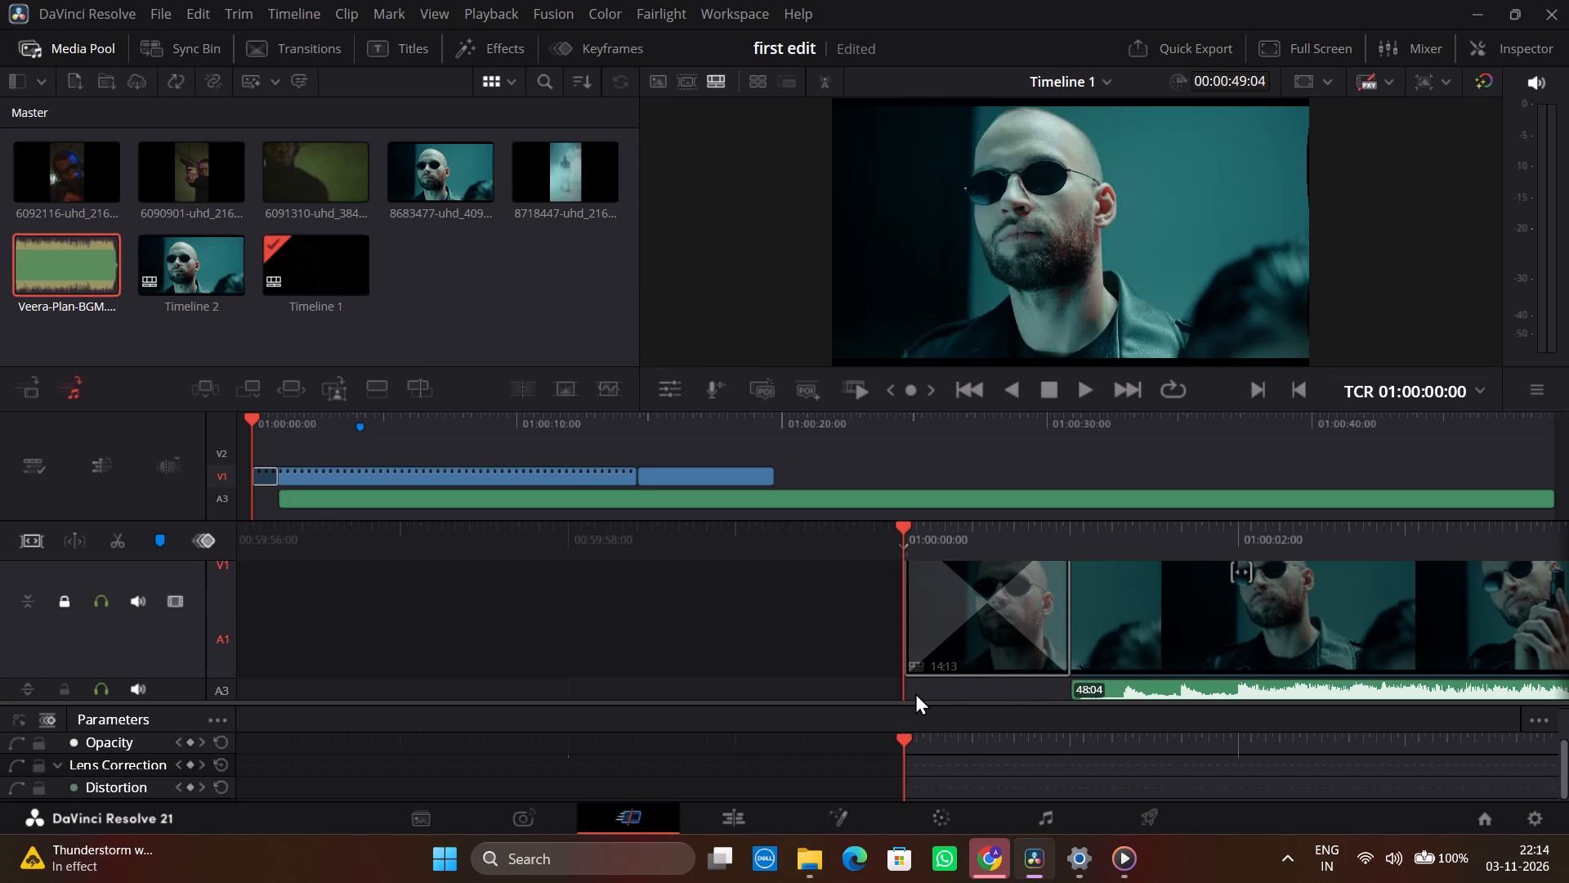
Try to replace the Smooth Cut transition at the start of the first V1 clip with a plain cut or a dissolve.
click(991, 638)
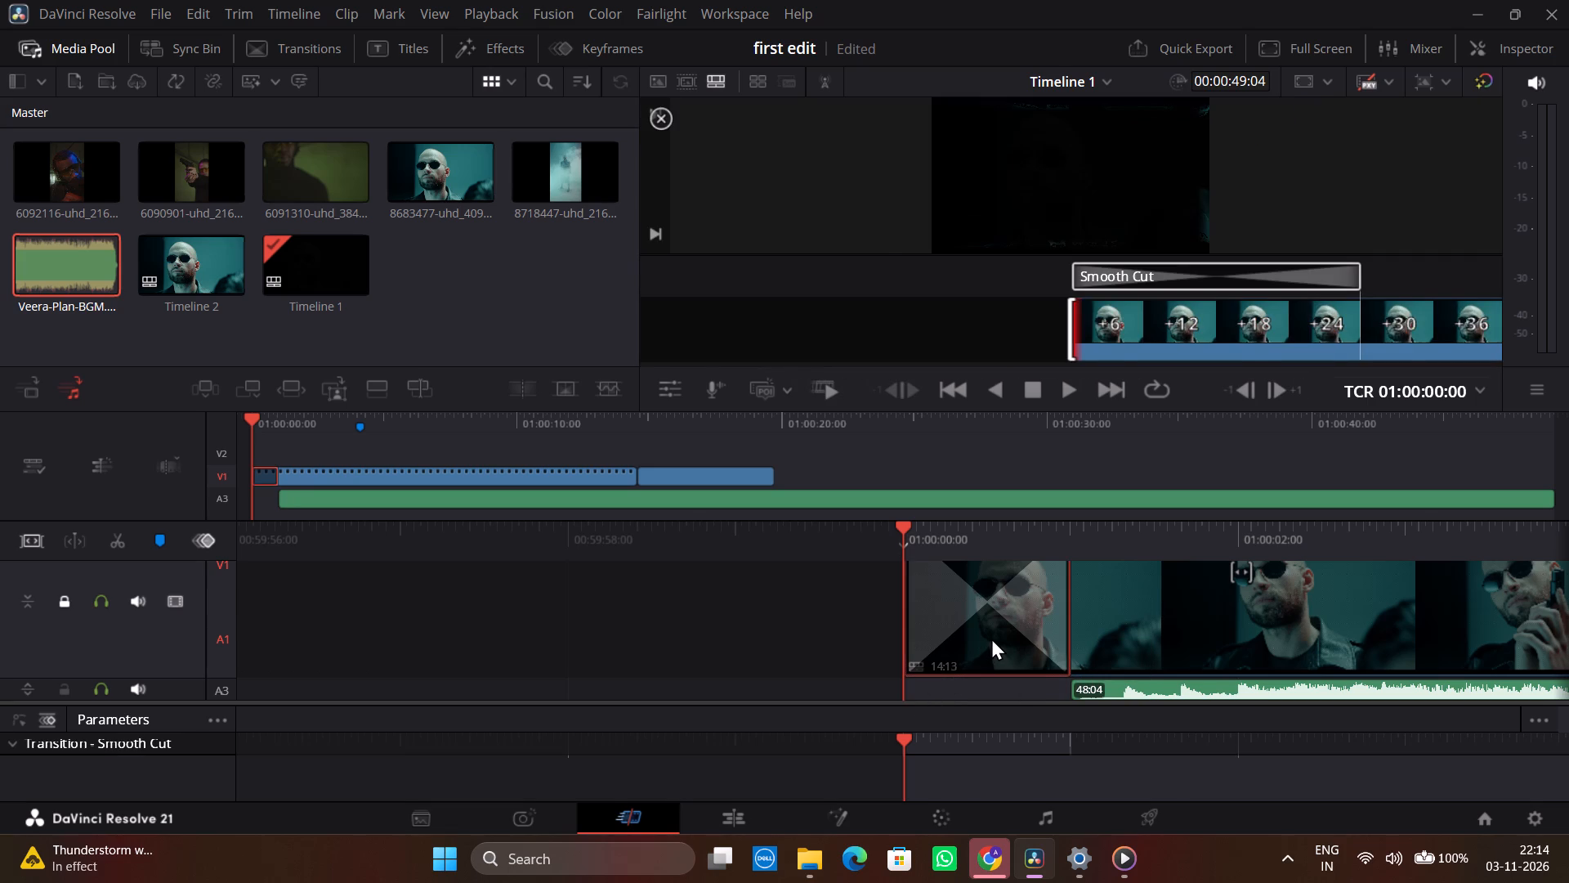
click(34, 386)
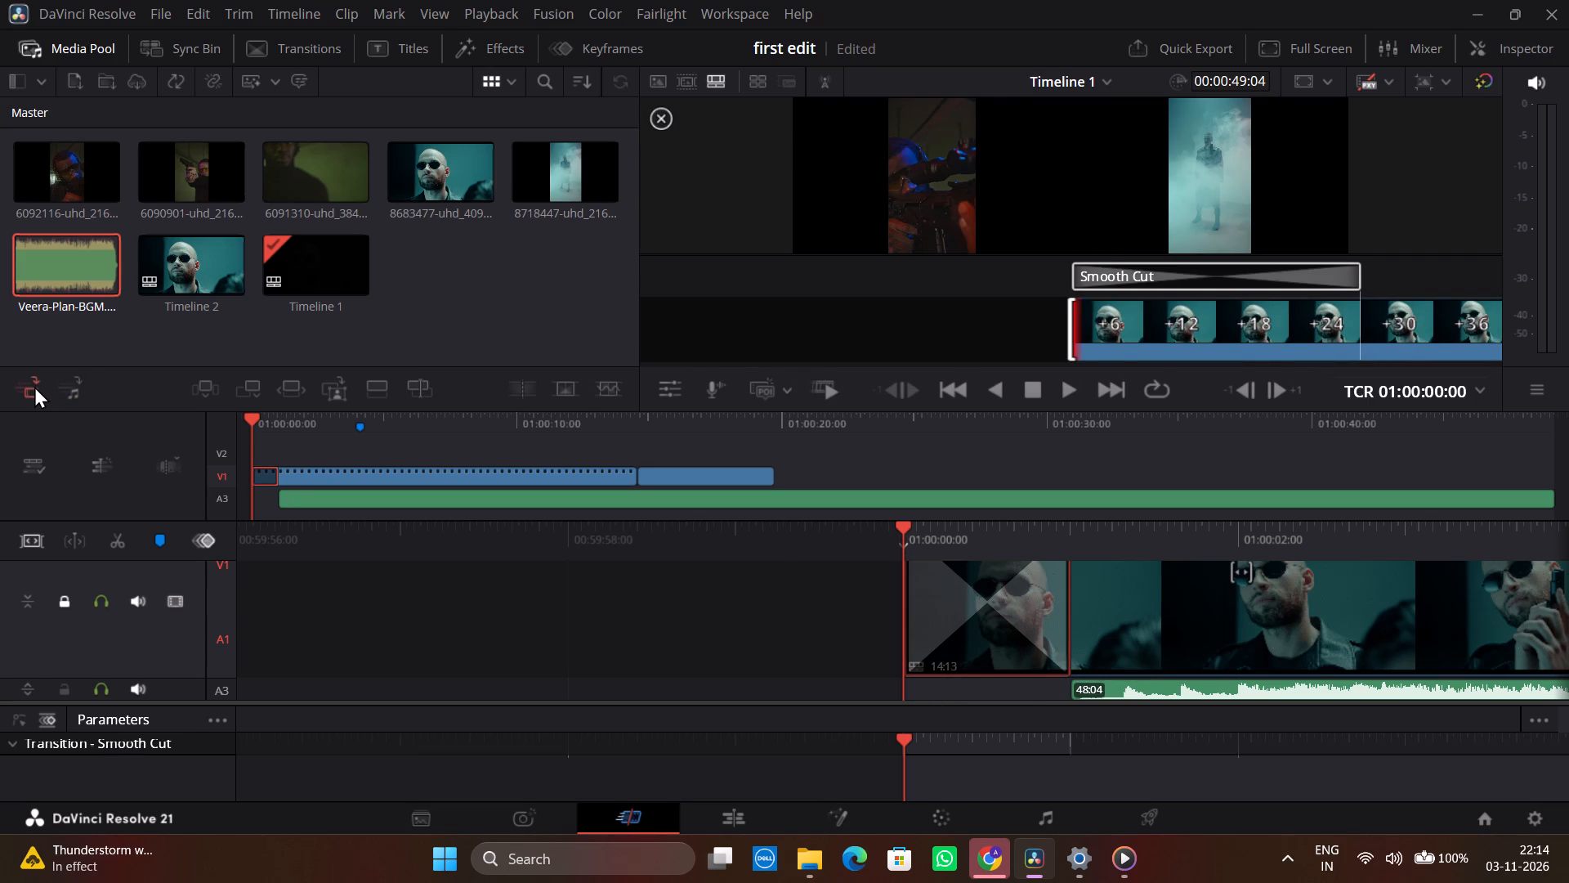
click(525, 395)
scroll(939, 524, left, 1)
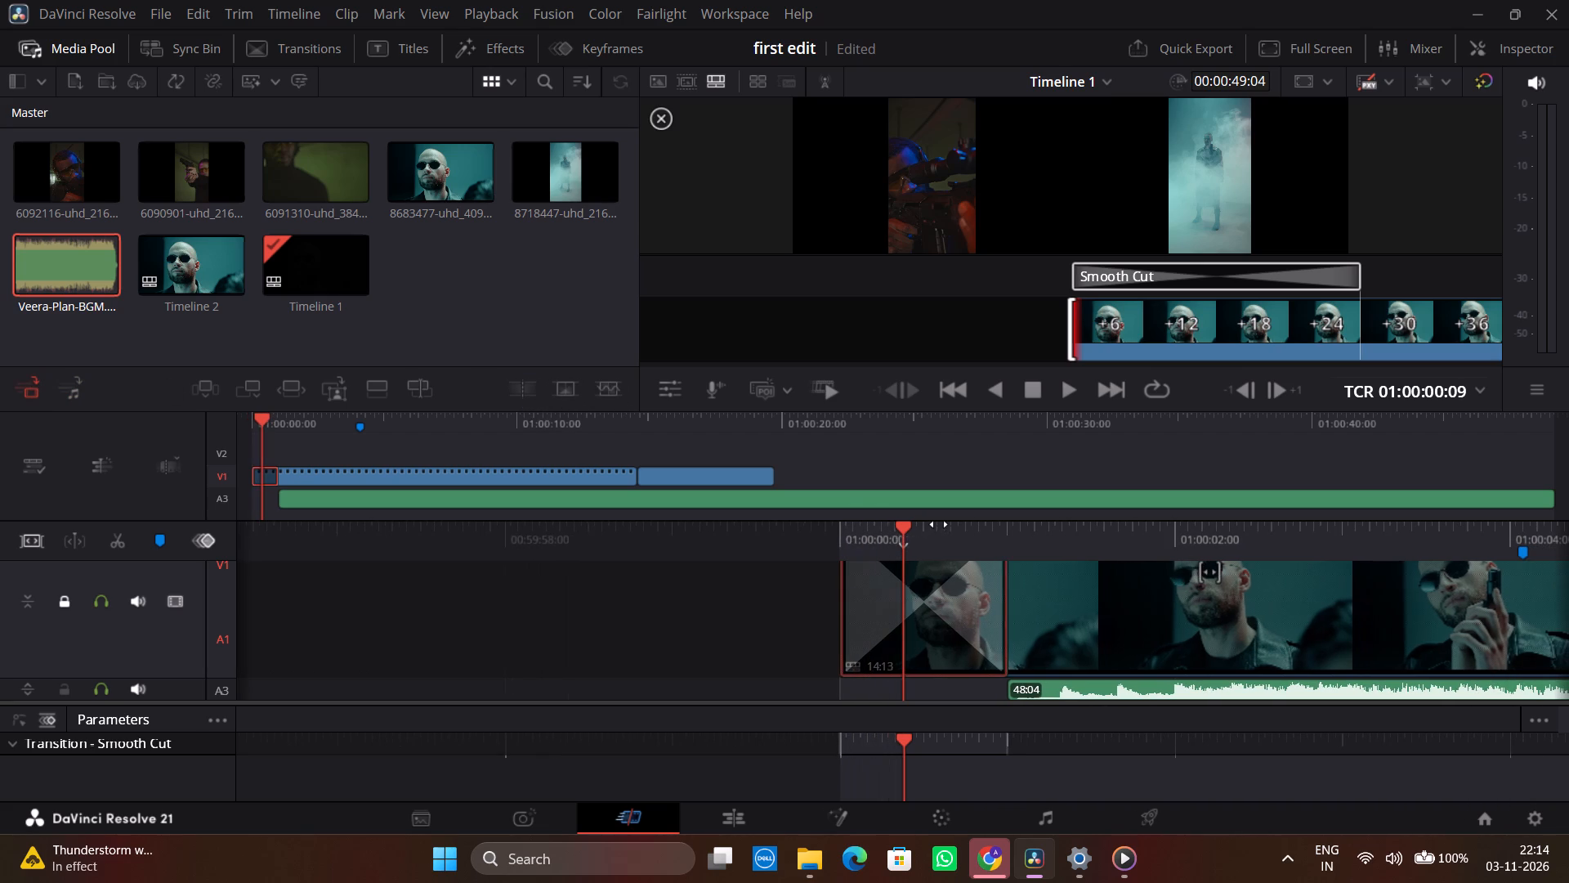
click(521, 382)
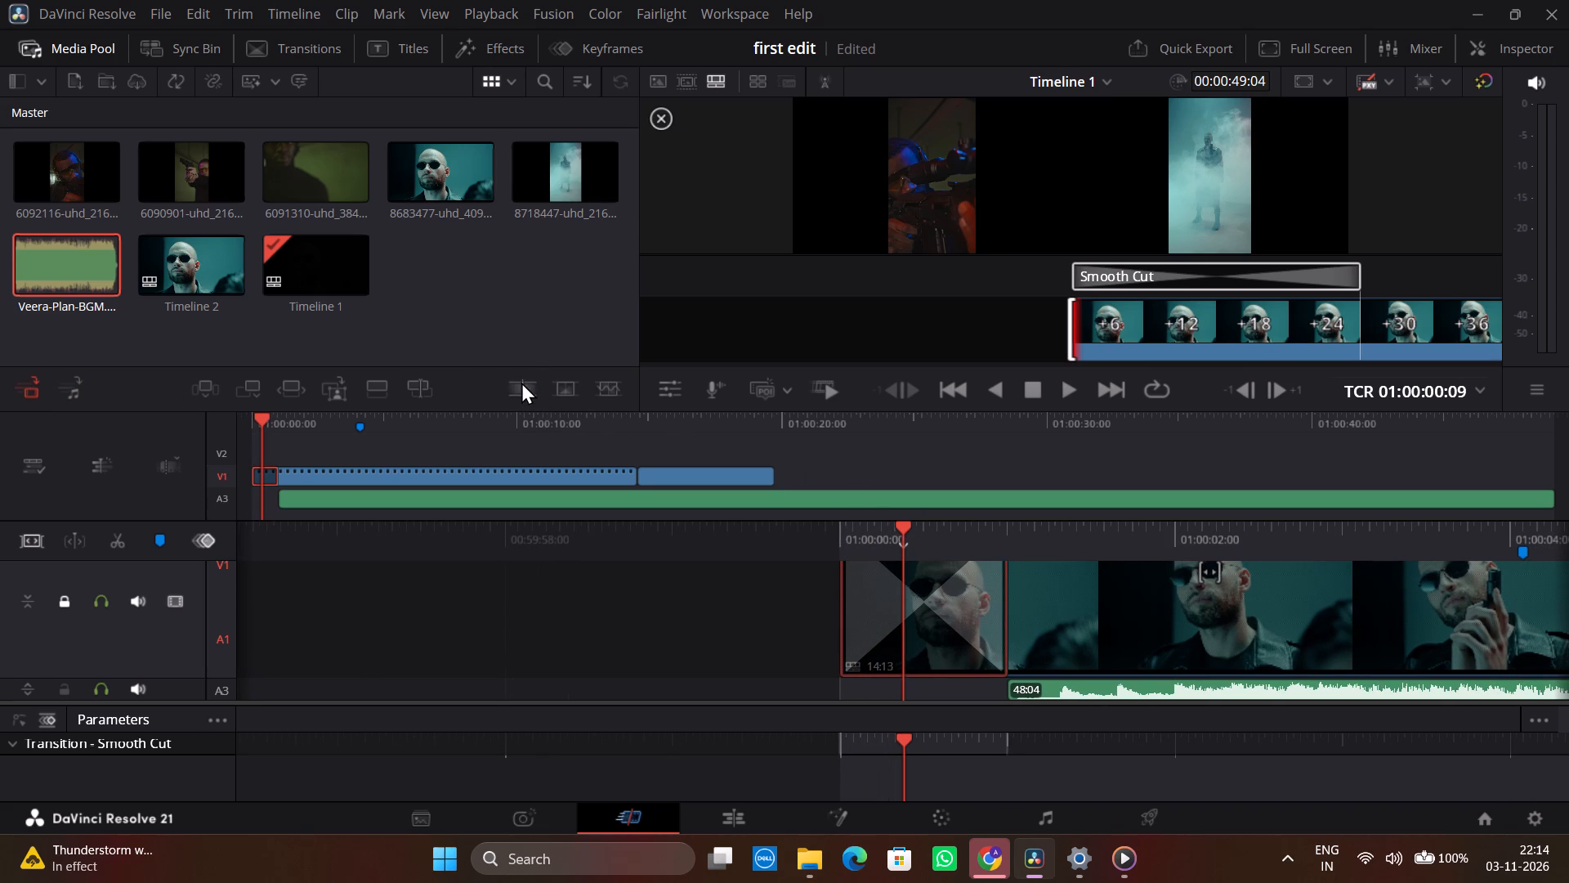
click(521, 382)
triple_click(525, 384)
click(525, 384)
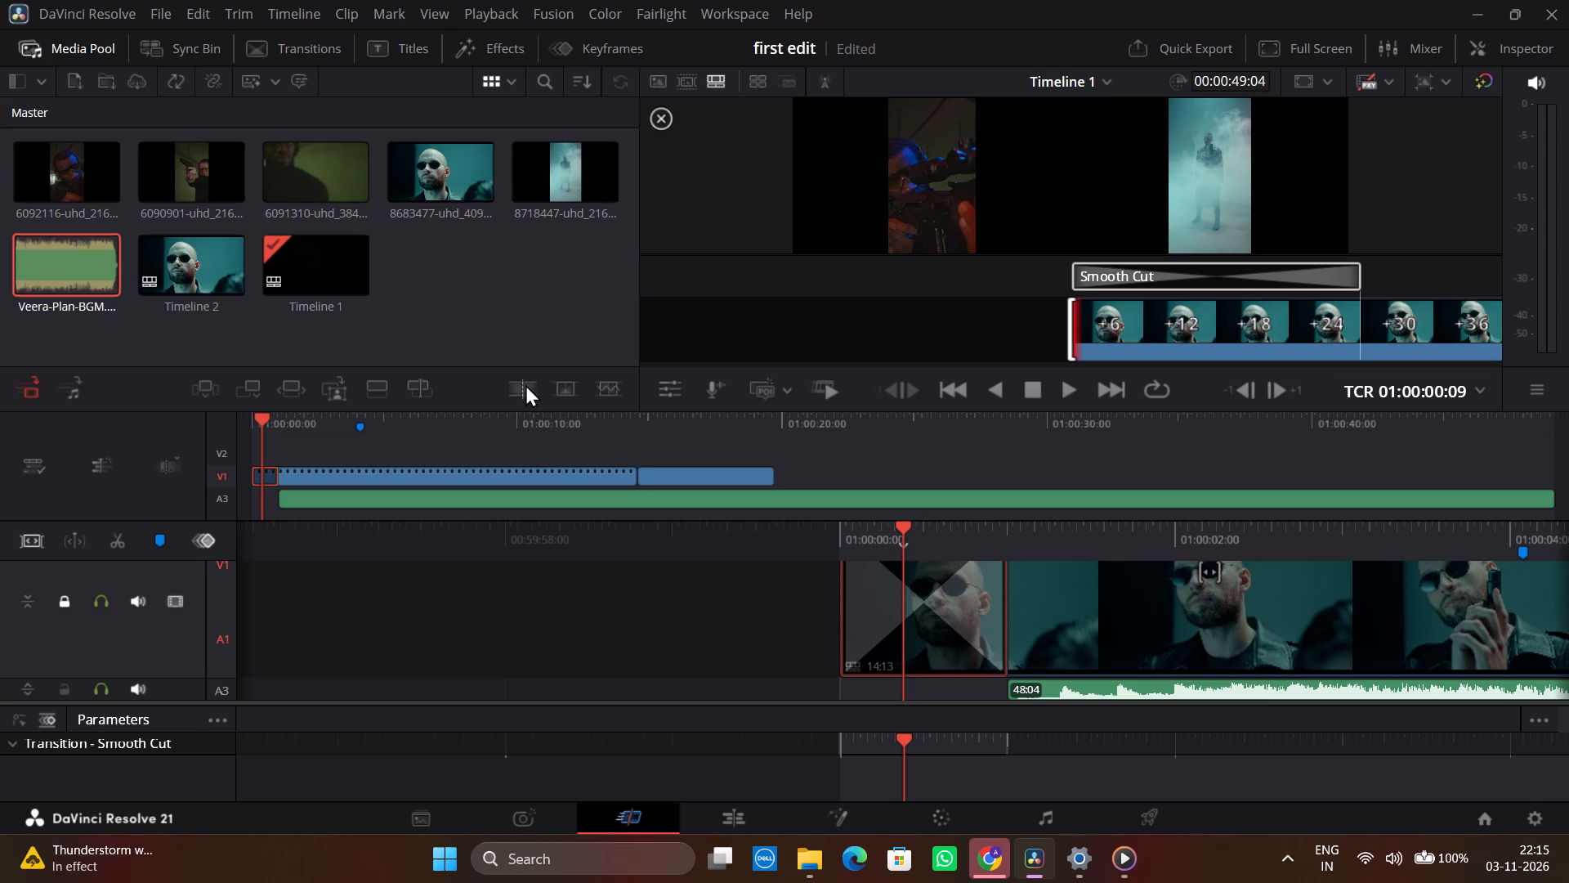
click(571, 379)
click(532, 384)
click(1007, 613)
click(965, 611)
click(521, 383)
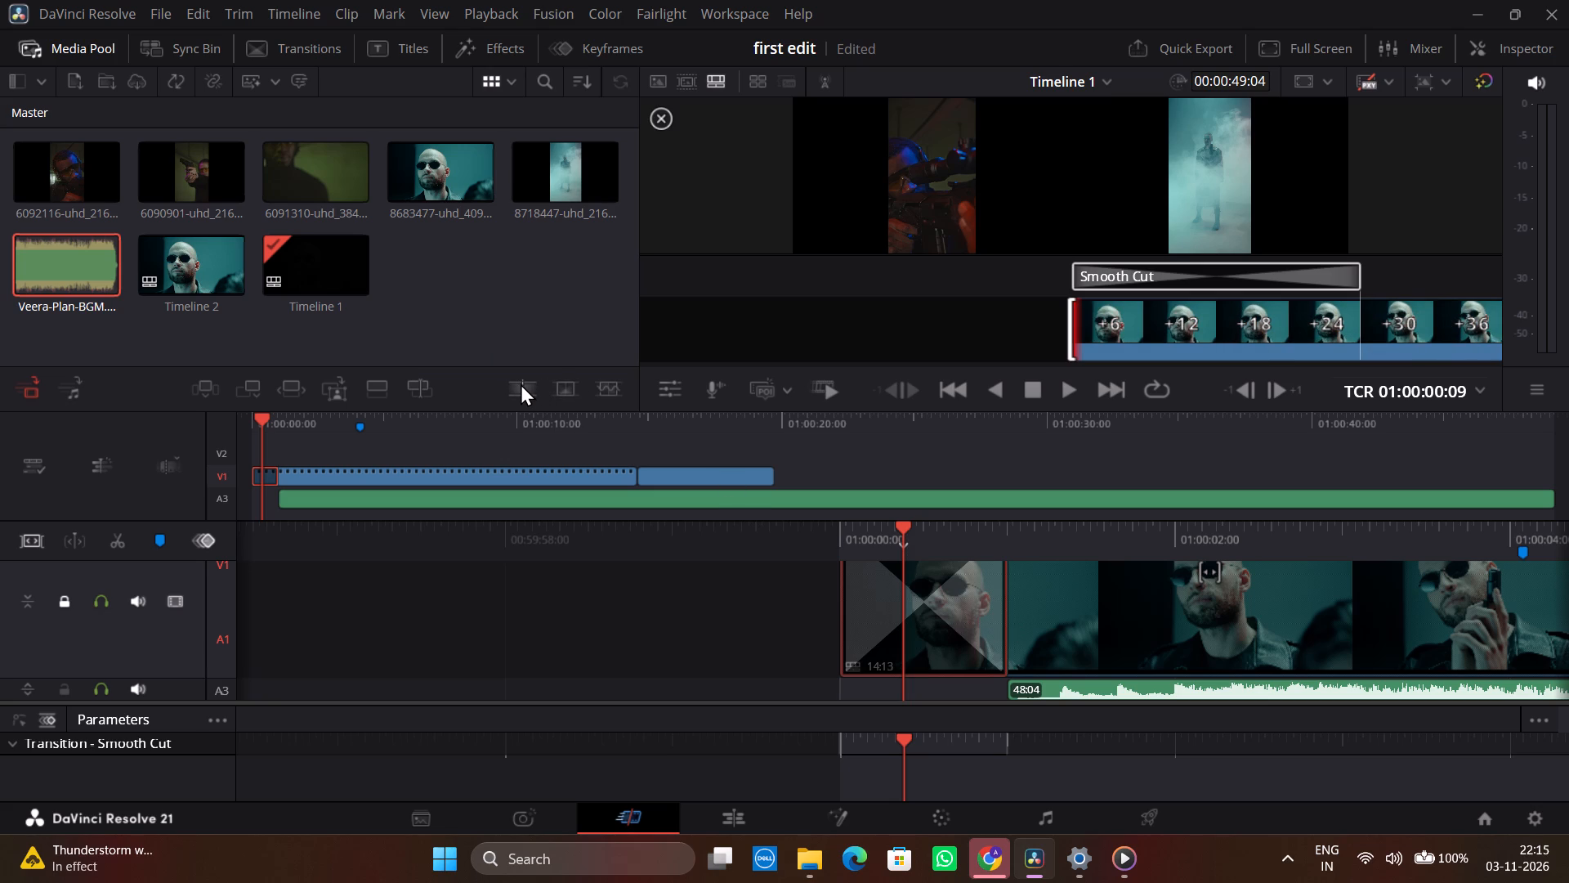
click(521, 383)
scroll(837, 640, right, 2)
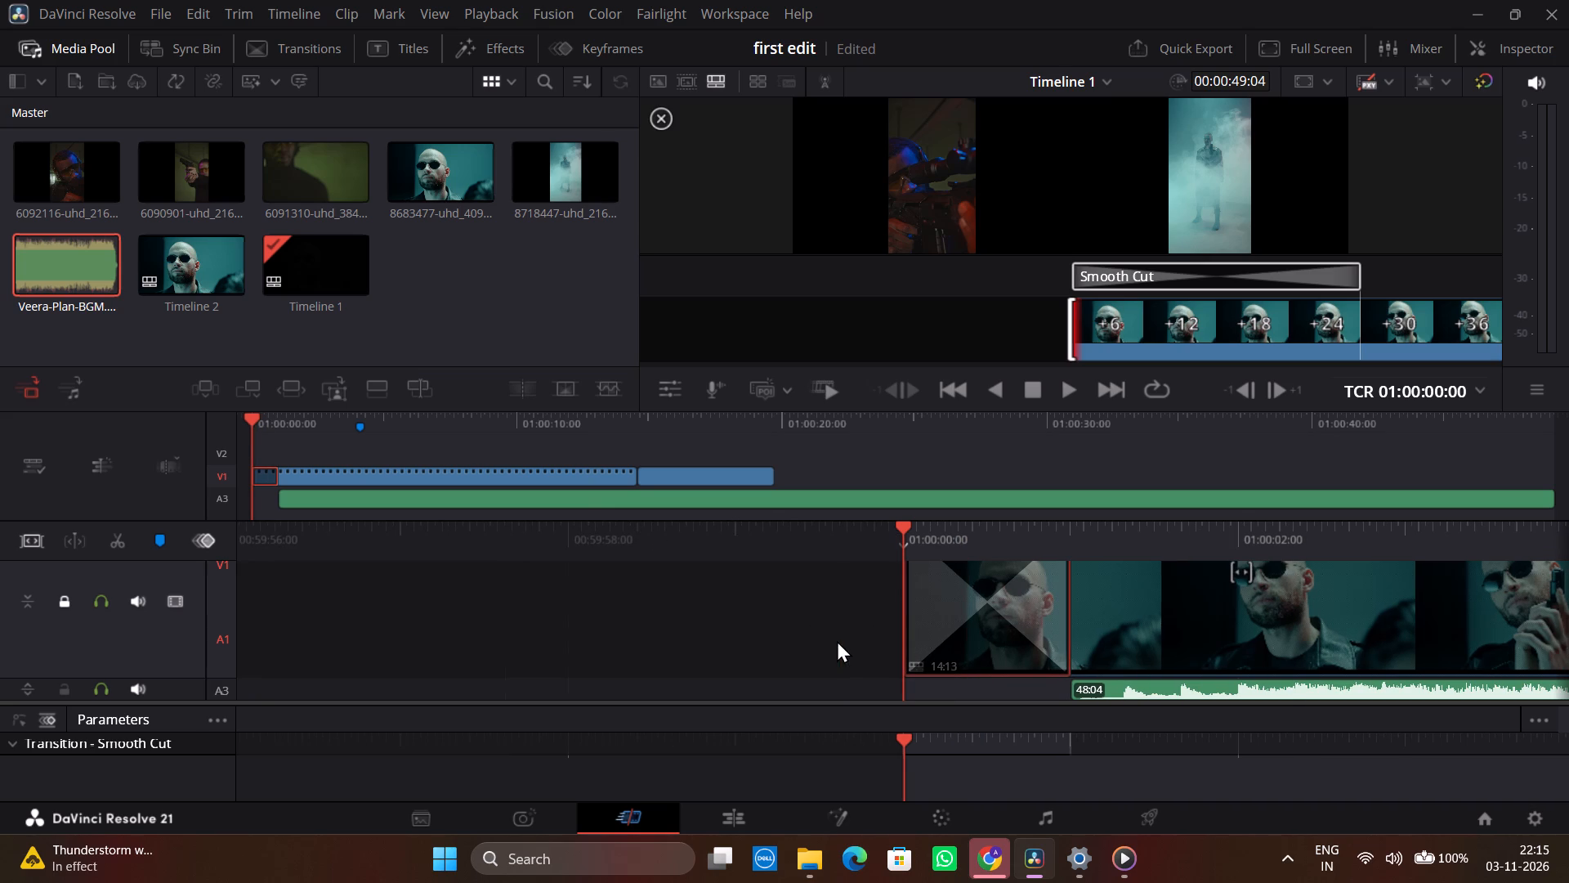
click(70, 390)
Play Timeline 1 from its start to check the A3 song against the clips, and bring the playhead back to the beginning.
key(space)
key(space)
key(space)
key(space)
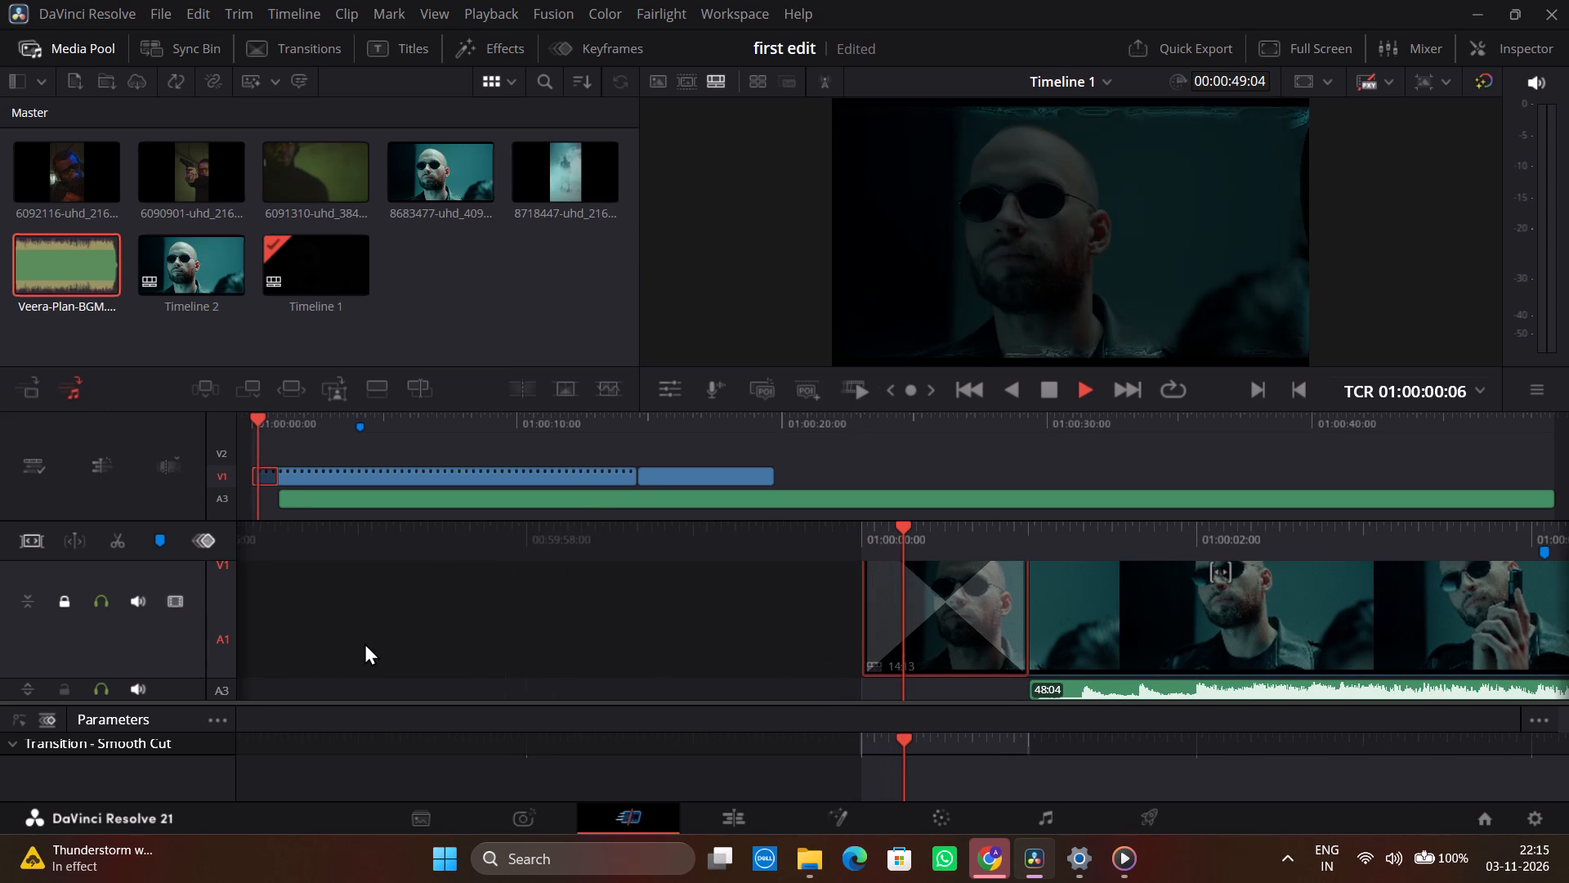
key(space)
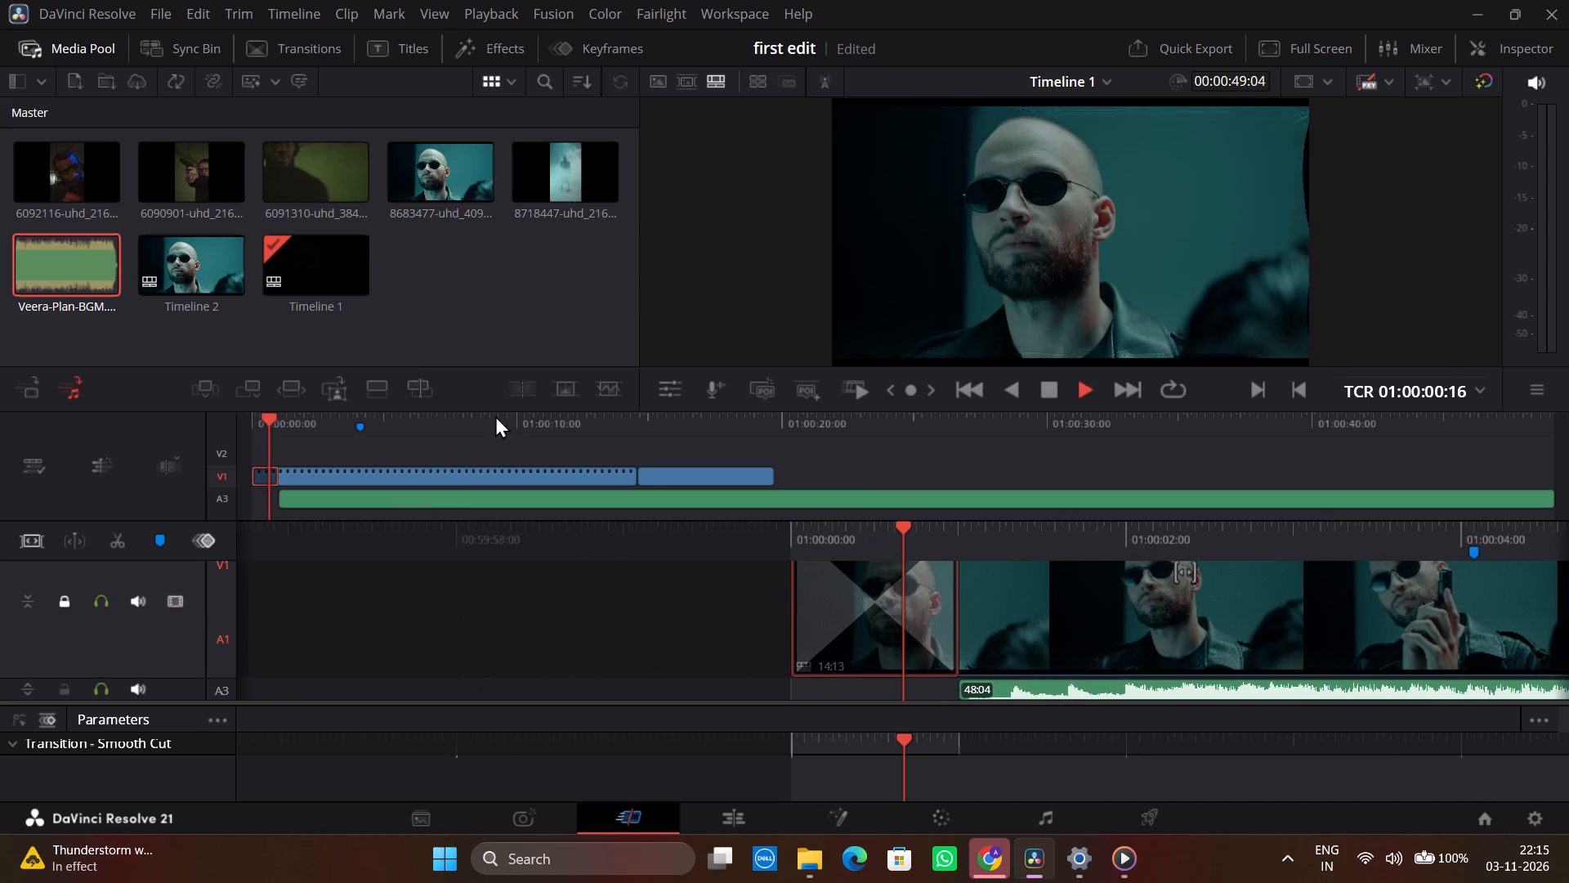
click(512, 393)
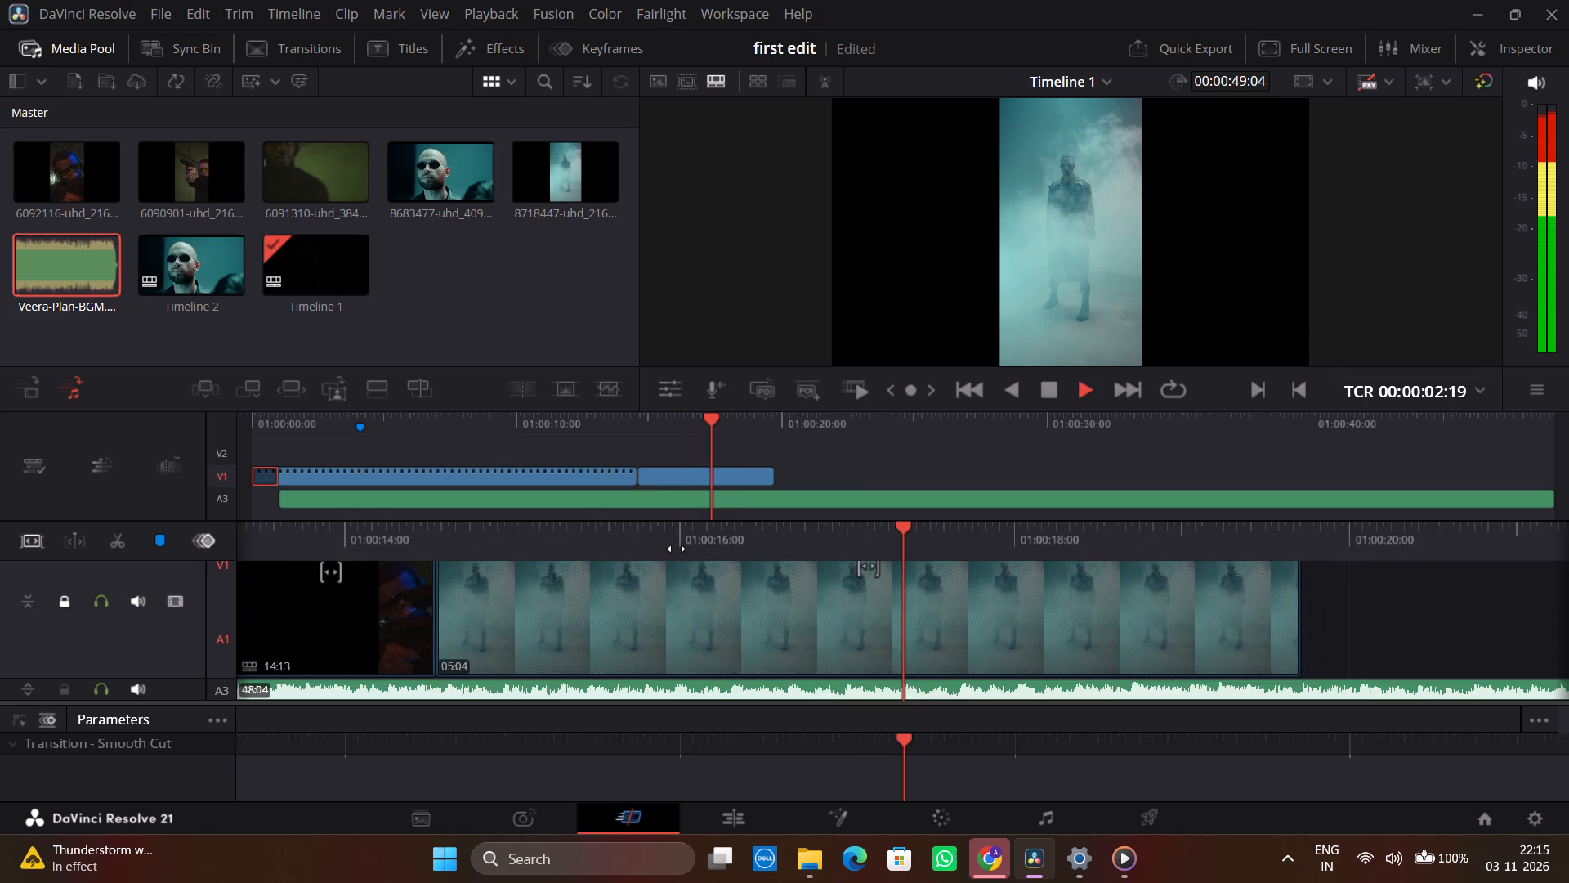
scroll(731, 639, right, 10)
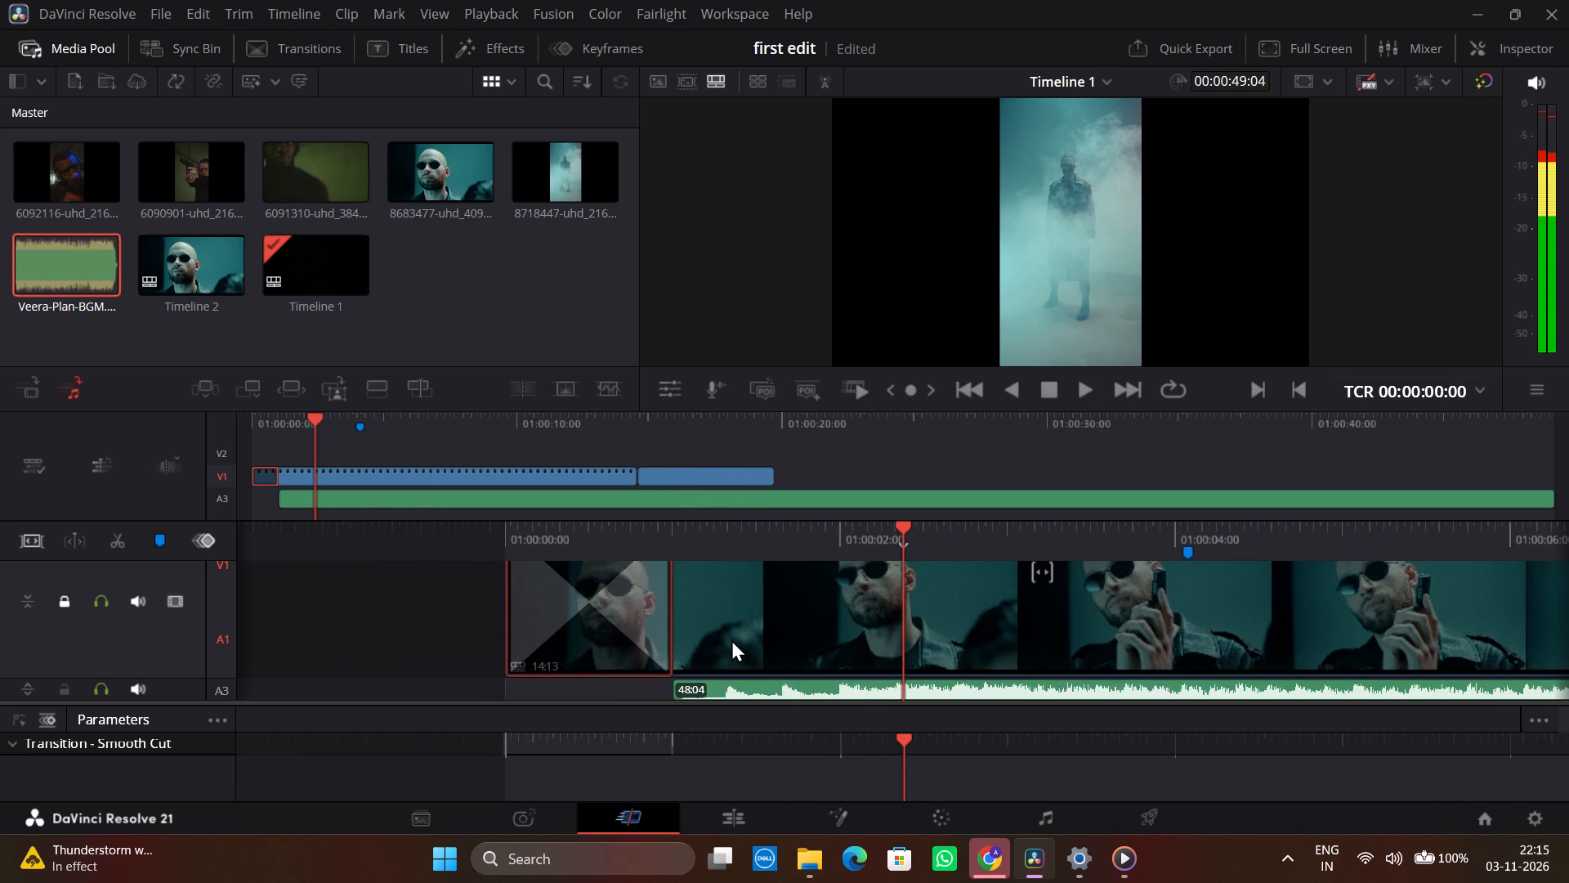
scroll(731, 639, right, 2)
key(space)
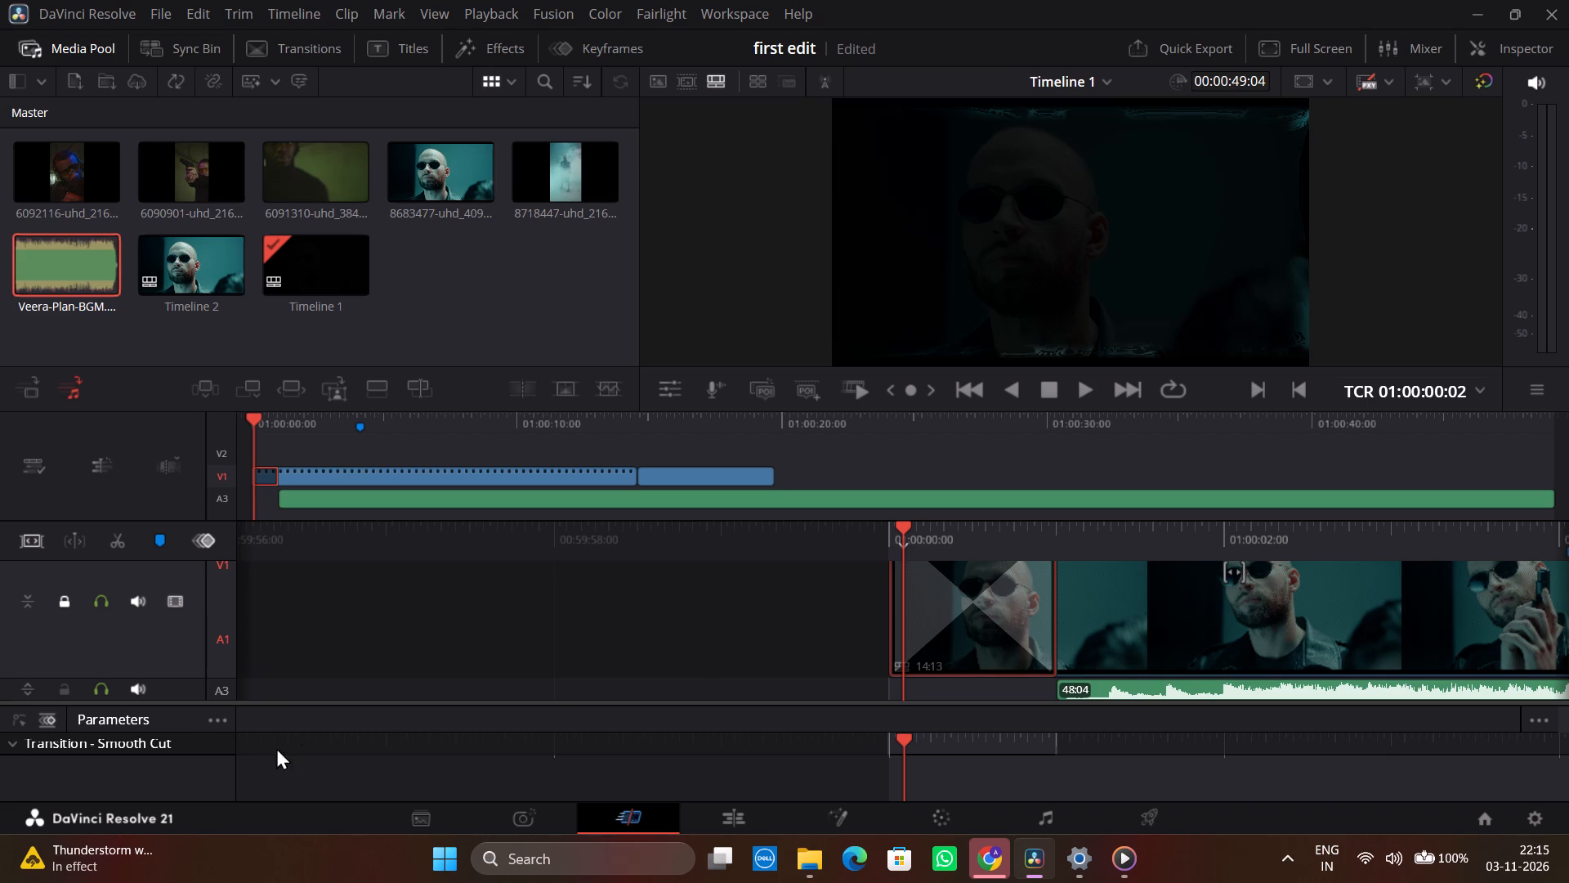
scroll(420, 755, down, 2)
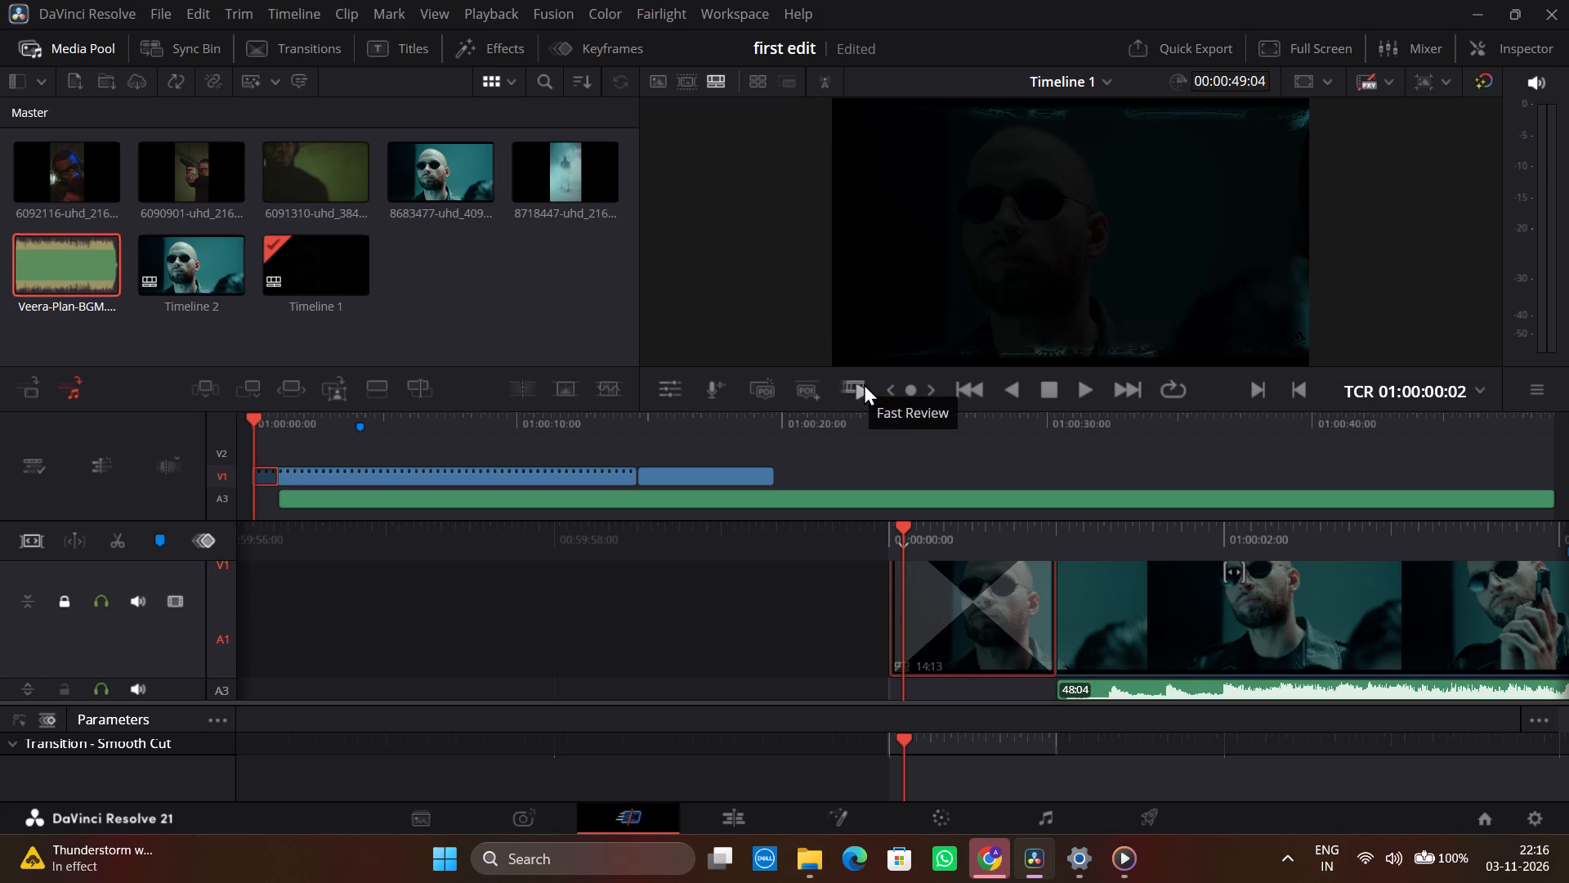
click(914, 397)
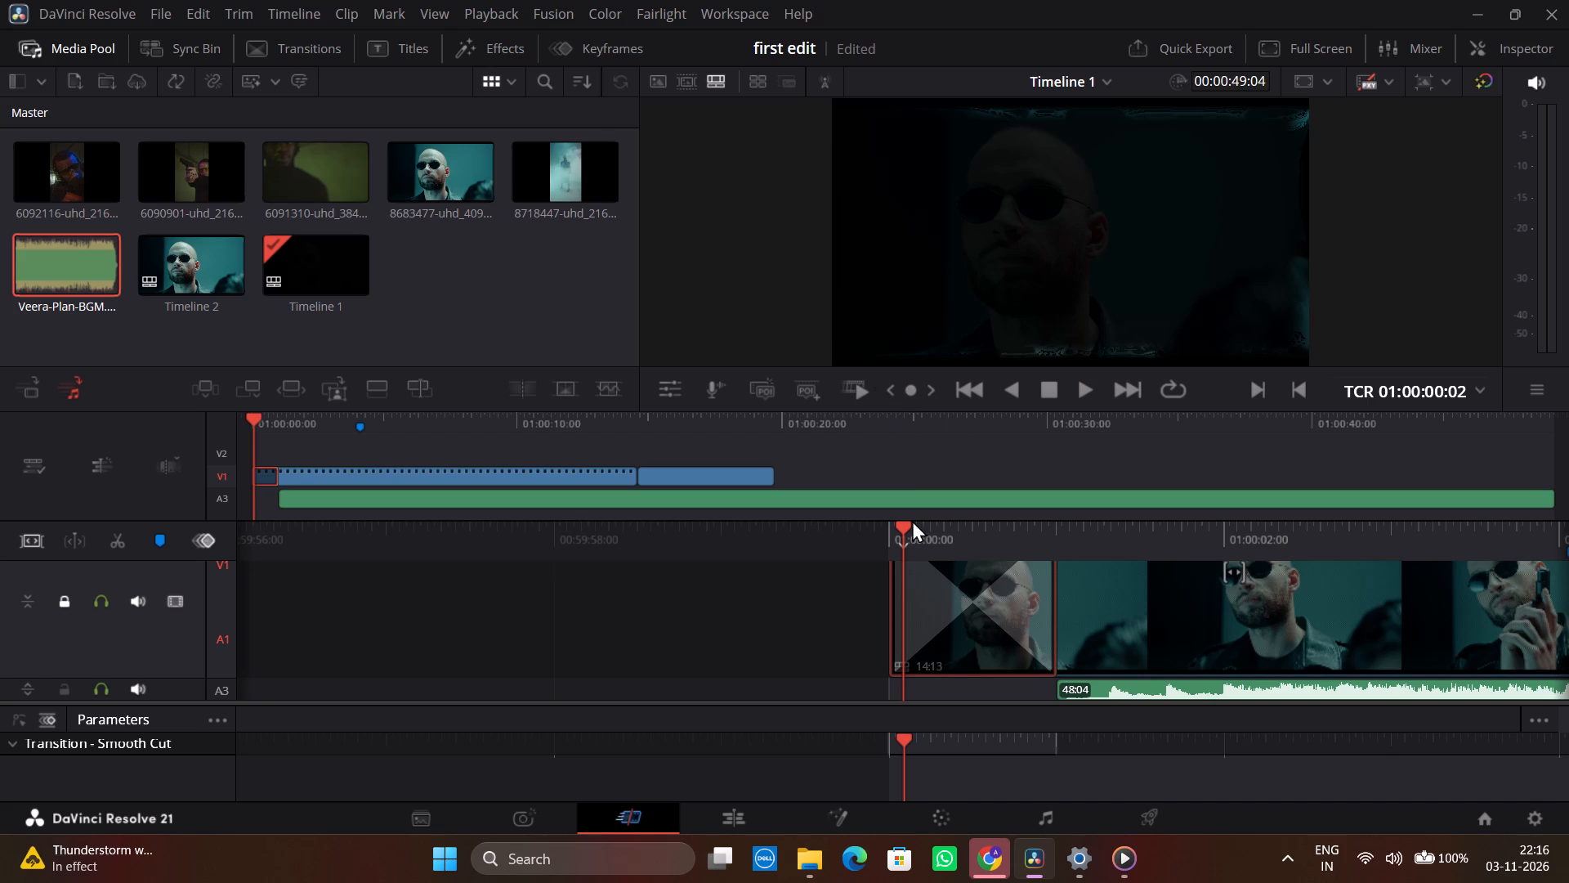
Replay the opening of Timeline 1 from its start to check how the A3 song begins under the first clip.
scroll(976, 637, left, 1)
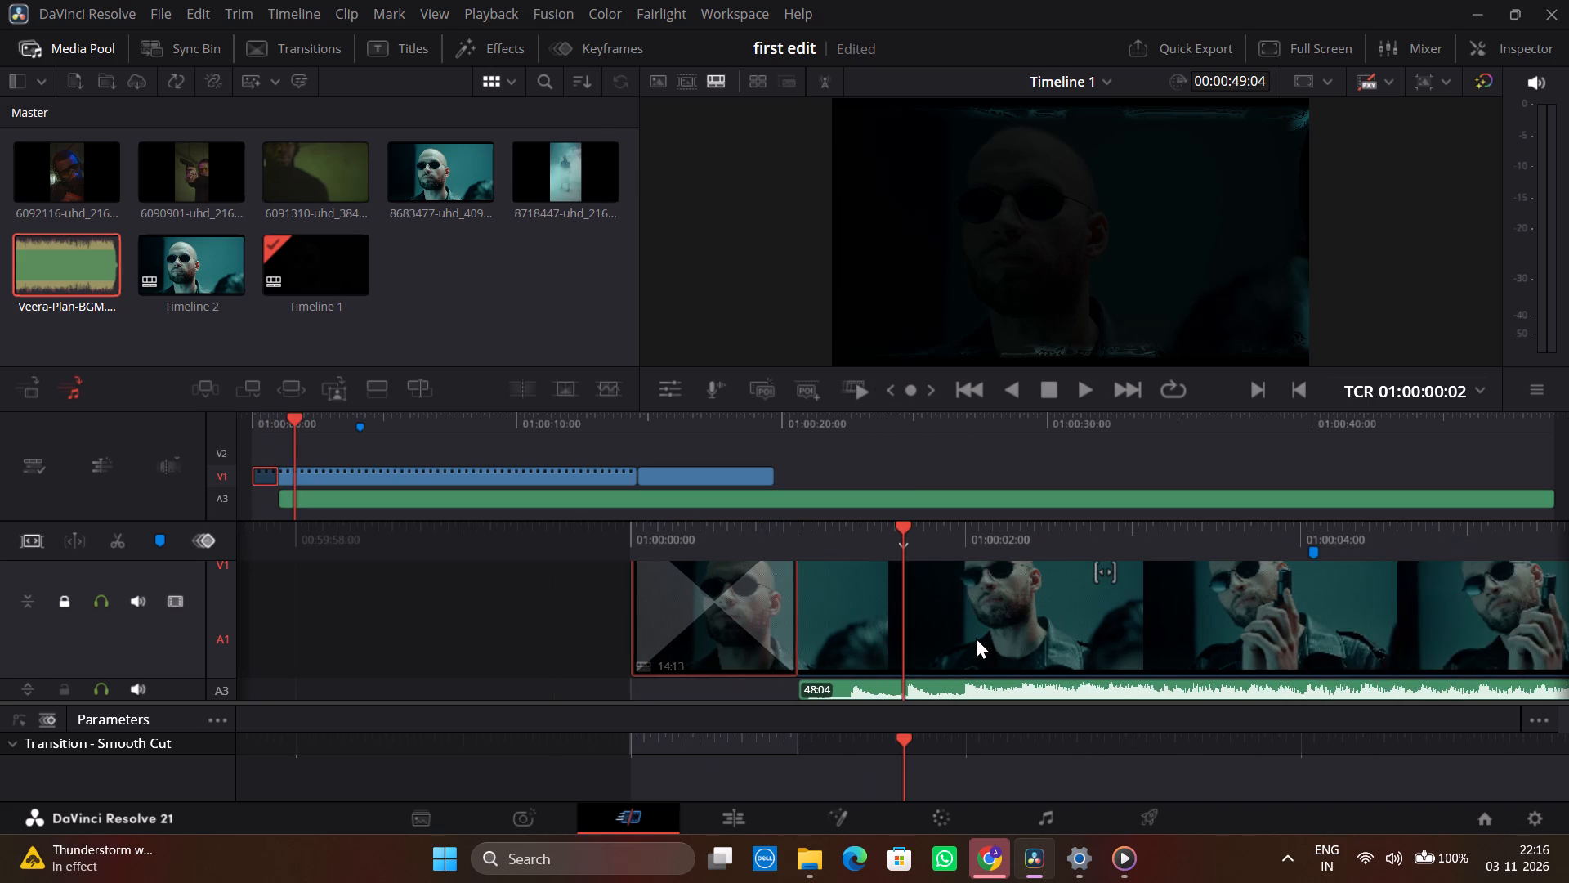
scroll(976, 637, right, 1)
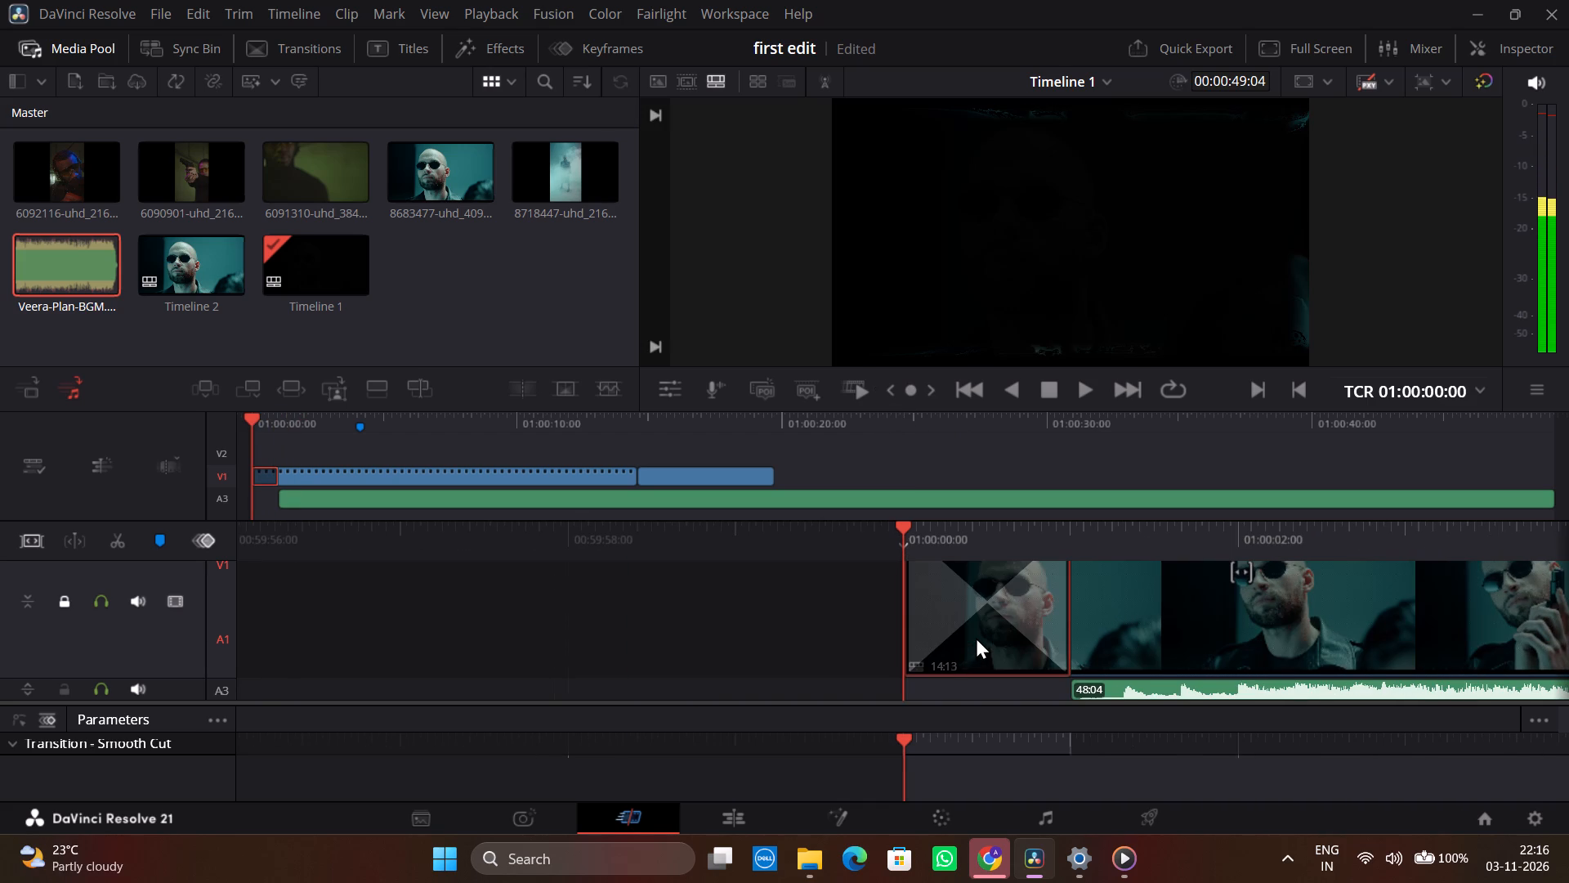
key(space)
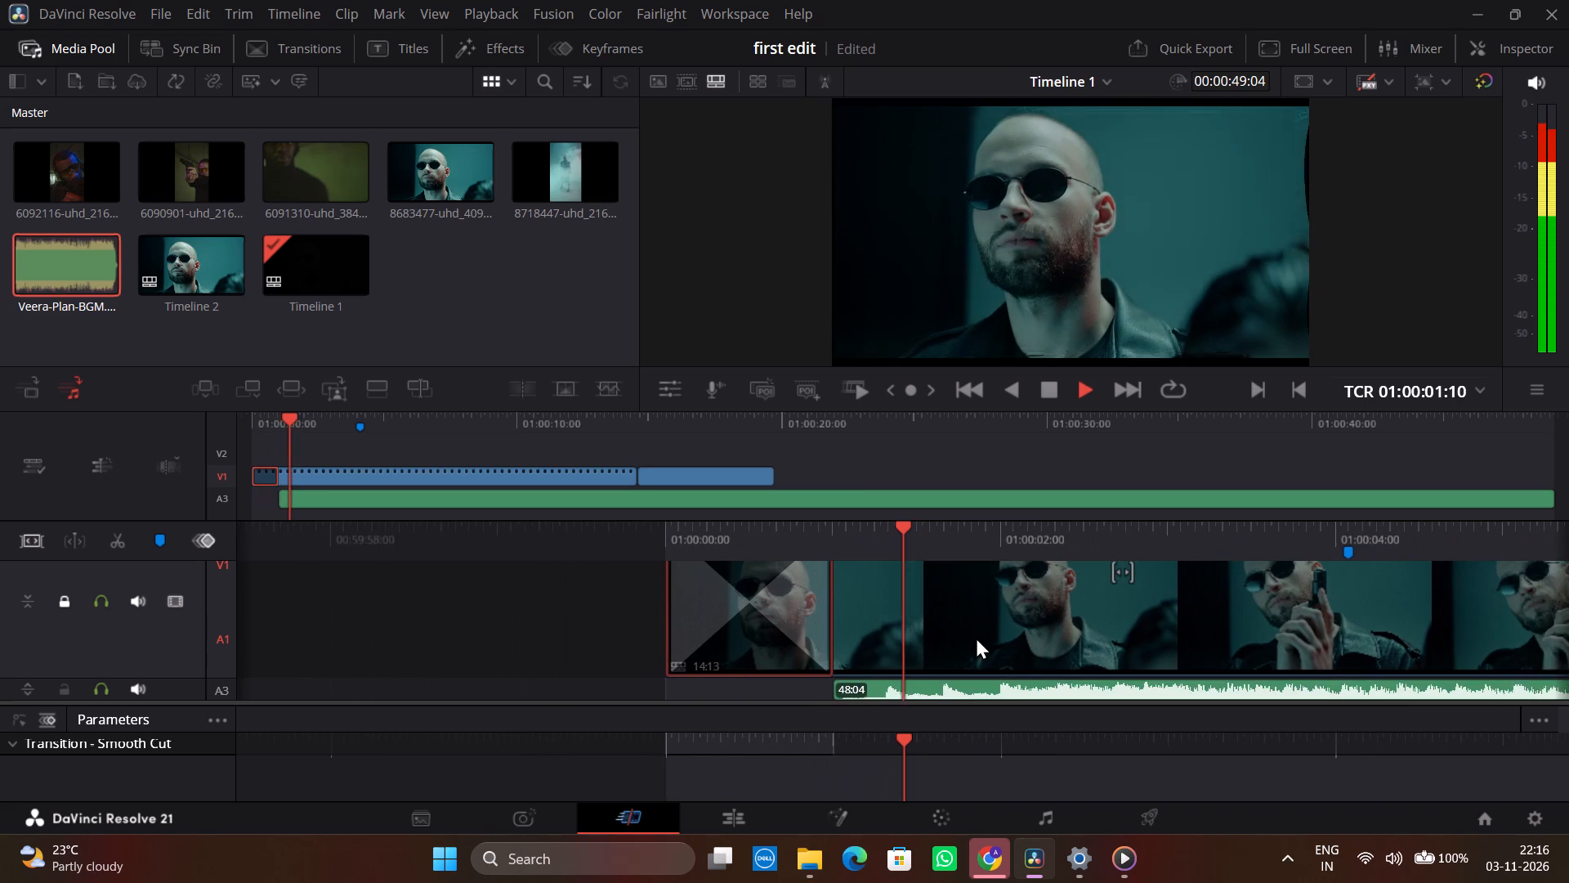
key(space)
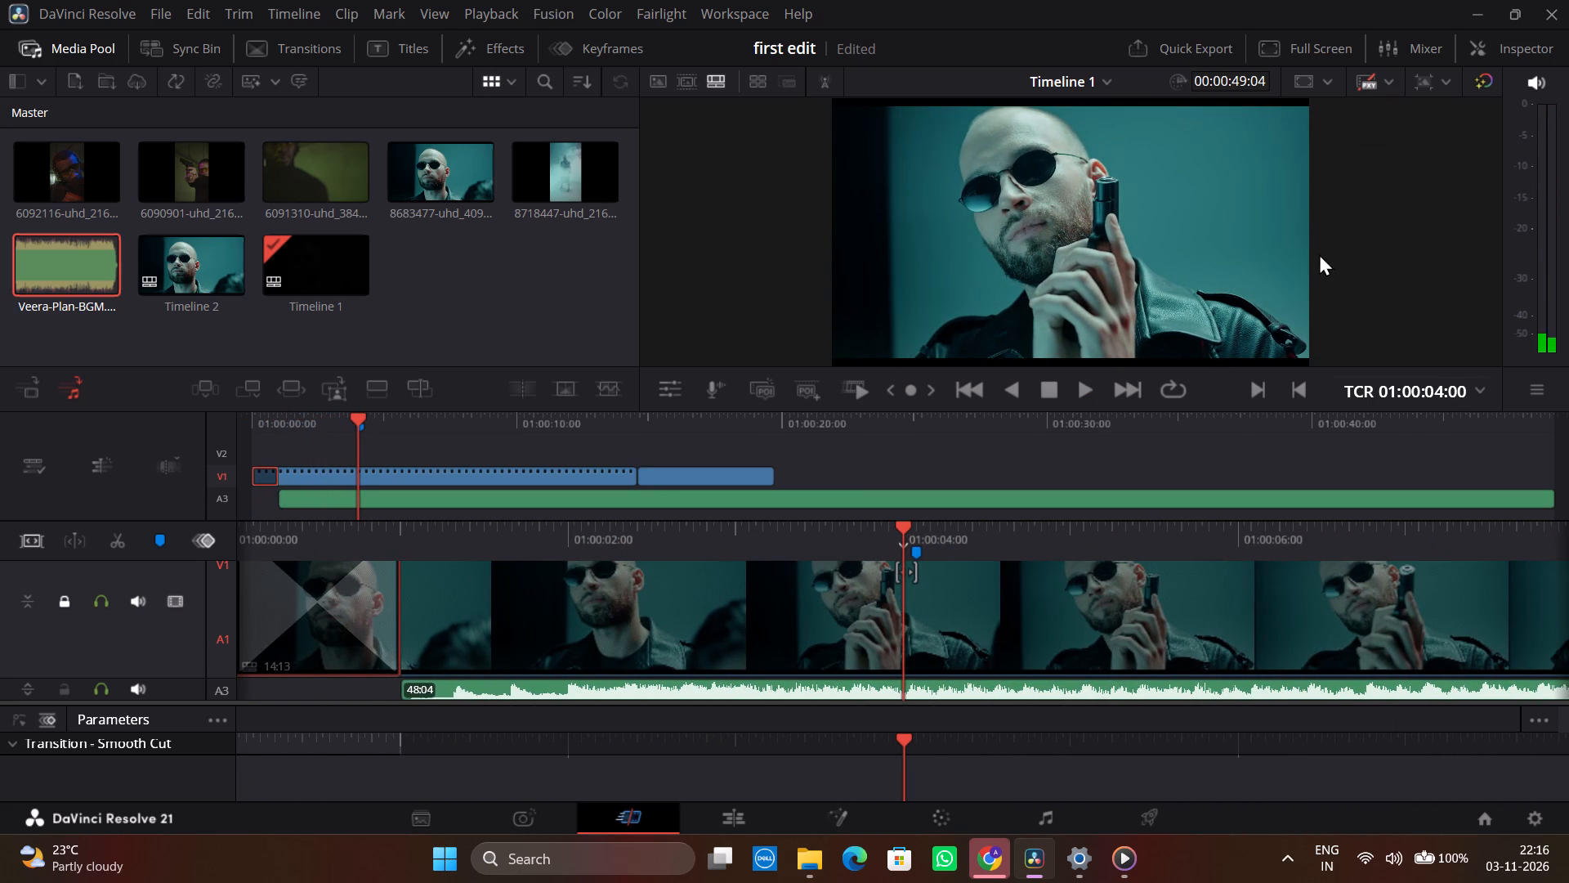
scroll(1065, 647, right, 4)
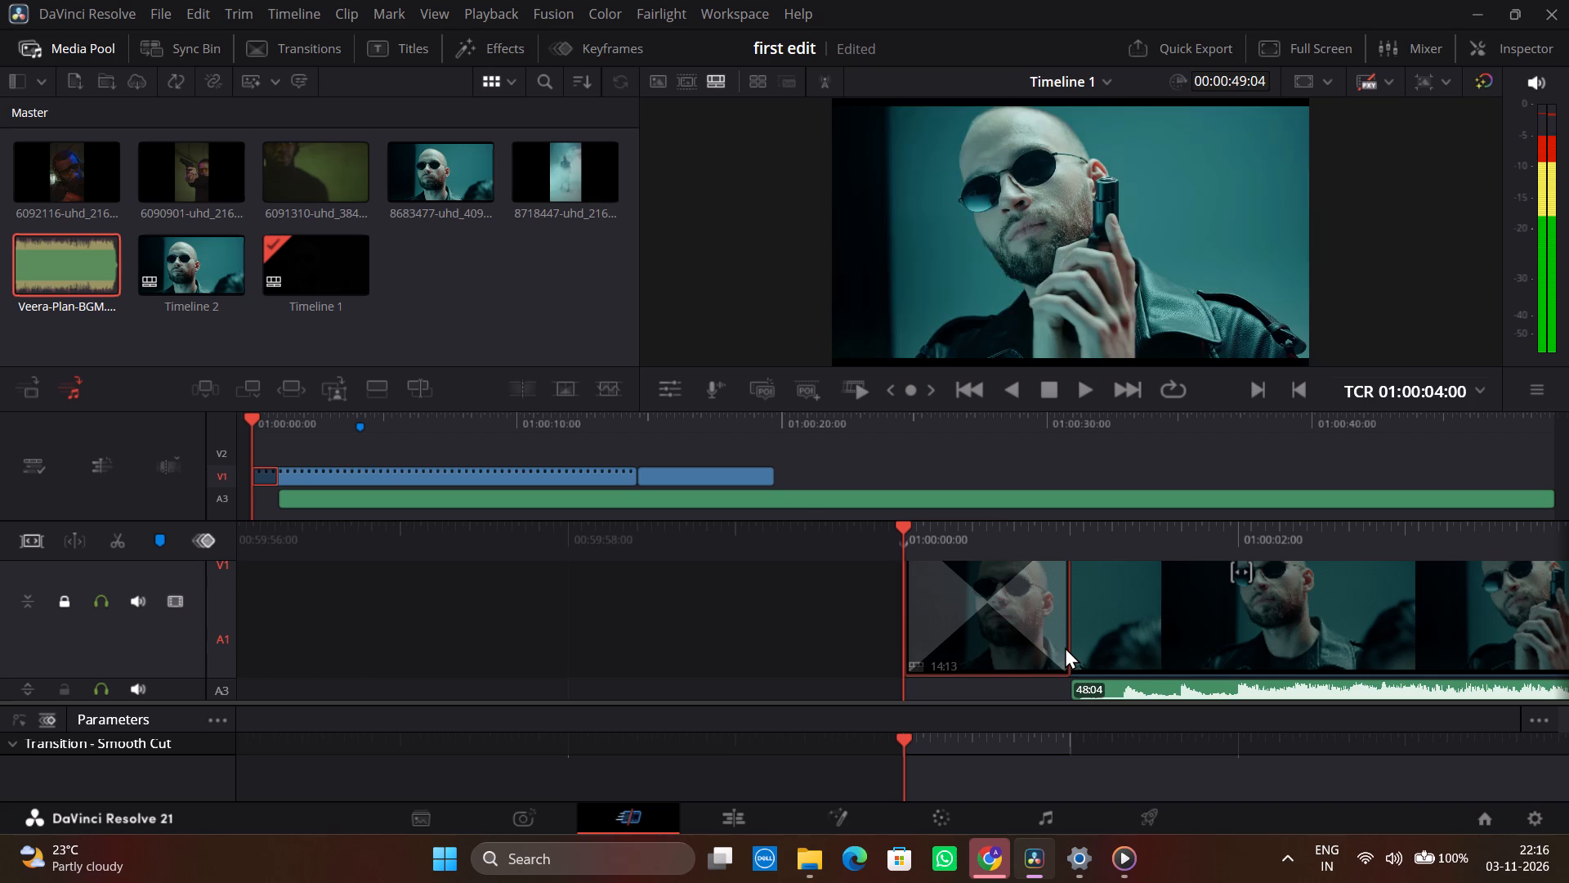
key(space)
key(space)
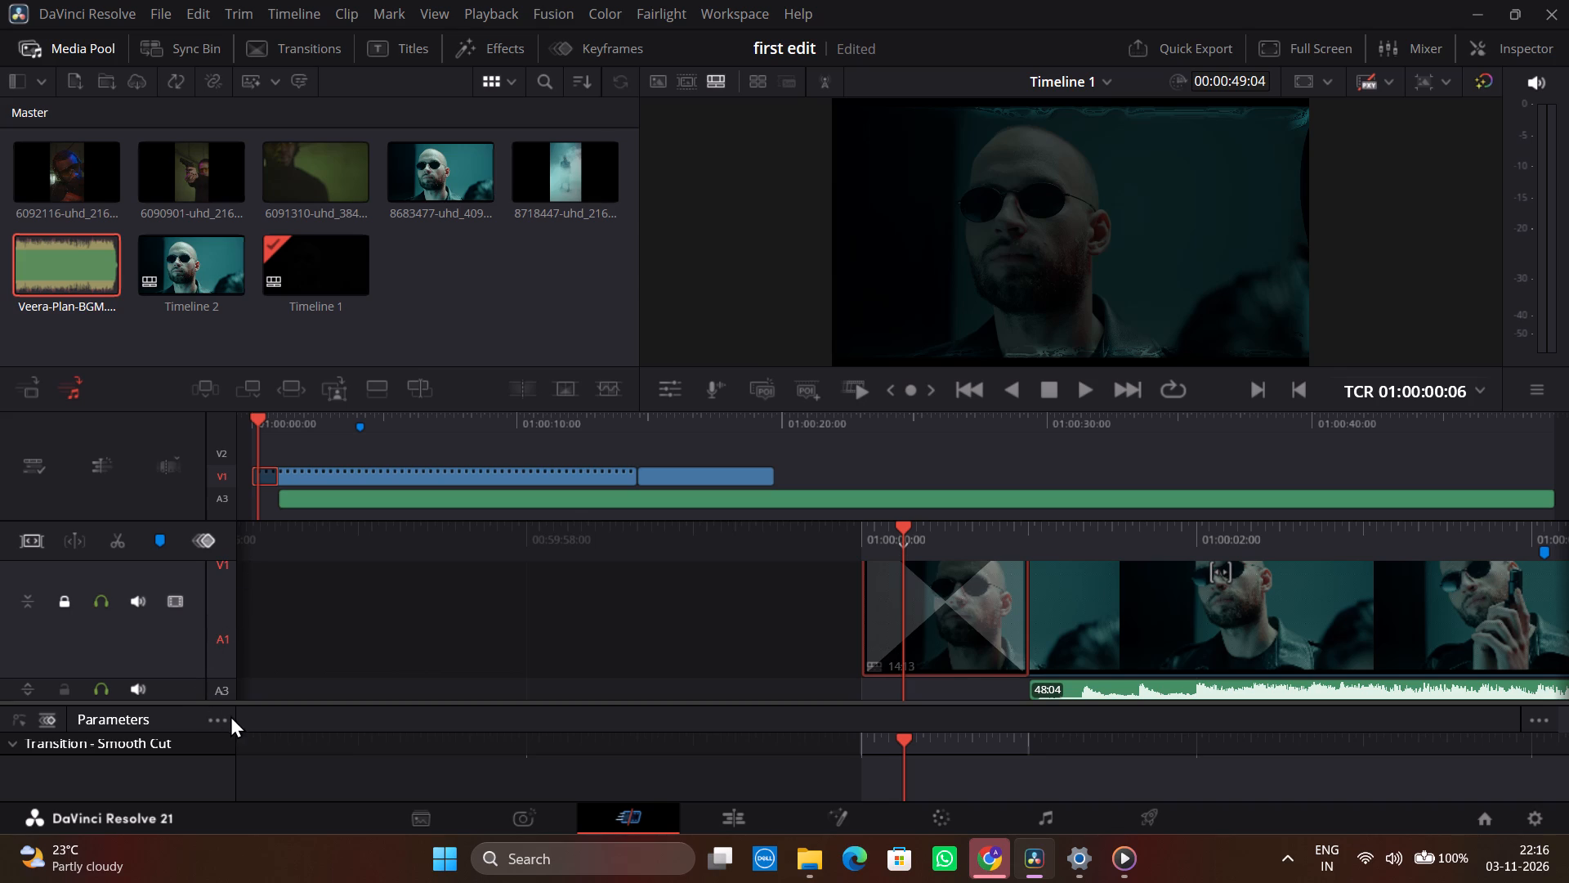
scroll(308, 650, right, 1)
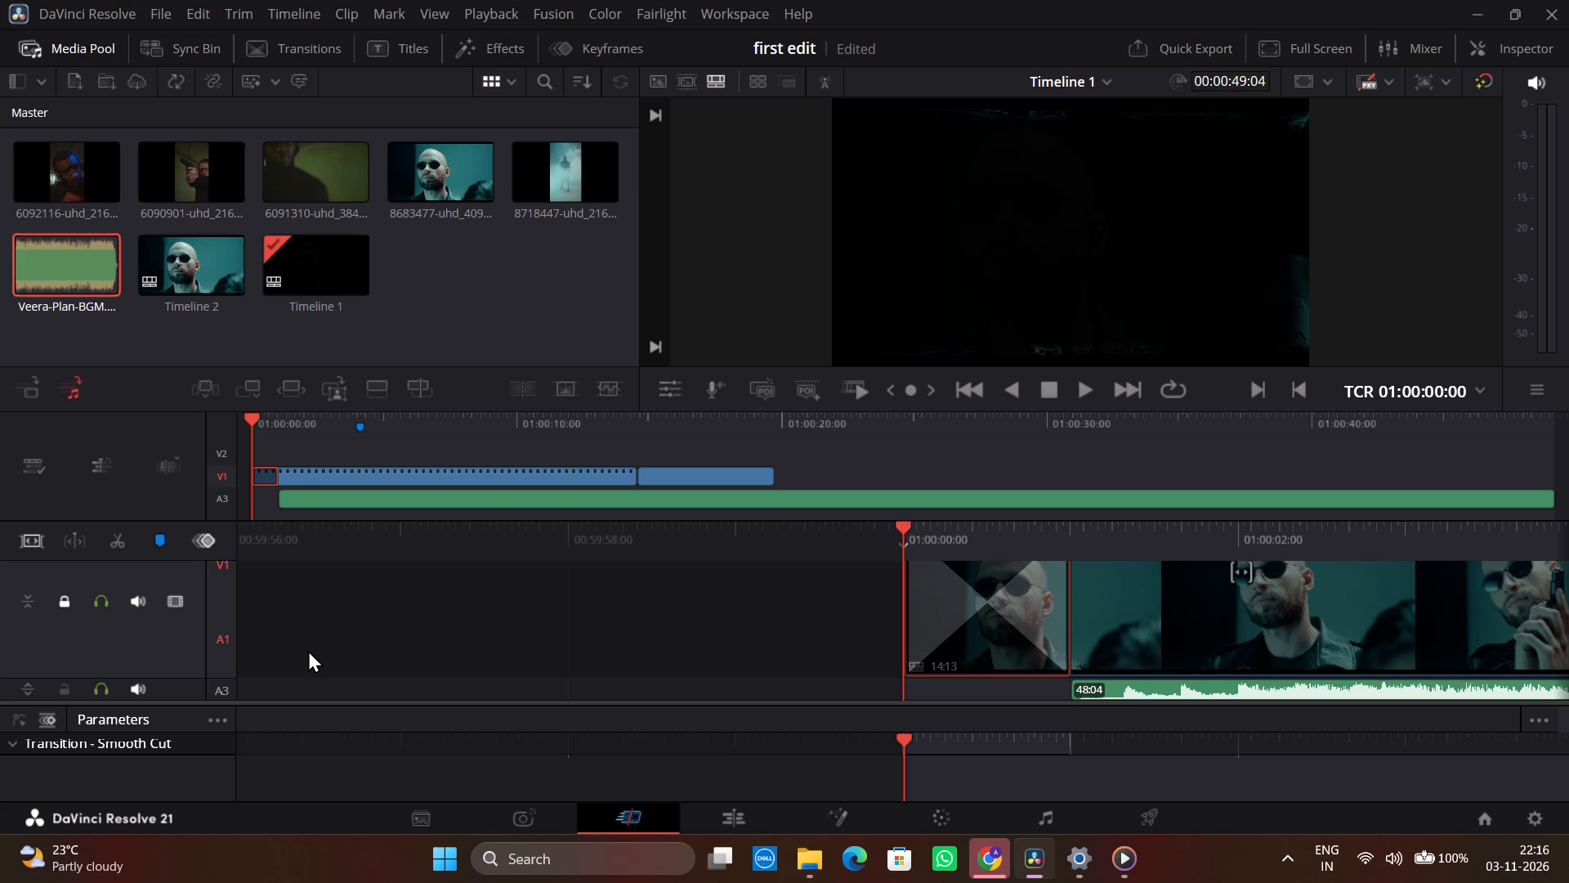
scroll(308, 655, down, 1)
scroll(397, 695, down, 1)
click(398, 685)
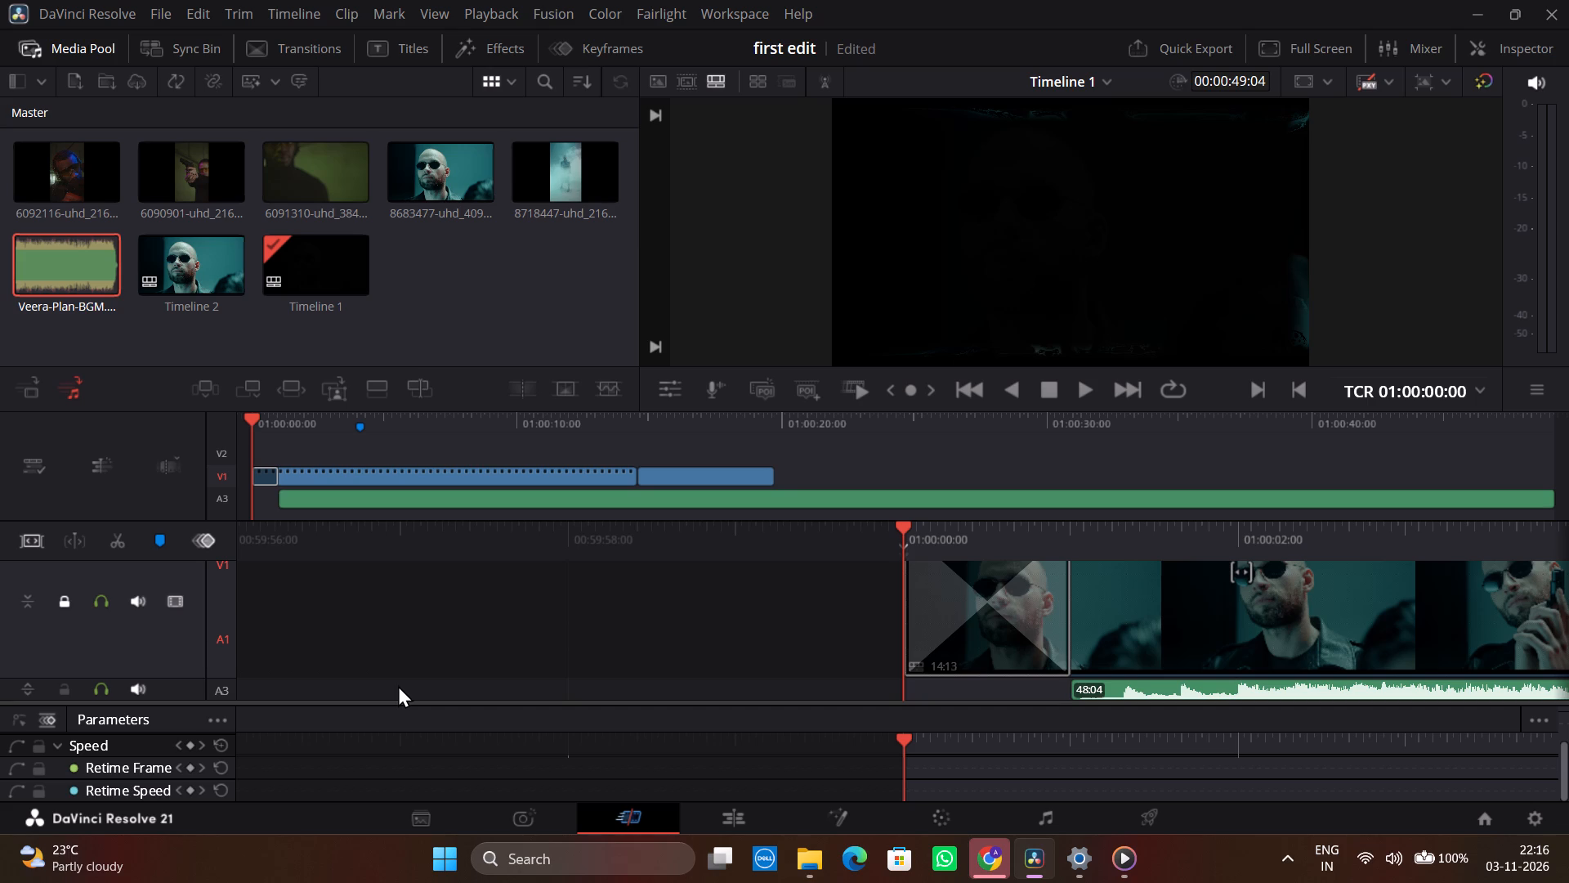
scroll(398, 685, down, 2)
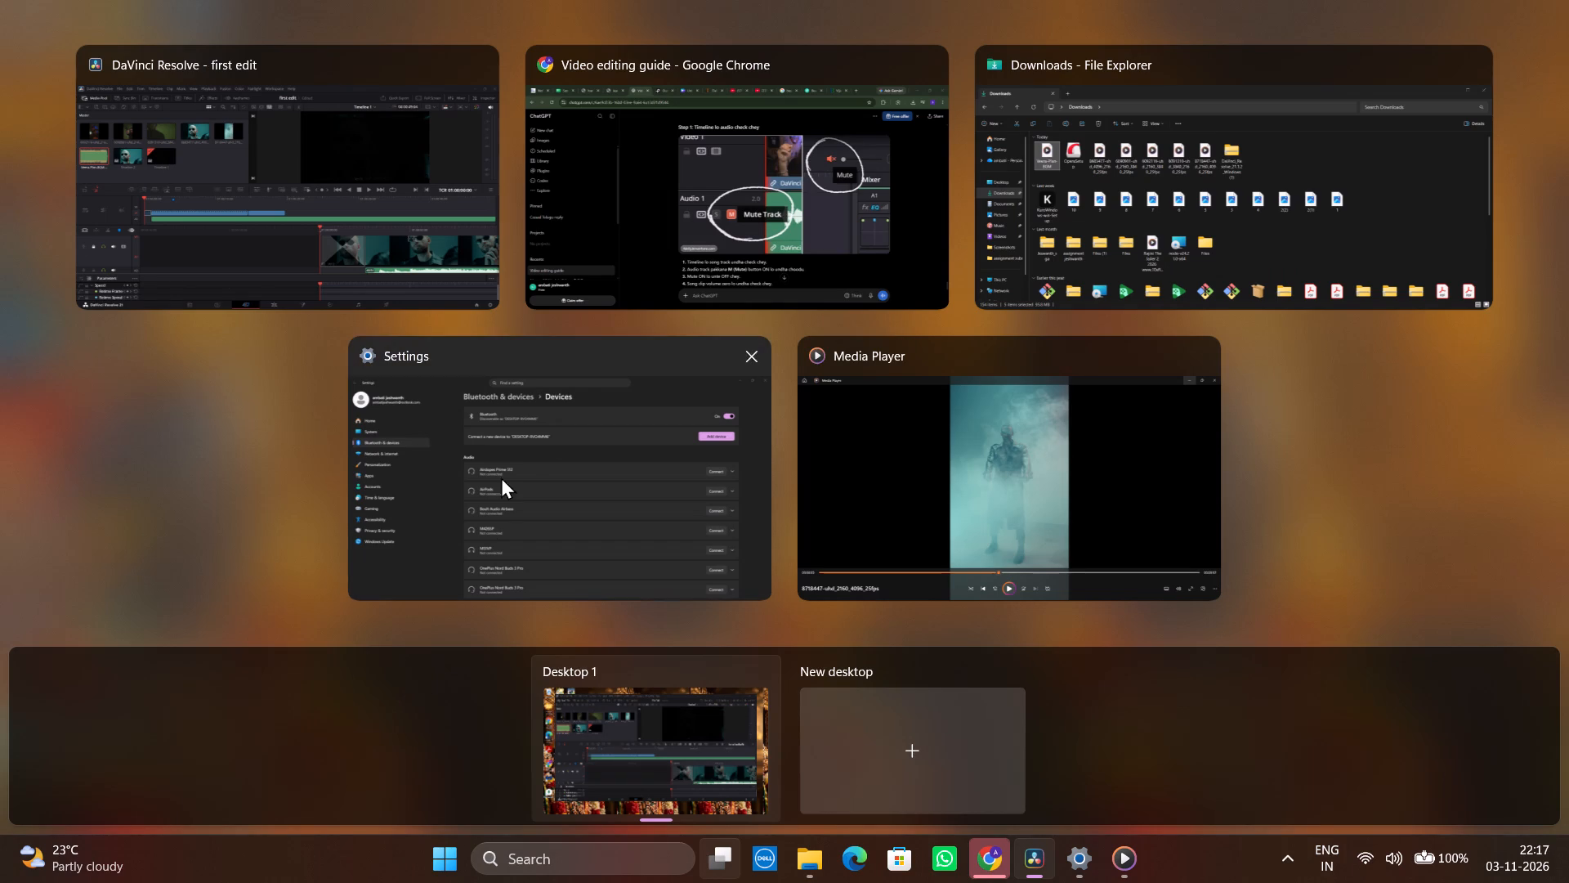
Switch to Chrome and skim the "Learn DAVINCI RESOLVE in 20 Minutes" video from timeline navigation into the How to Add Transitions chapter.
click(709, 220)
click(761, 4)
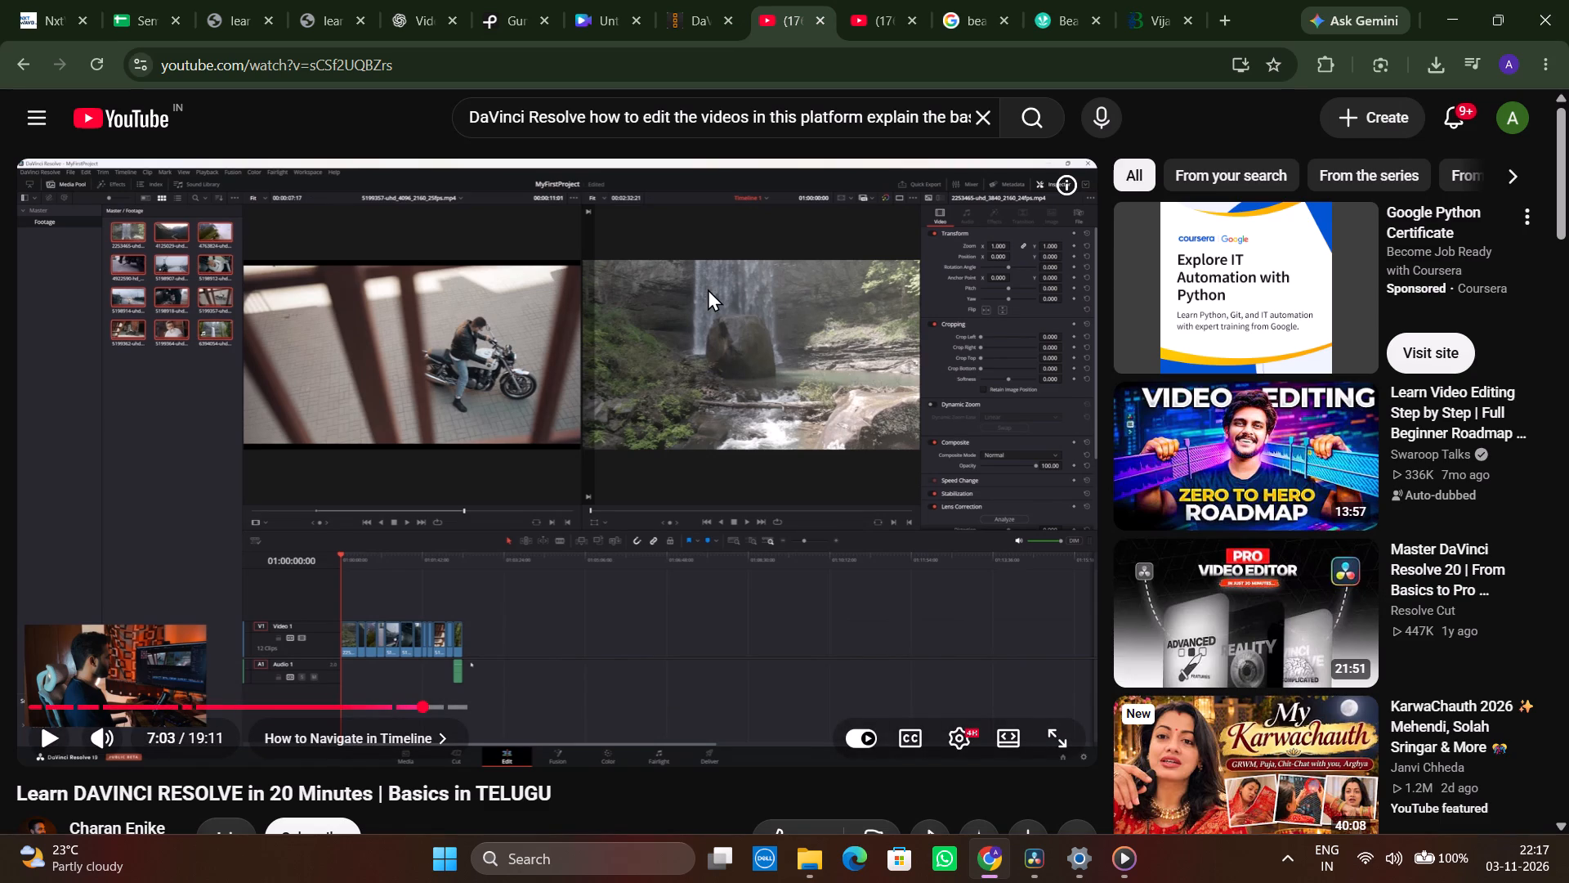
key(space)
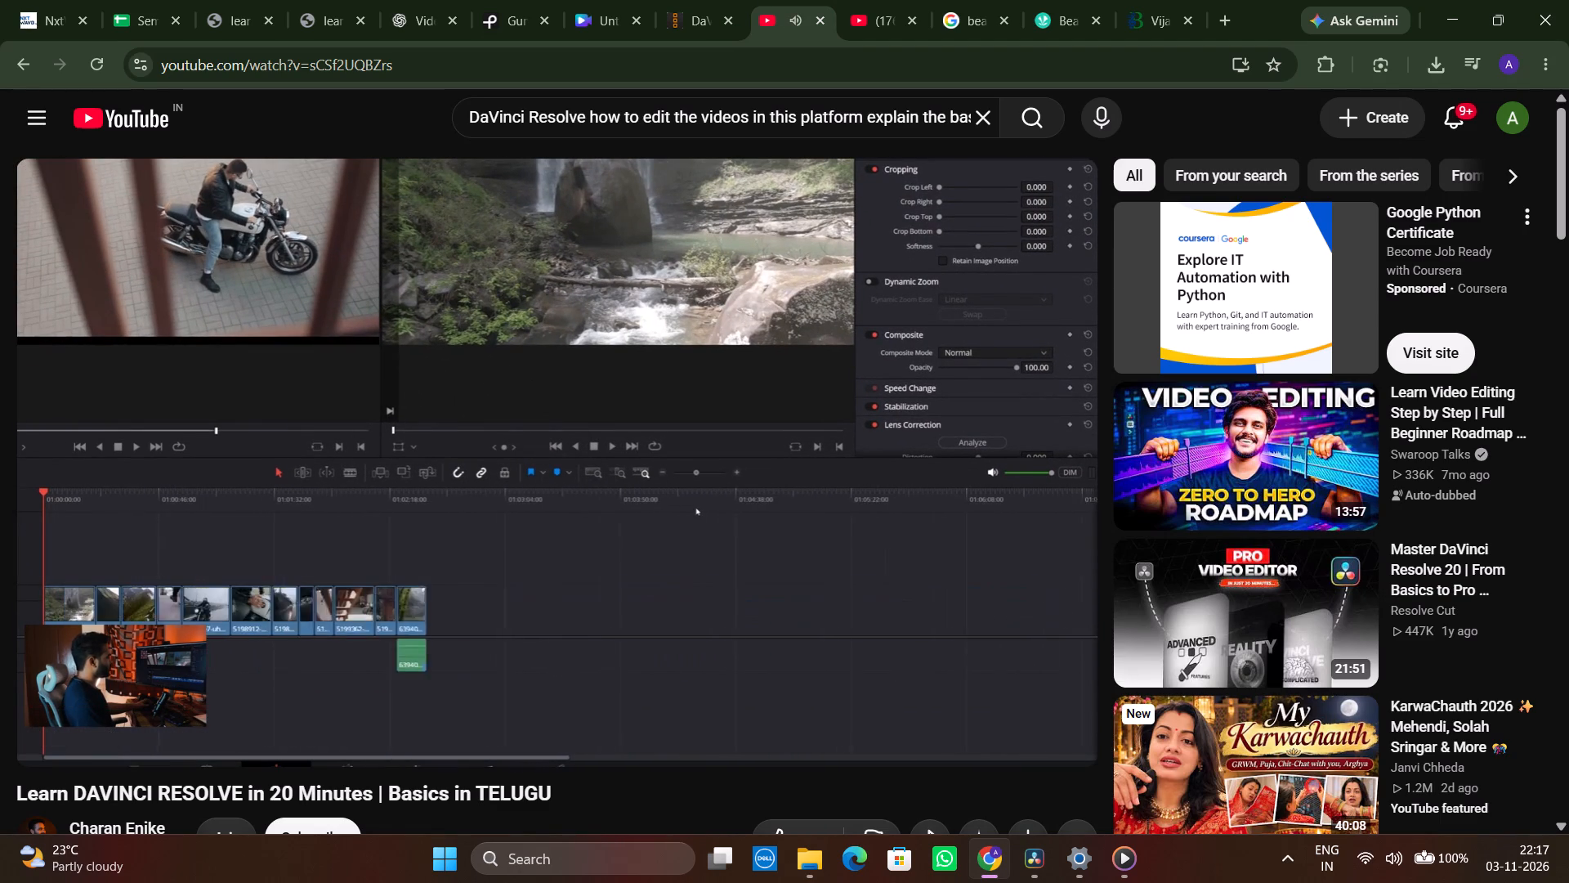
key(Right)
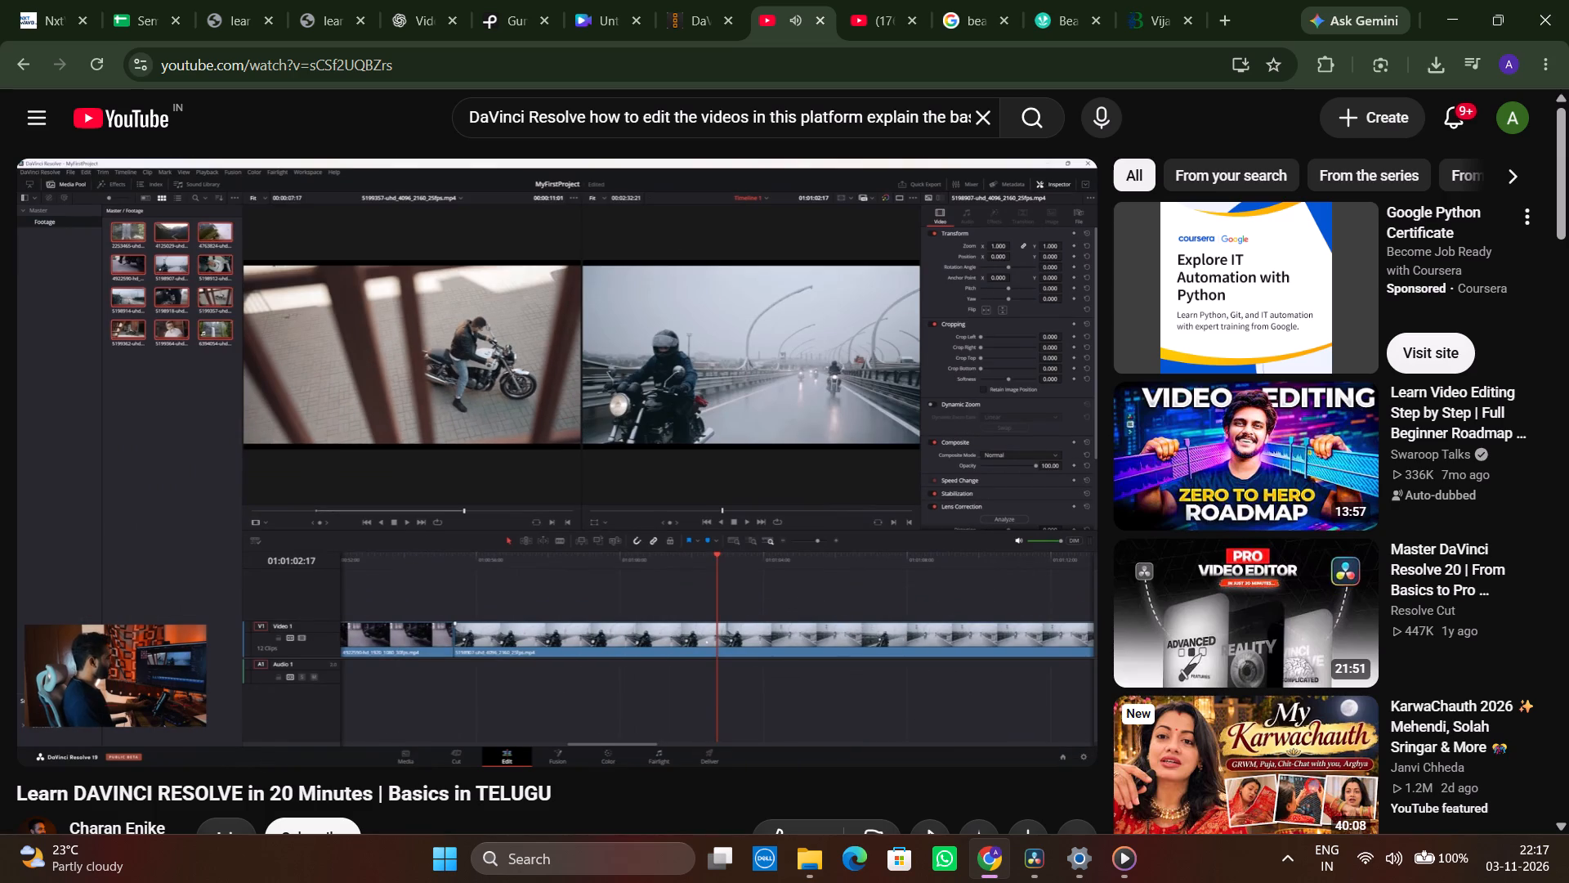
key(Right)
key(Right)
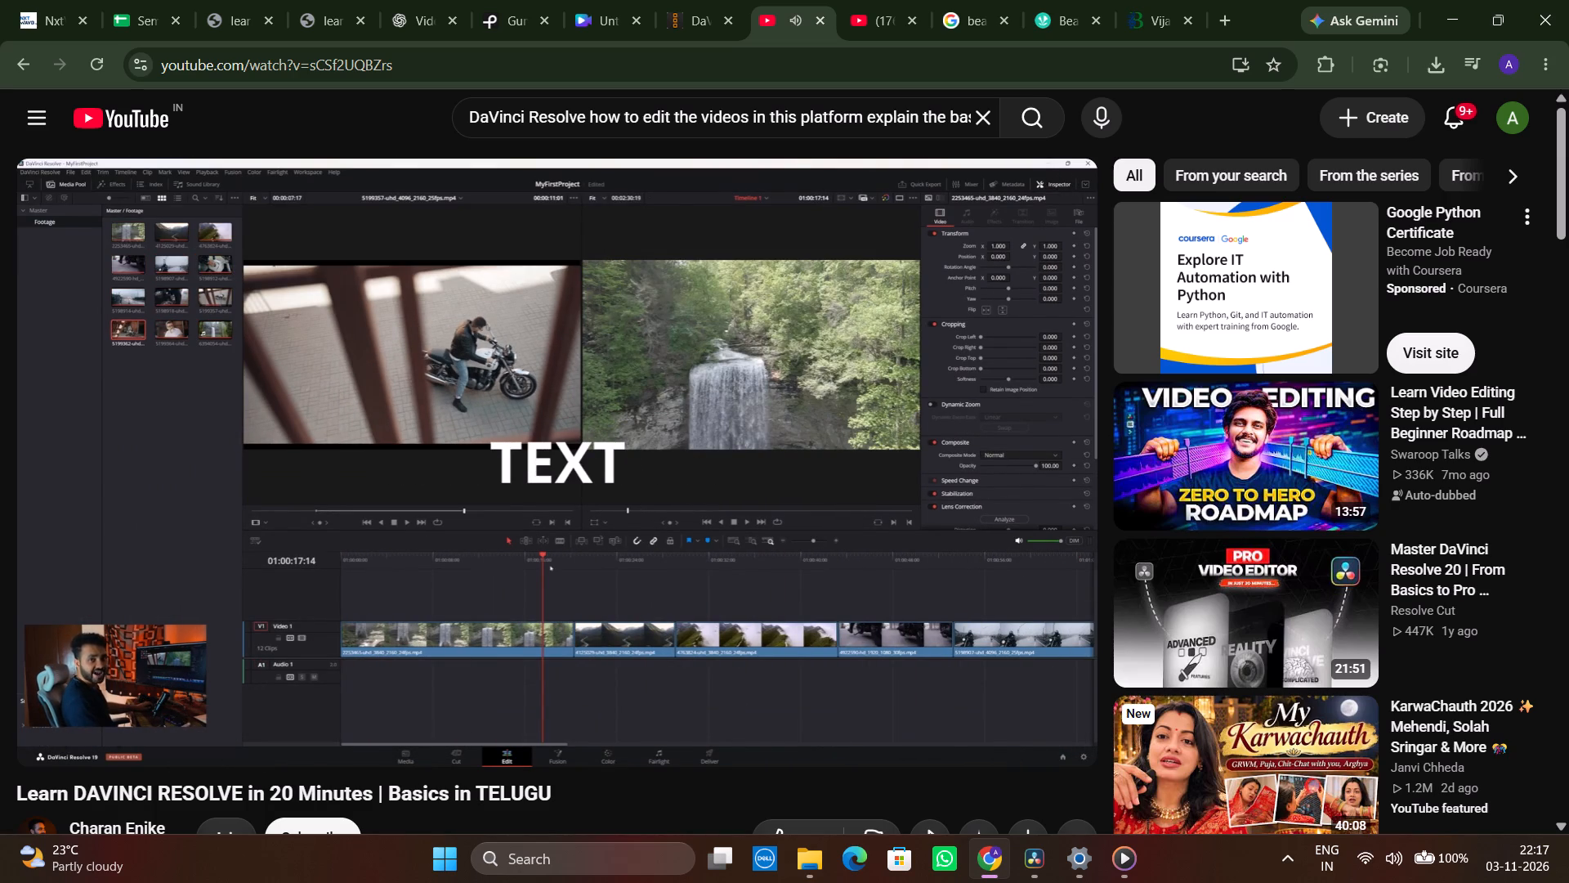
key(Right)
key(Right)
key(Right)
key(Right)
key(Right)
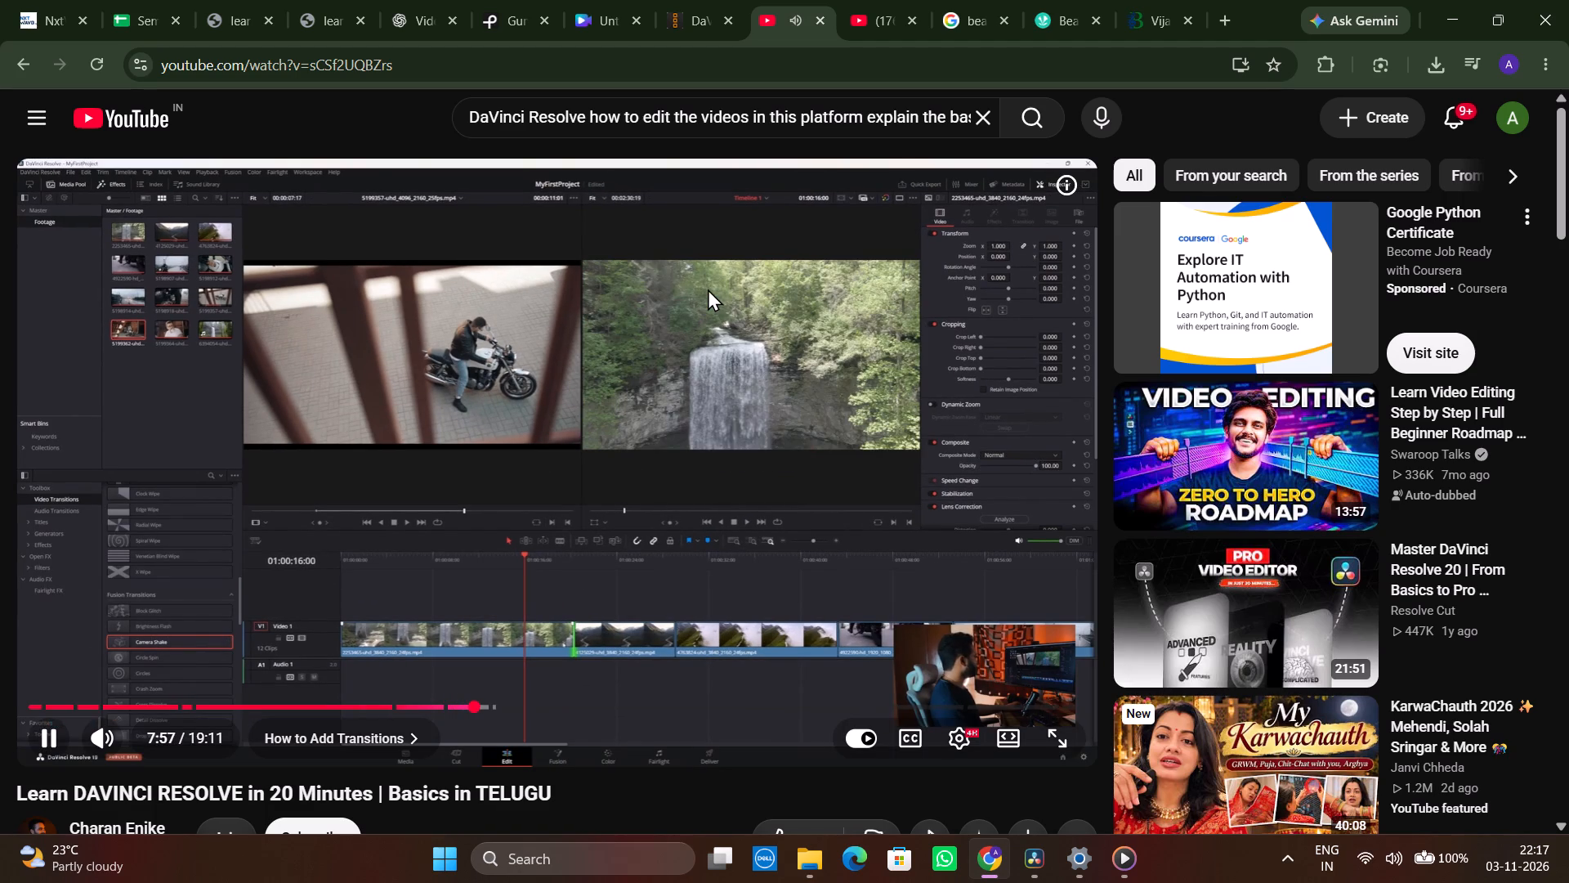
Rewind the tutorial from How to Add Transitions to the Edit Page chapter, at about 5:54, to review placing clips on the timeline.
key(Left)
key(Left)
key(Left)
key(Left)
key(Left)
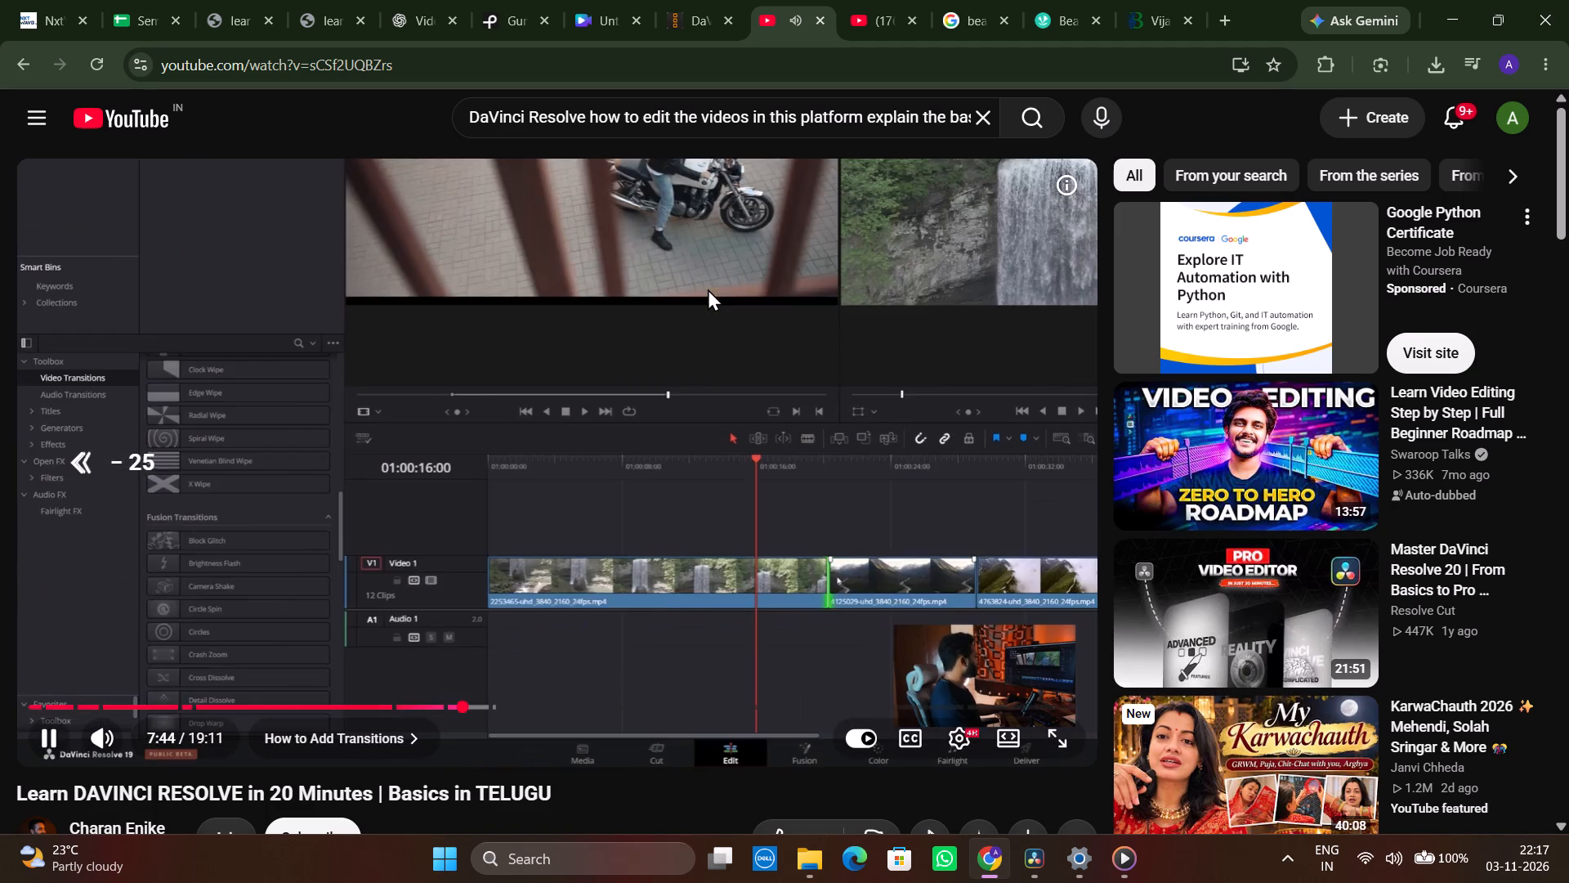
key(Left)
key(Left)
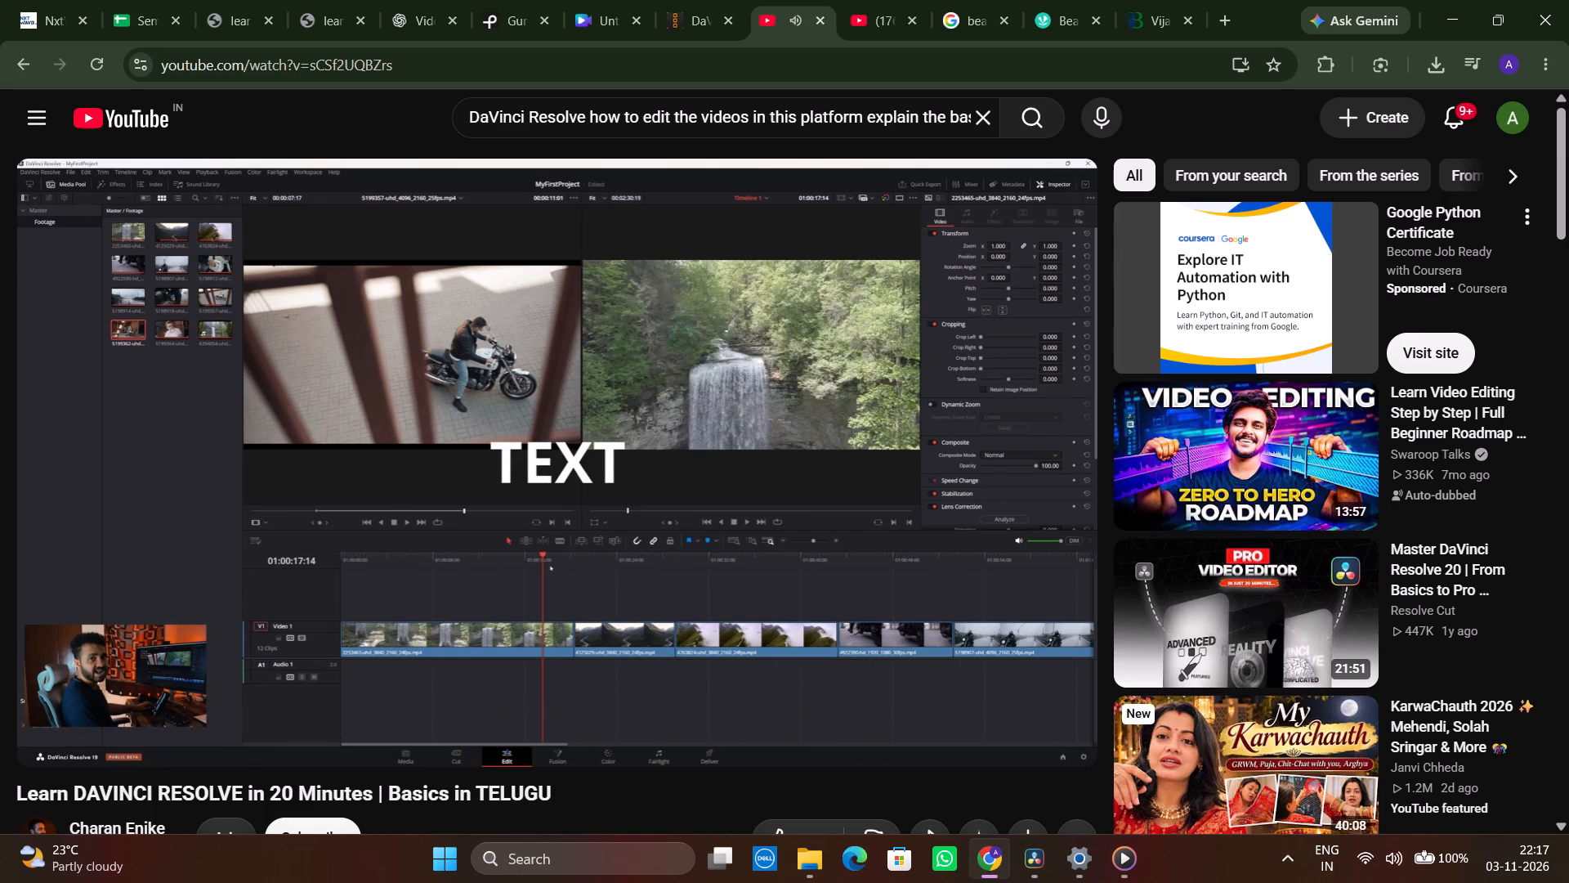
key(Left)
key(Left)
key(Left)
key(Left)
key(Left)
key(Left)
key(Left)
key(Left)
key(Left)
key(Left)
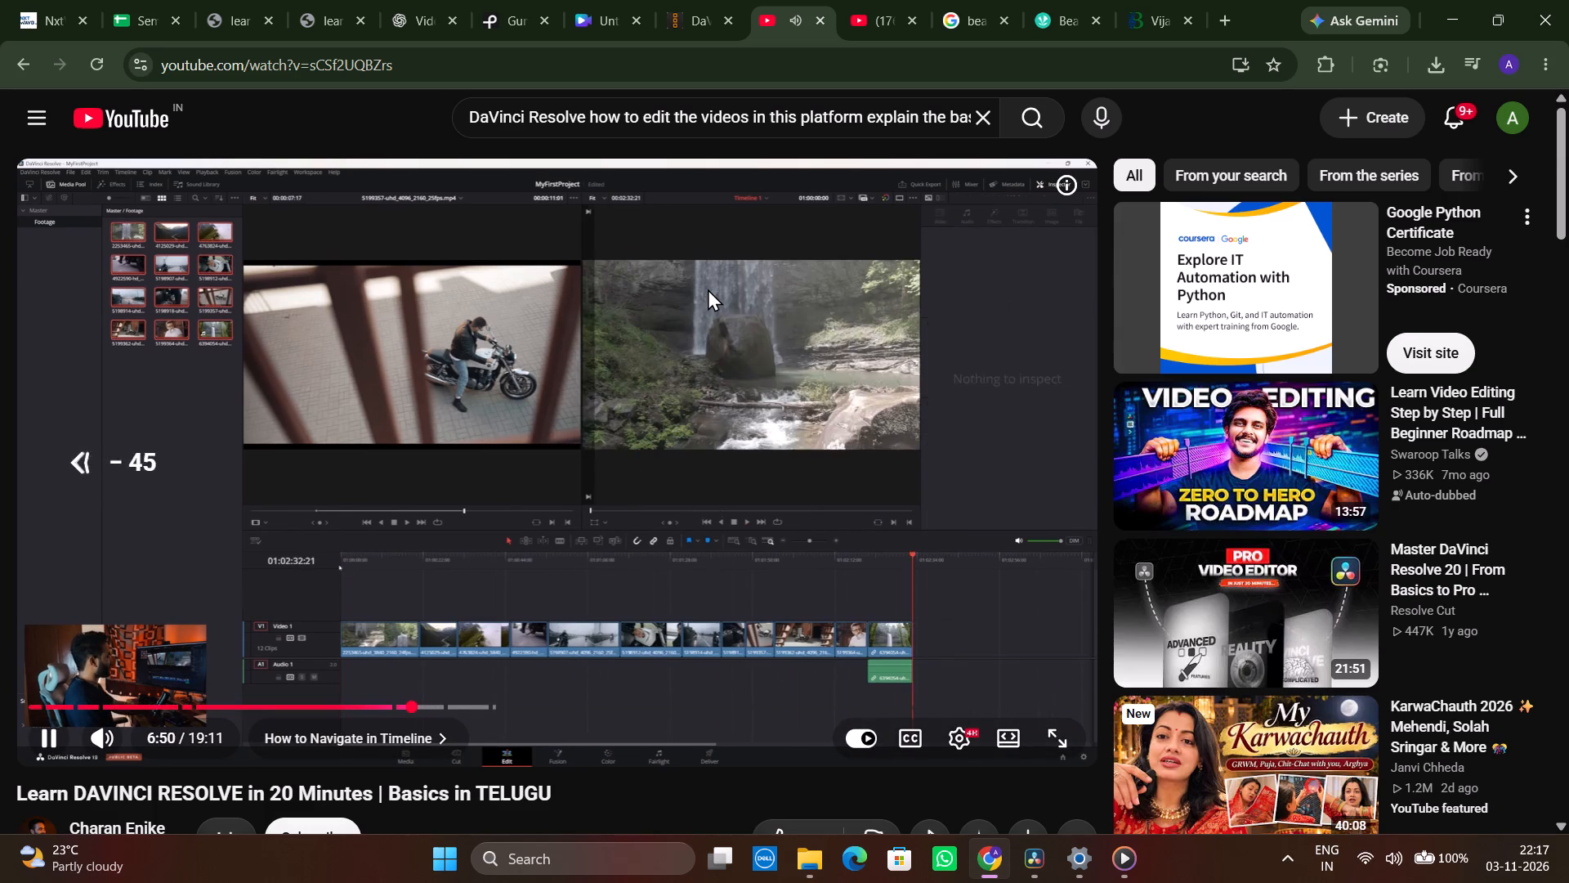
key(Left)
key(Left)
key(Left)
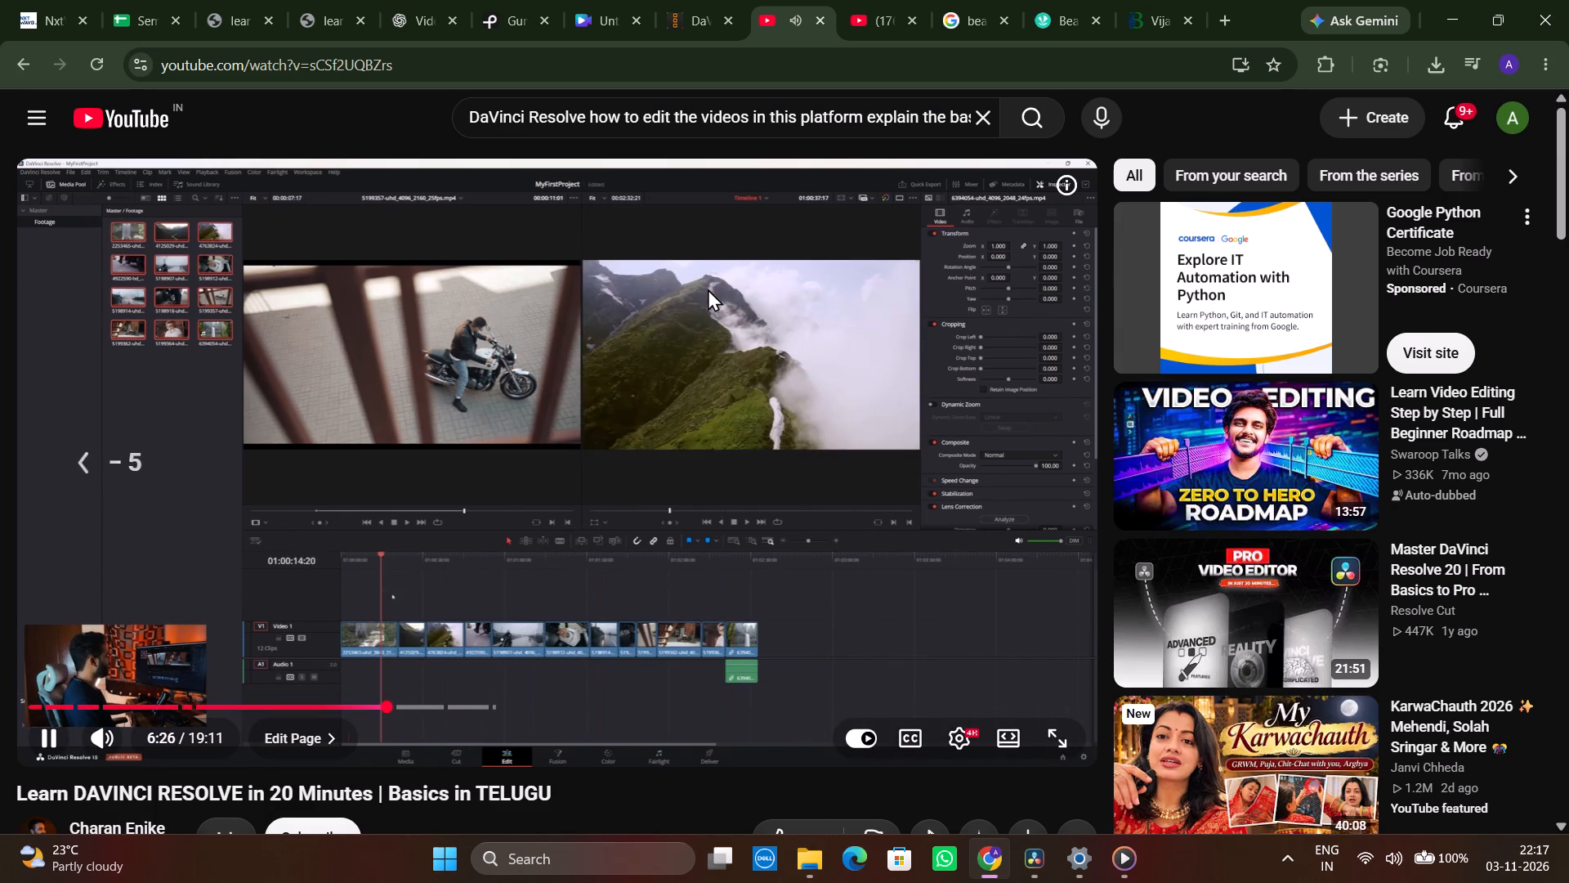
key(Left)
key(Left)
key(Left)
key(Left)
key(Left)
key(Left)
key(Left)
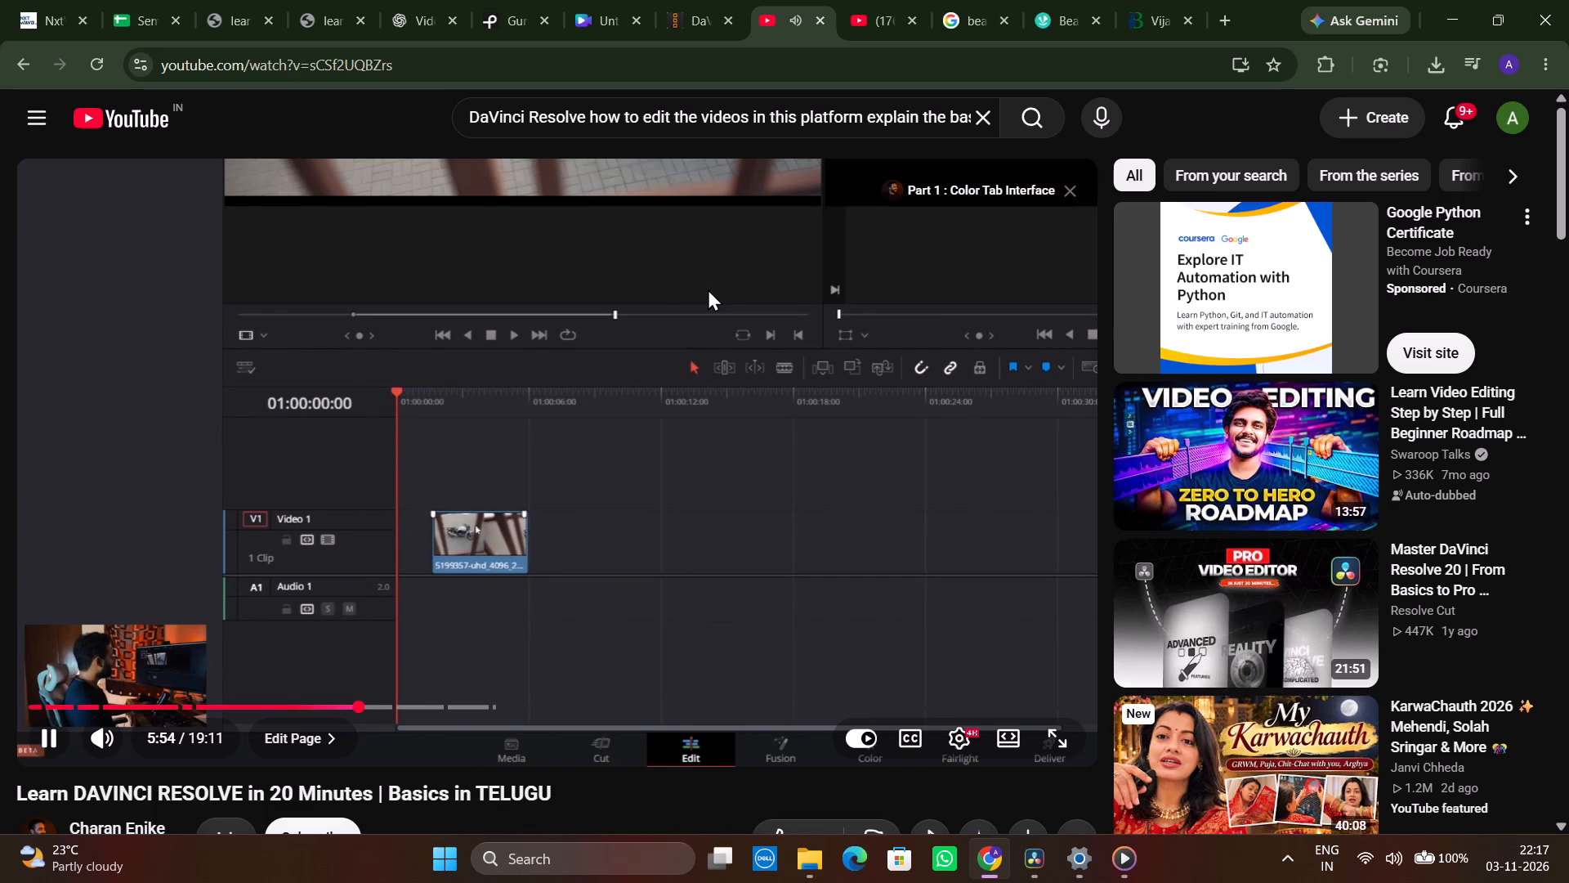
Skim the tutorial forward through the Edit Page and How to Navigate in Timeline chapters to the start of How to Add Transitions.
key(Right)
key(Right)
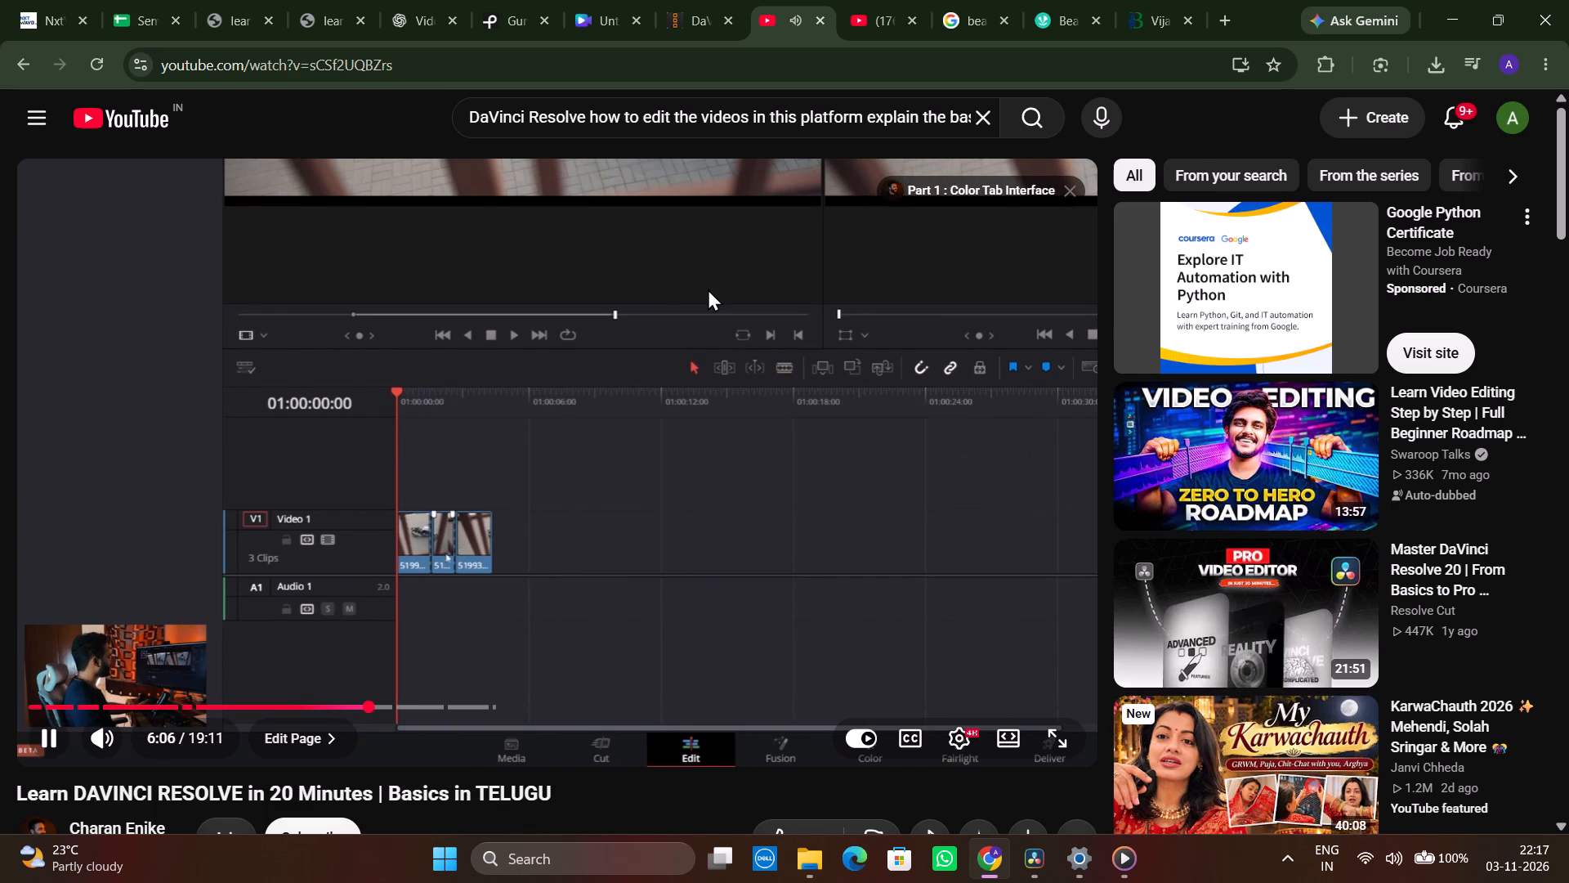
key(Right)
key(Right)
key(Right)
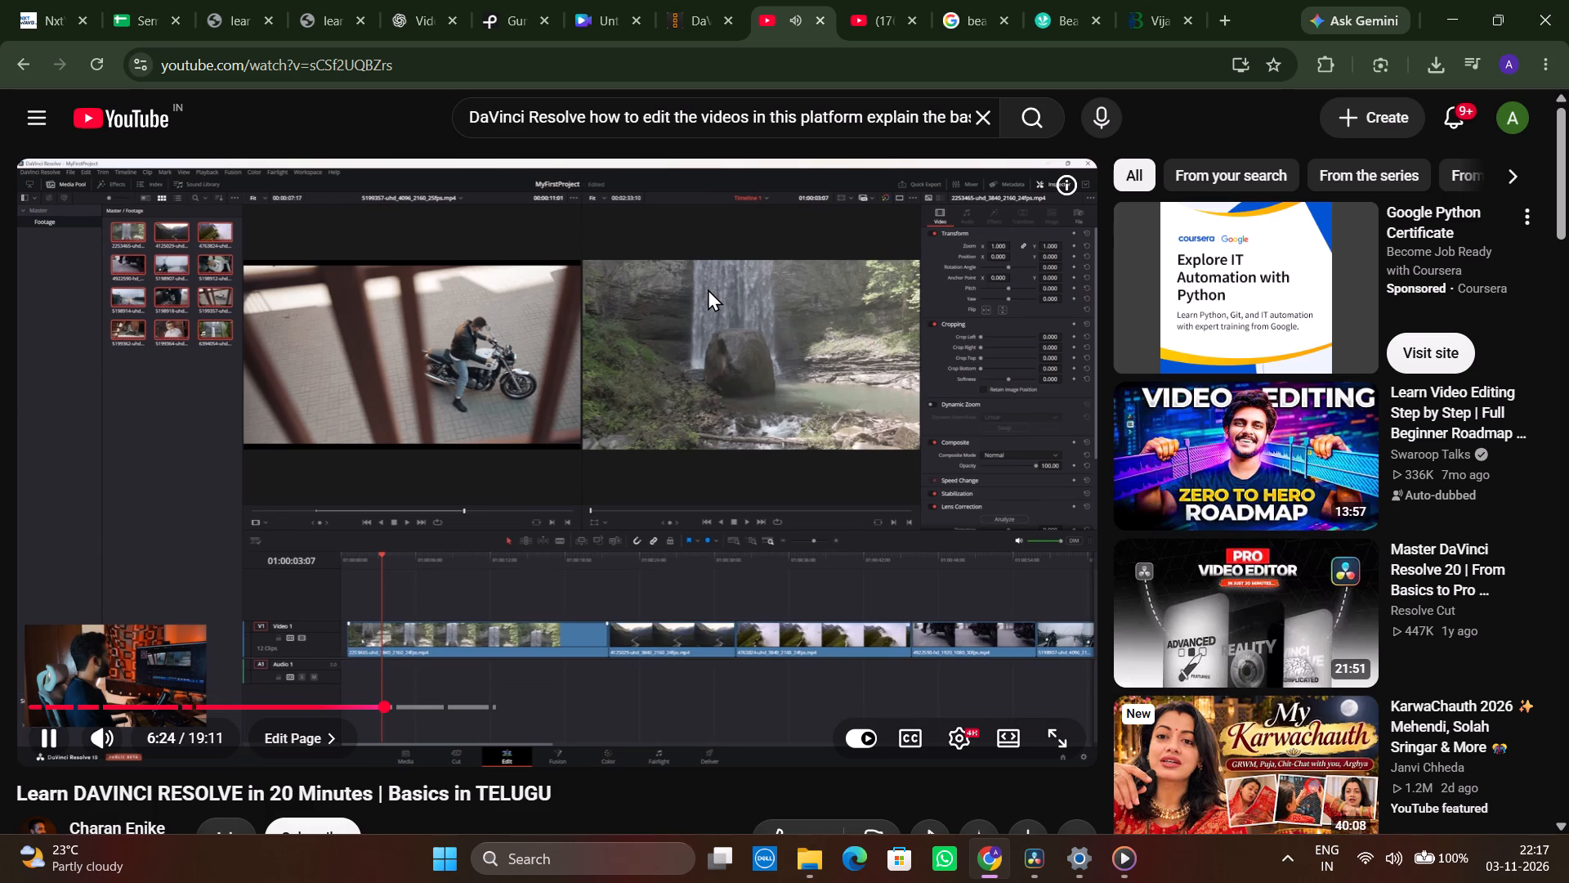
key(Right)
key(Right)
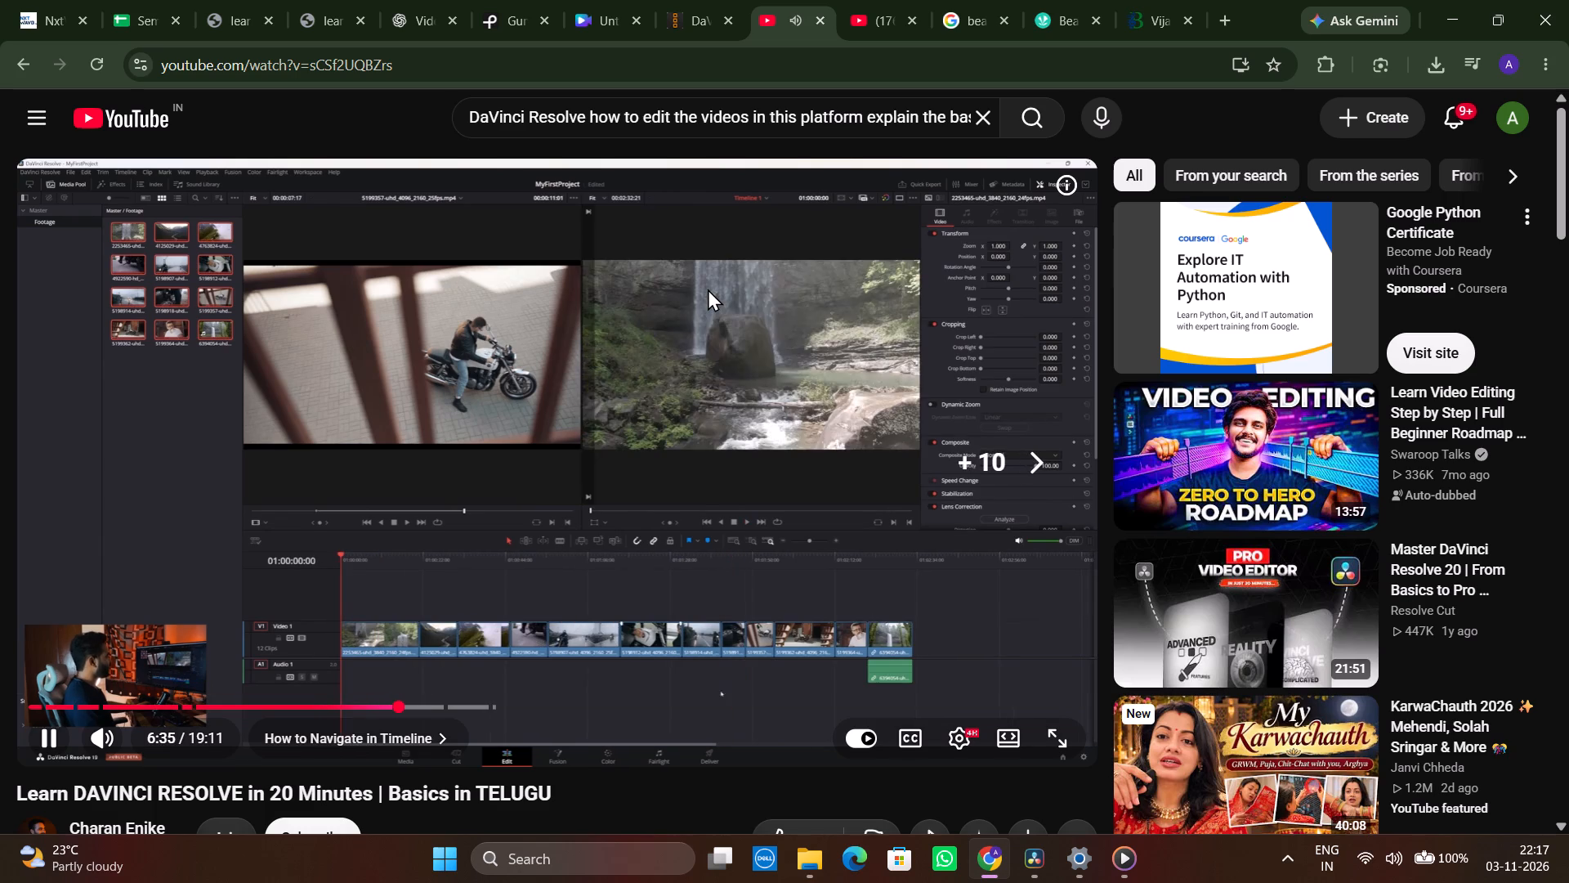
key(Right)
key(Right)
key(Right)
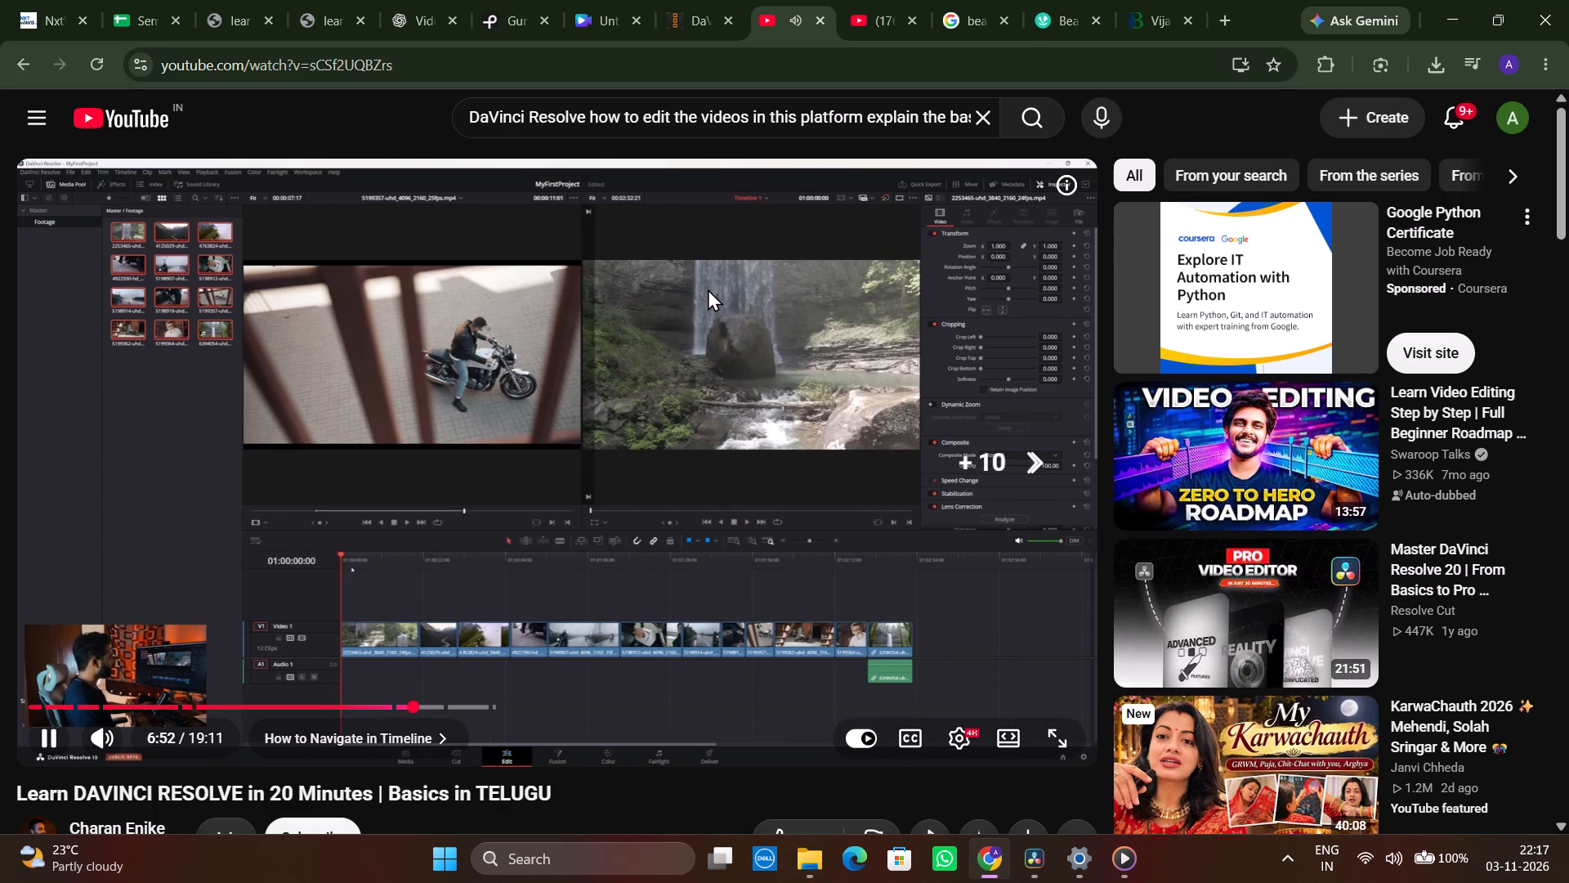
key(Right)
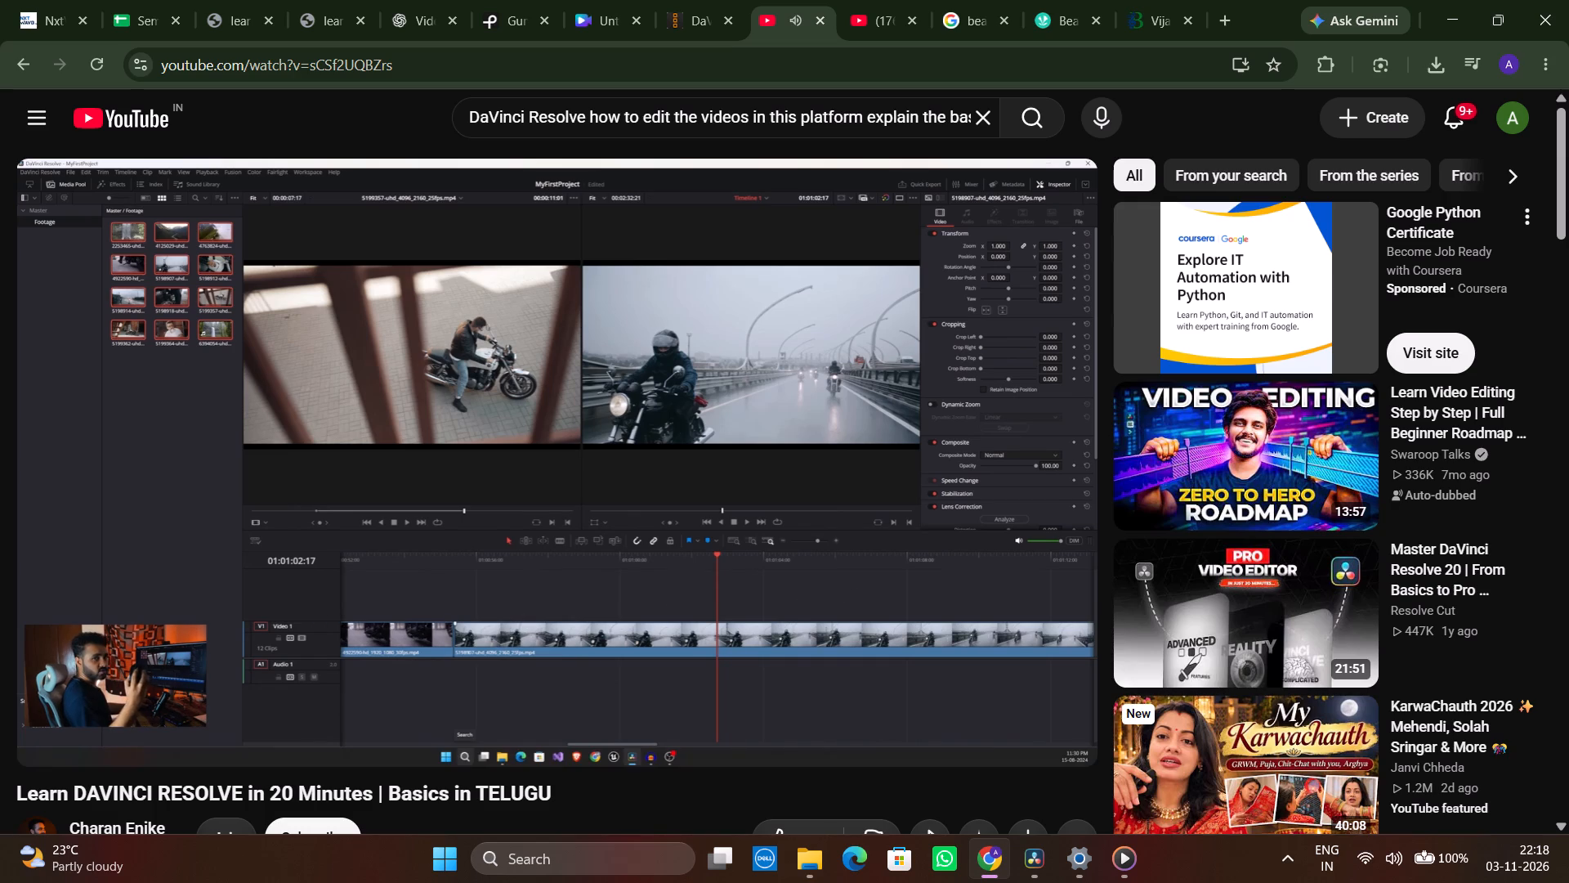
key(Right)
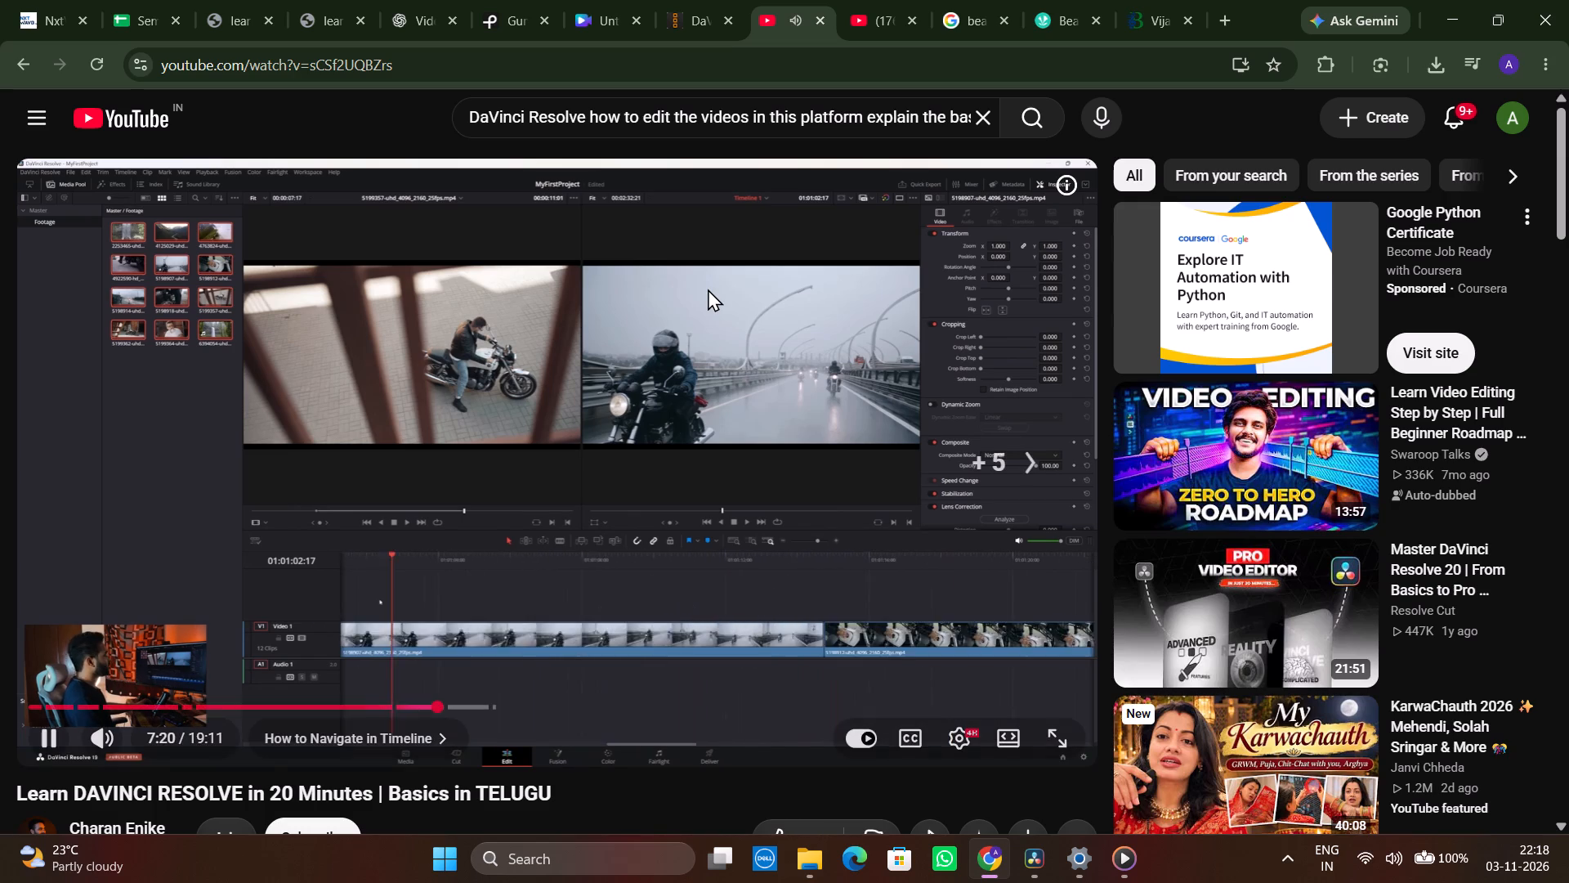
key(Right)
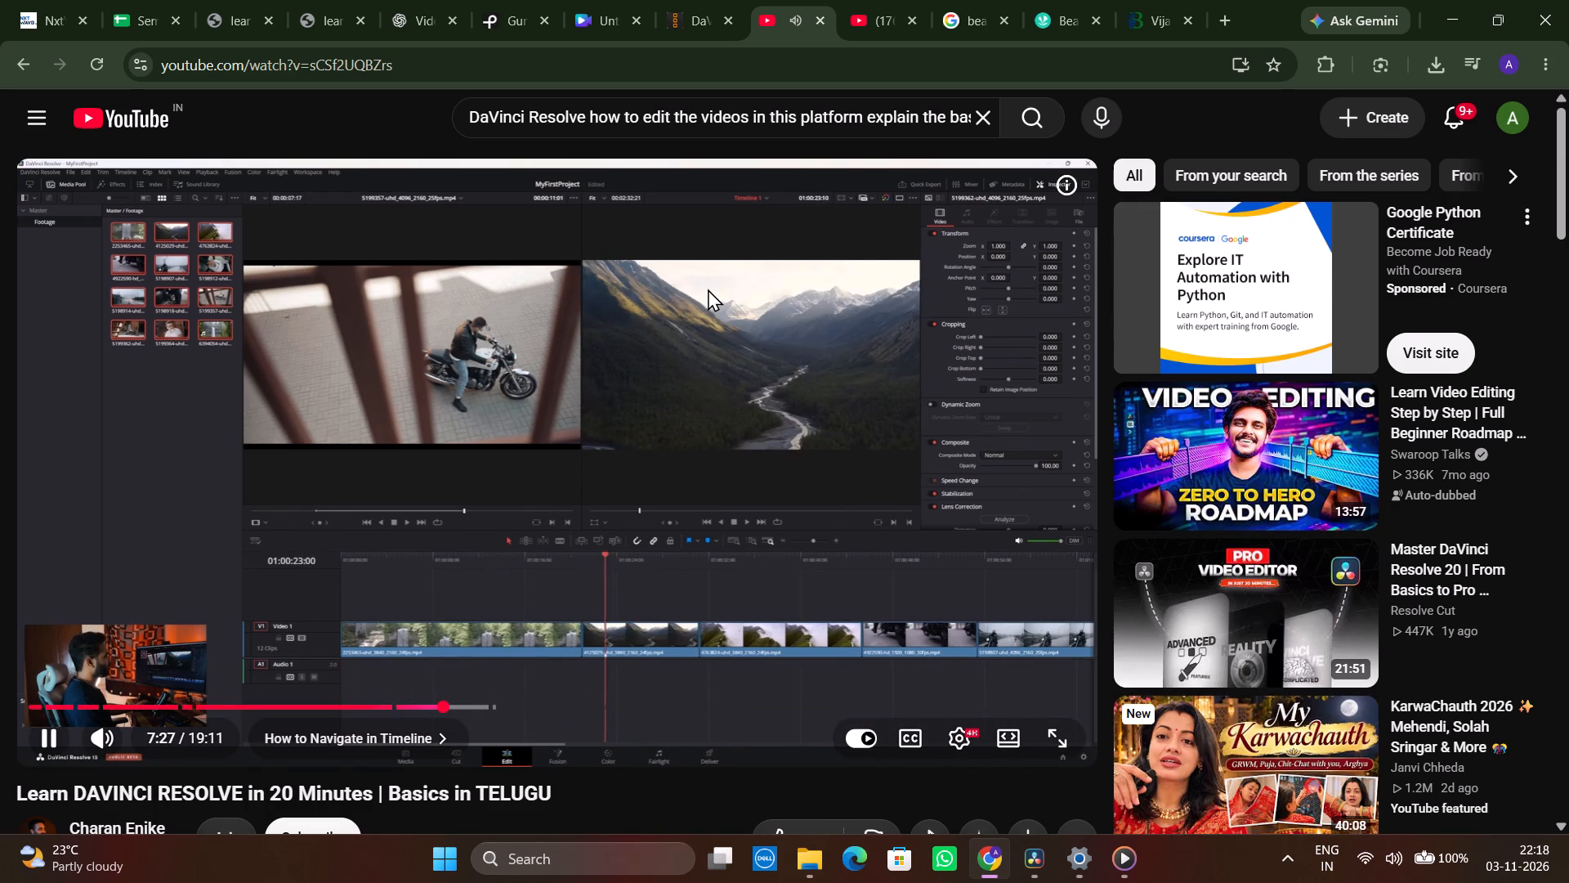
key(Right)
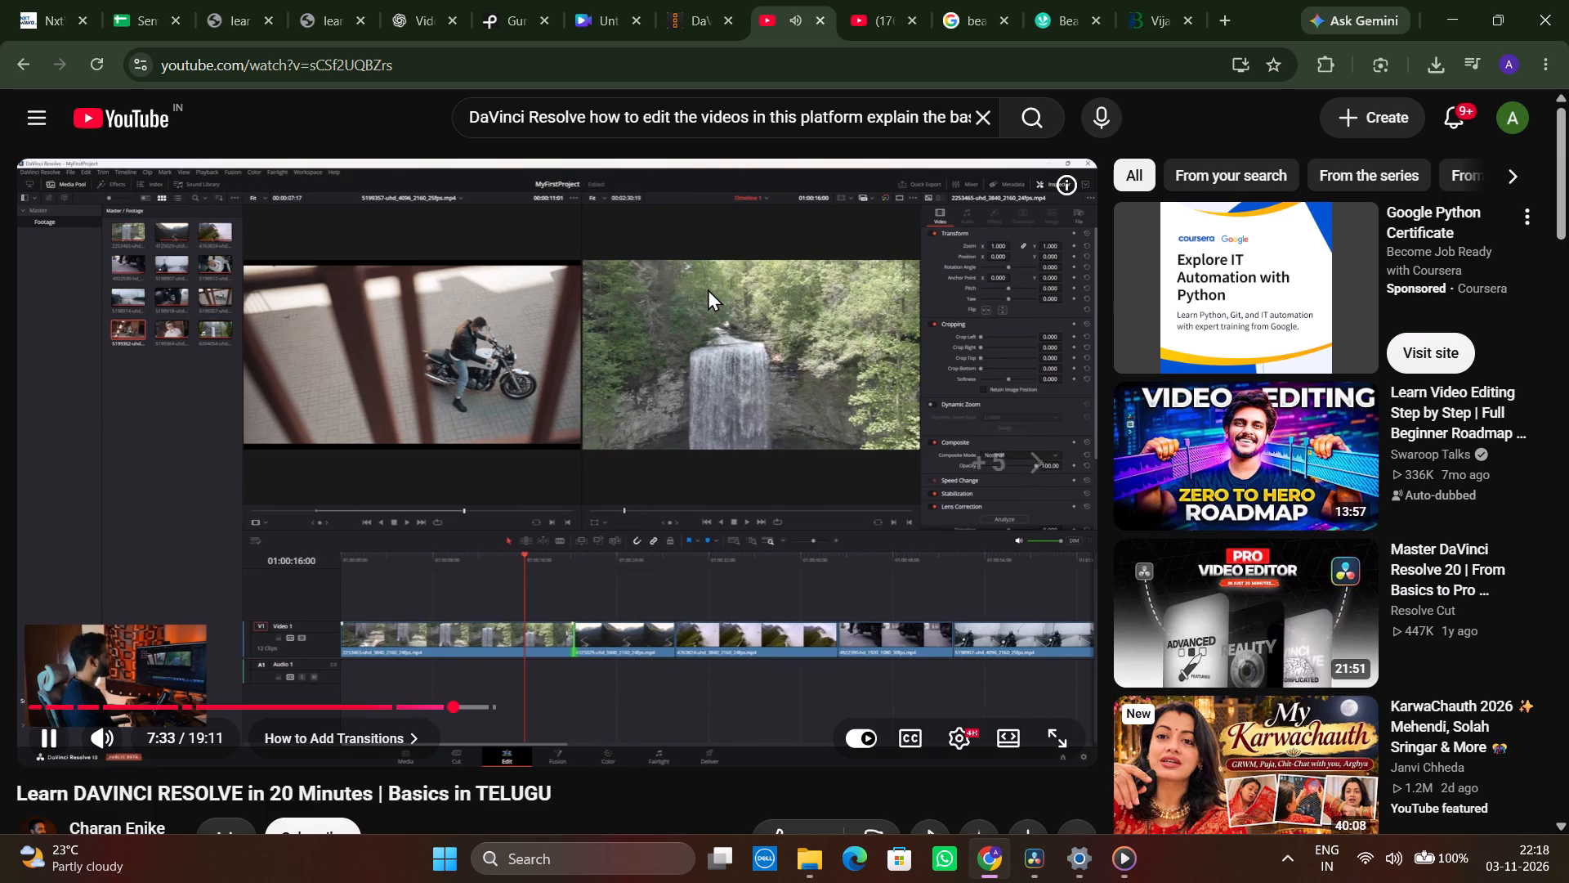
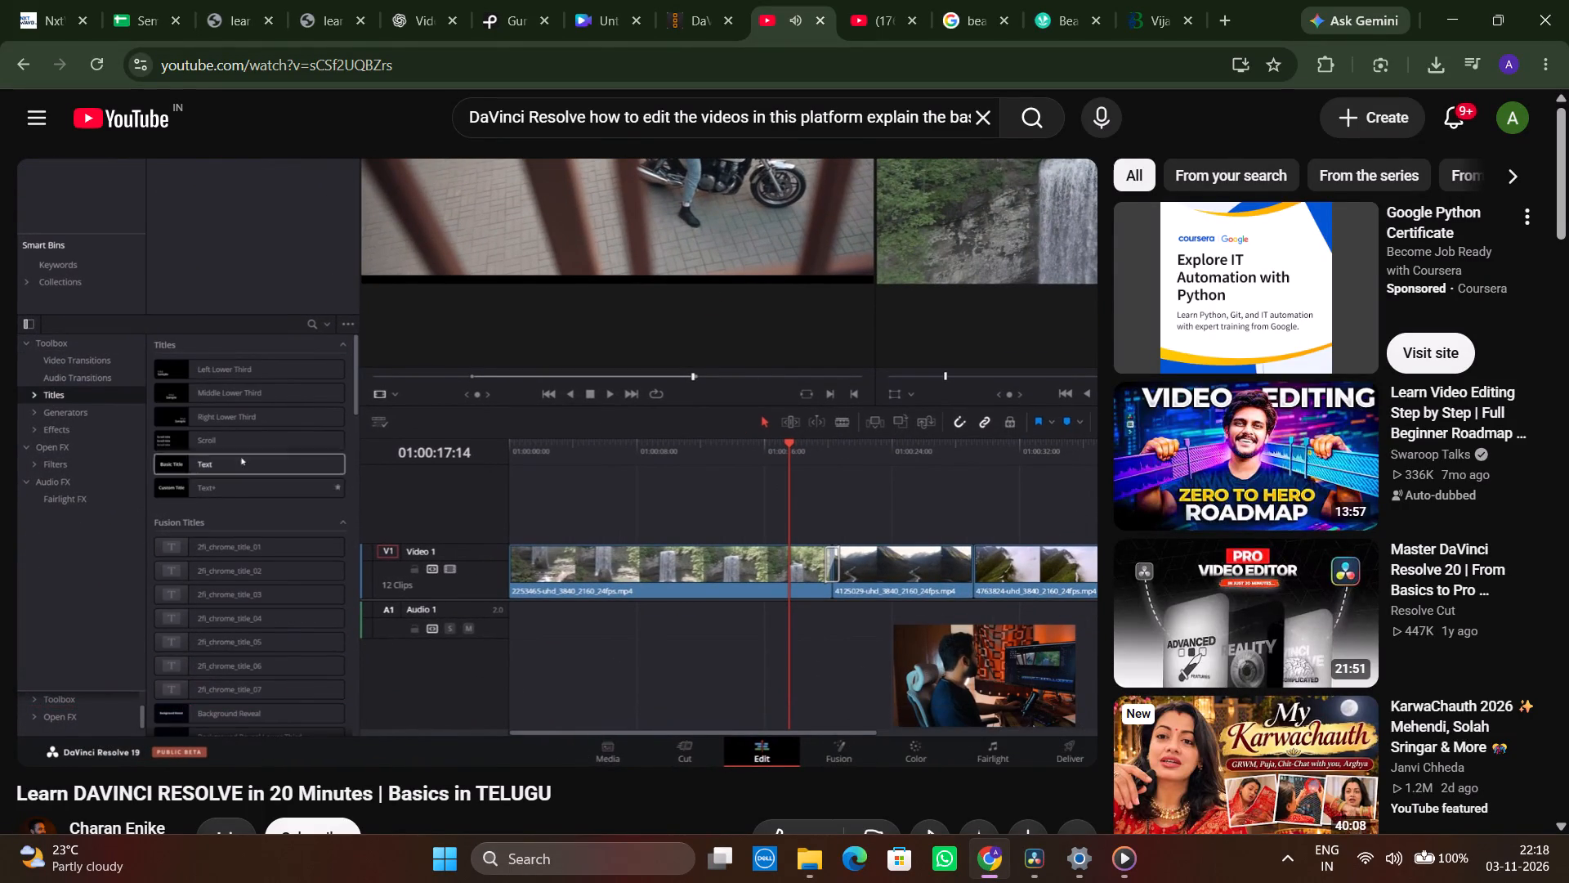
Rewind the tutorial and review how transitions are applied between clips in the How to Add Transitions chapter.
key(Left)
key(Left)
key(Left)
key(Left)
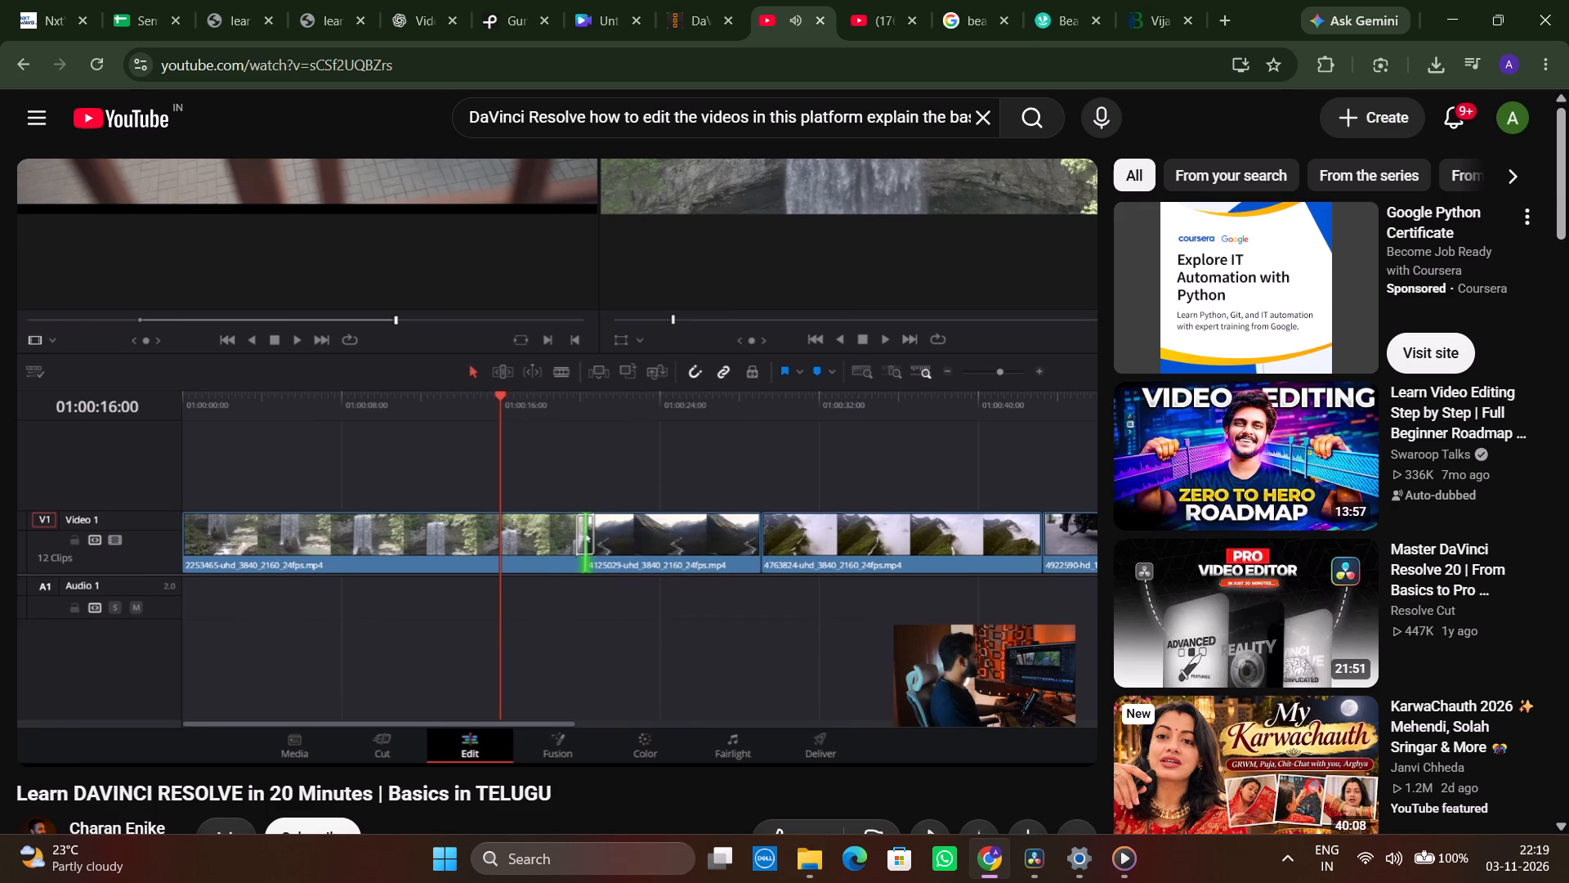
key(Right)
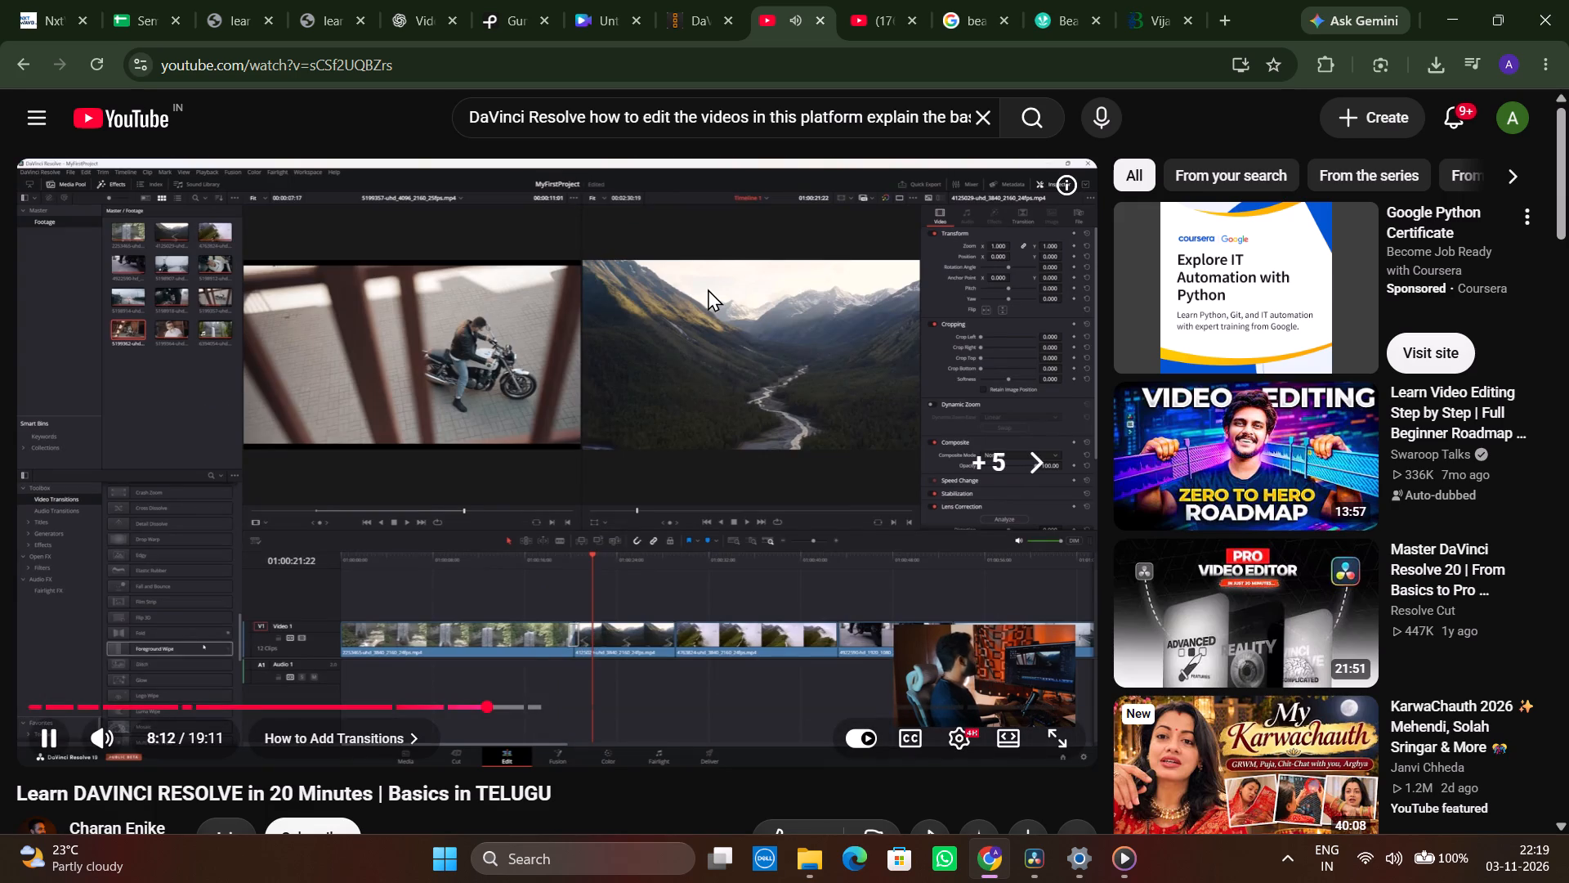
key(Left)
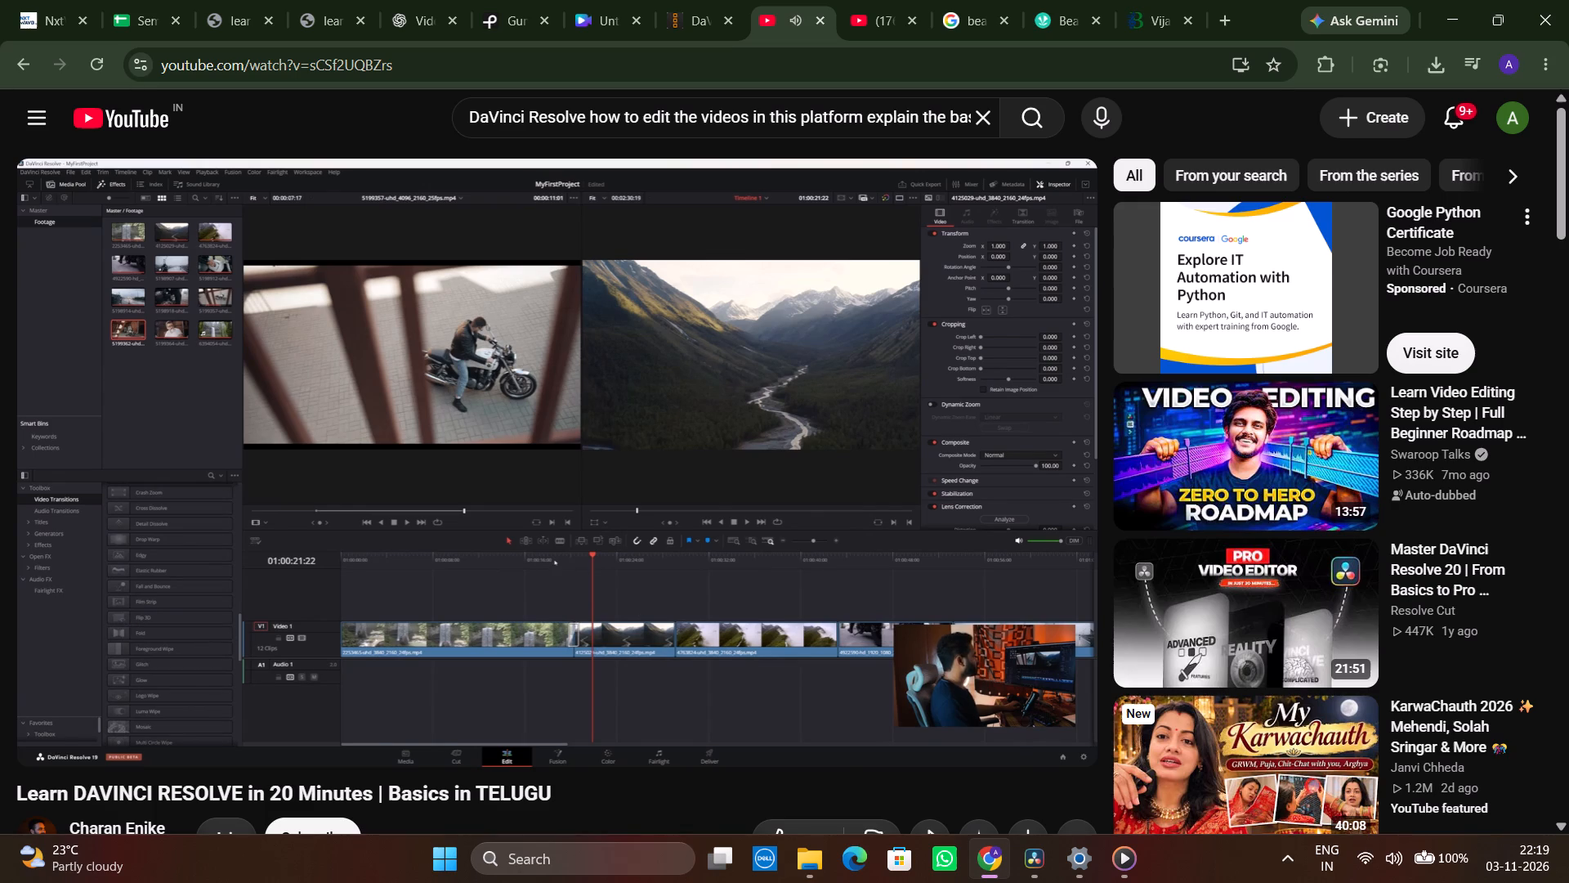
key(space)
key(space)
Skim the tutorial forward through the how to Add Text chapter to the Inspector Tab chapter, at about 9:05.
key(Right)
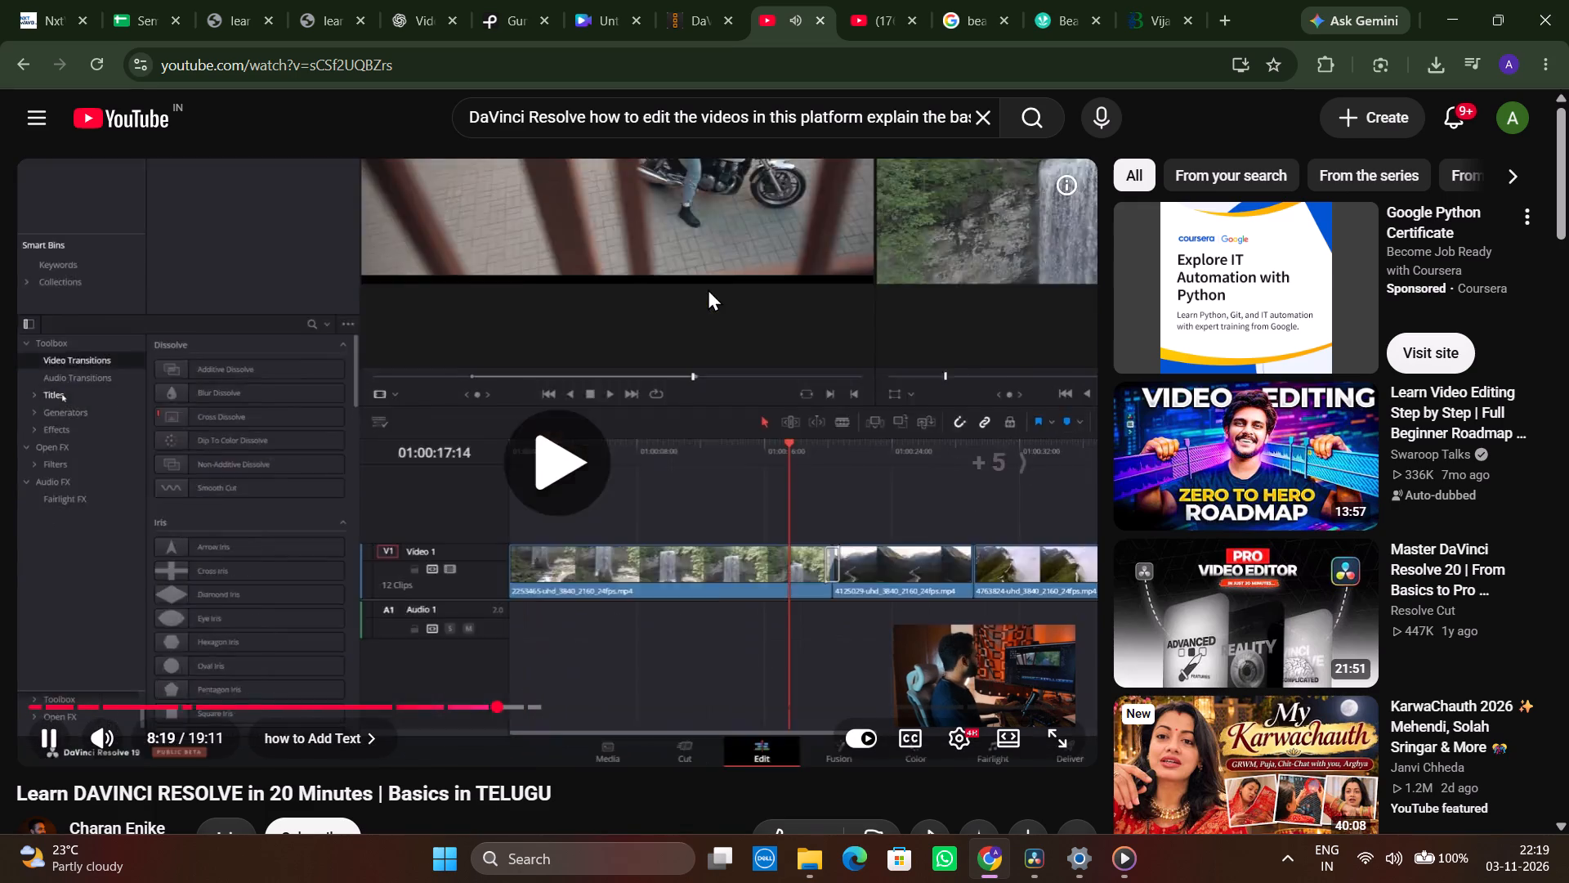
key(Right)
key(Right)
key(Right)
key(Right)
key(Right)
key(Right)
key(Right)
key(Right)
key(Right)
key(Right)
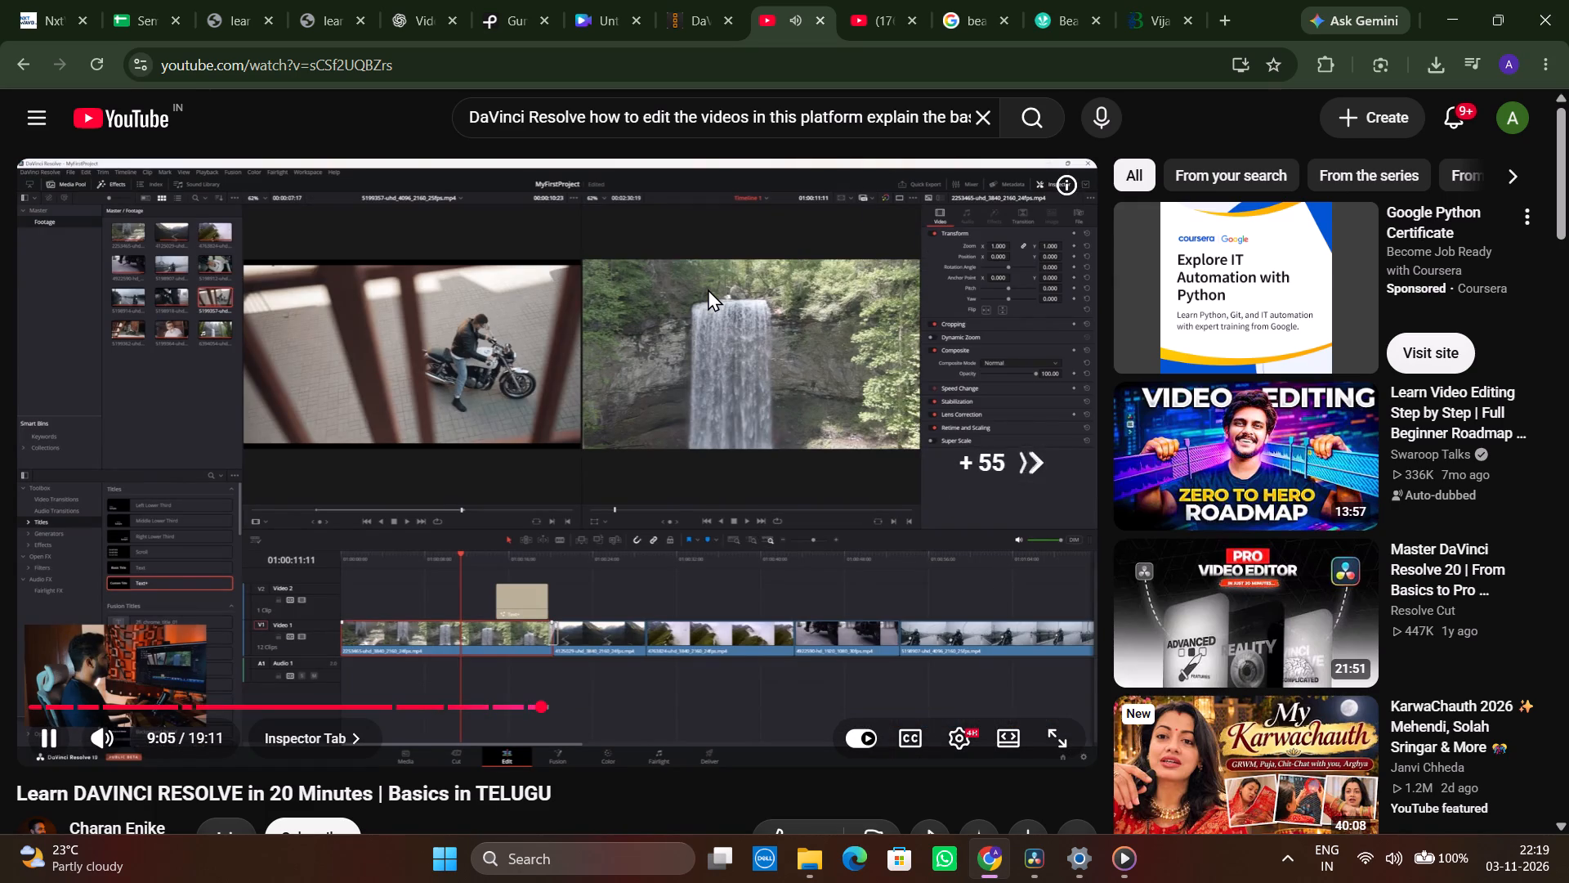
Skim the Inspector Tab chapter's text styling demonstration up to about 10:05.
key(Right)
key(Right)
key(Right)
key(Right)
key(Right)
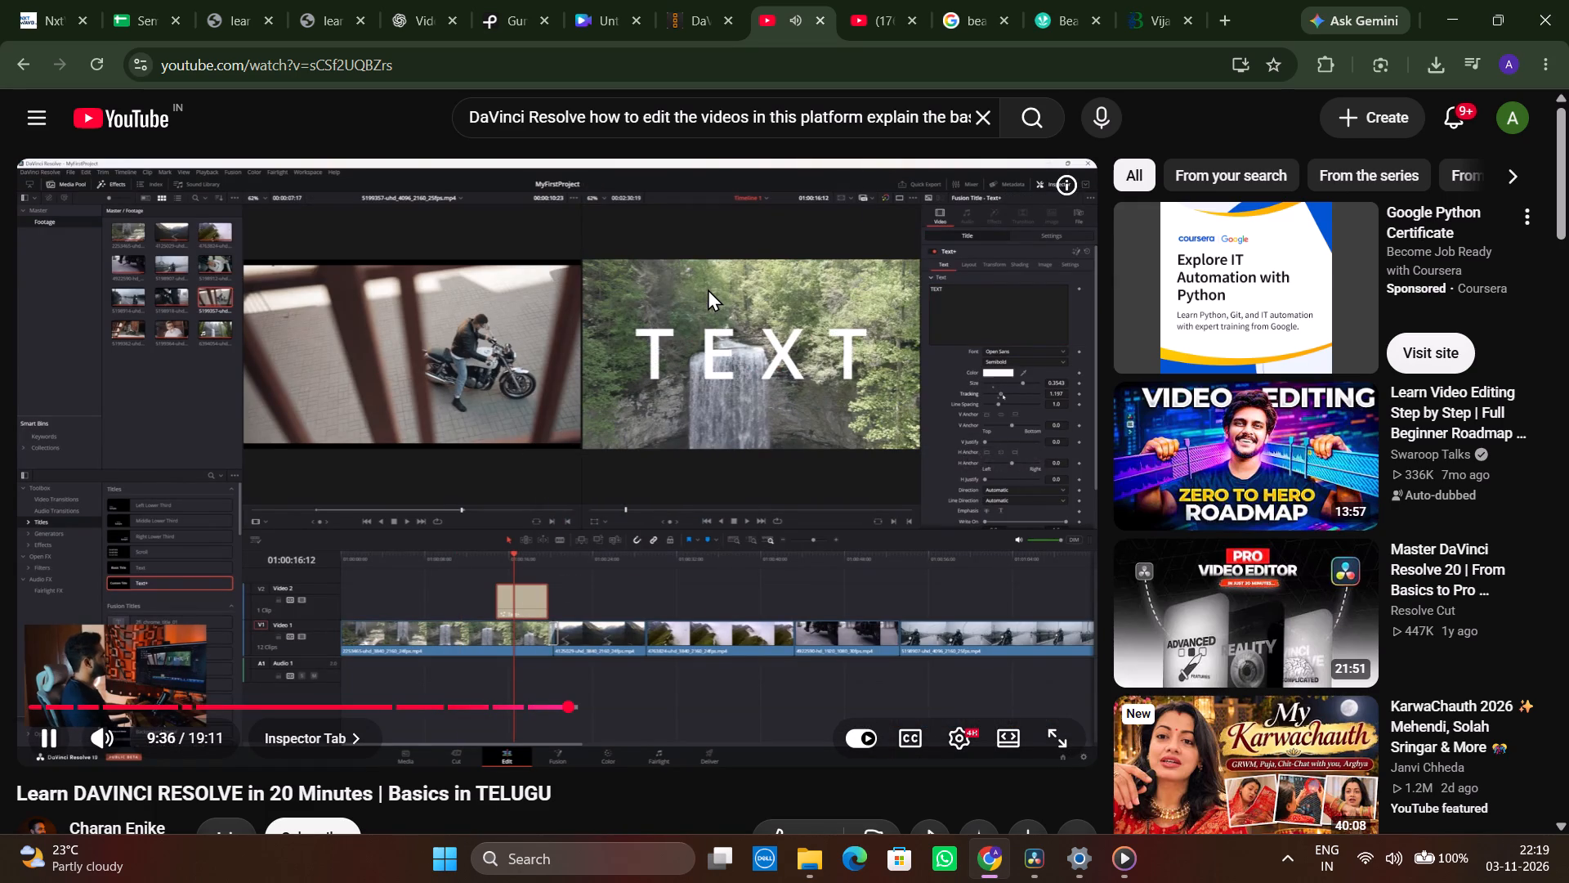
key(Right)
key(Right)
key(Right)
key(Right)
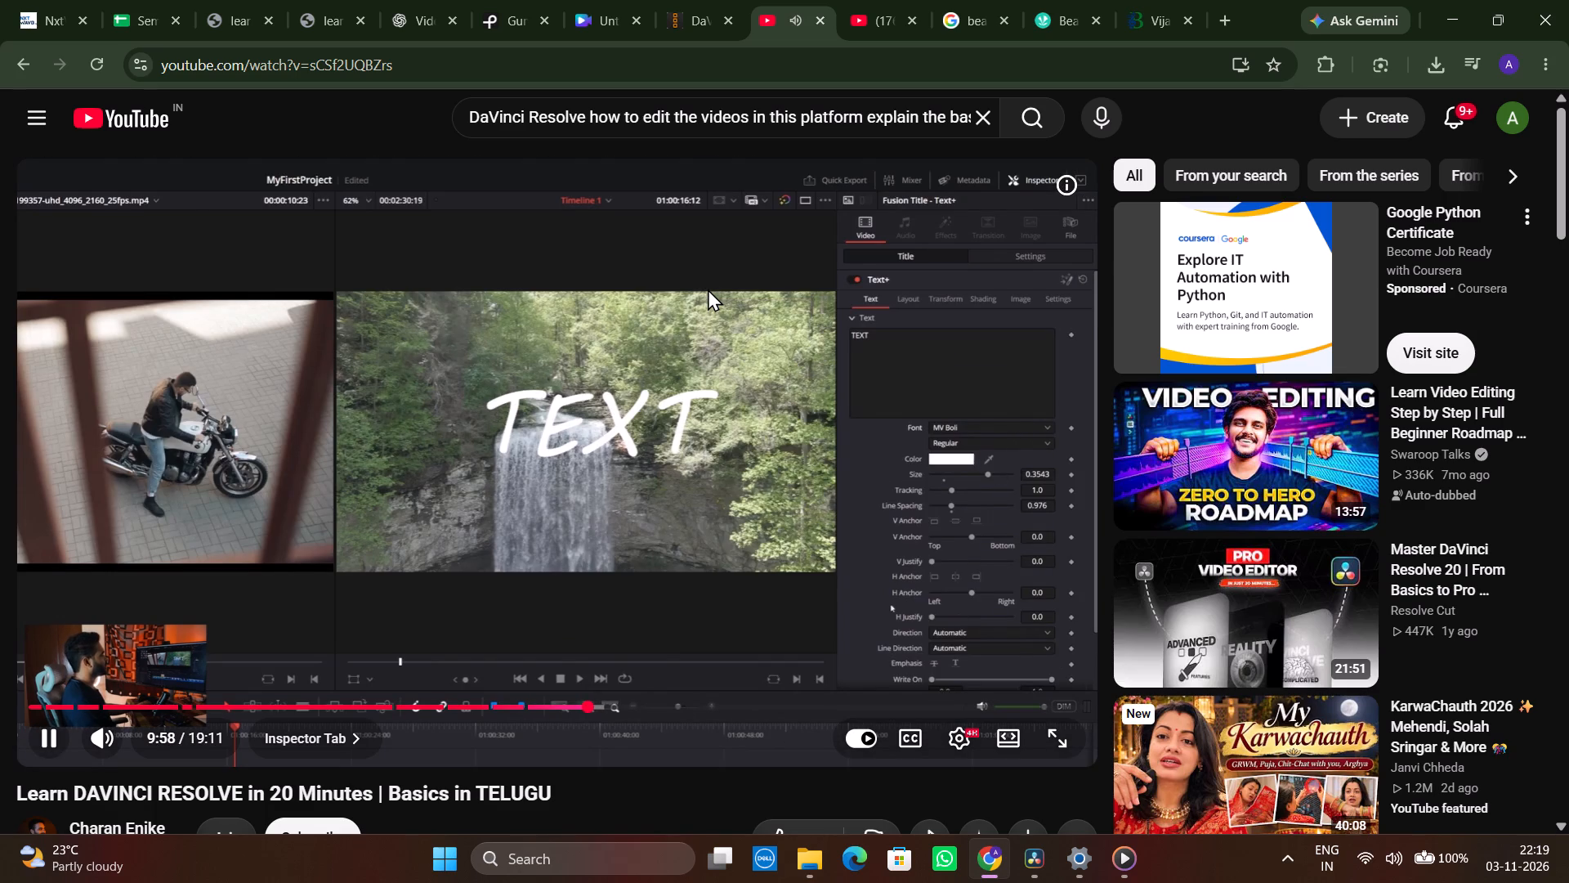
key(Right)
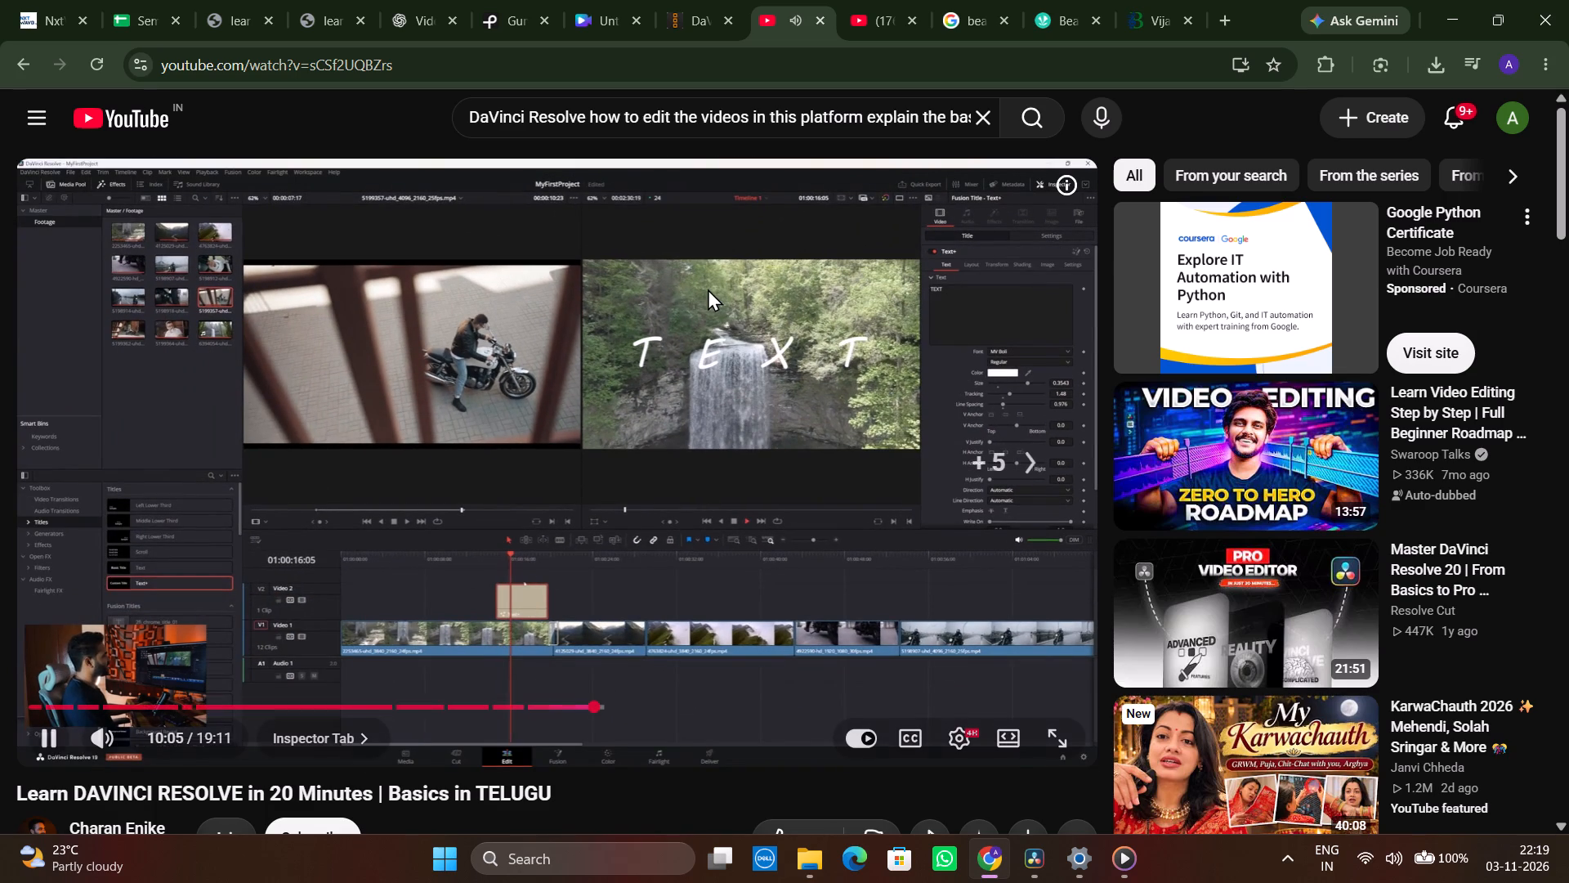
Watch how the tutorial imports audio files and previews a music track on the Edit page, and pause it there.
key(Right)
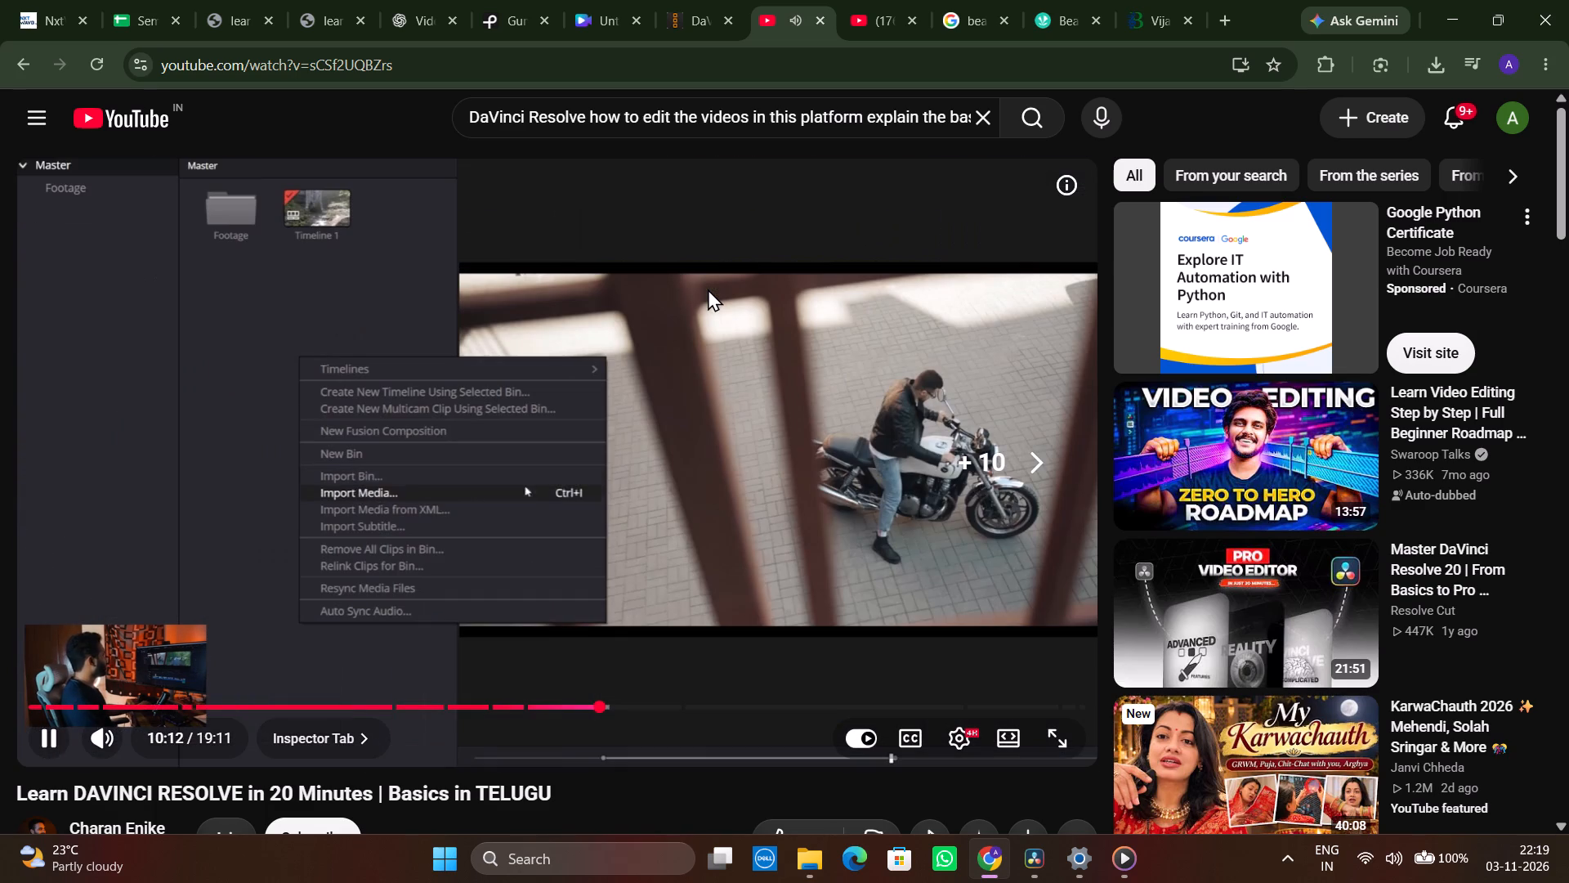
key(Right)
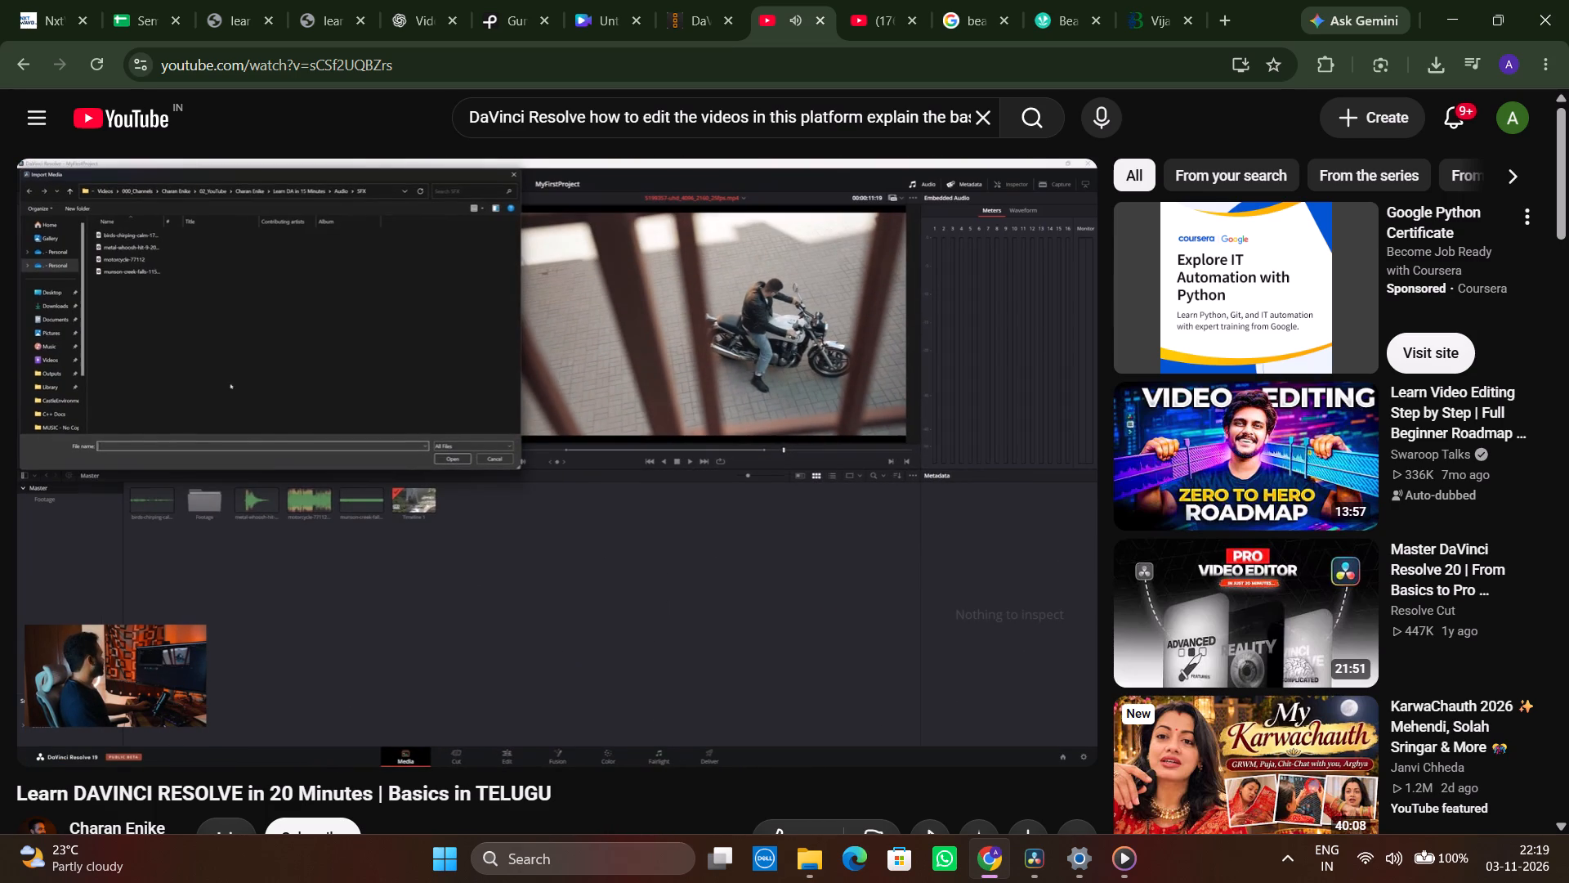
key(Right)
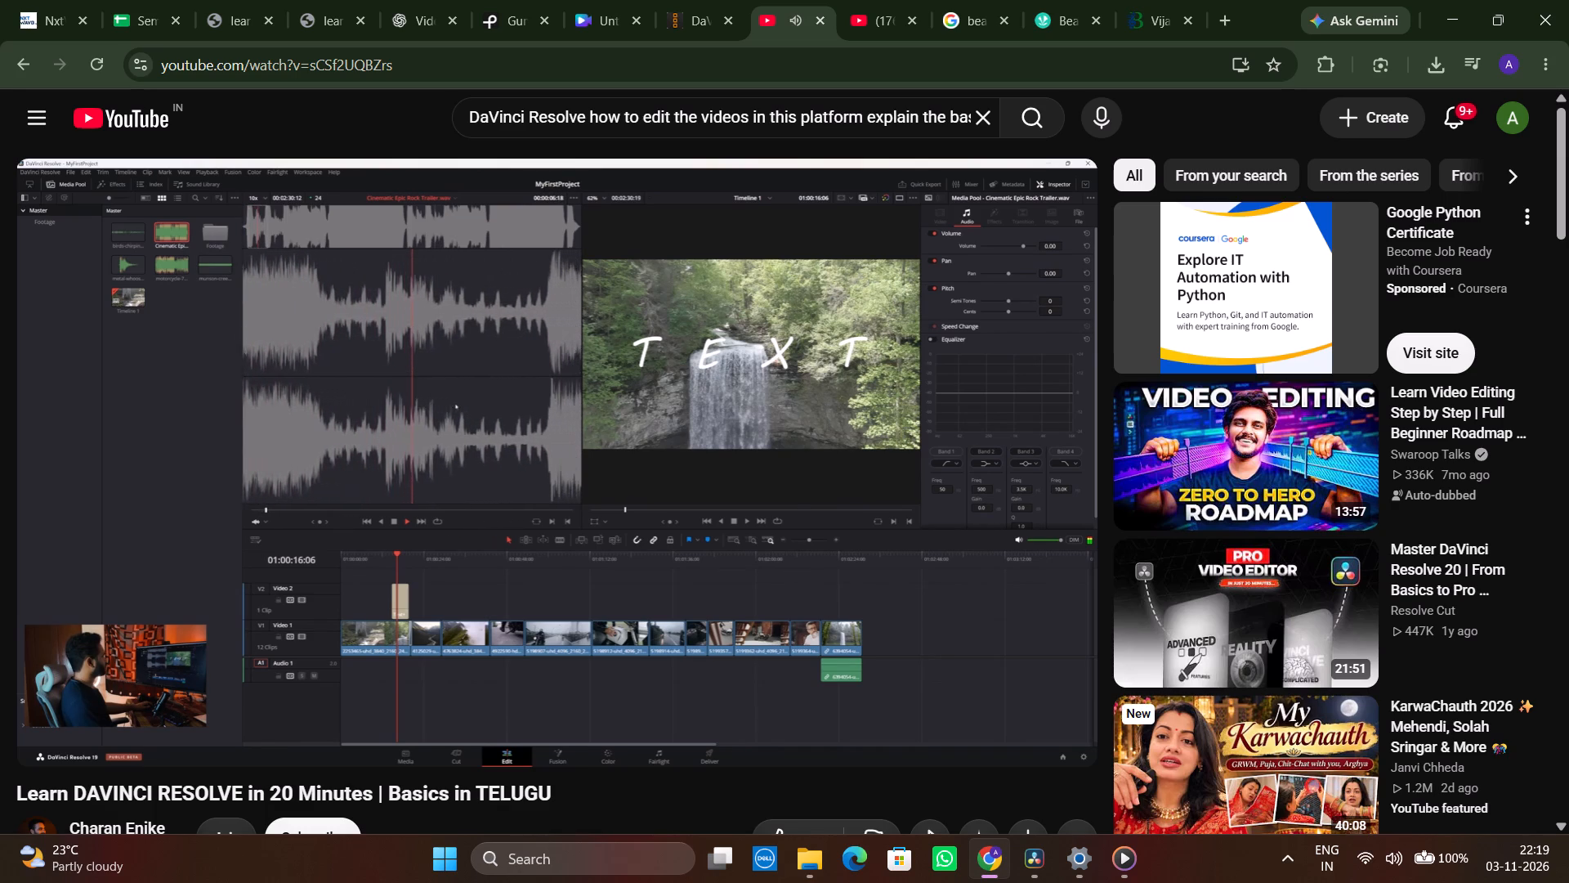
key(space)
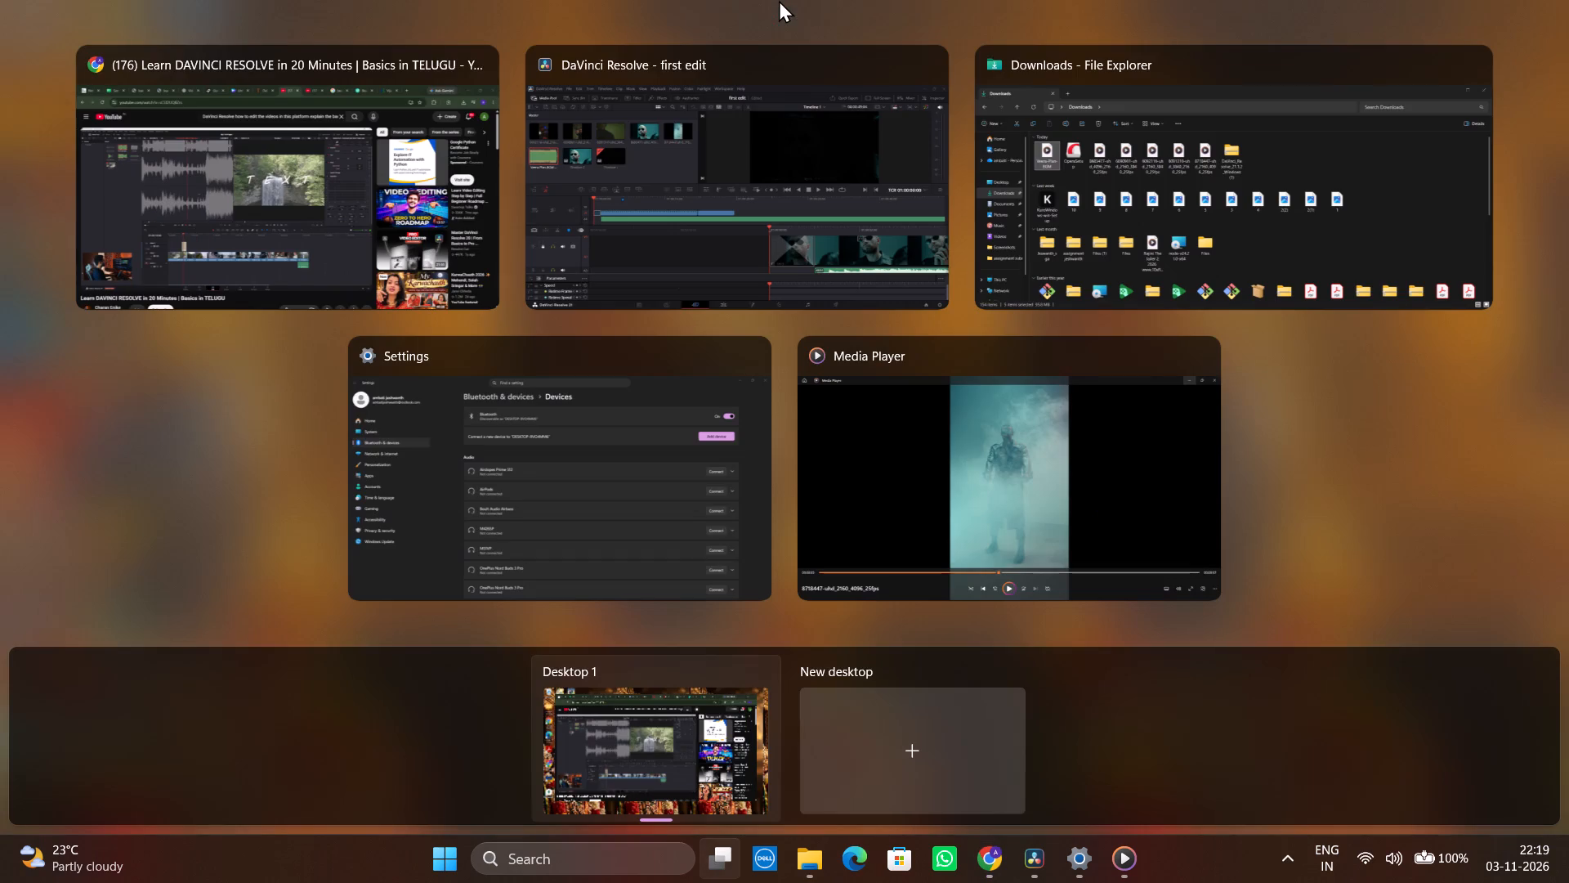
Switch to DaVinci Resolve and open the Veera-Plan-BGM song from the media pool in the source viewer.
click(843, 210)
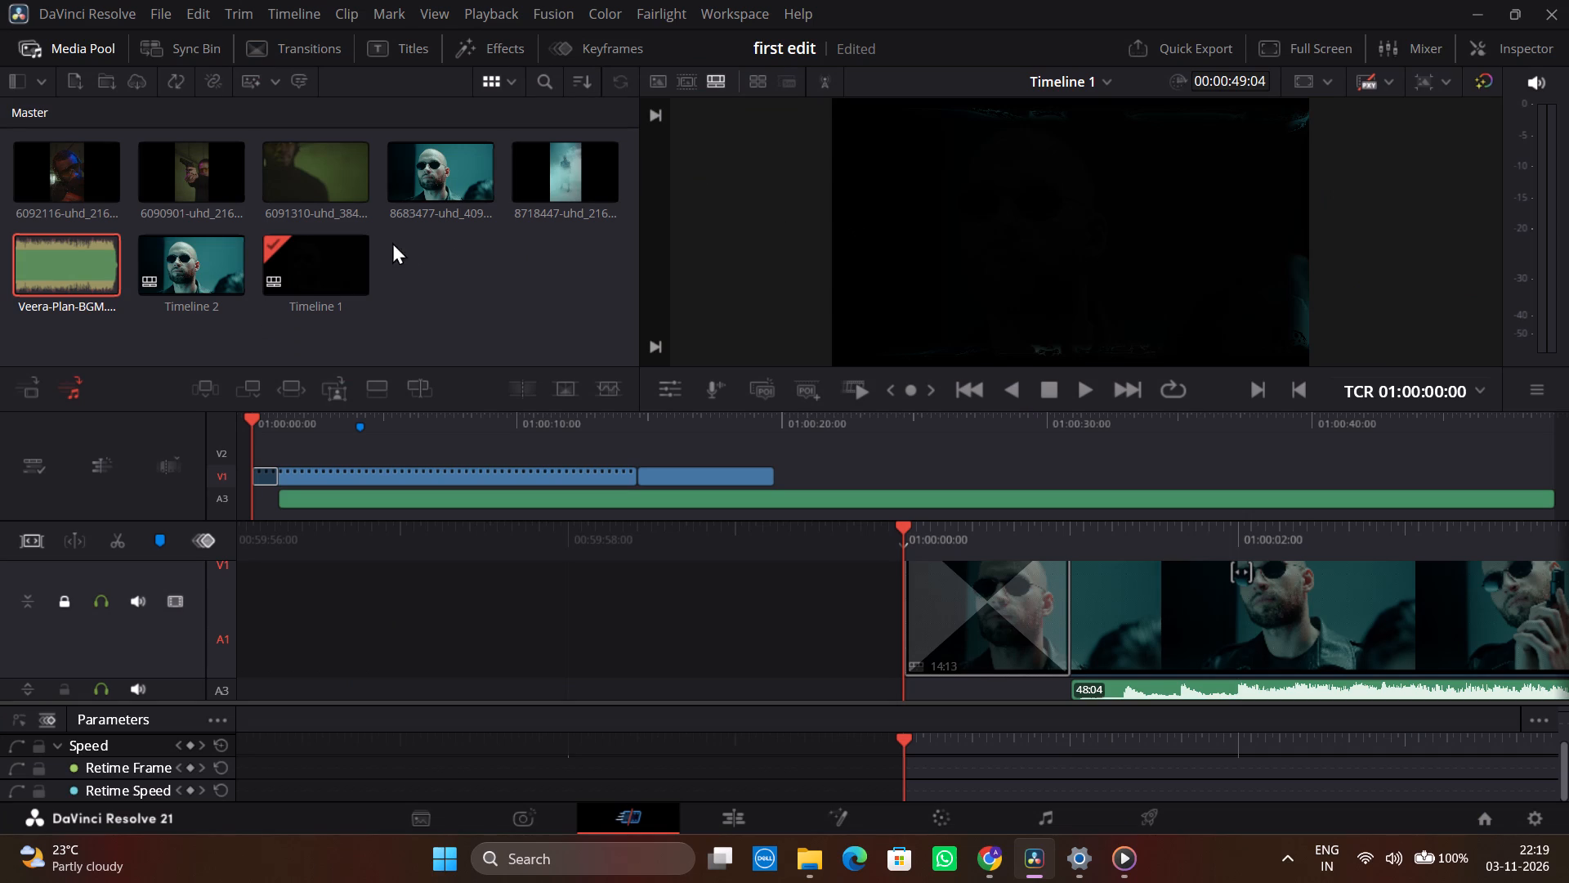
double_click(91, 252)
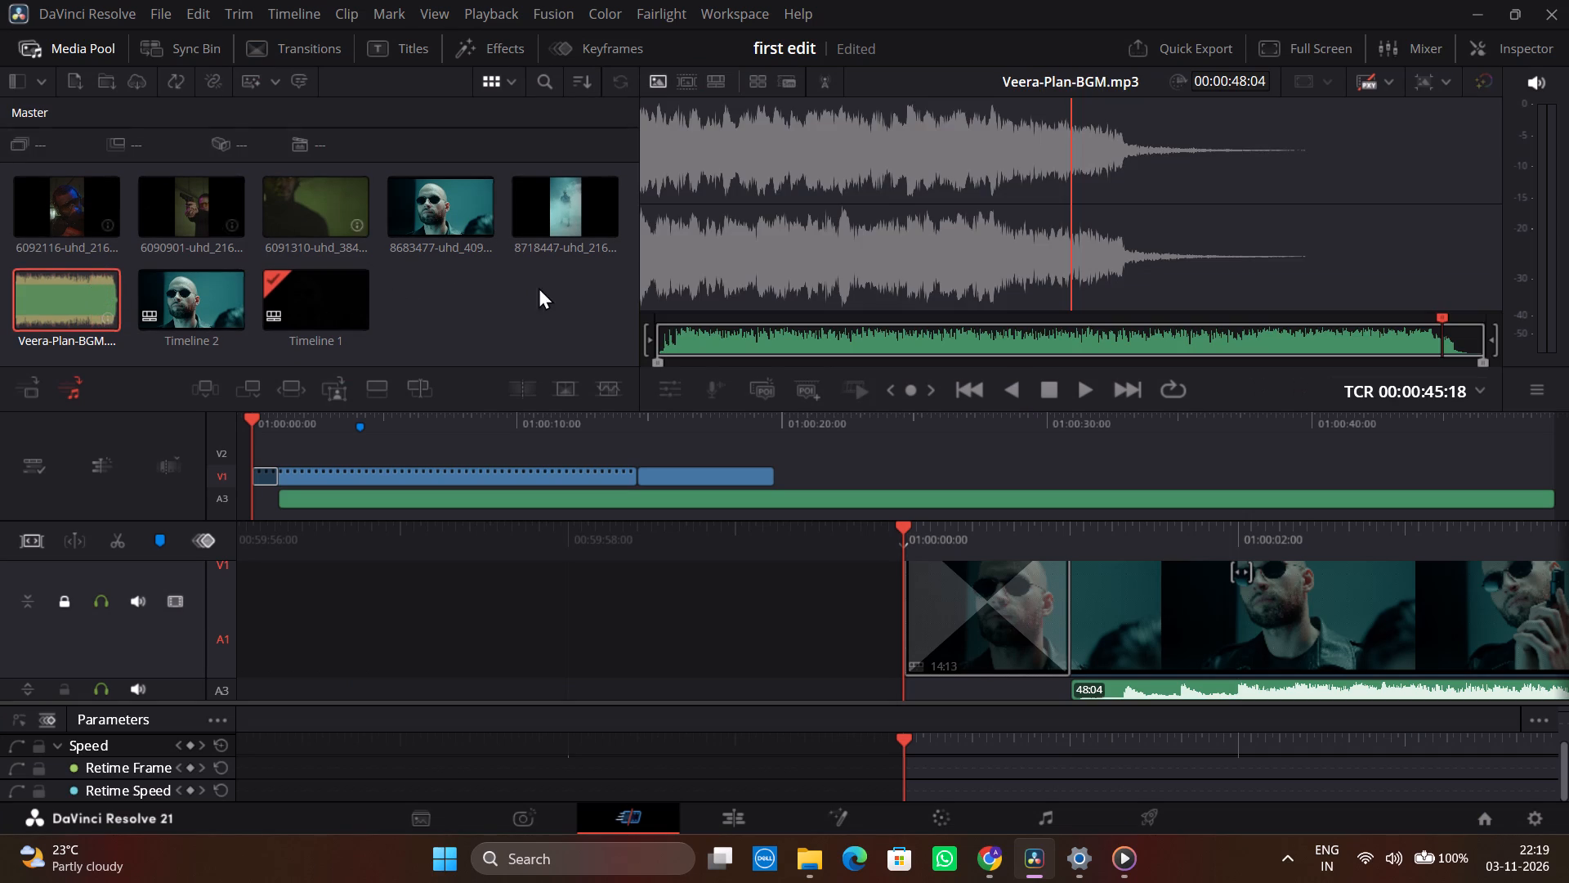
scroll(783, 267, right, 8)
scroll(983, 249, right, 6)
Show the audio Mixer beside the timeline.
click(1420, 43)
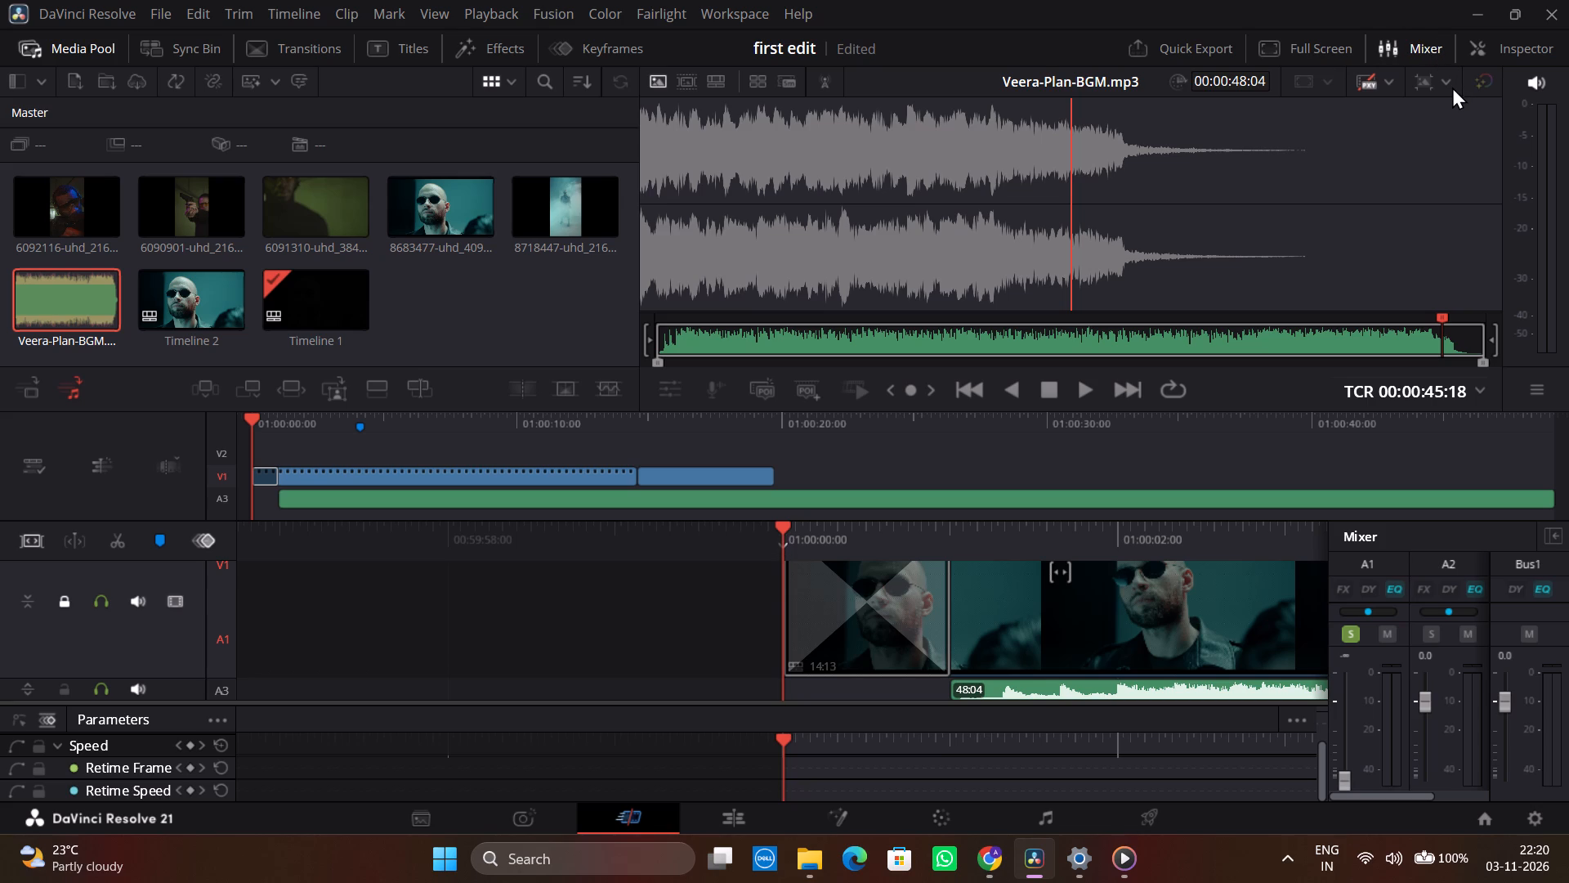
click(874, 44)
scroll(915, 123, right, 2)
scroll(993, 170, right, 2)
Open the Inspector and try to bring up its Audio settings, looking through the Video settings as well.
click(1520, 49)
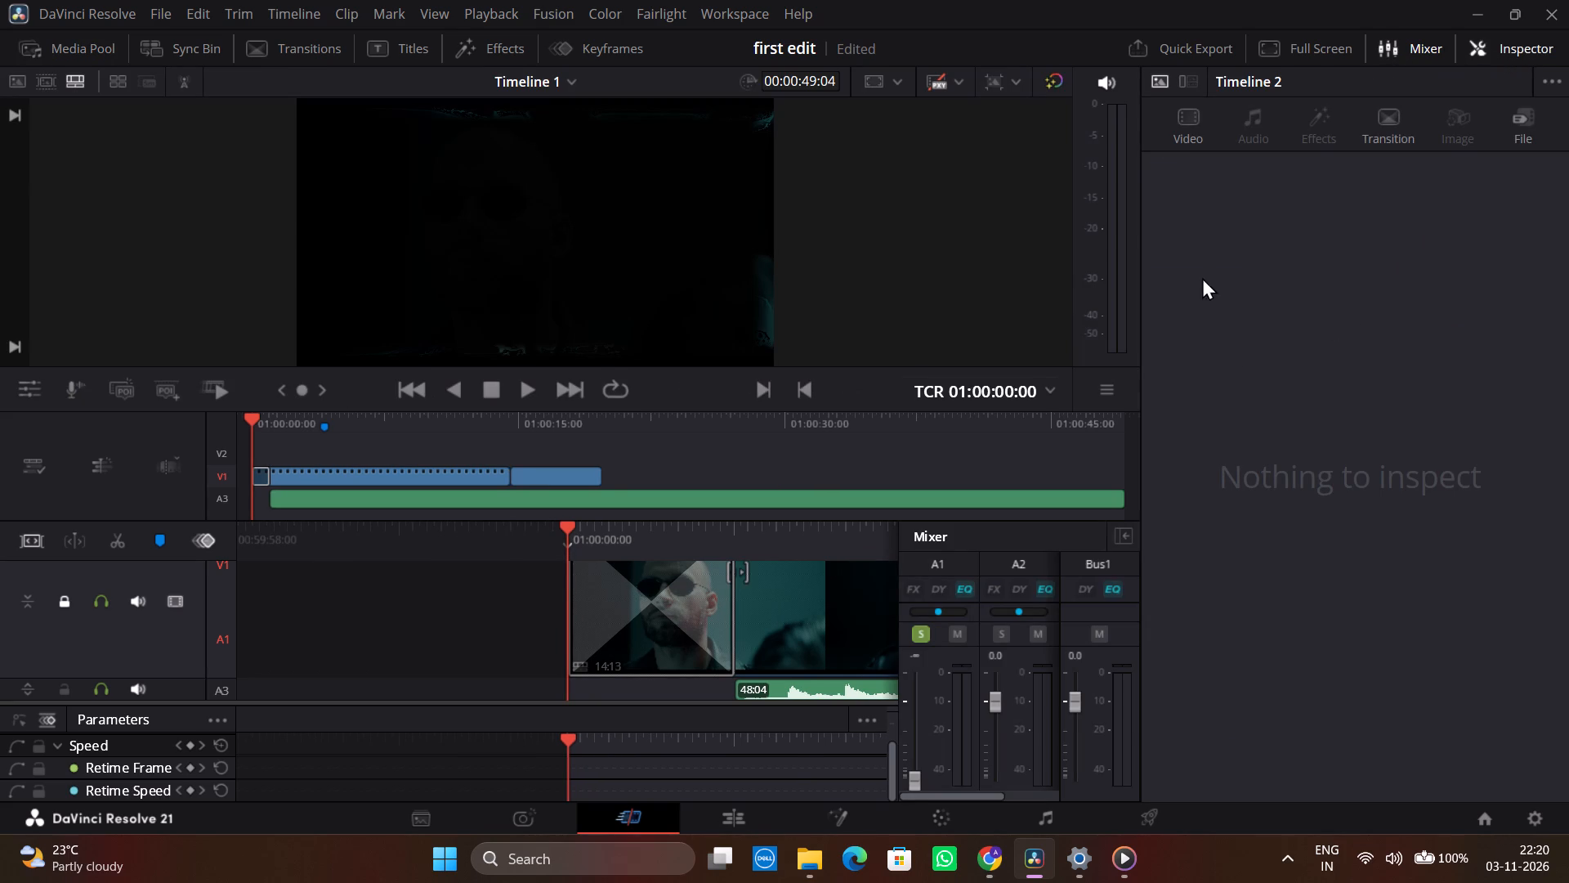
click(1247, 129)
click(1247, 129)
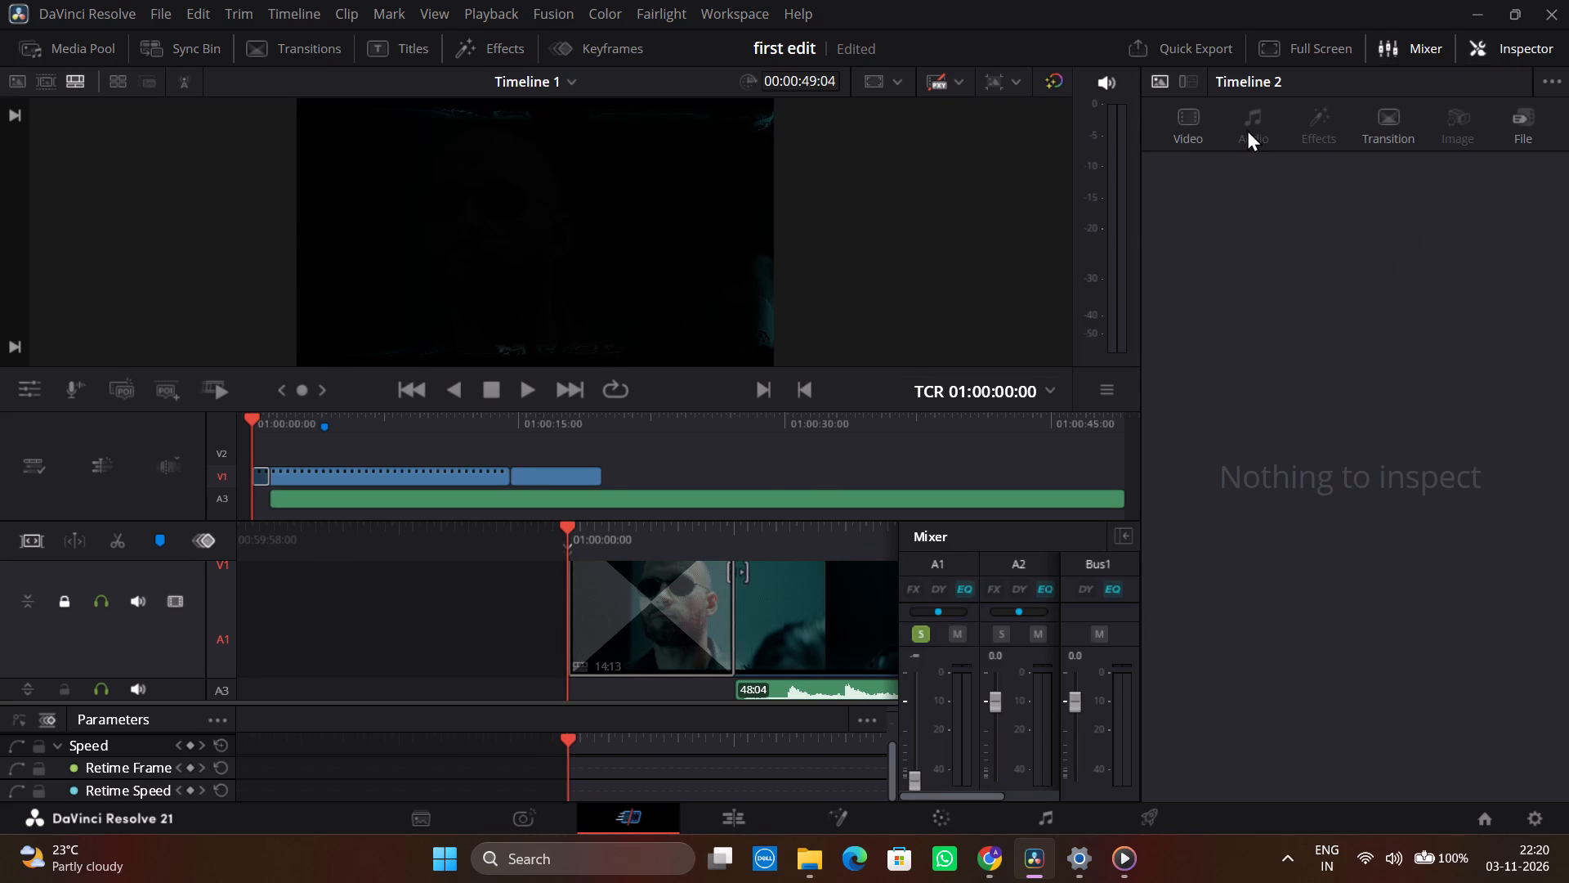
click(1247, 129)
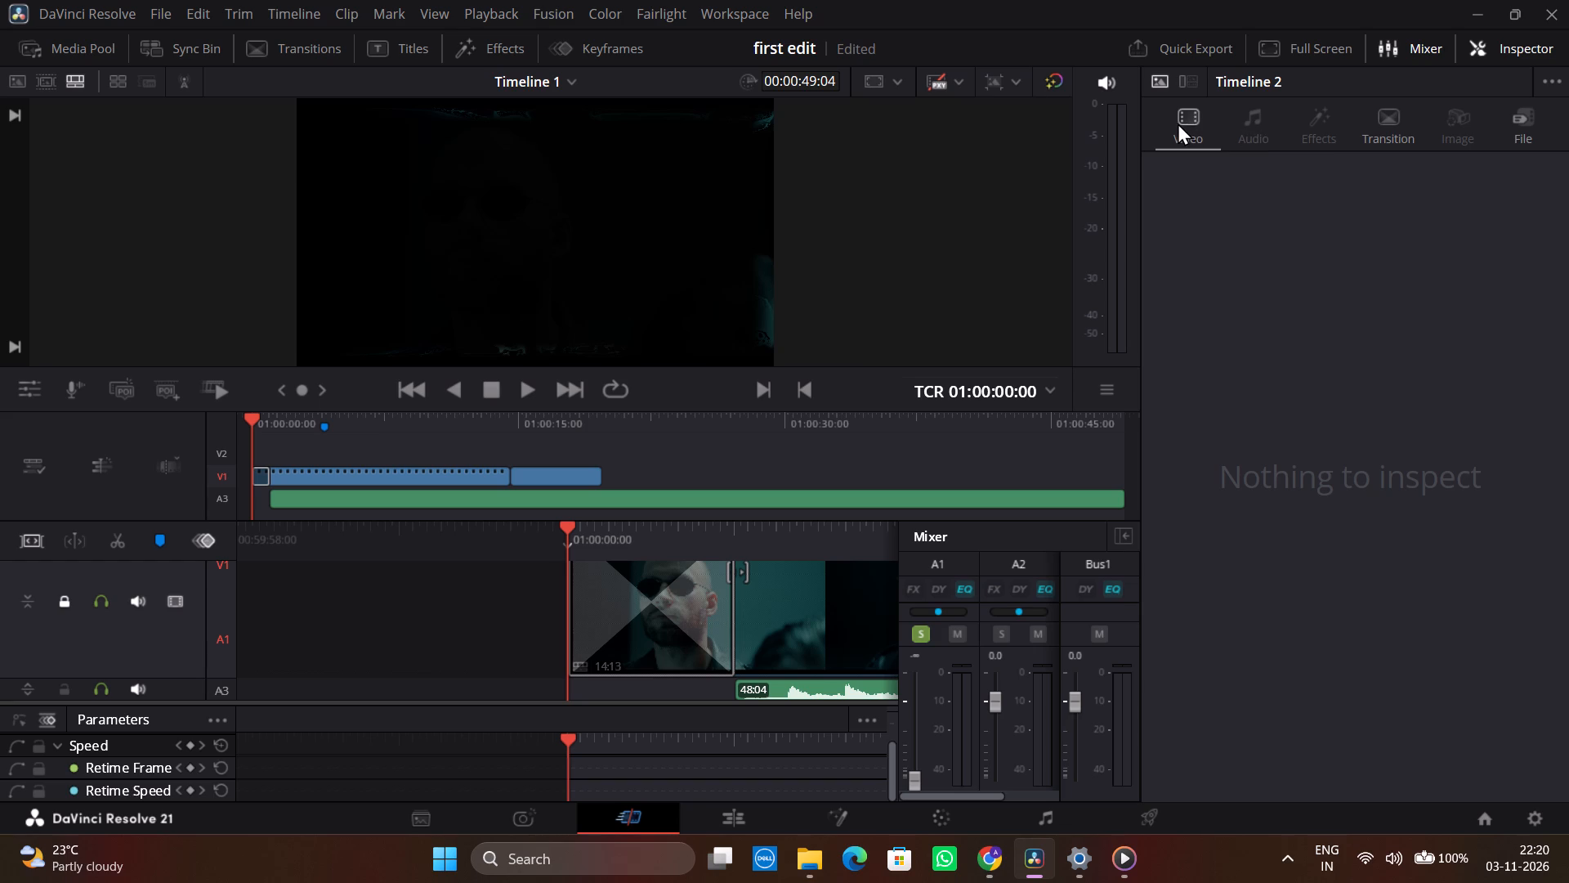
click(1177, 123)
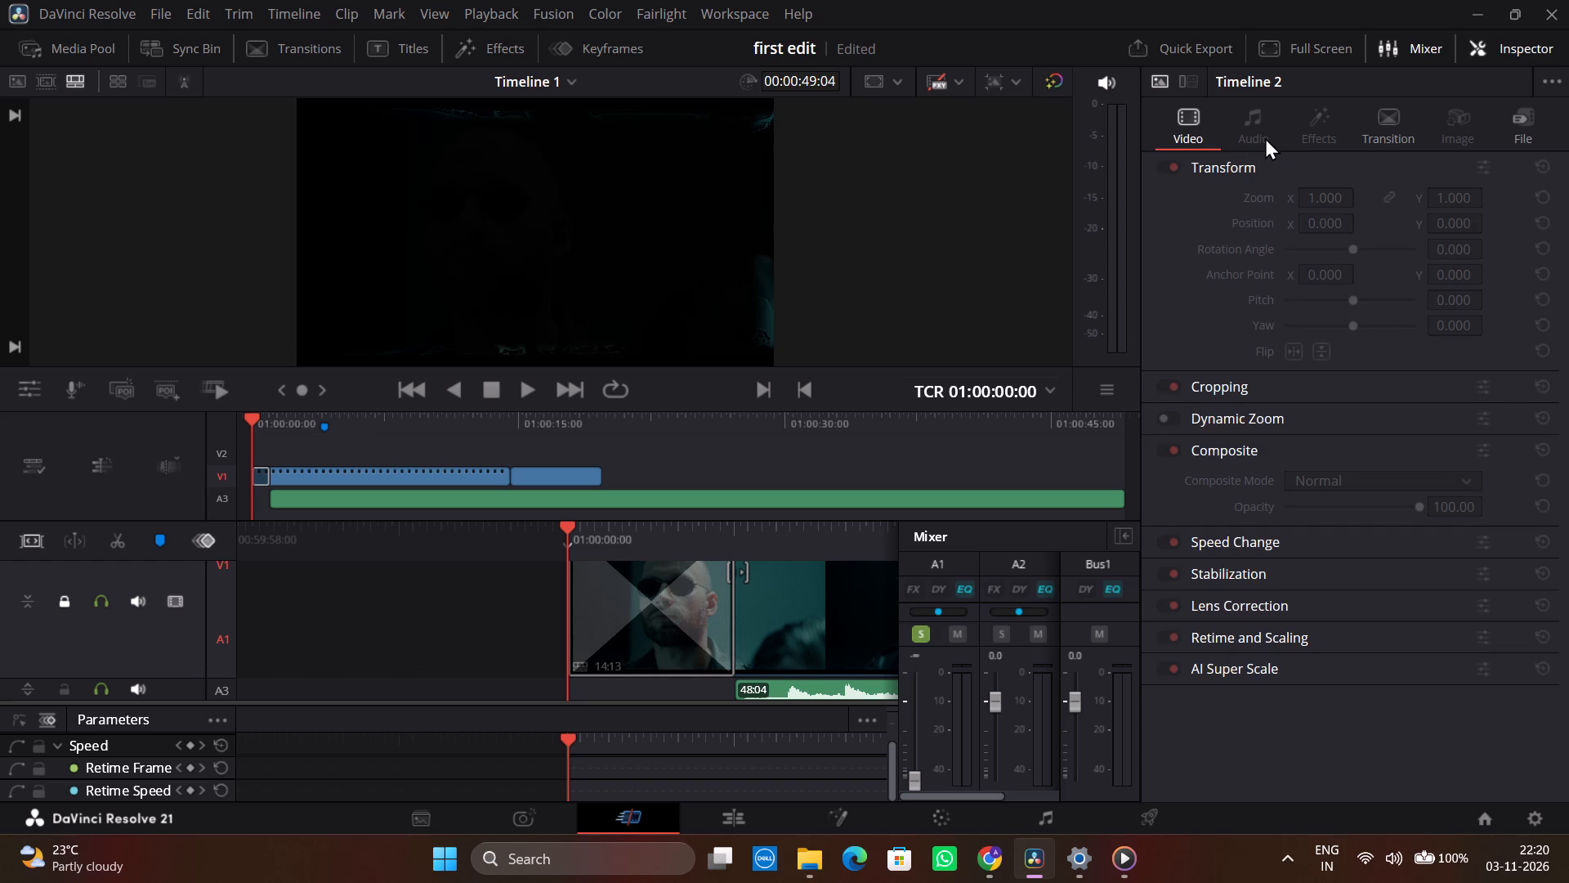
click(1263, 131)
click(1263, 131)
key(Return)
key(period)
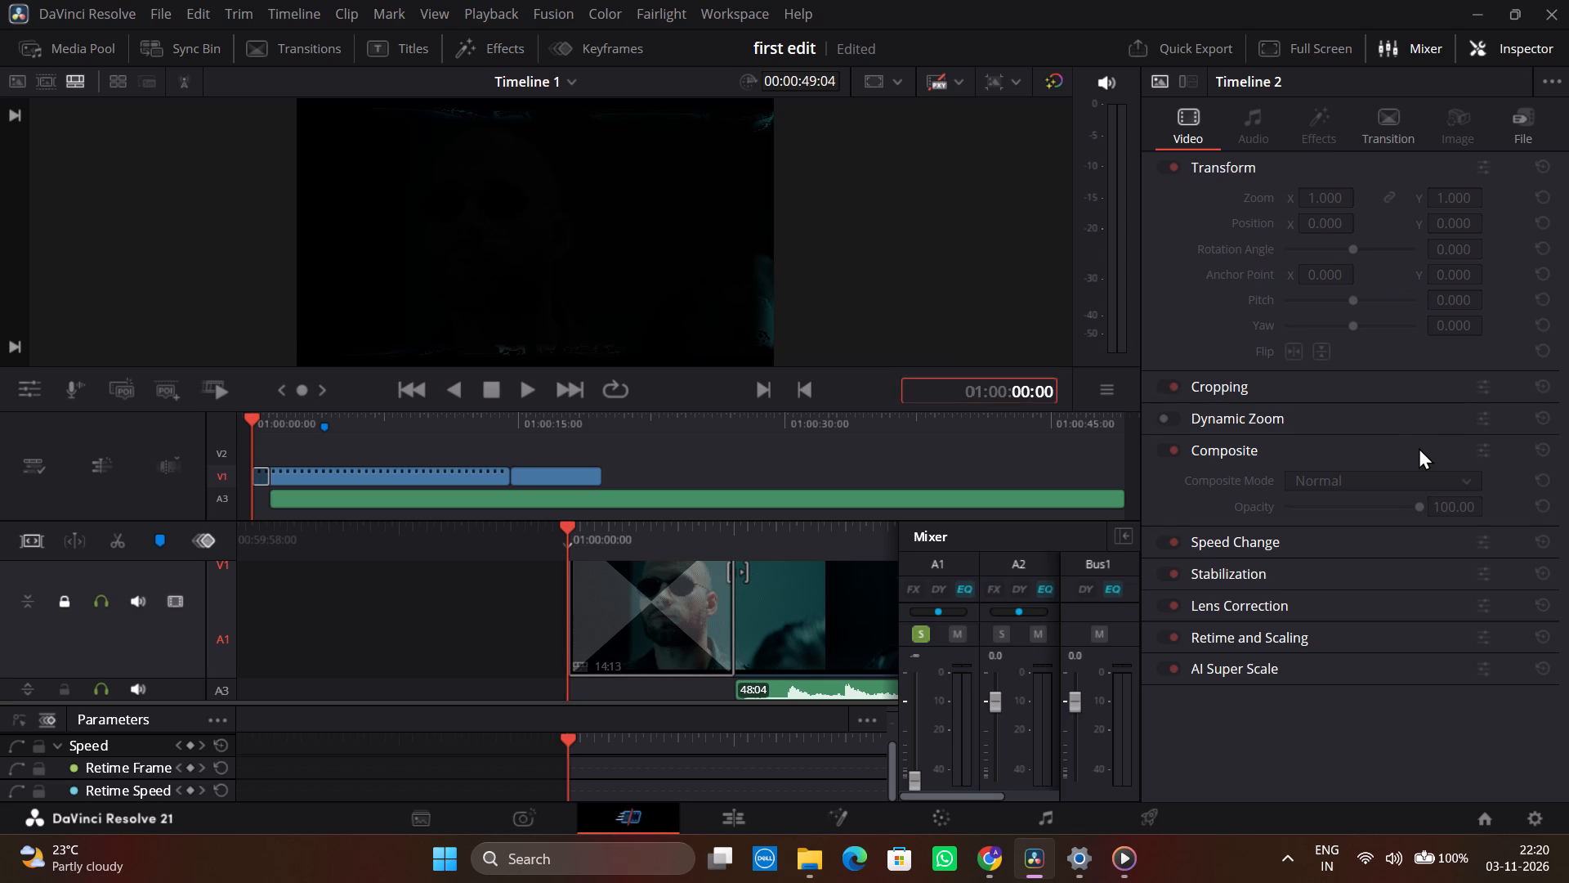
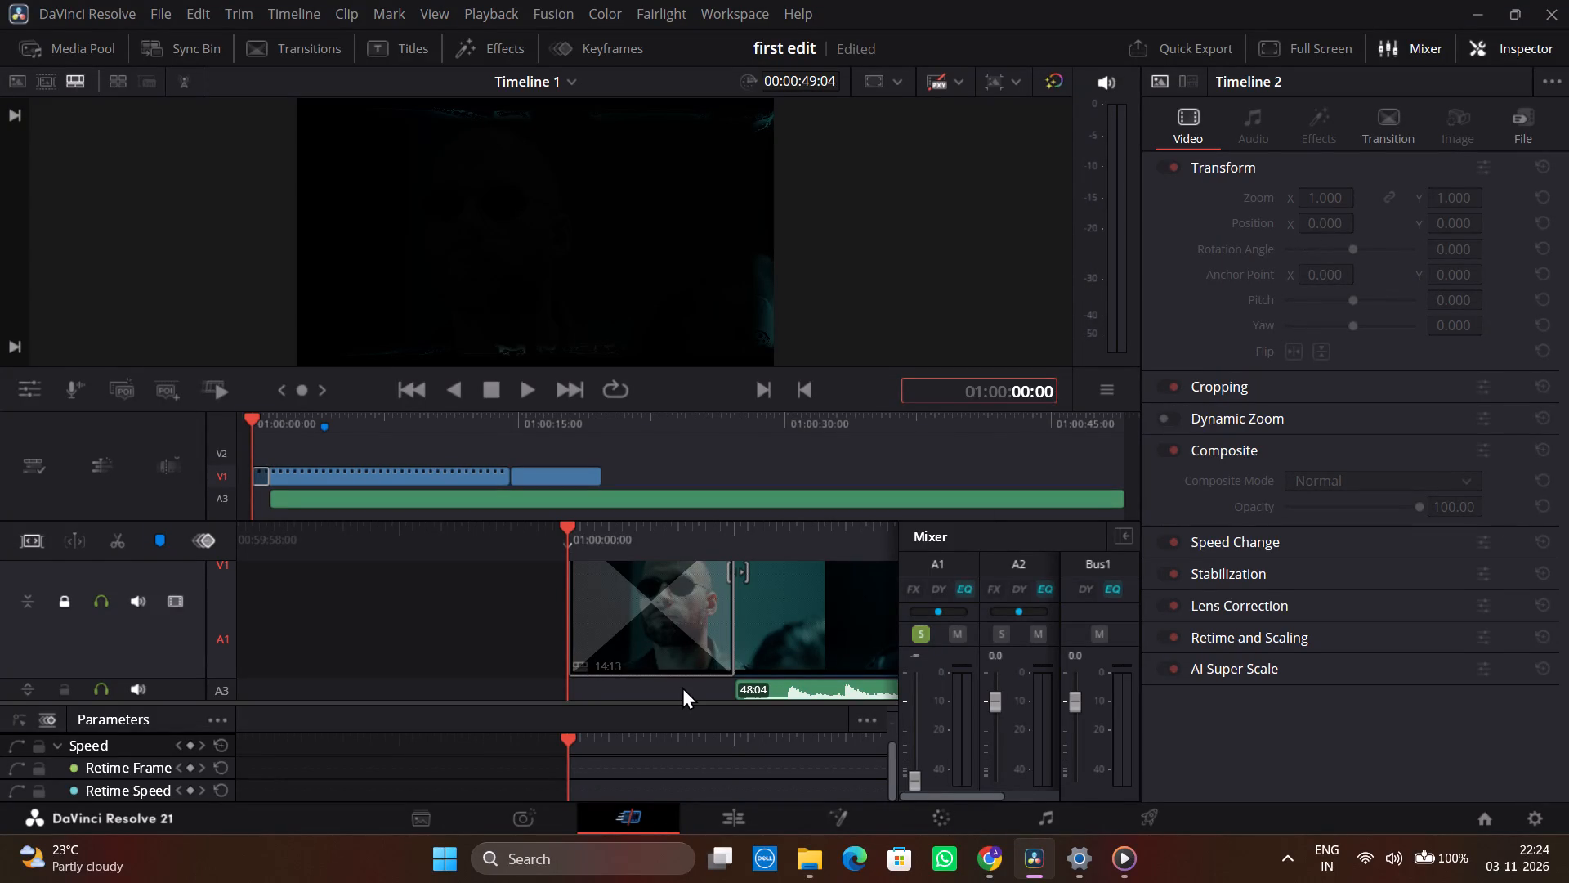
Play Timeline 1 from its beginning to listen to the A3 song, and try to open the Inspector's Audio settings.
scroll(730, 621, down, 1)
scroll(730, 621, left, 1)
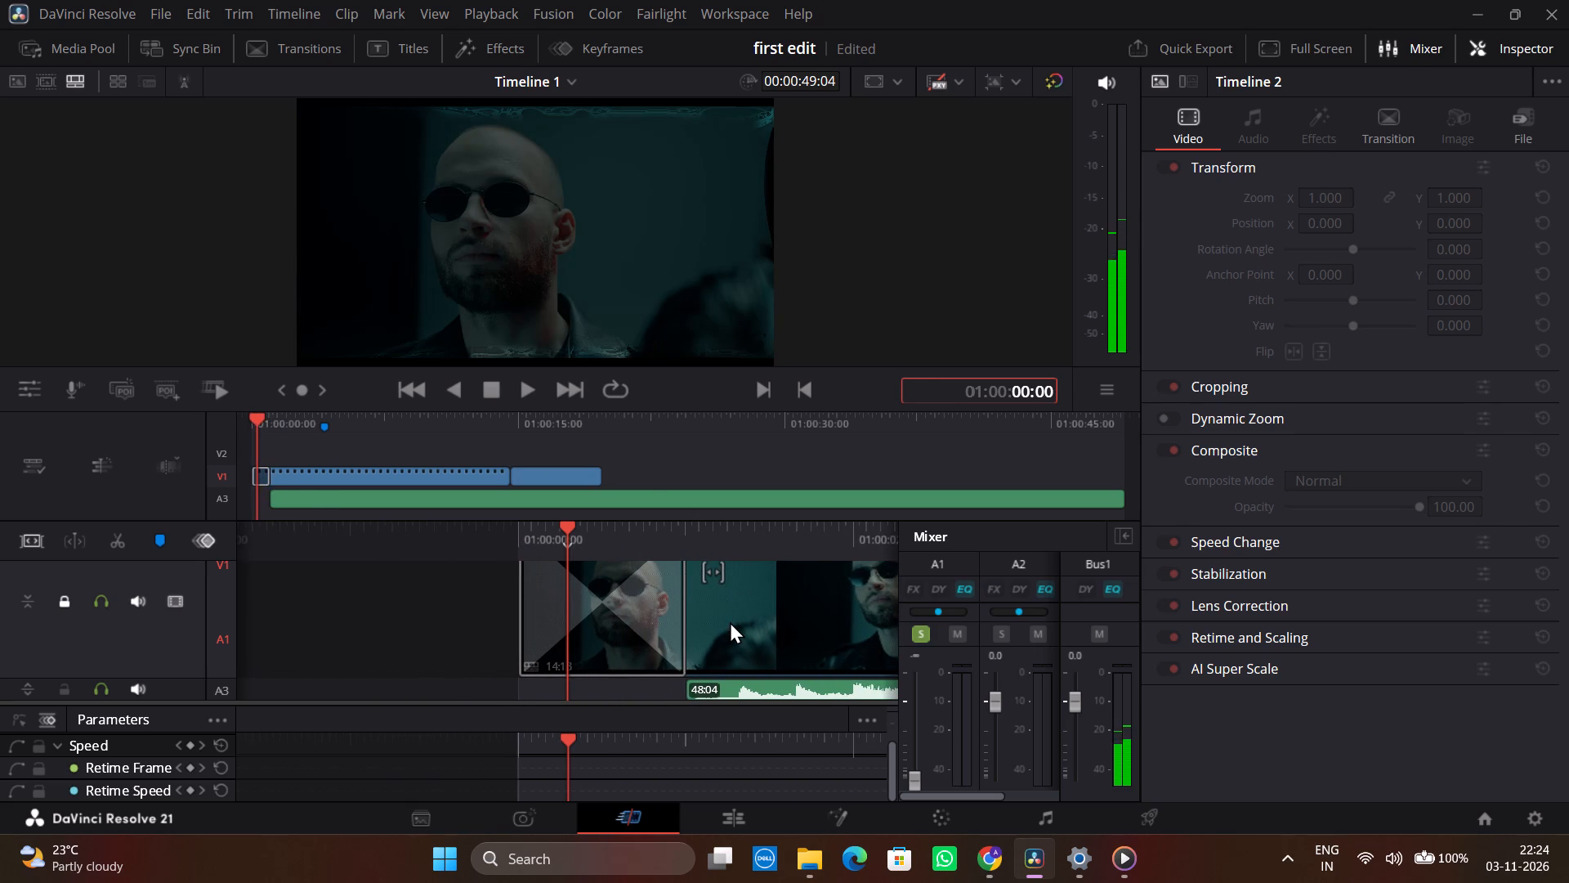
scroll(730, 621, left, 2)
key(space)
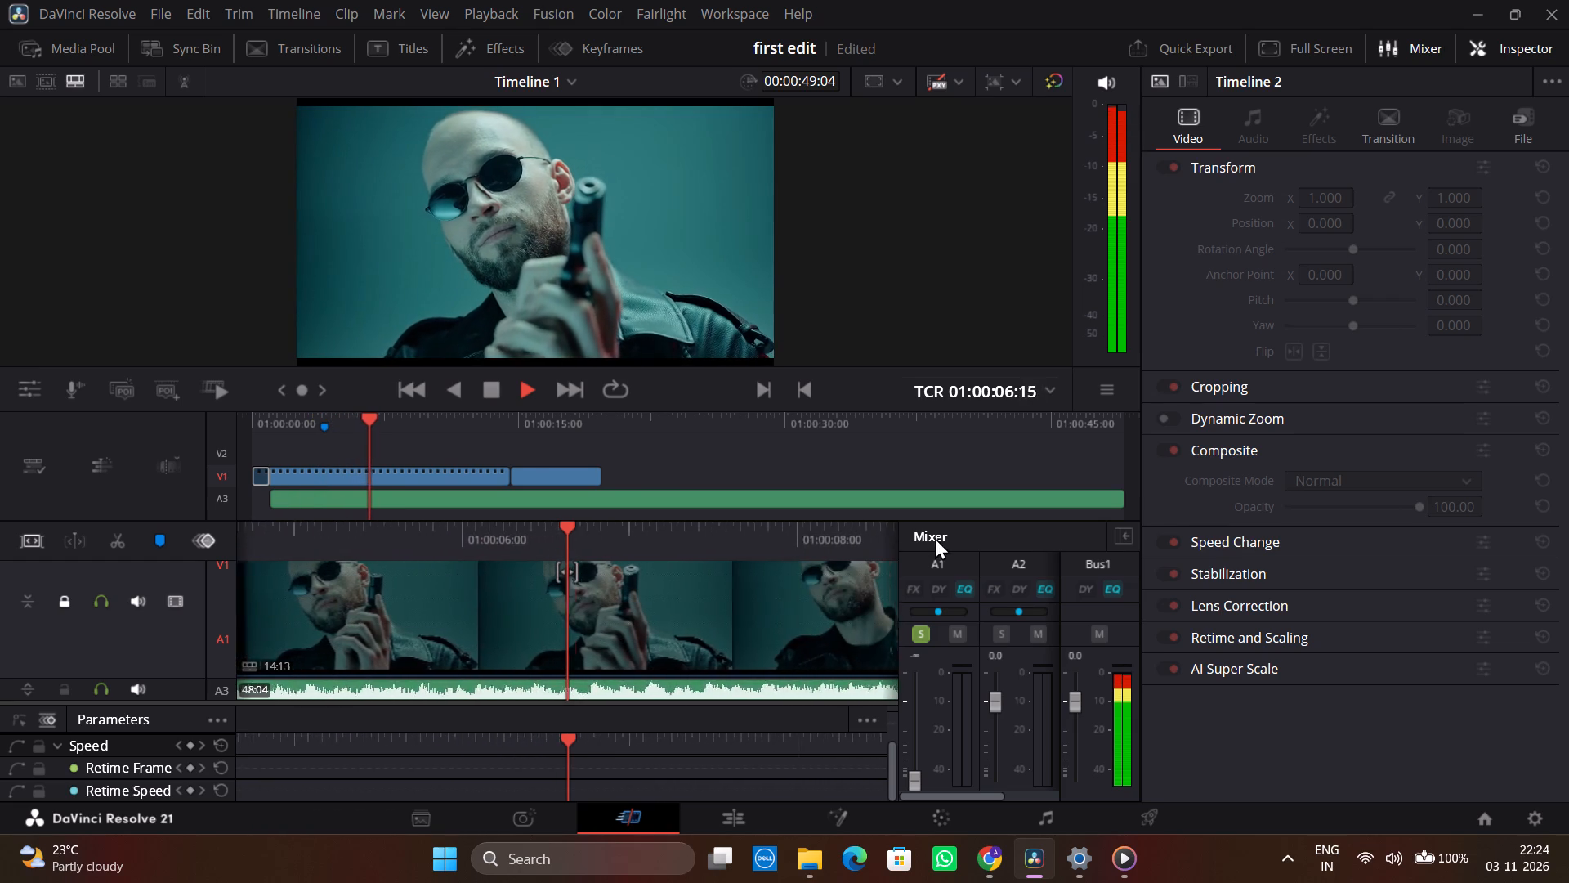
scroll(493, 616, right, 9)
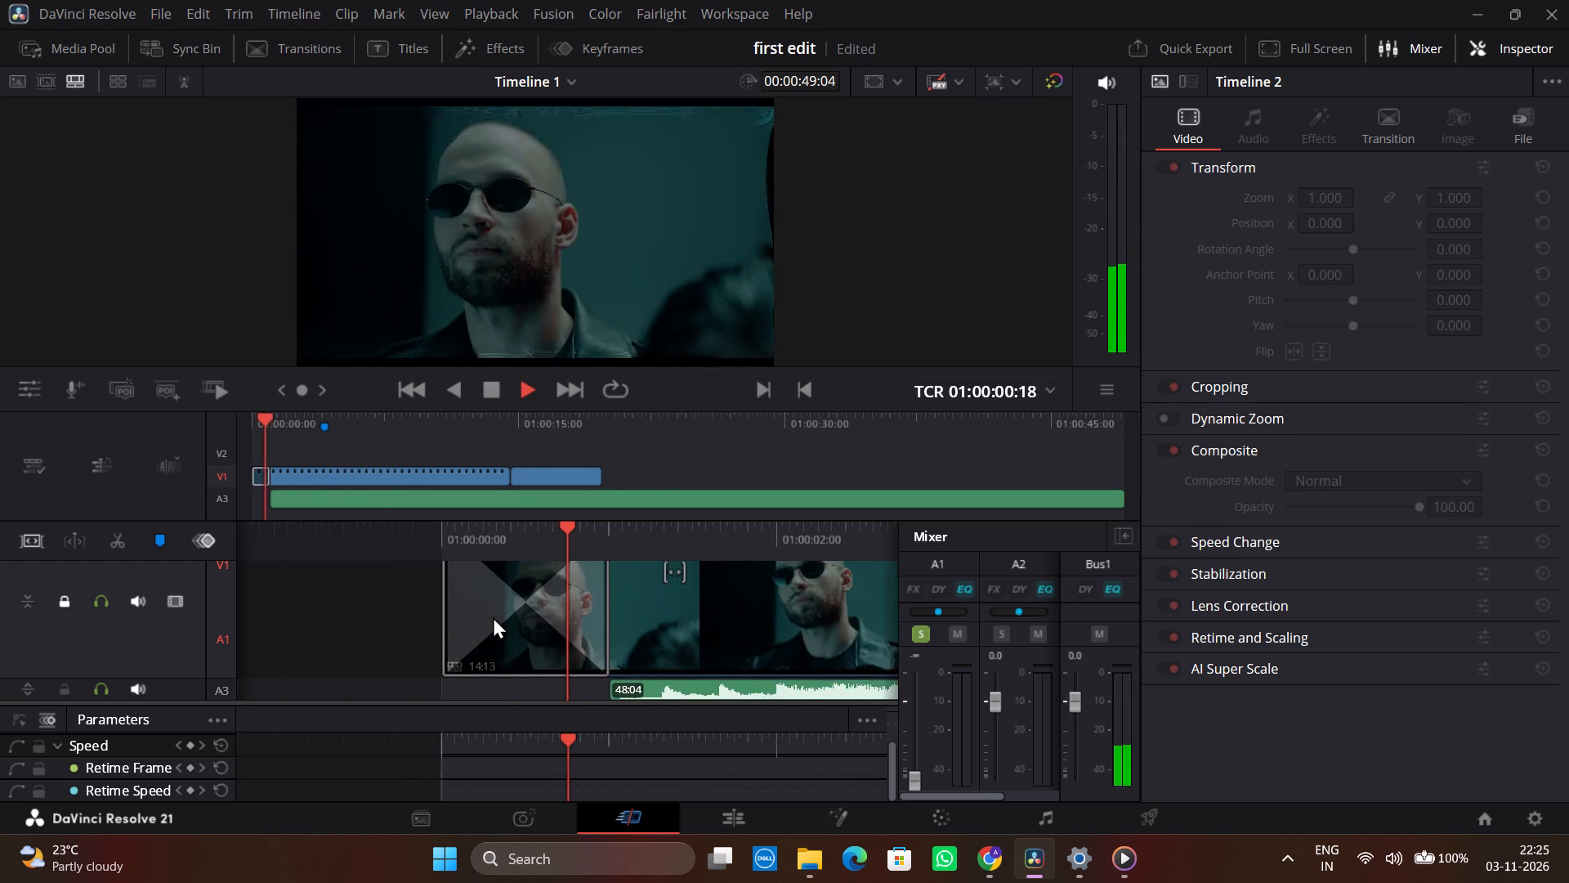
key(space)
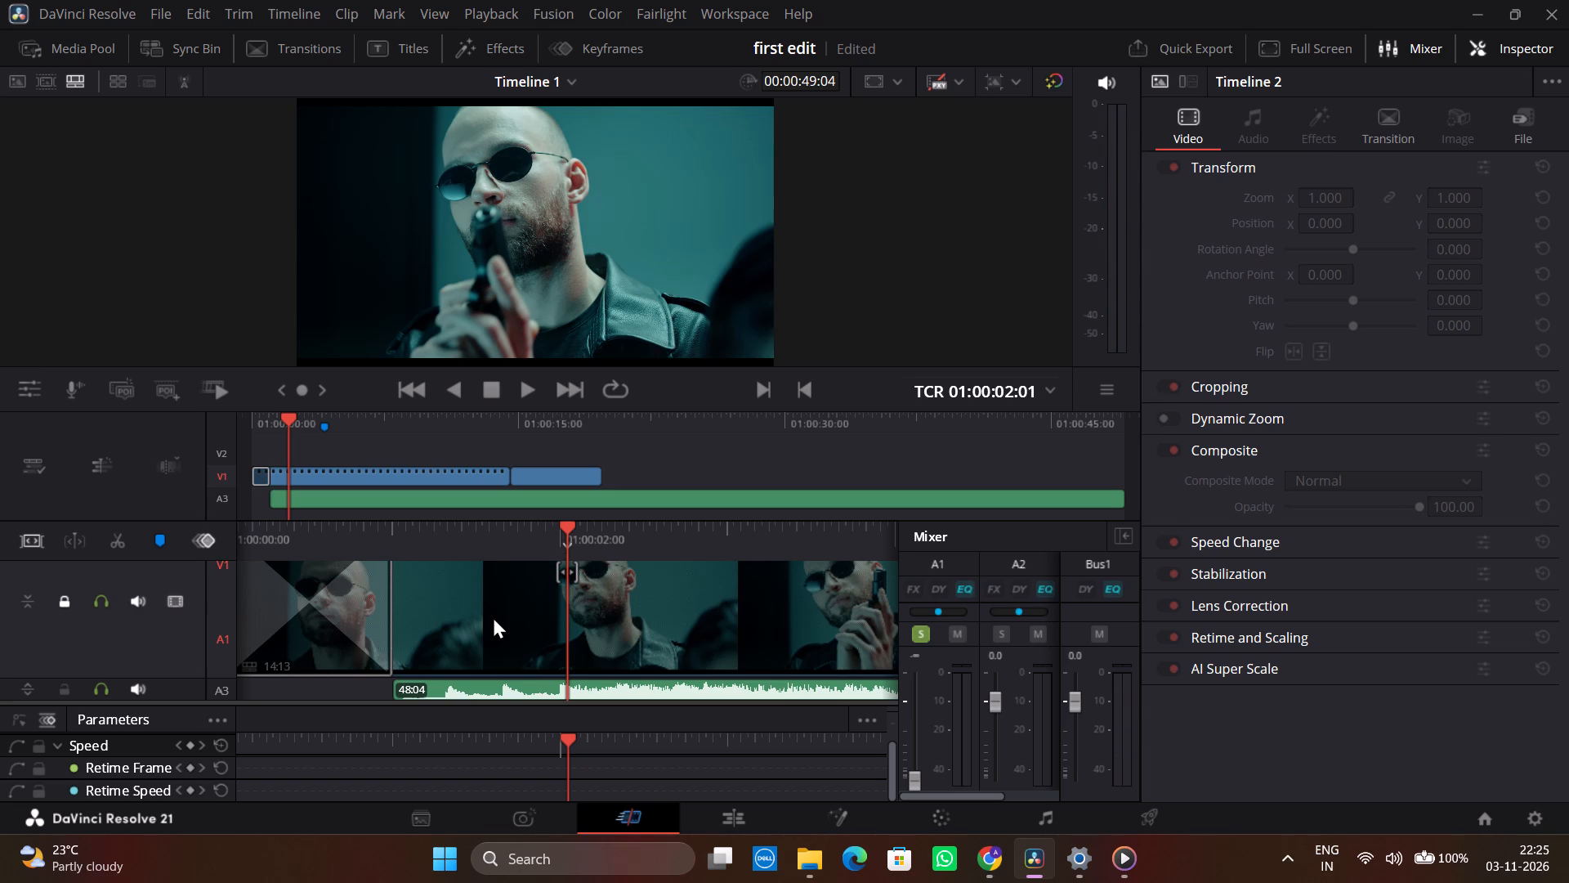
click(1263, 115)
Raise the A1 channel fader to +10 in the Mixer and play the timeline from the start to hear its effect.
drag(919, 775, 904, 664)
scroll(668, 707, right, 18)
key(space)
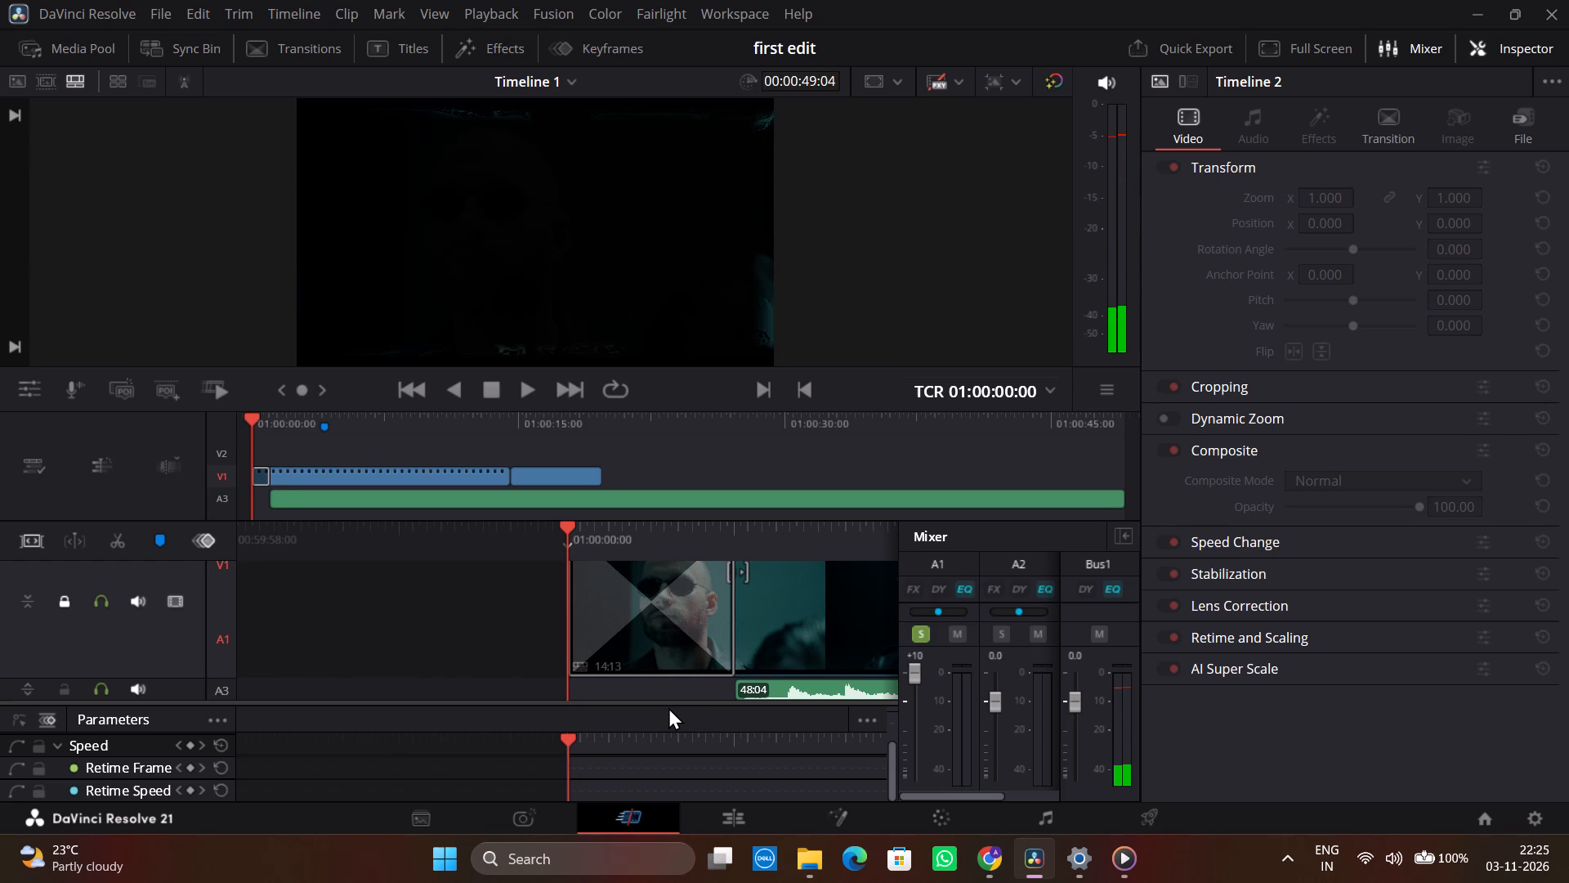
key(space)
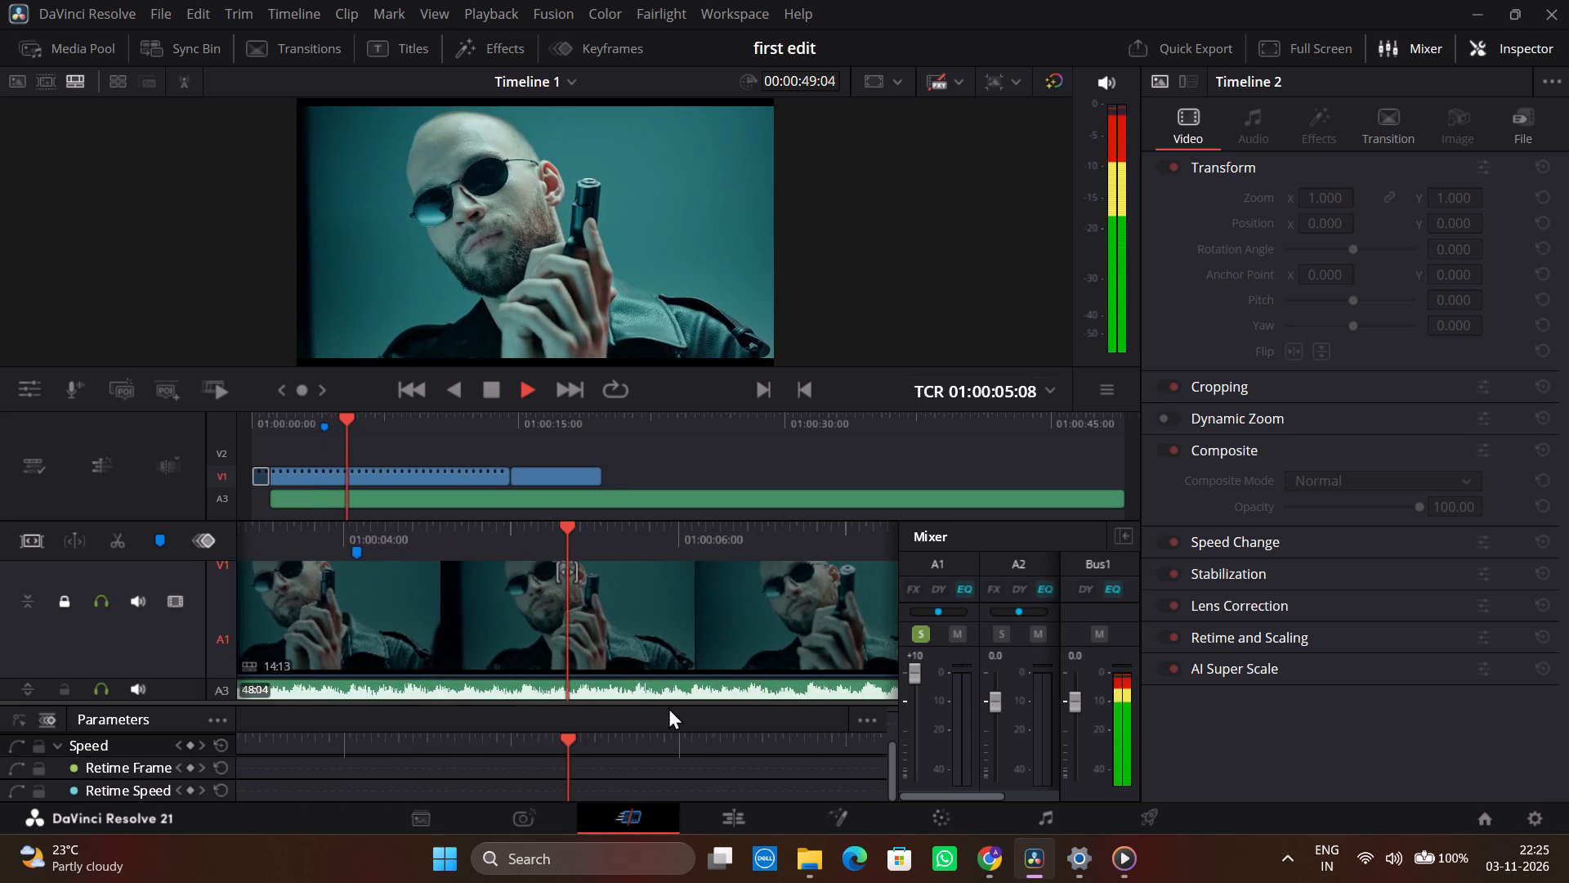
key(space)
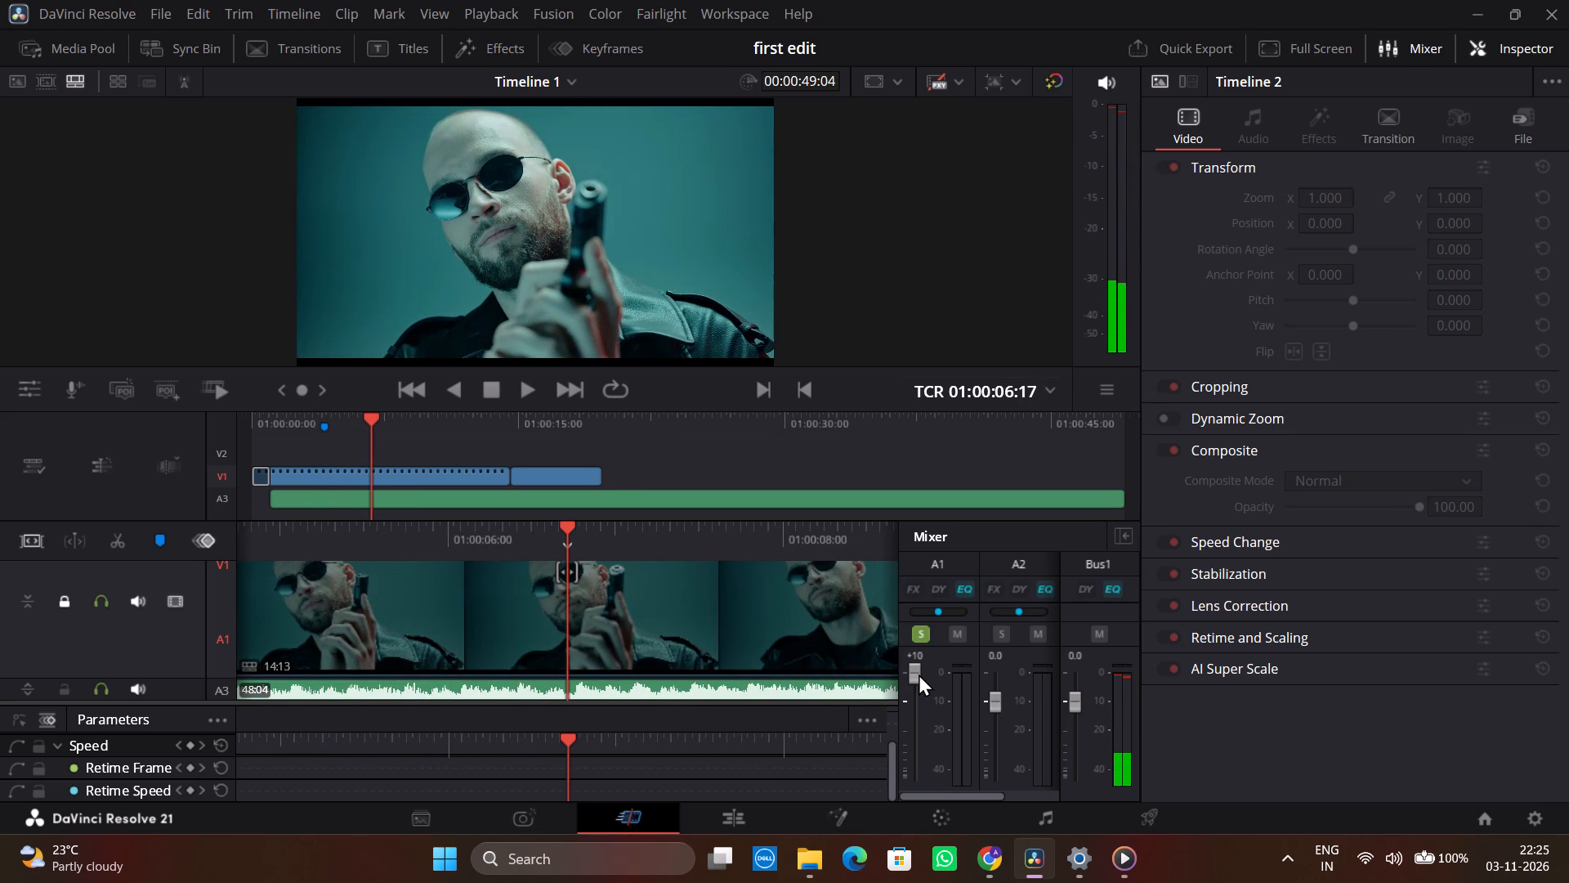
Lower the A1 fader to -23, bring it back up to about -0.1, and play a short section to check the level.
drag(914, 674, 904, 748)
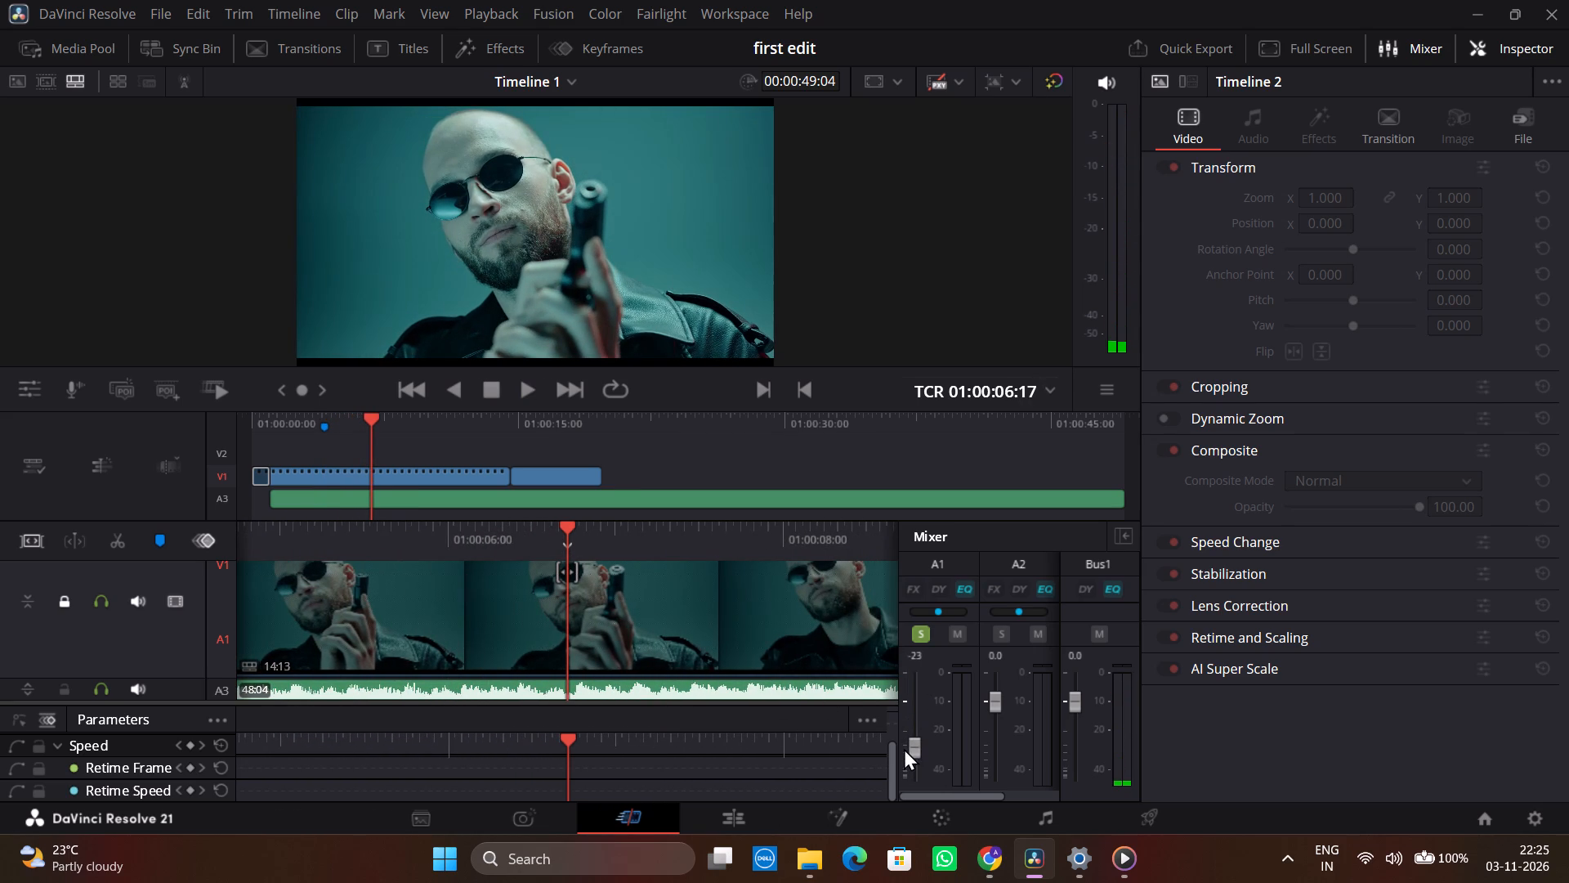
drag(904, 748, 908, 704)
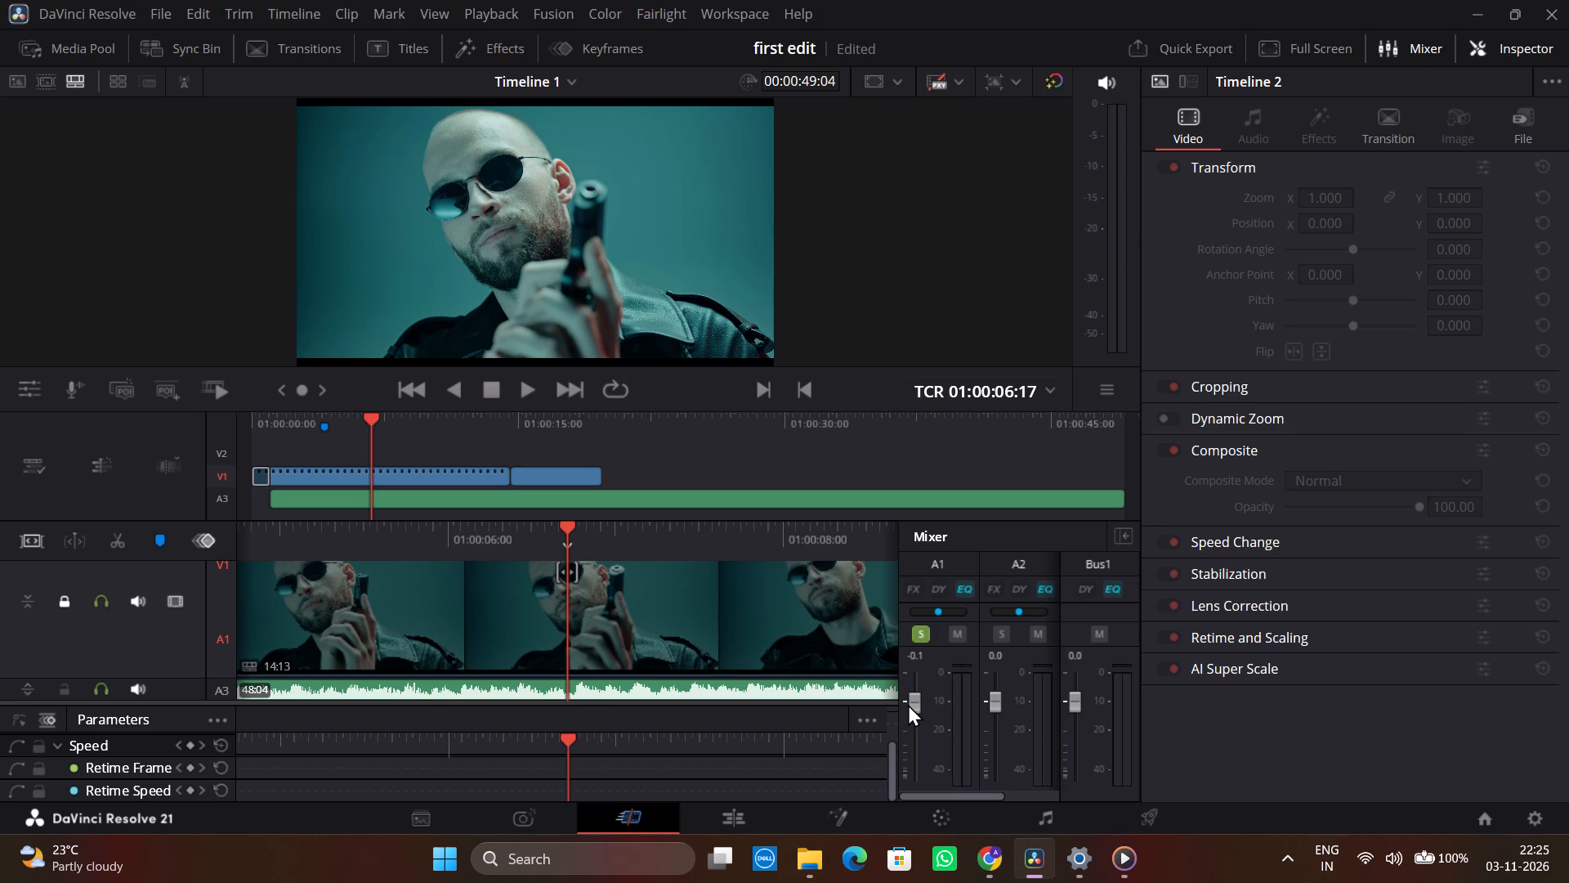
drag(908, 704, 907, 704)
click(907, 704)
key(space)
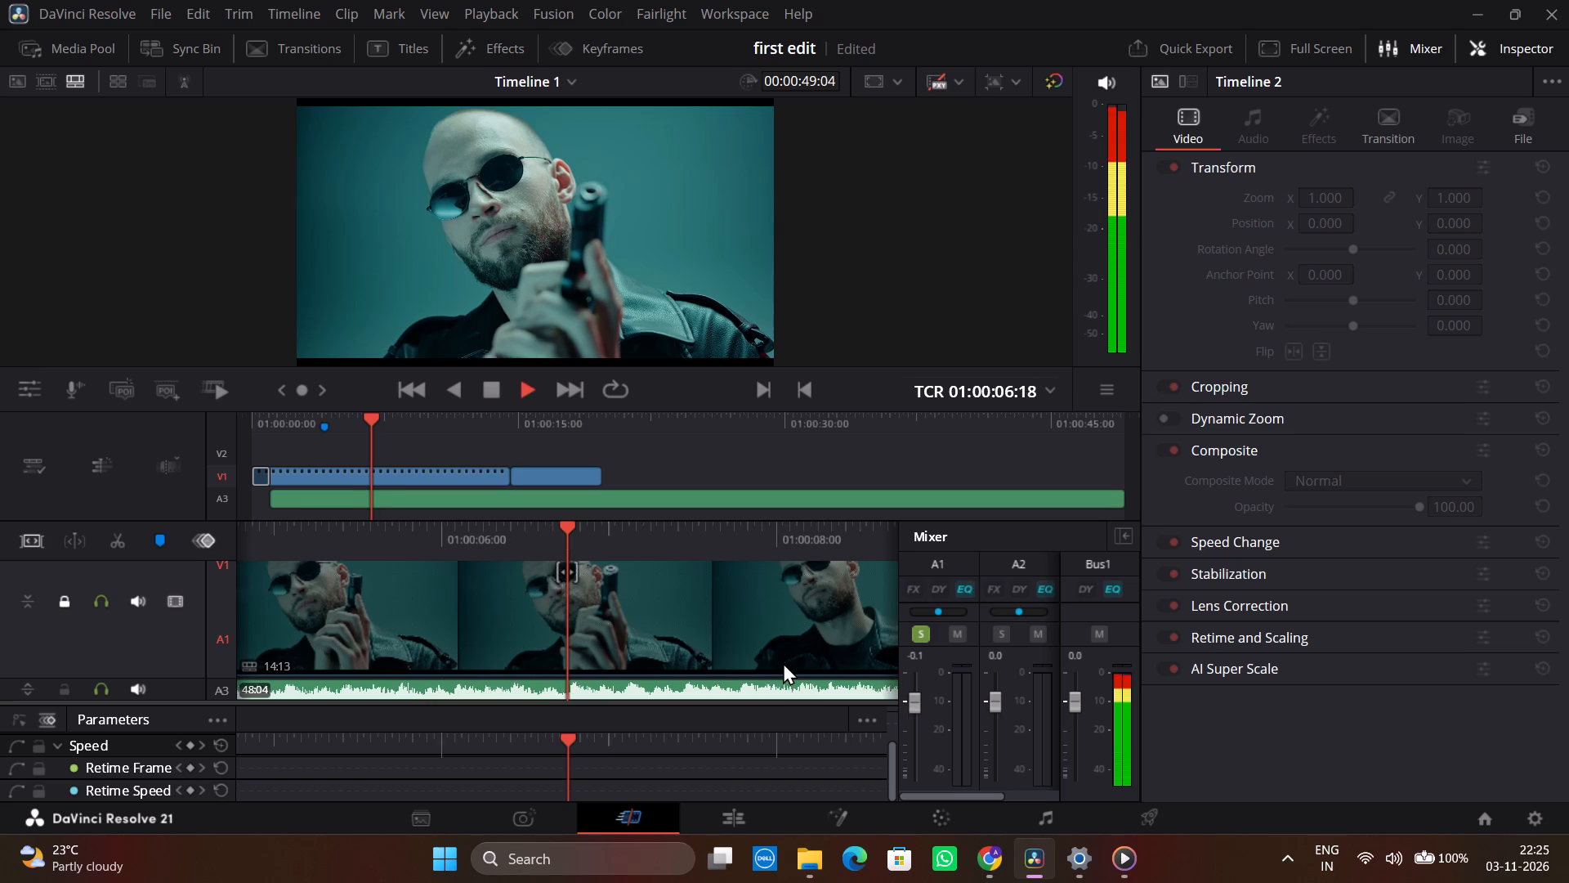
key(space)
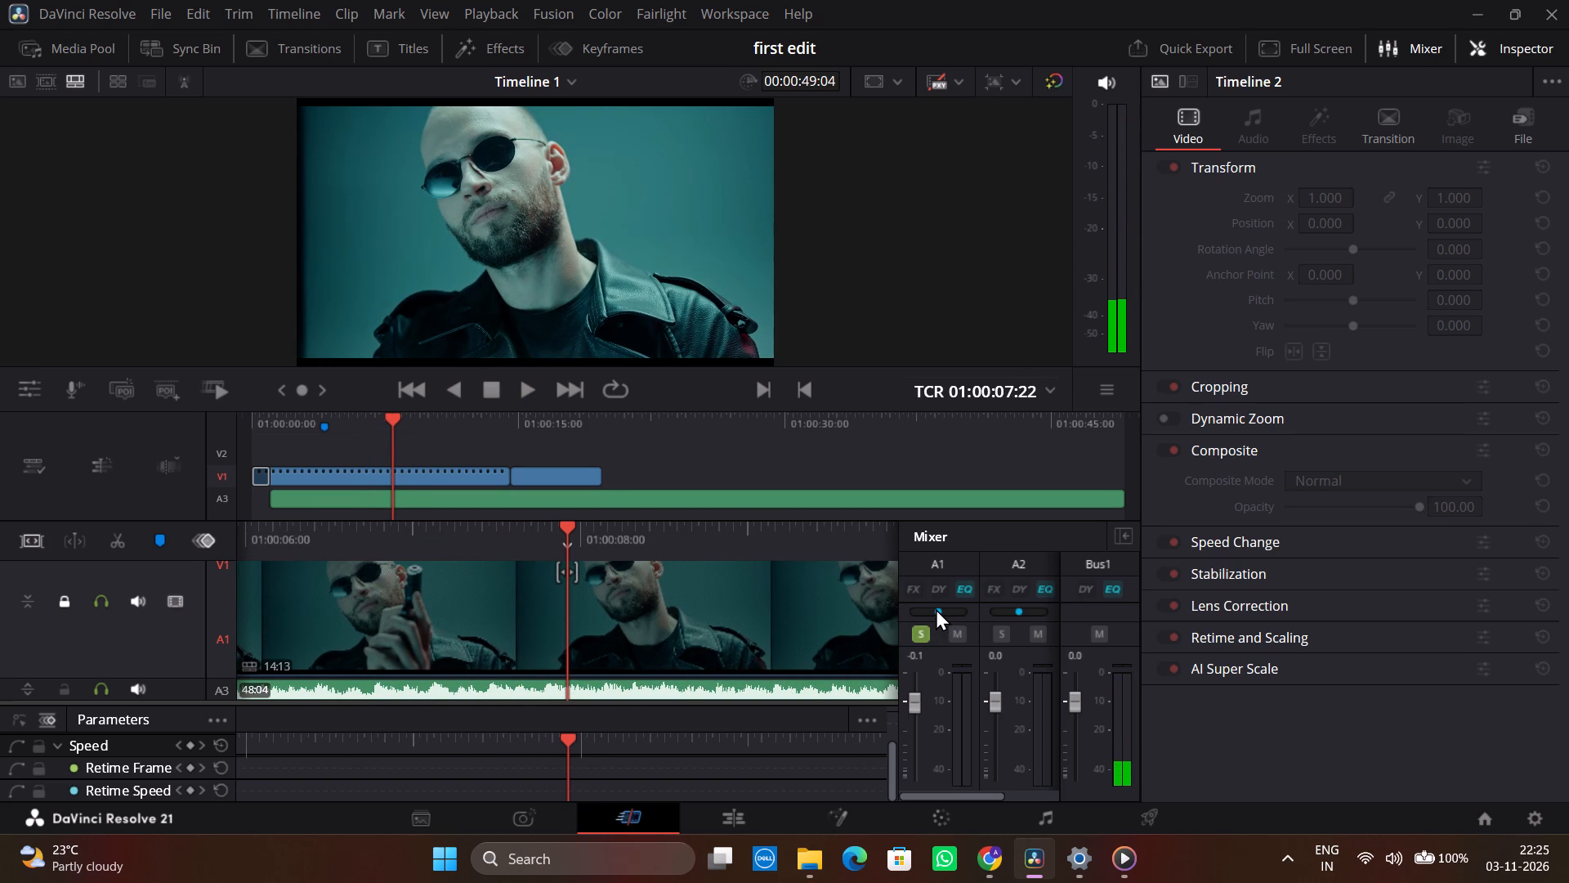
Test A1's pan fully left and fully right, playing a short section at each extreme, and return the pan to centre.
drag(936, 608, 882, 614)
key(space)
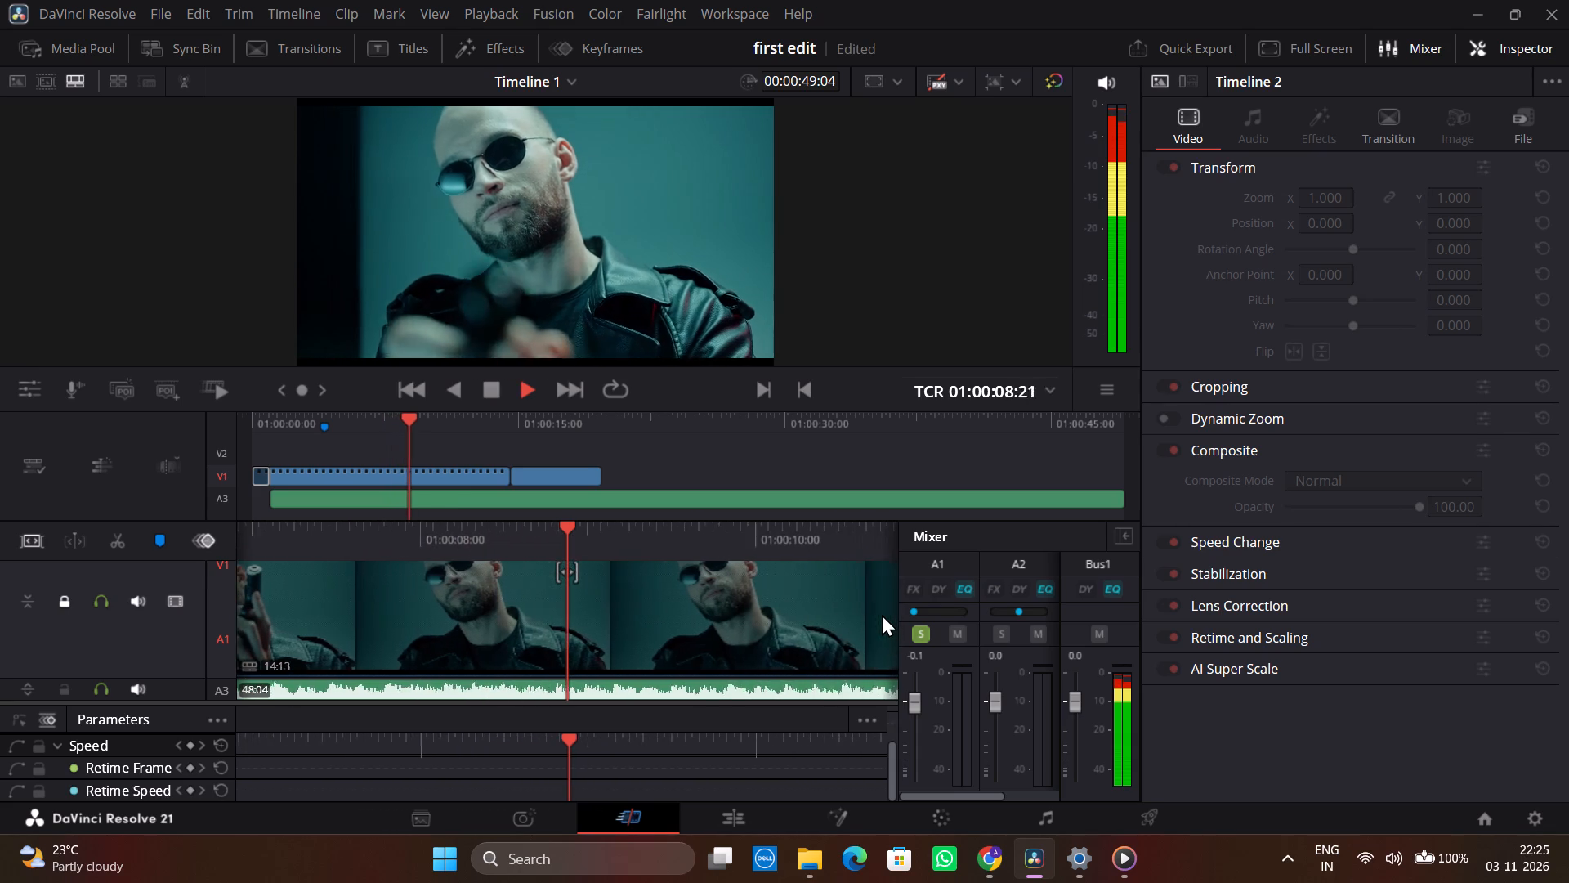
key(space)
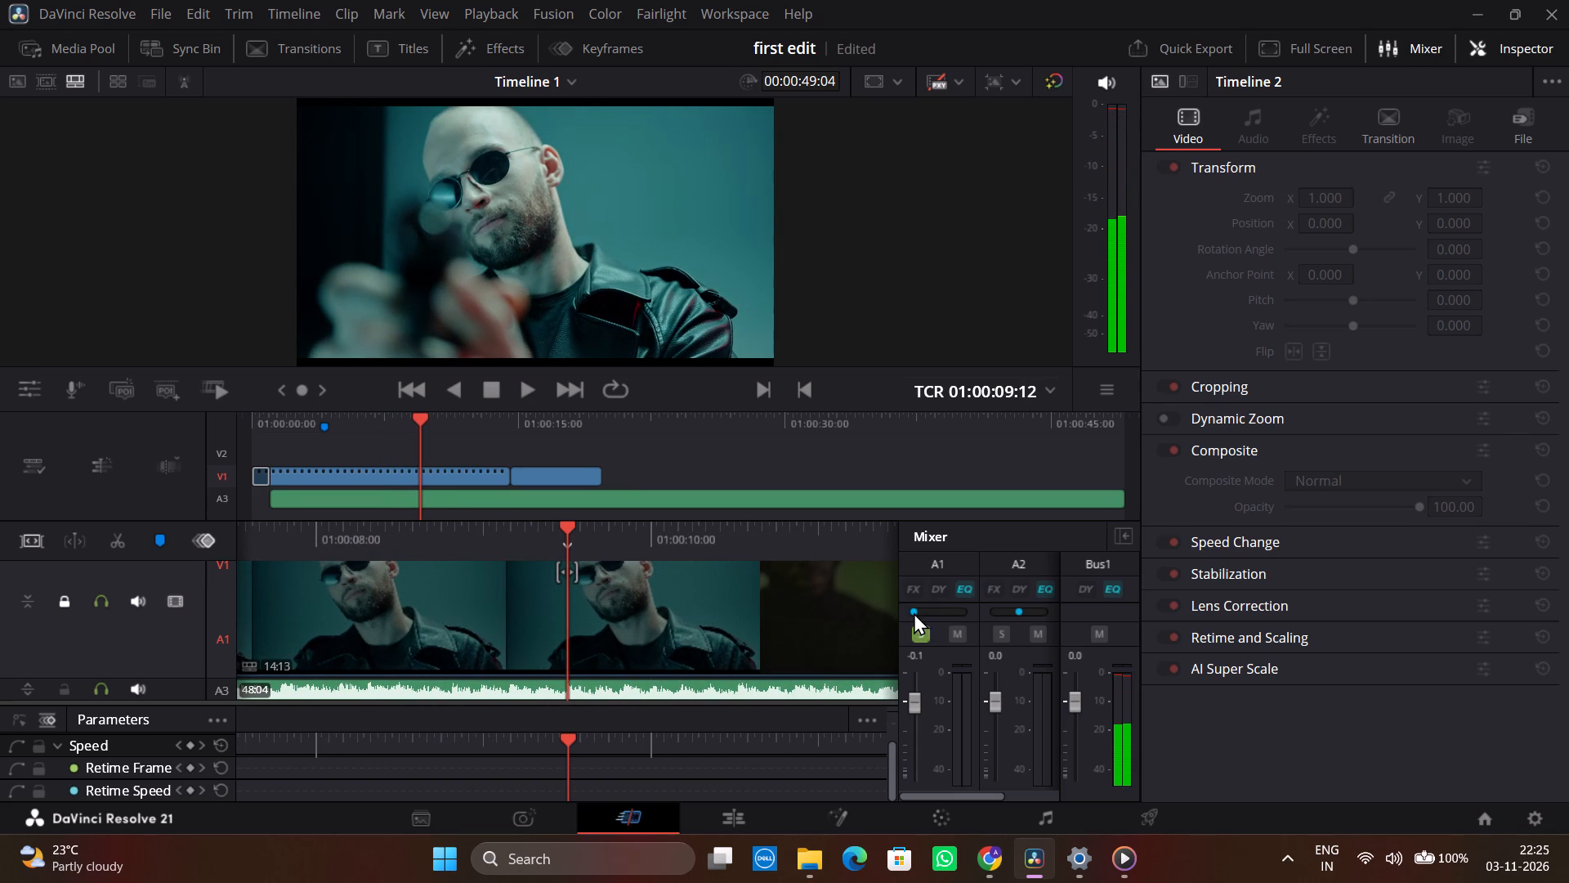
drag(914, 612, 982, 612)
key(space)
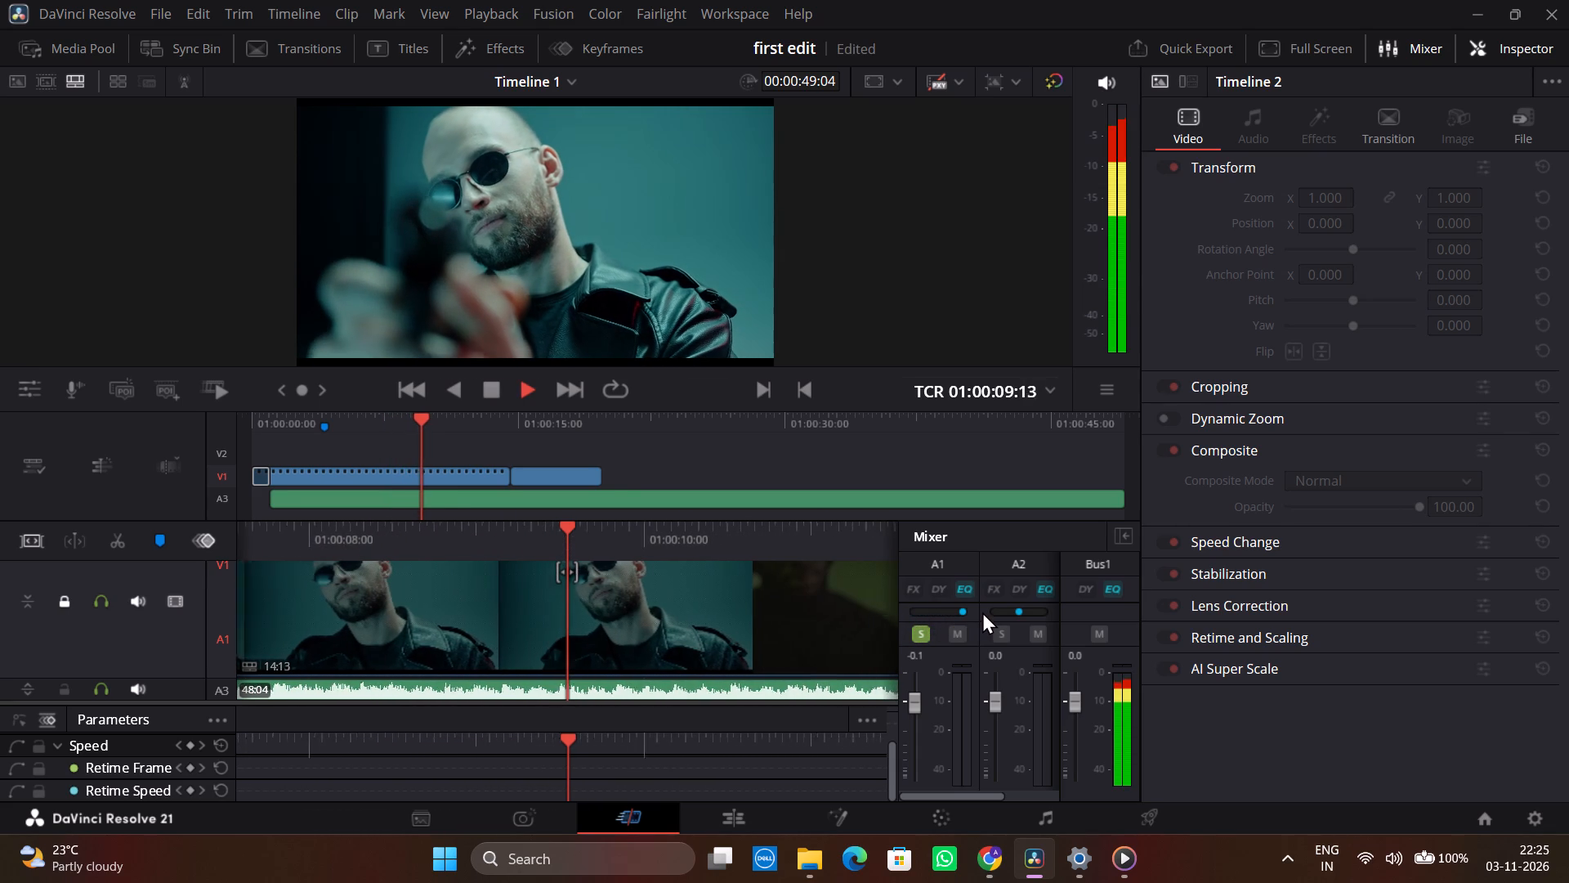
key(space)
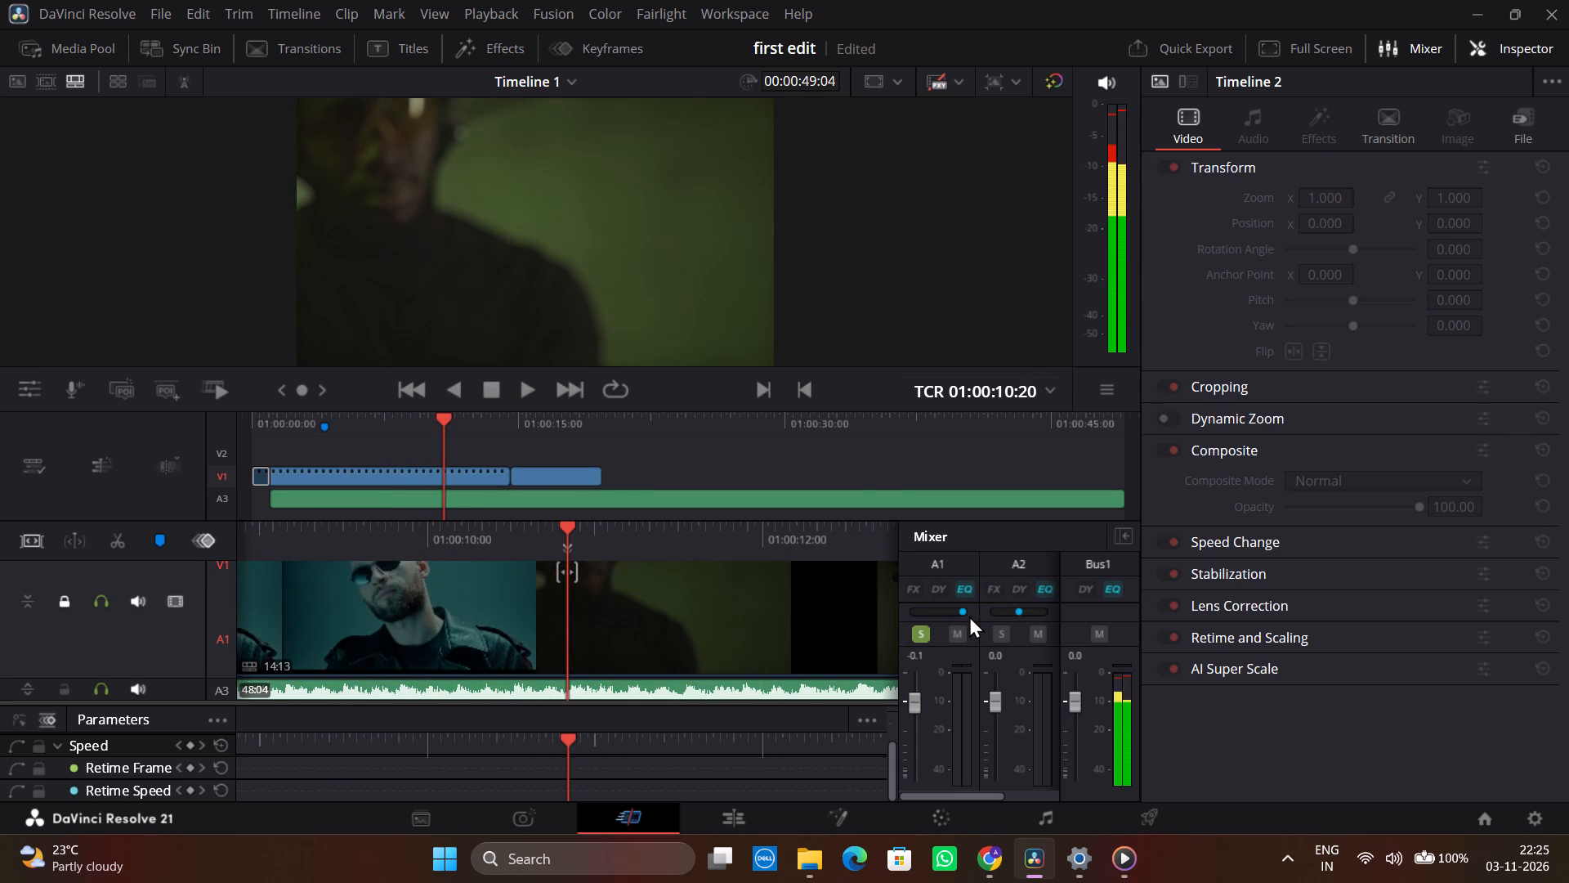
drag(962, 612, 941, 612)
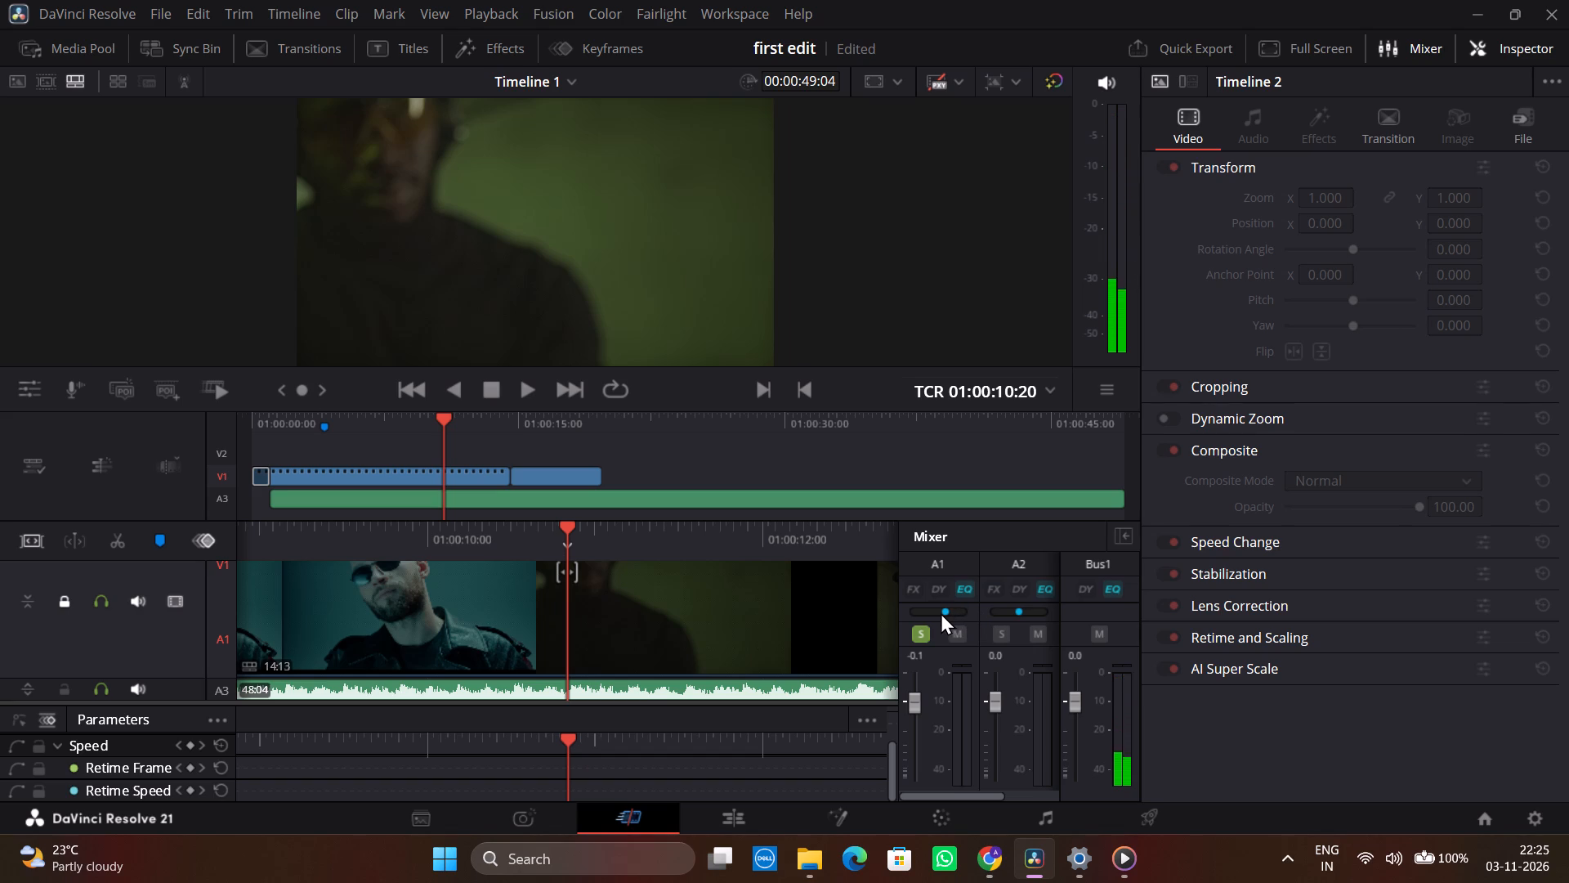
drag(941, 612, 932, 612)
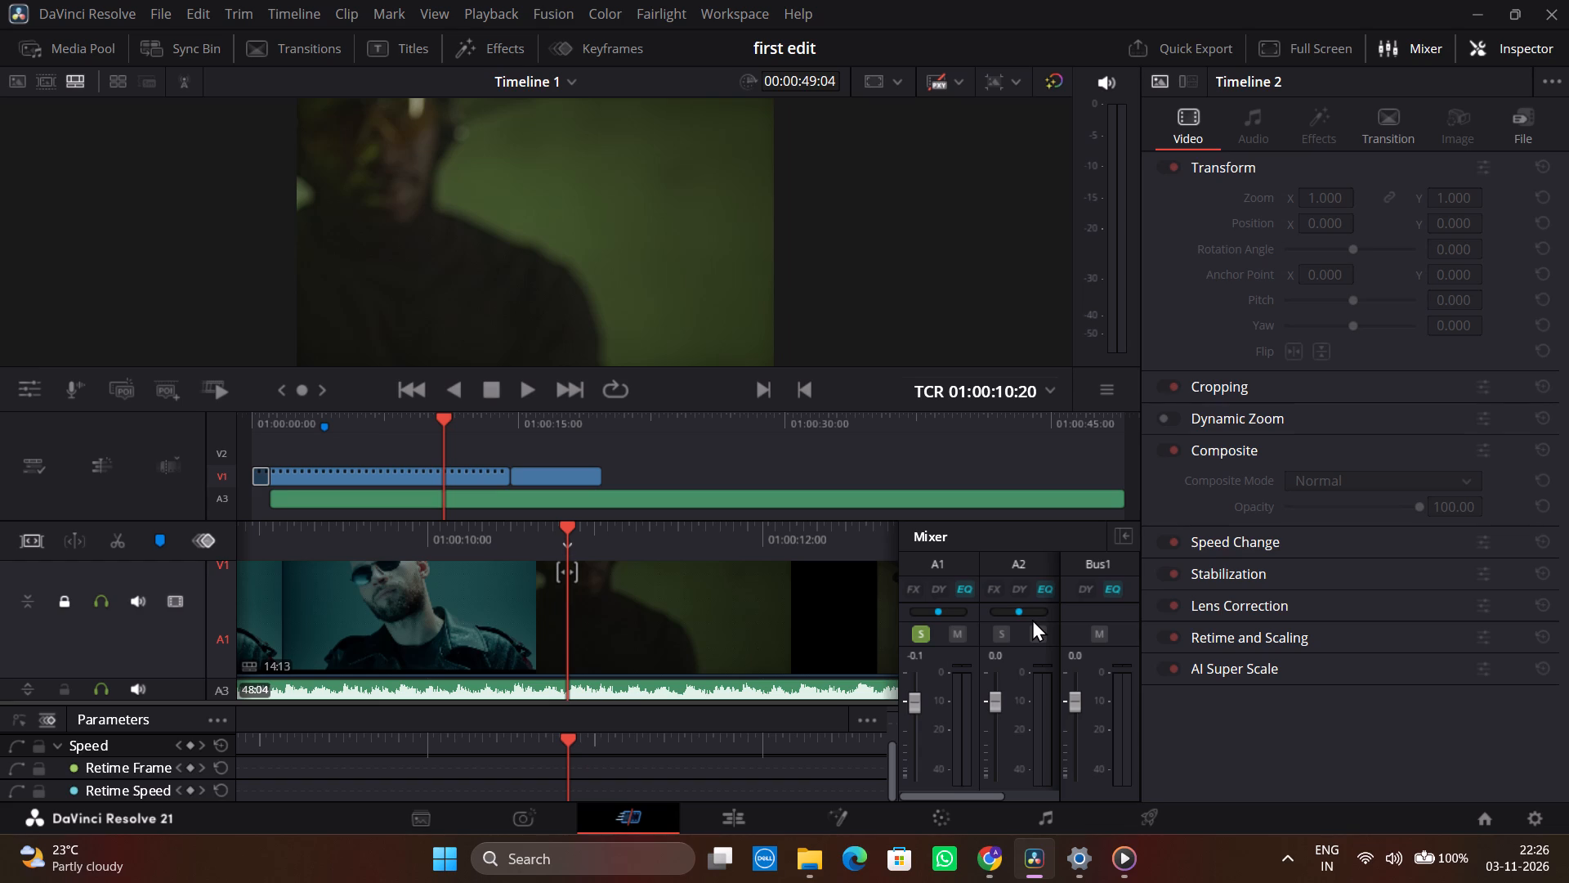
Play the timeline from the current position and again from an earlier point to listen to the song.
key(space)
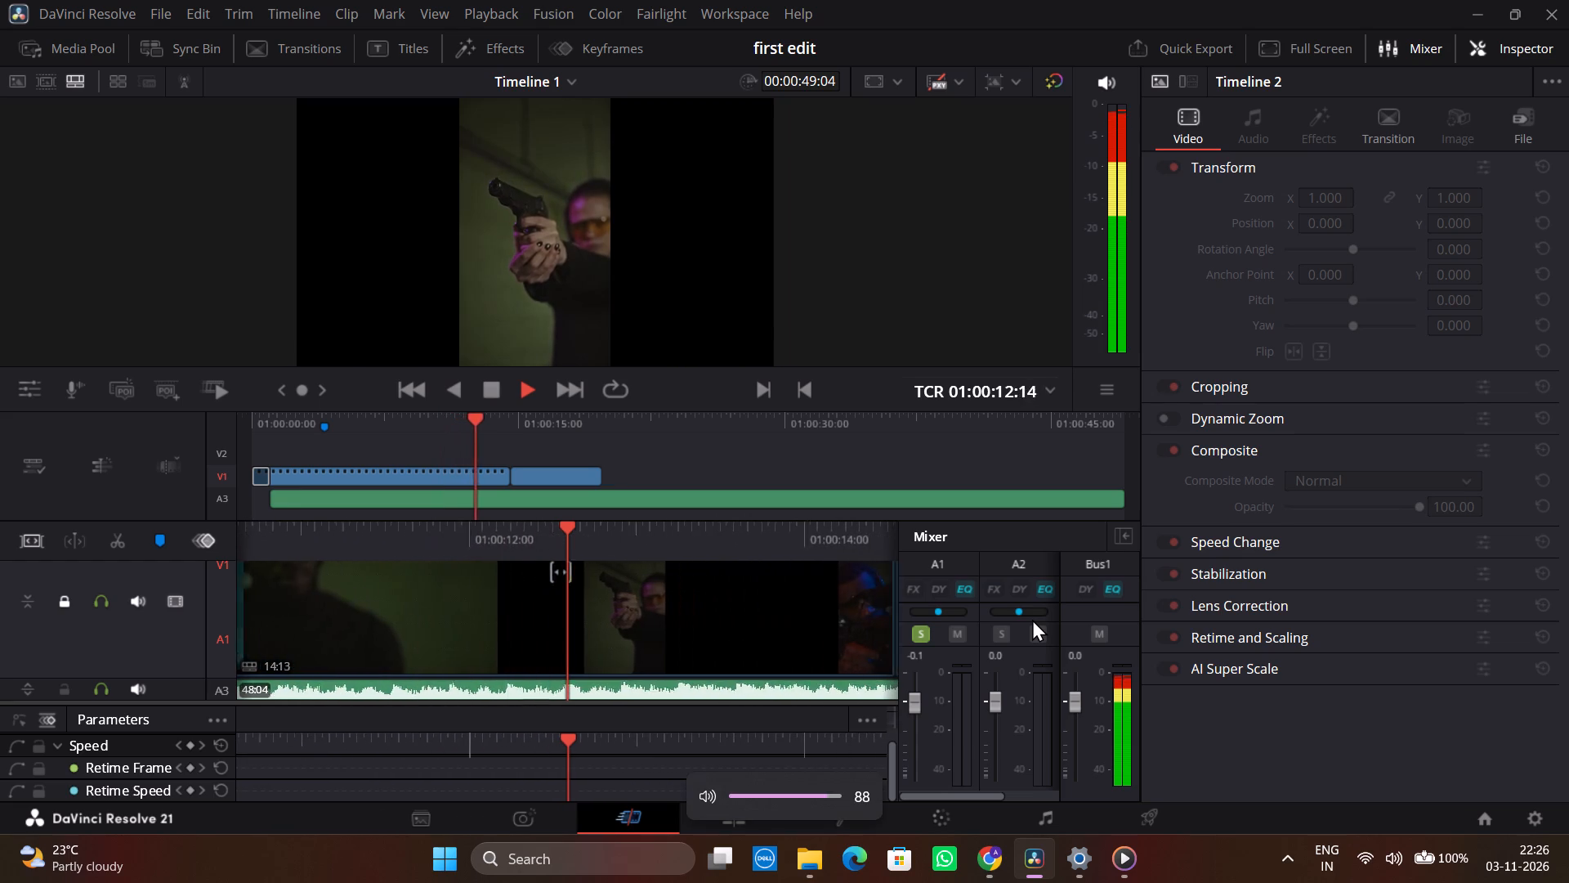
key(space)
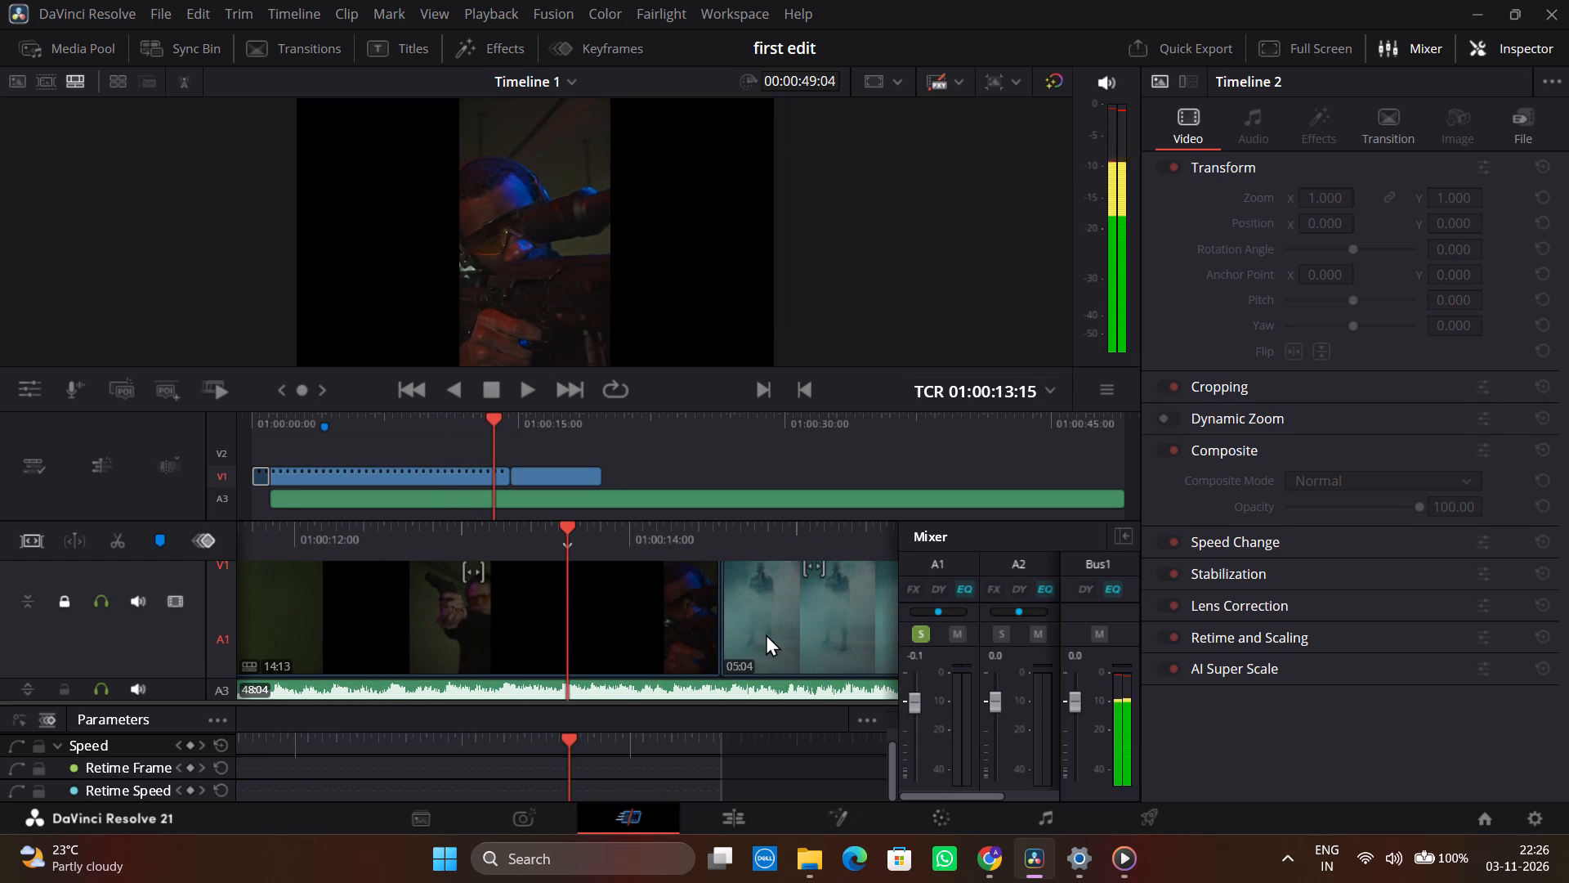
scroll(762, 630, right, 3)
key(space)
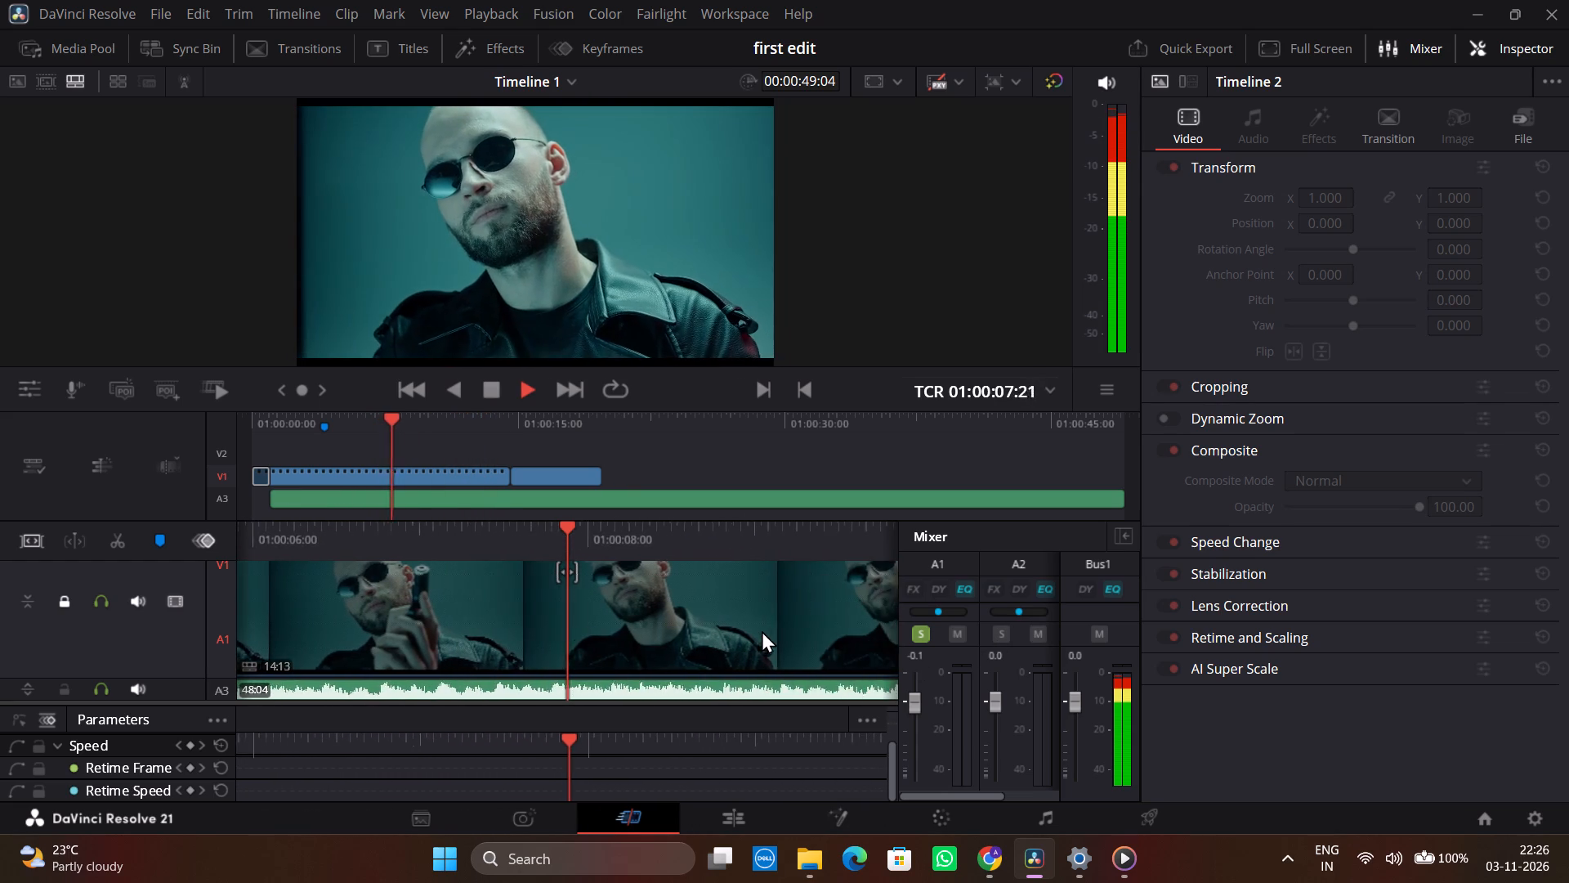
key(space)
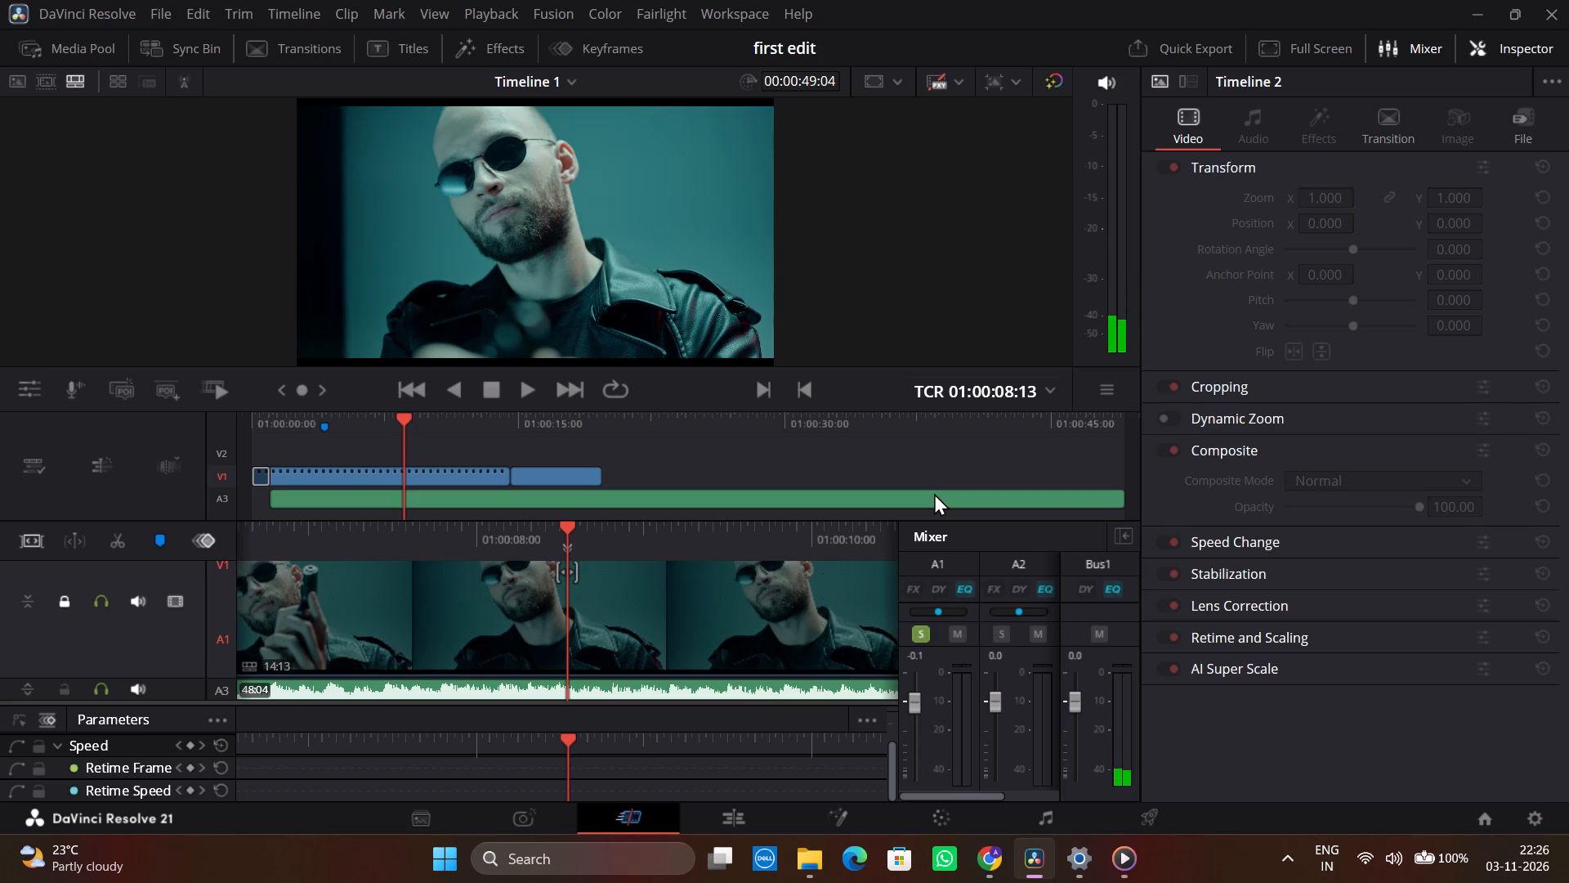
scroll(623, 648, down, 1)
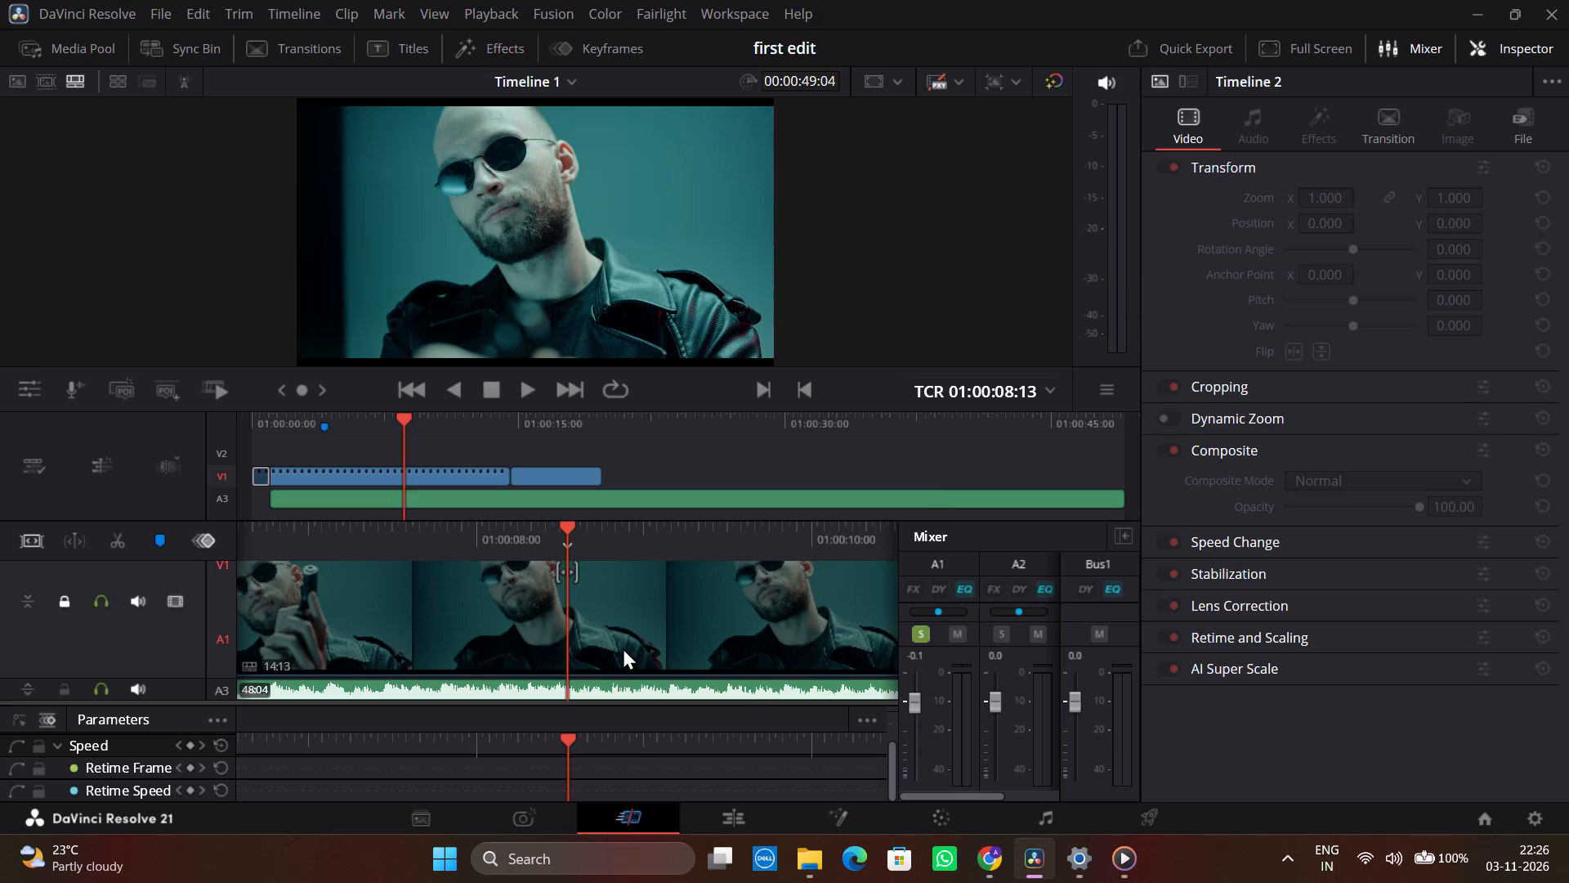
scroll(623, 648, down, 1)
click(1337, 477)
Look through the keyframe Parameters list from Speed to Transform, including its Lens Correction, Composite and Cropping entries.
scroll(161, 758, down, 4)
scroll(163, 753, up, 2)
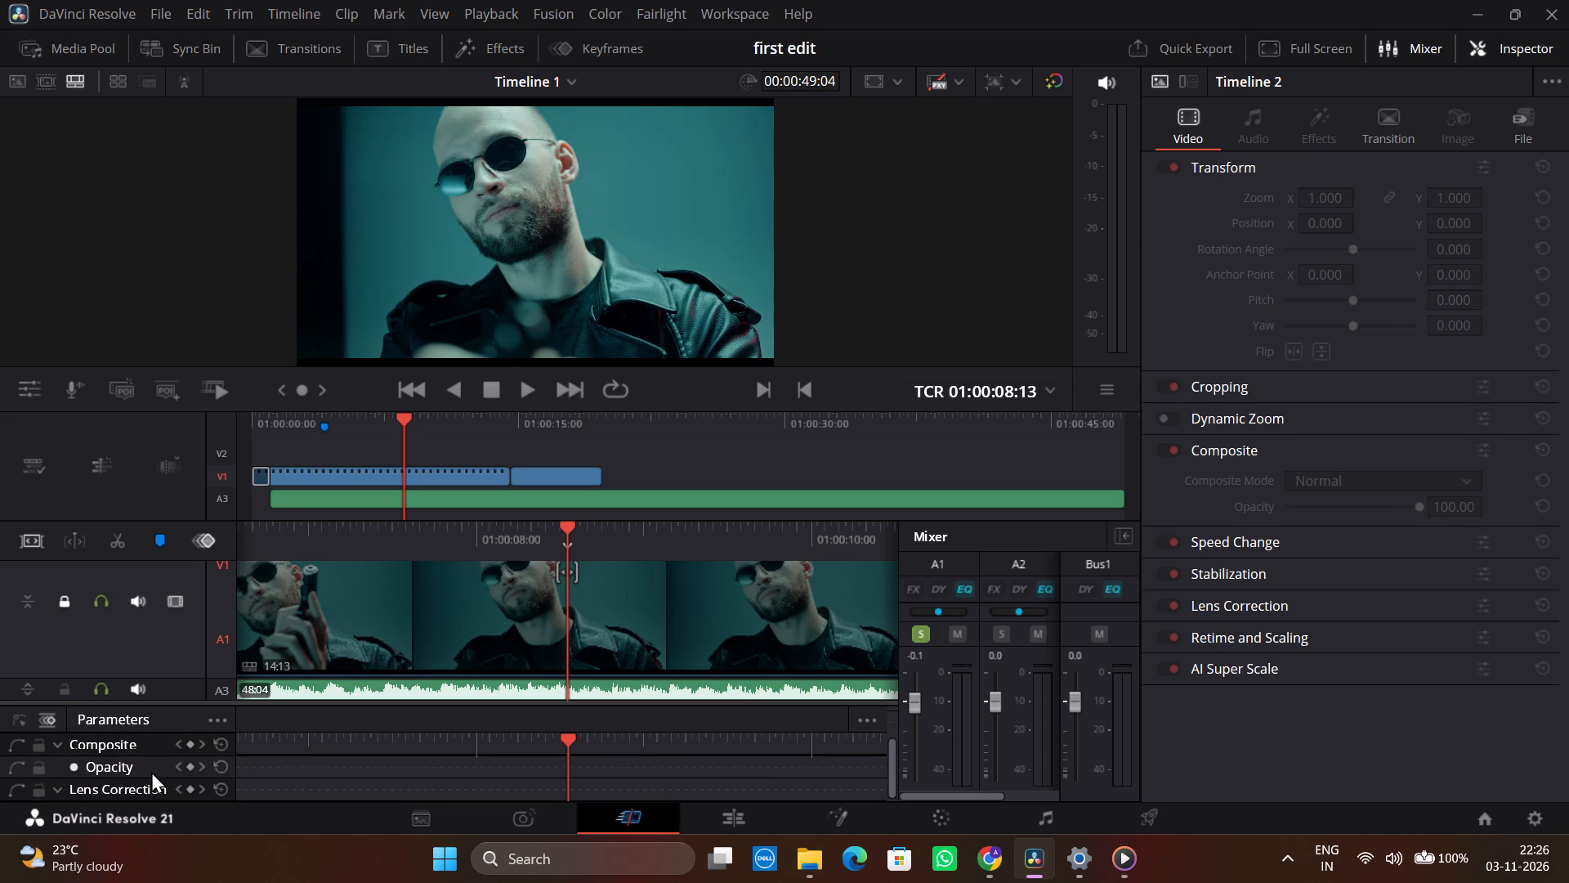
scroll(151, 771, up, 1)
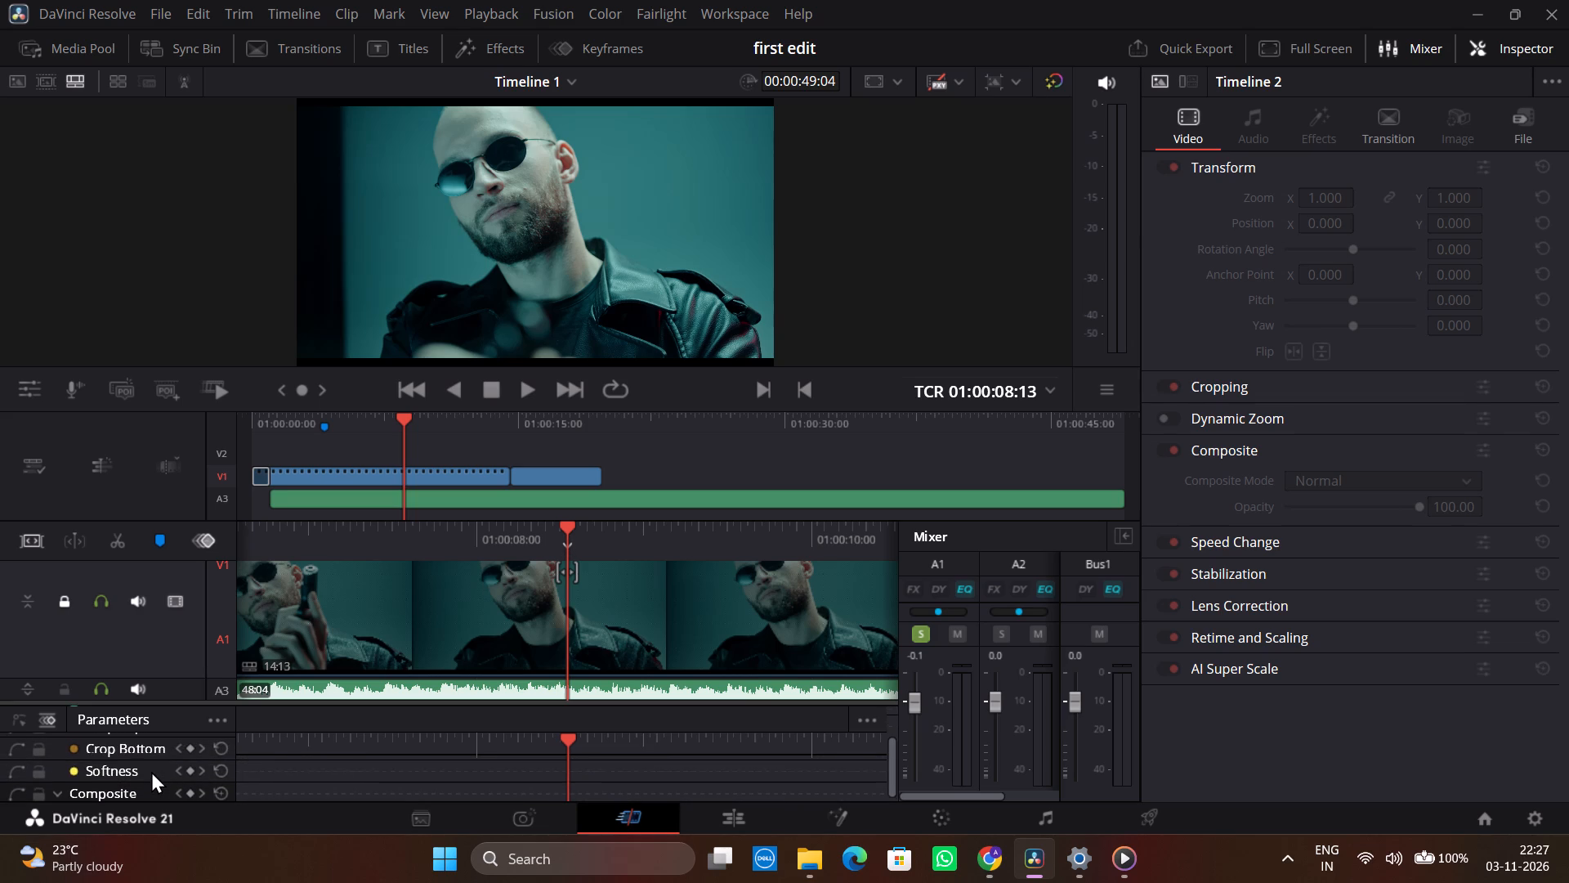
scroll(151, 771, up, 2)
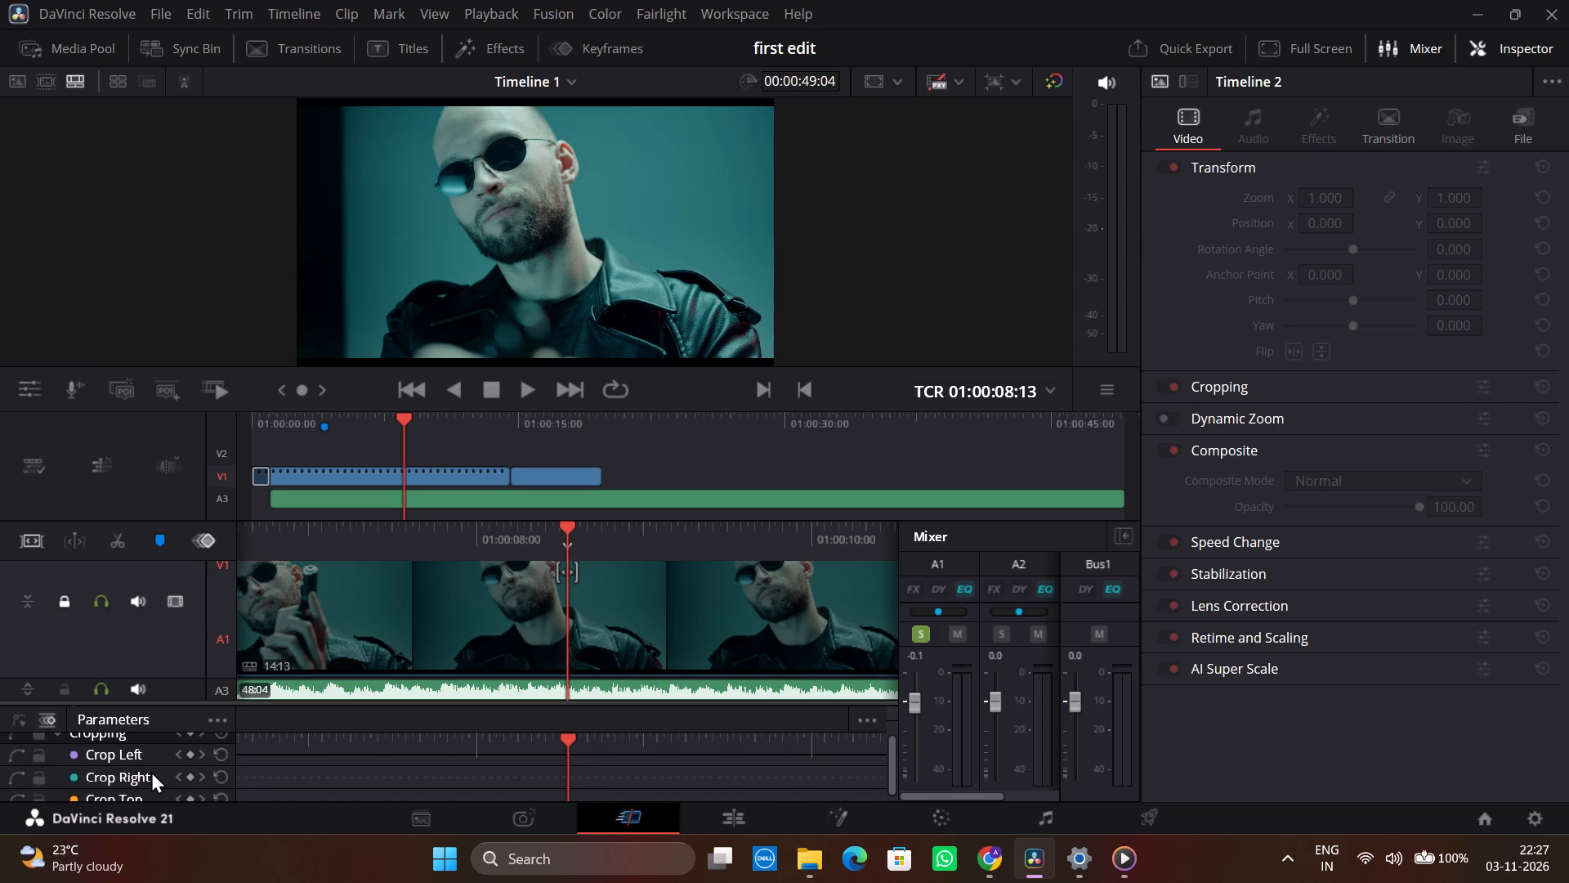
scroll(151, 771, up, 3)
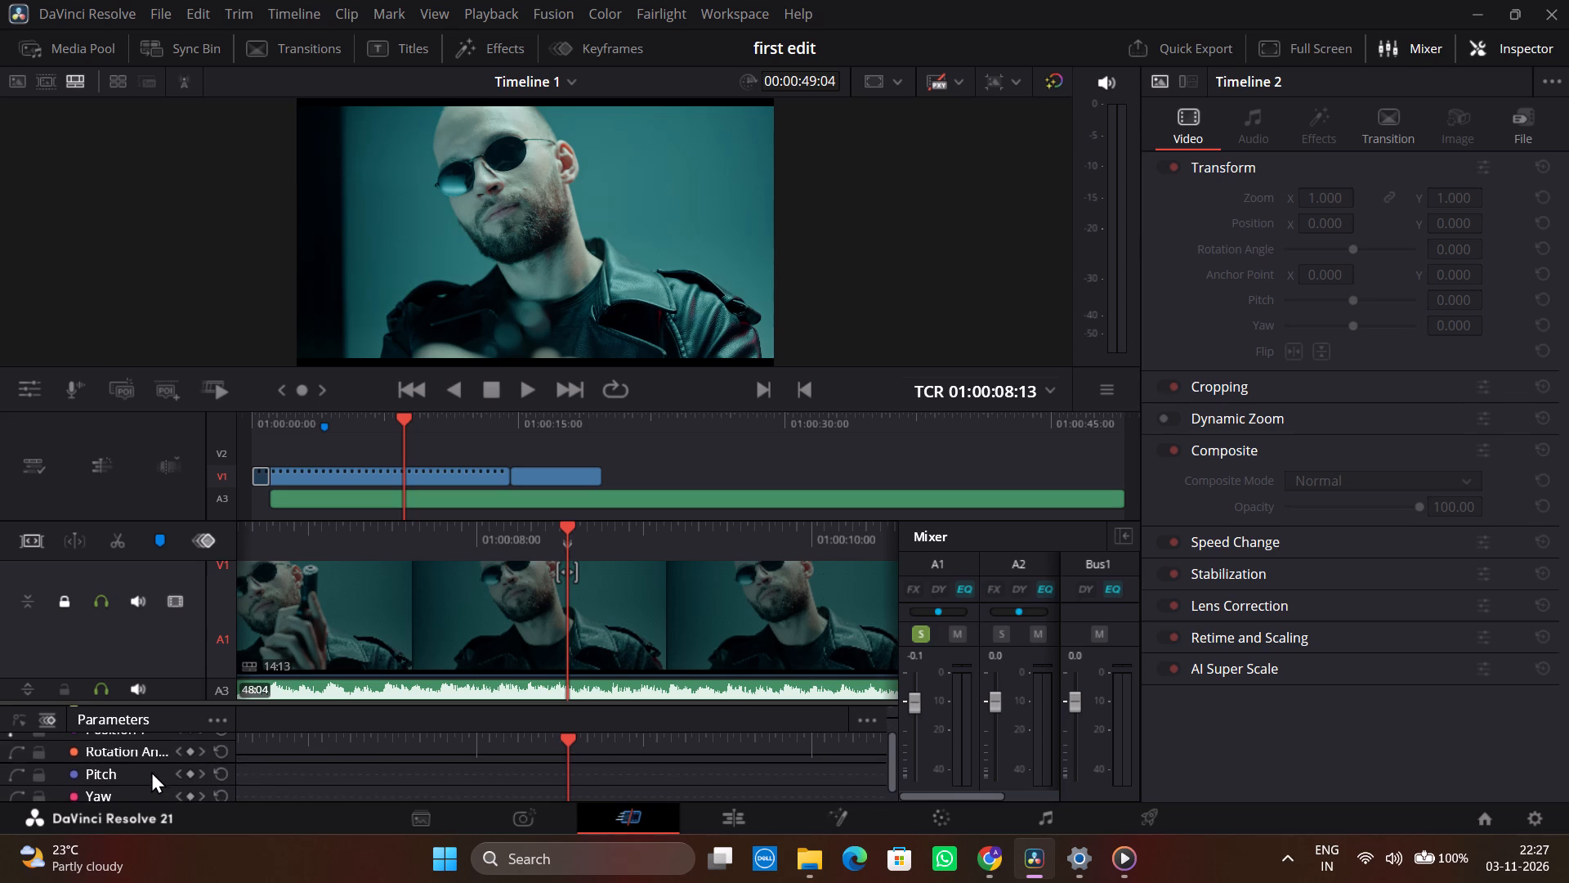
scroll(151, 771, up, 4)
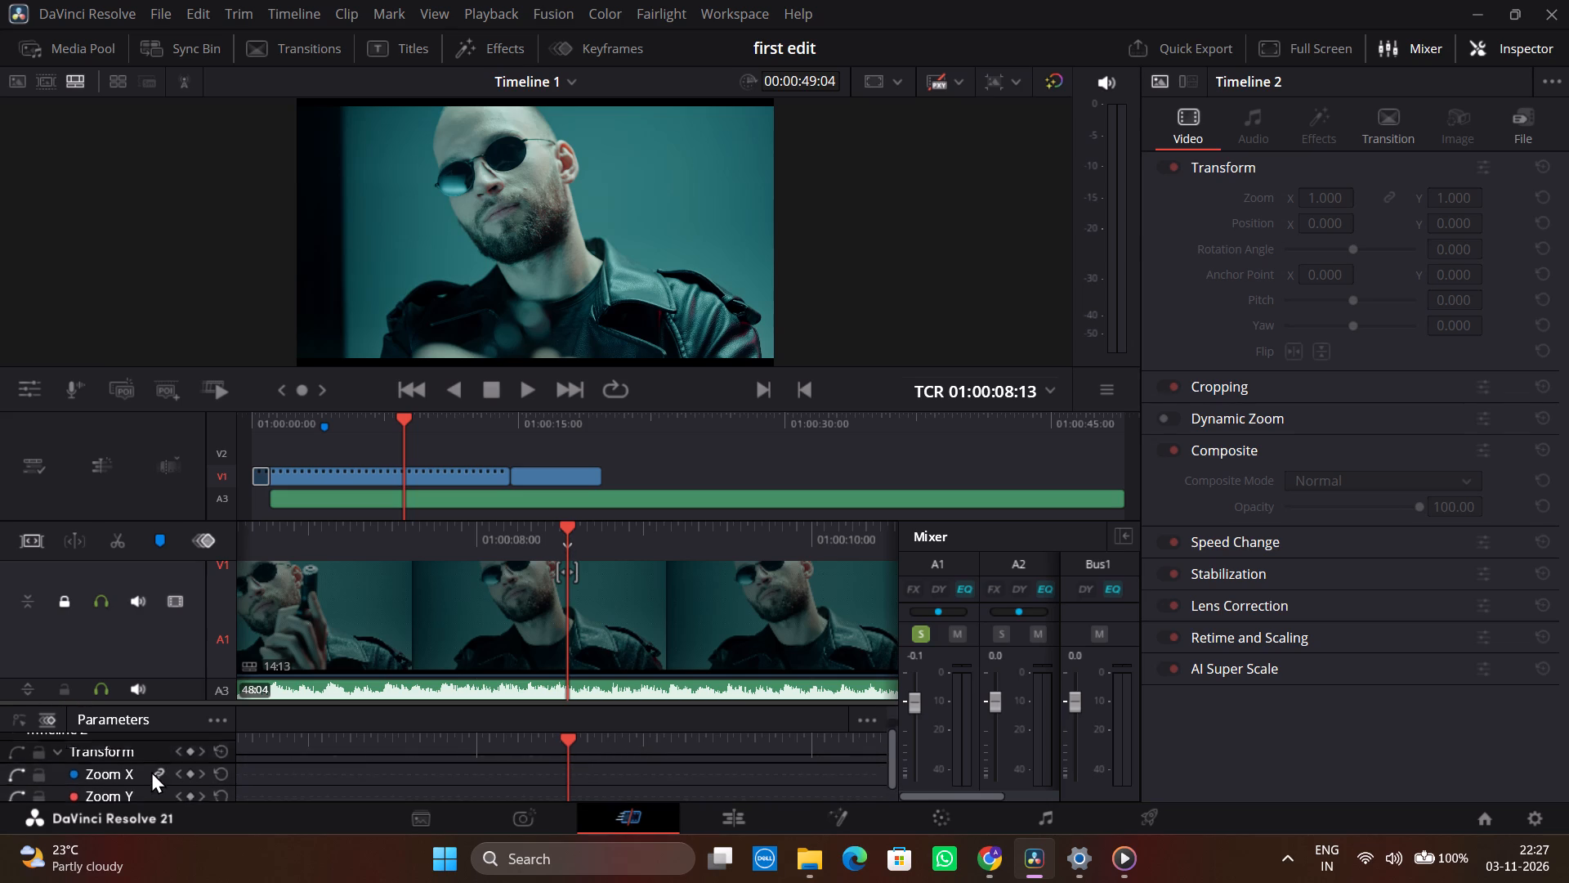
scroll(151, 771, up, 1)
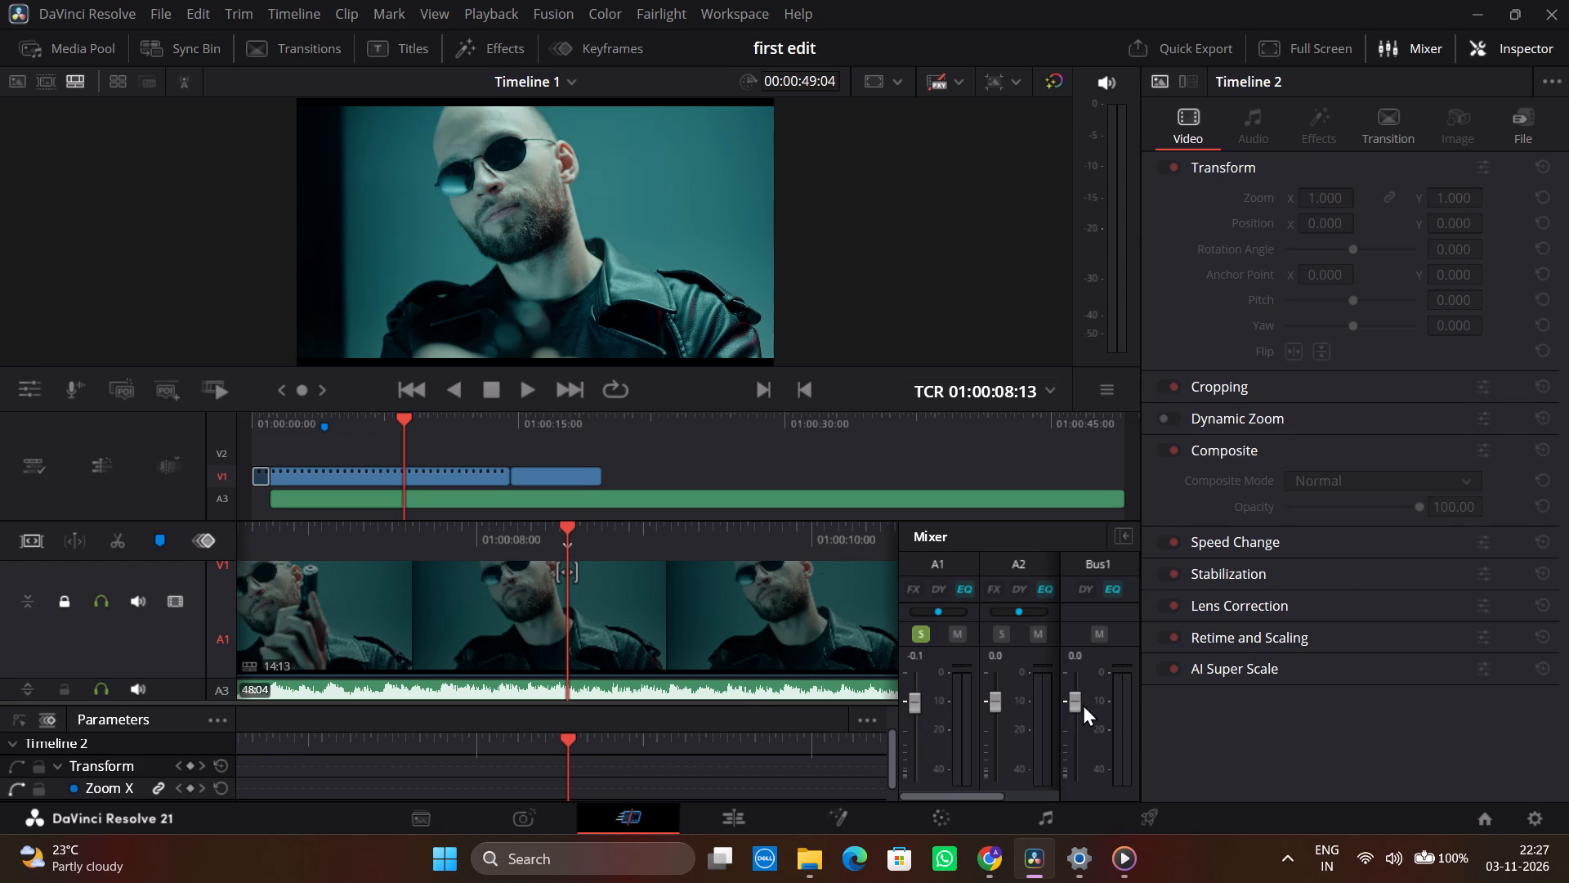
drag(888, 757, 888, 755)
drag(888, 755, 890, 733)
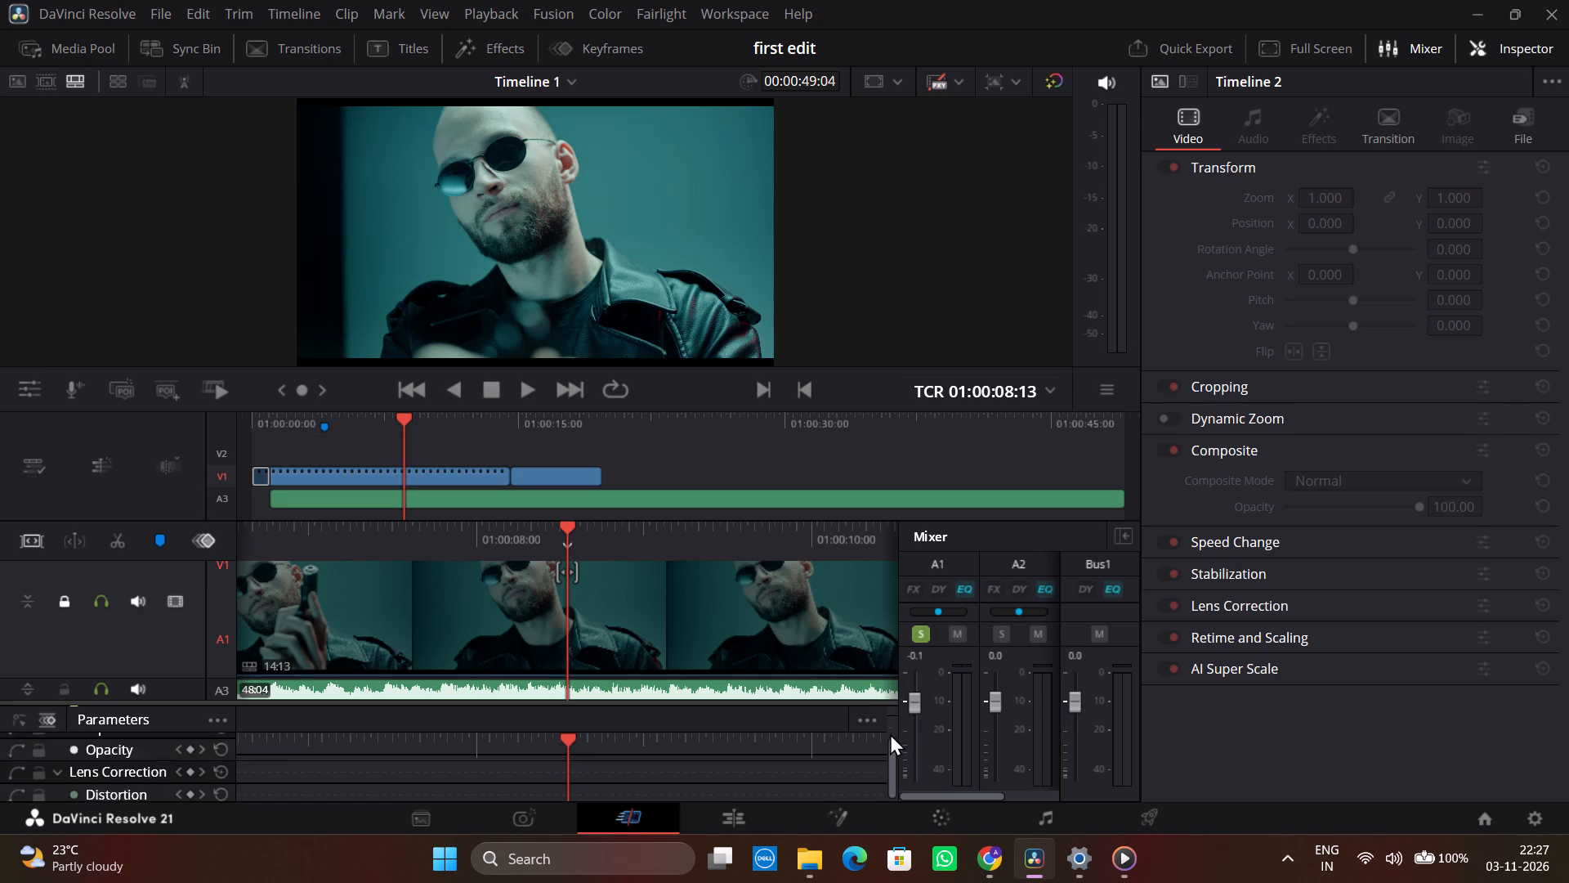
drag(890, 733, 887, 751)
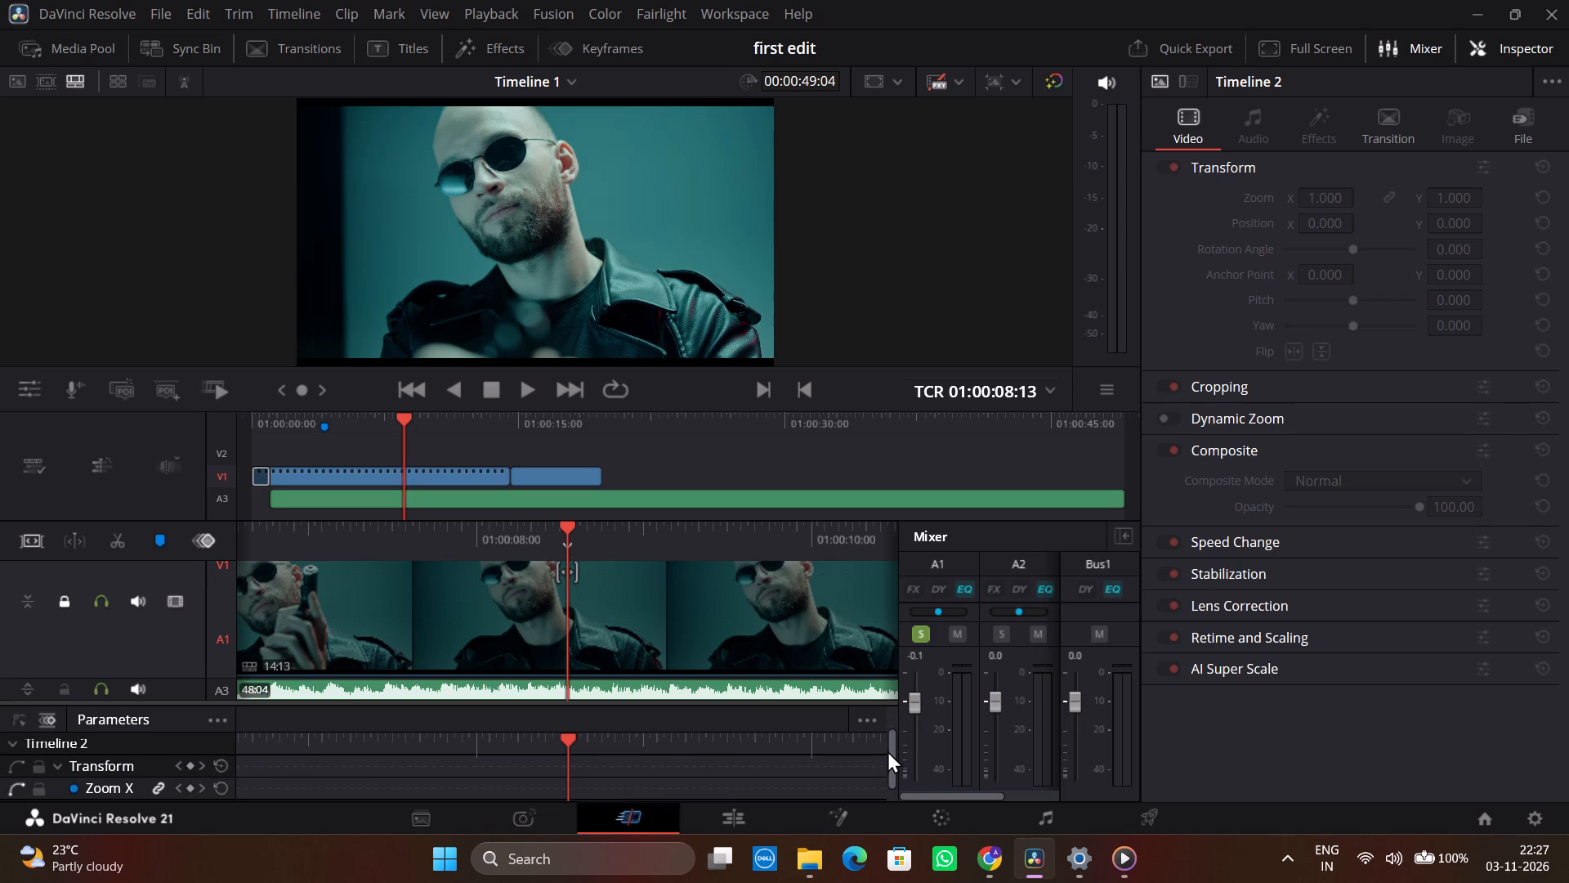
drag(887, 751, 885, 797)
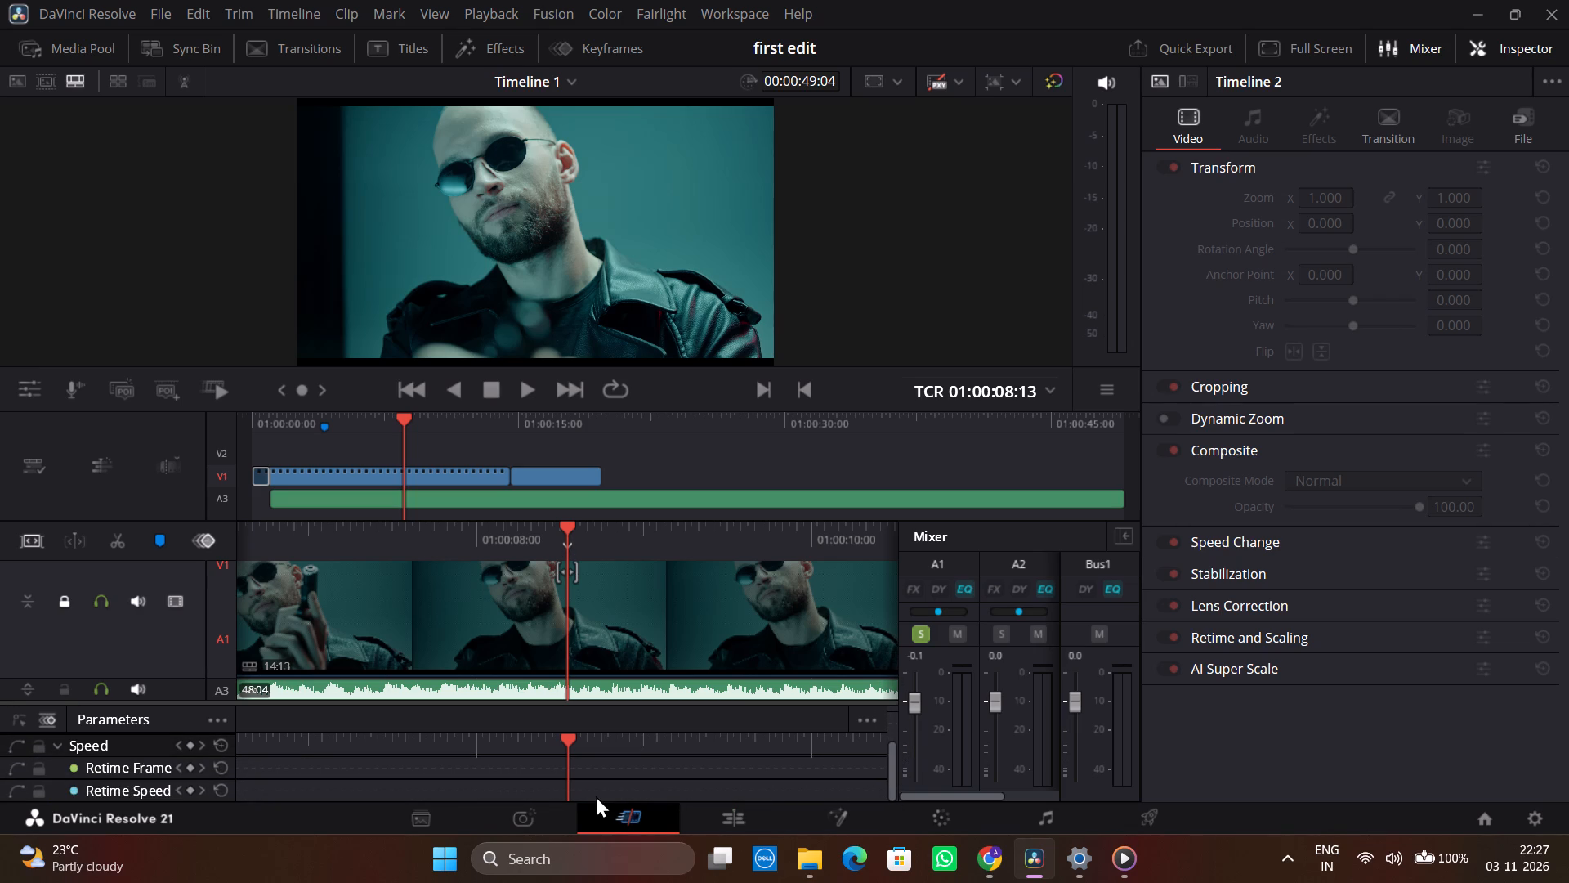
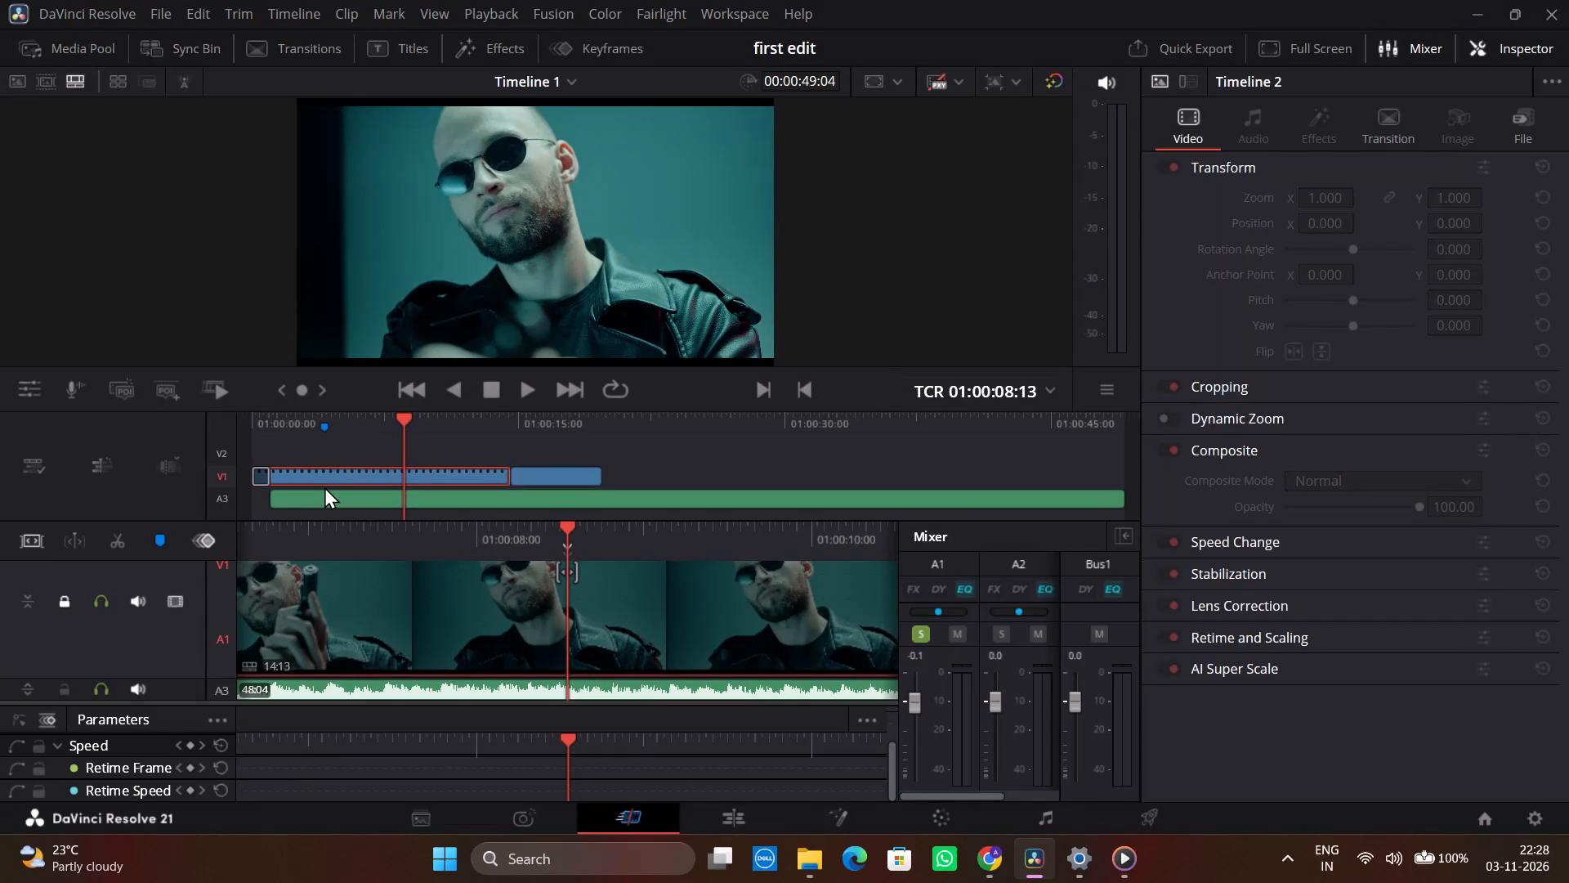
Select the Veera-Plan-BGM clip on A3 and bring the playhead back to about 01:00:02:07.
click(324, 499)
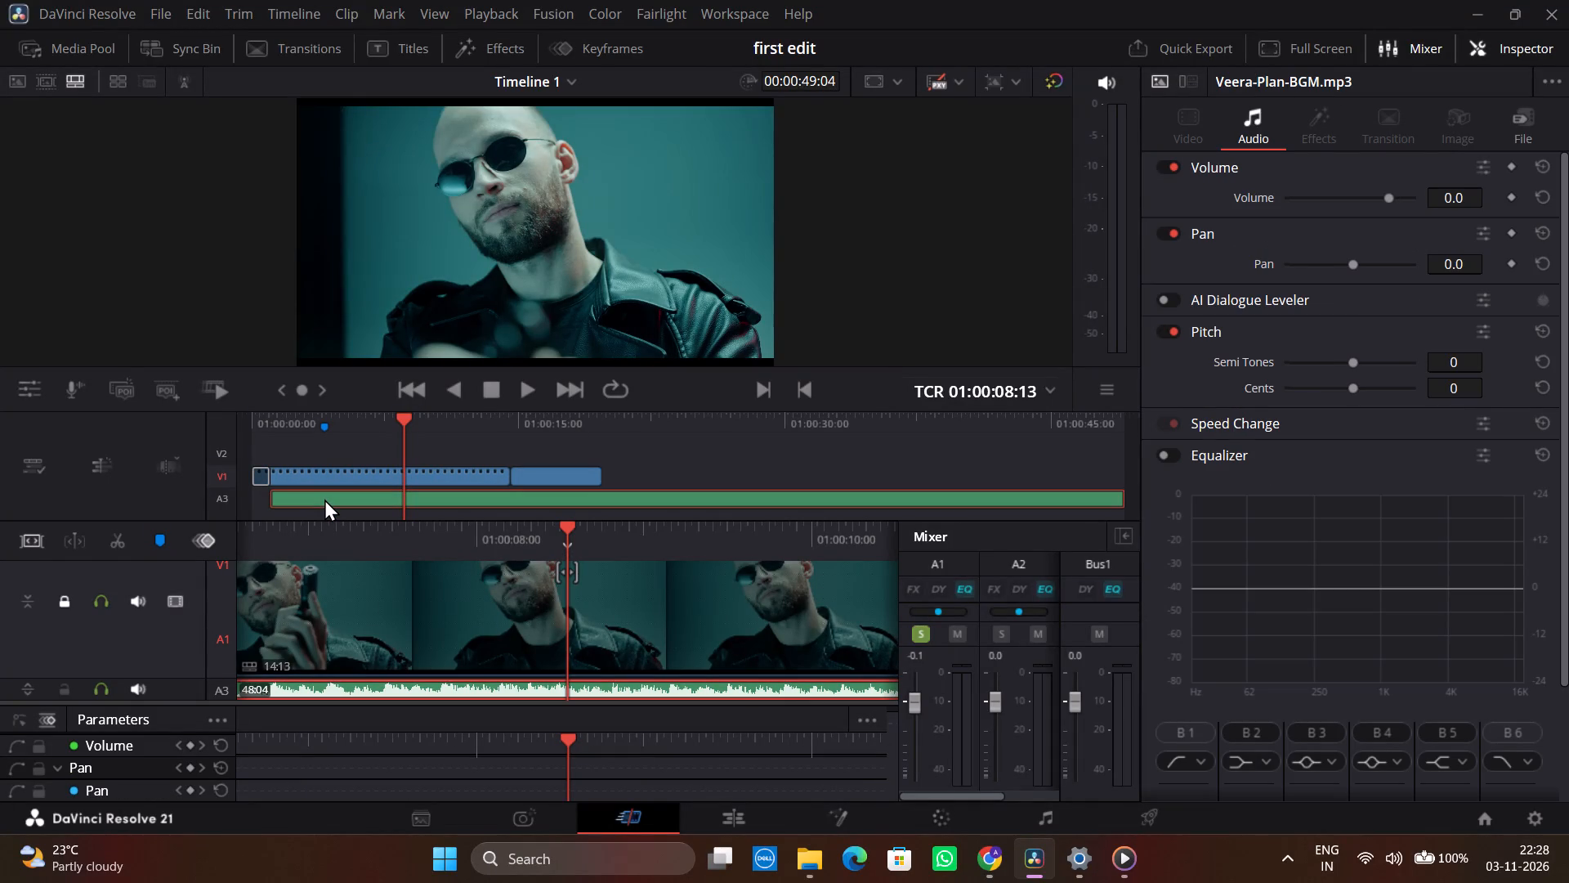
click(360, 555)
click(360, 555)
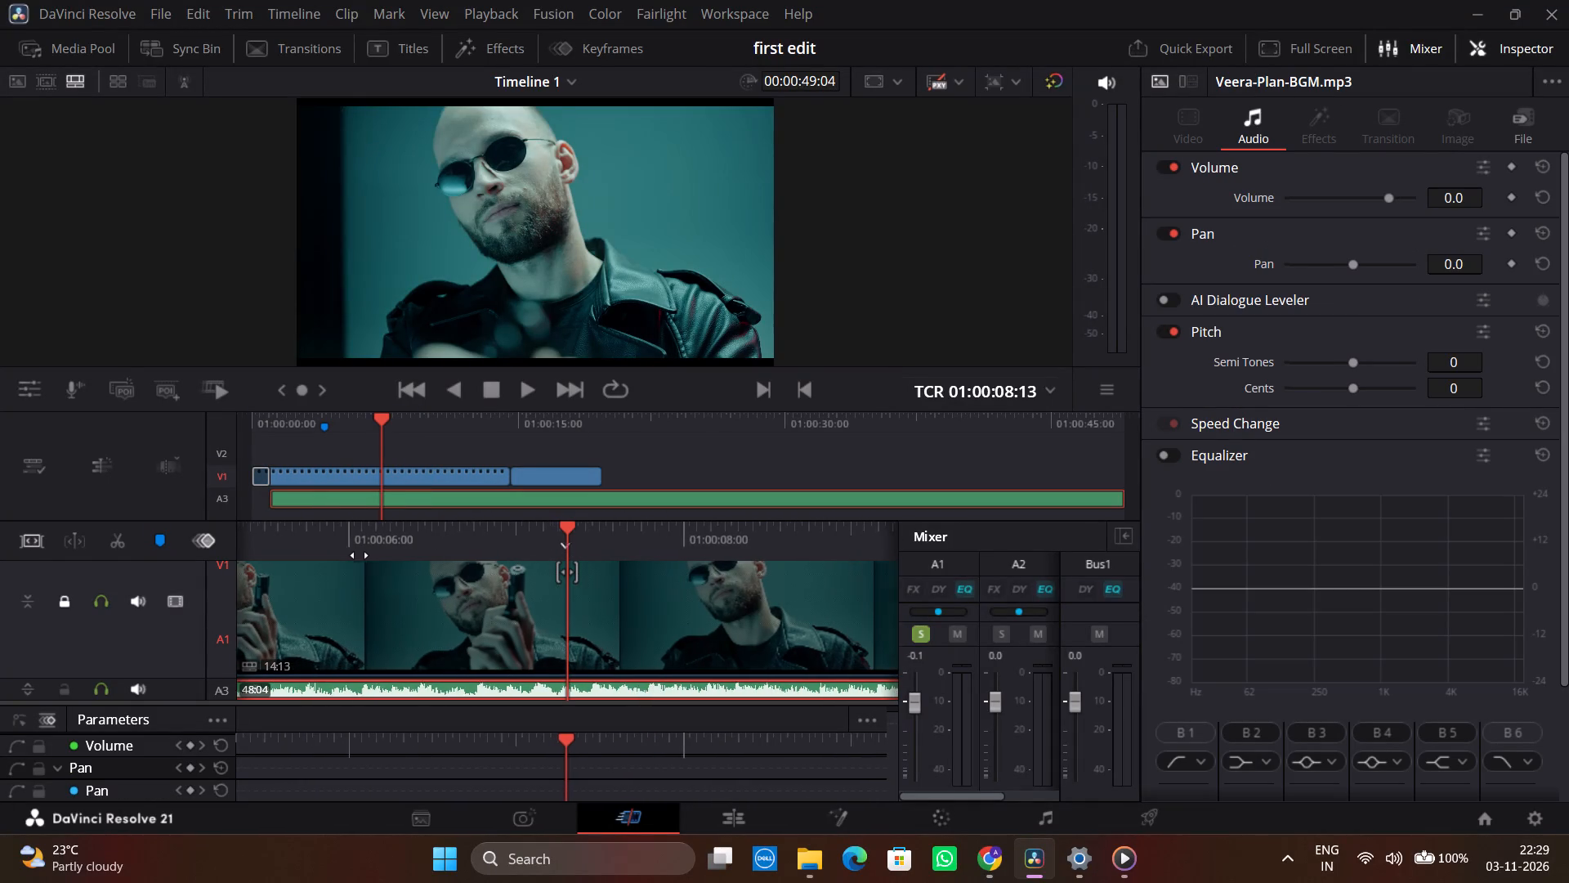
click(360, 555)
click(360, 555)
double_click(360, 555)
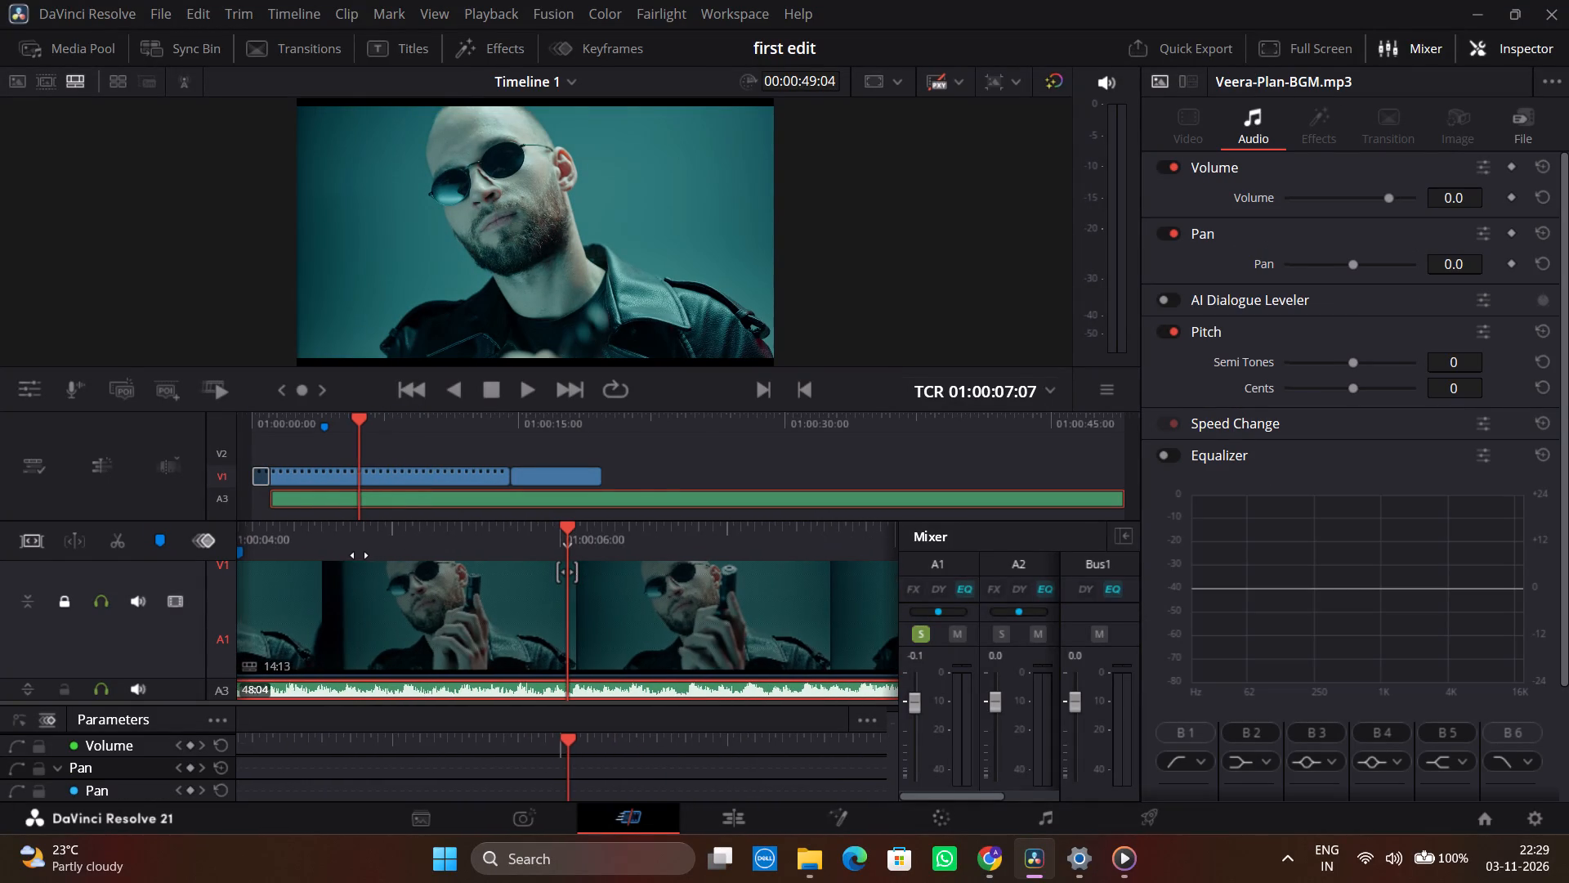
double_click(360, 555)
double_click(360, 555)
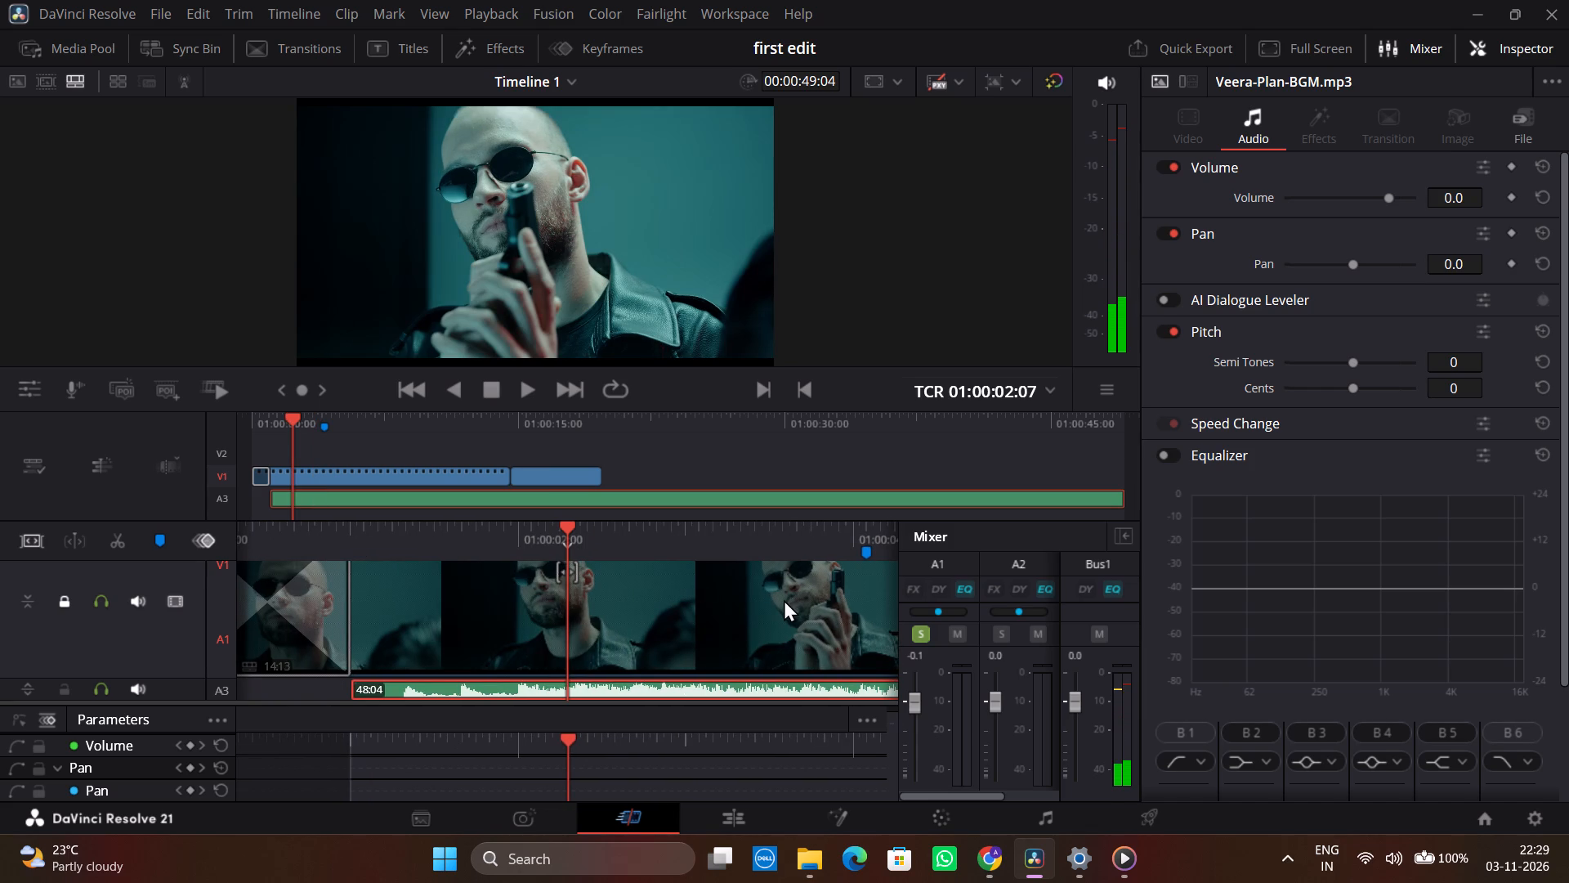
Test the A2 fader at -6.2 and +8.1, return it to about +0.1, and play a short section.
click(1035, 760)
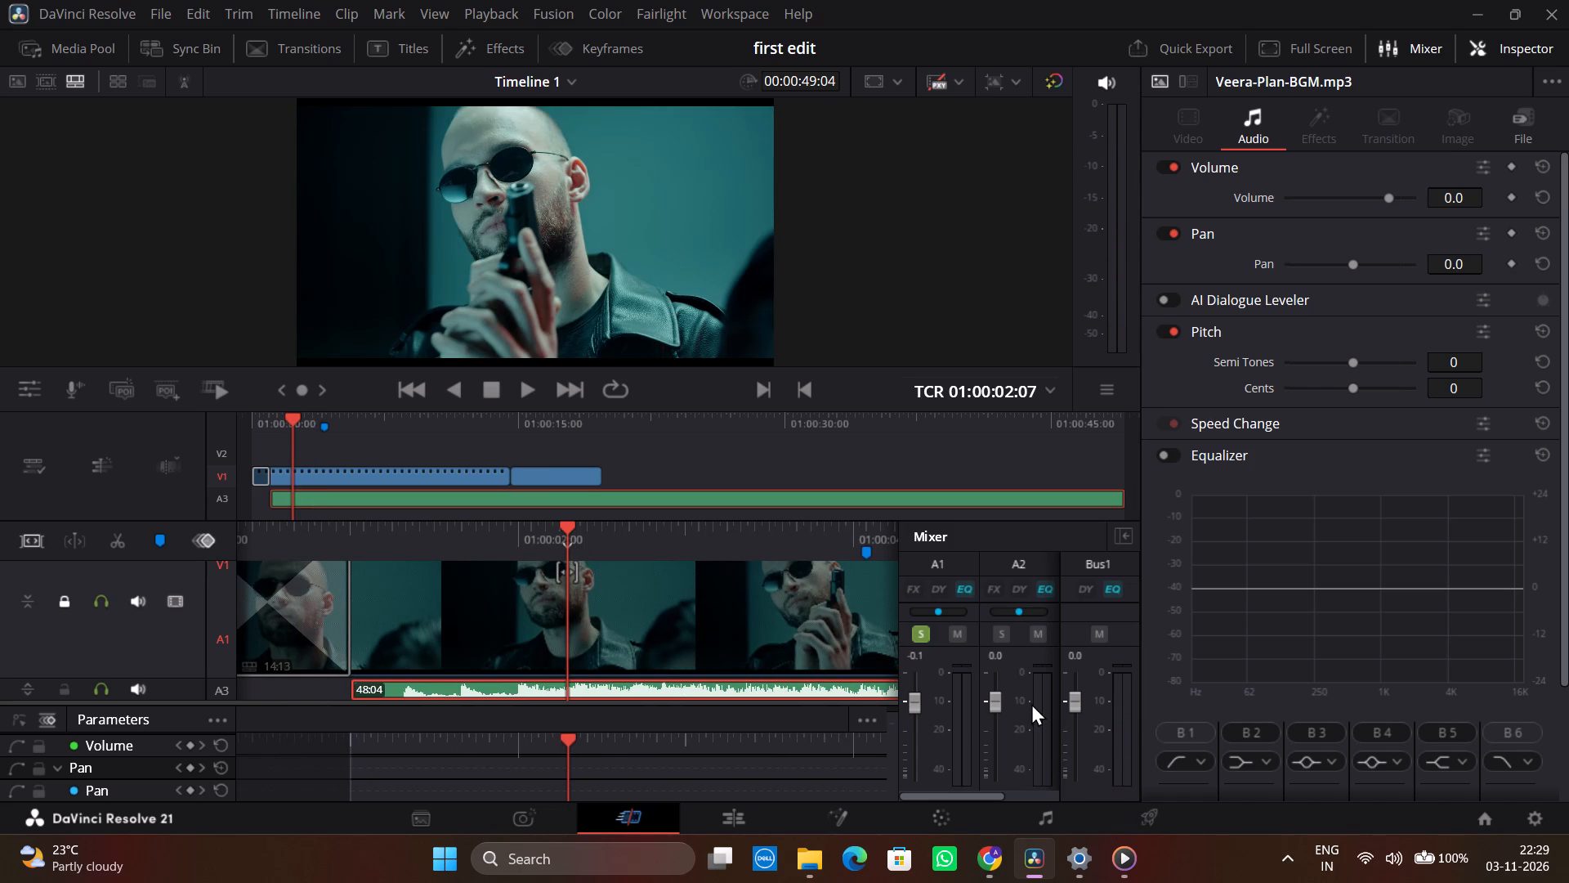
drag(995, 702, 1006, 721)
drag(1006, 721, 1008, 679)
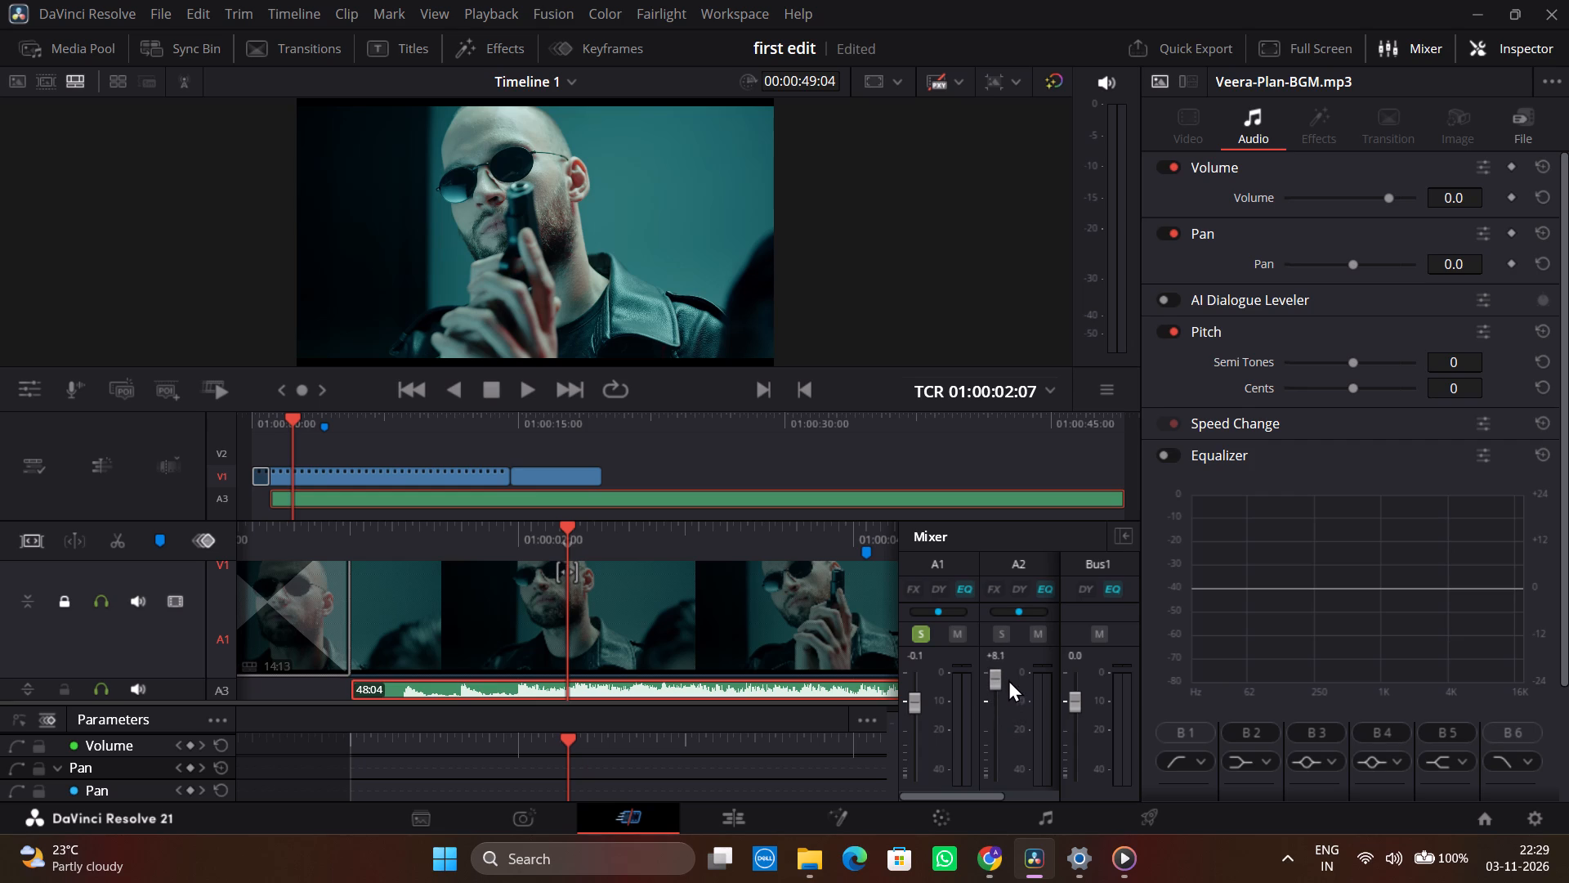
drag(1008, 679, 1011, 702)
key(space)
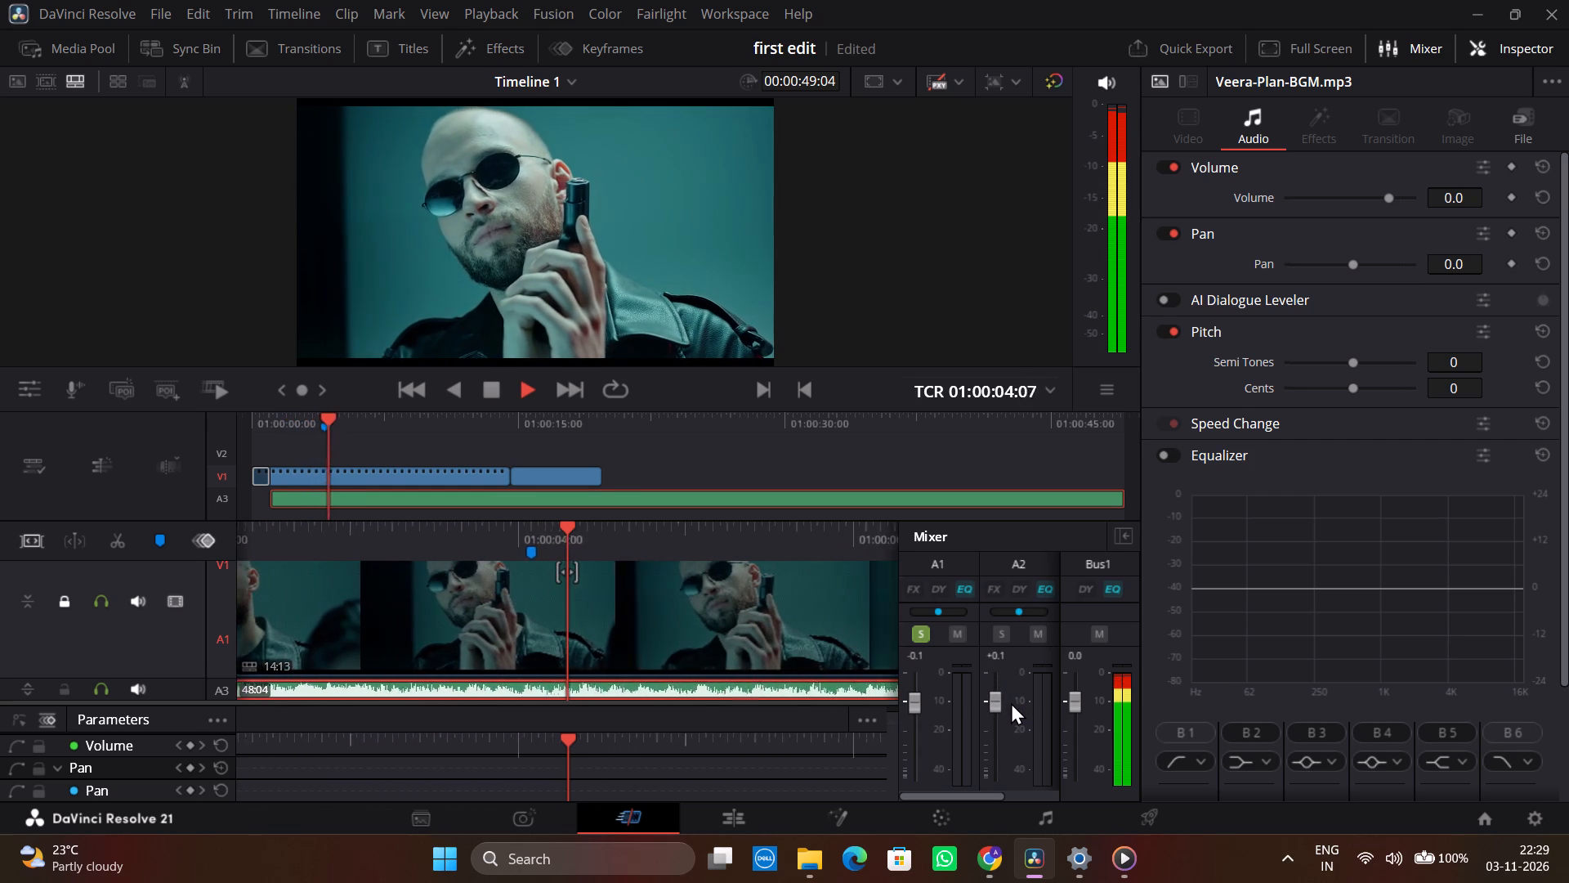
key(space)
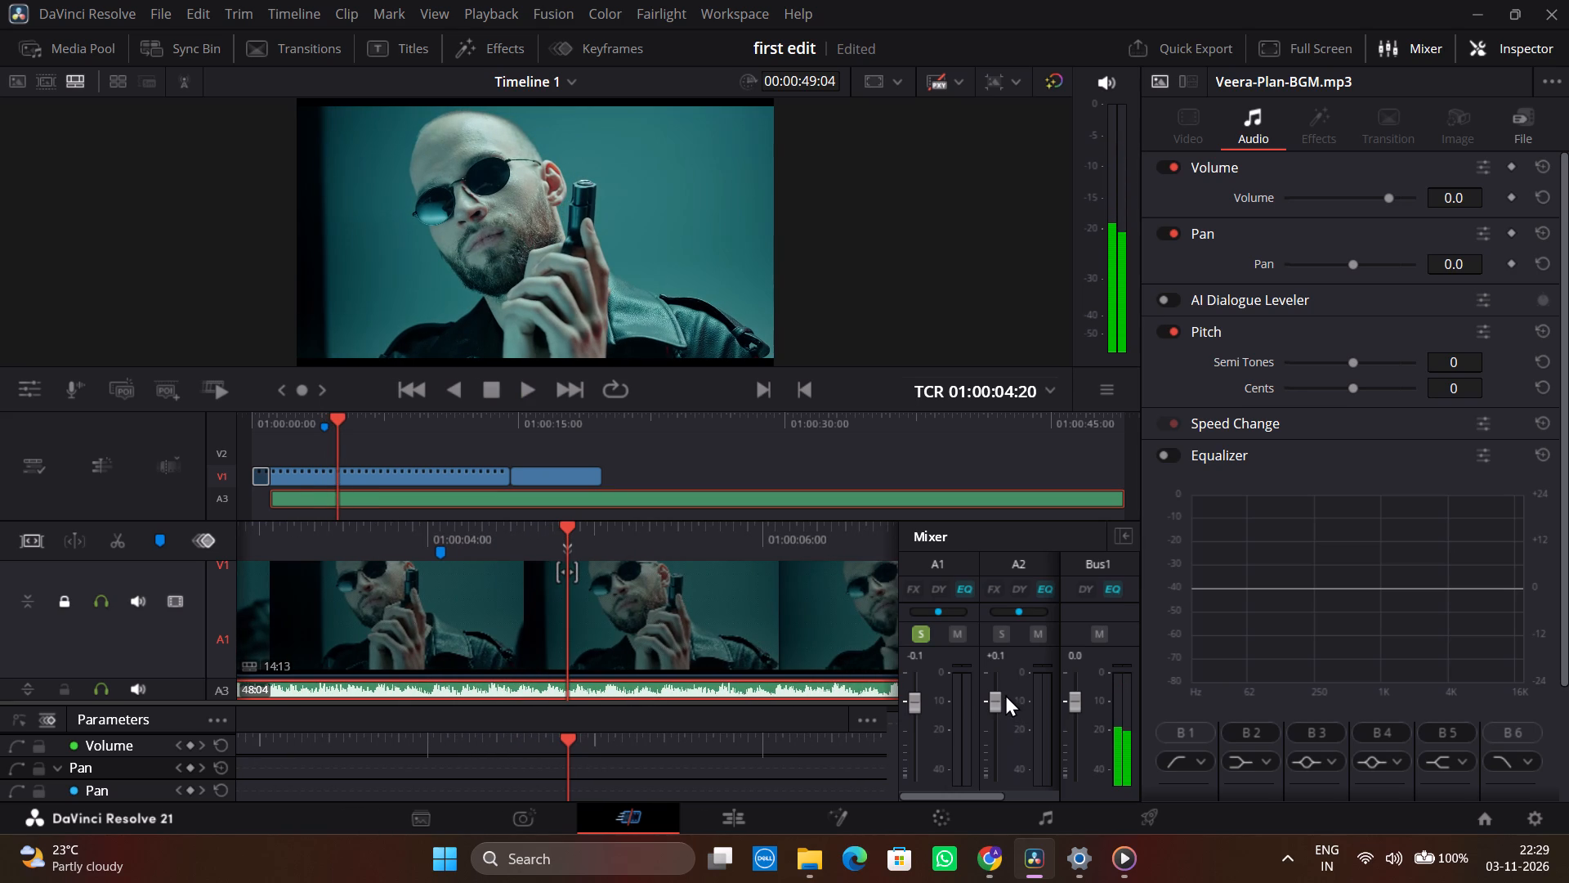
Raise the Bus1 fader to +10 and play a short section to hear the level.
click(1078, 702)
drag(1078, 702, 1078, 695)
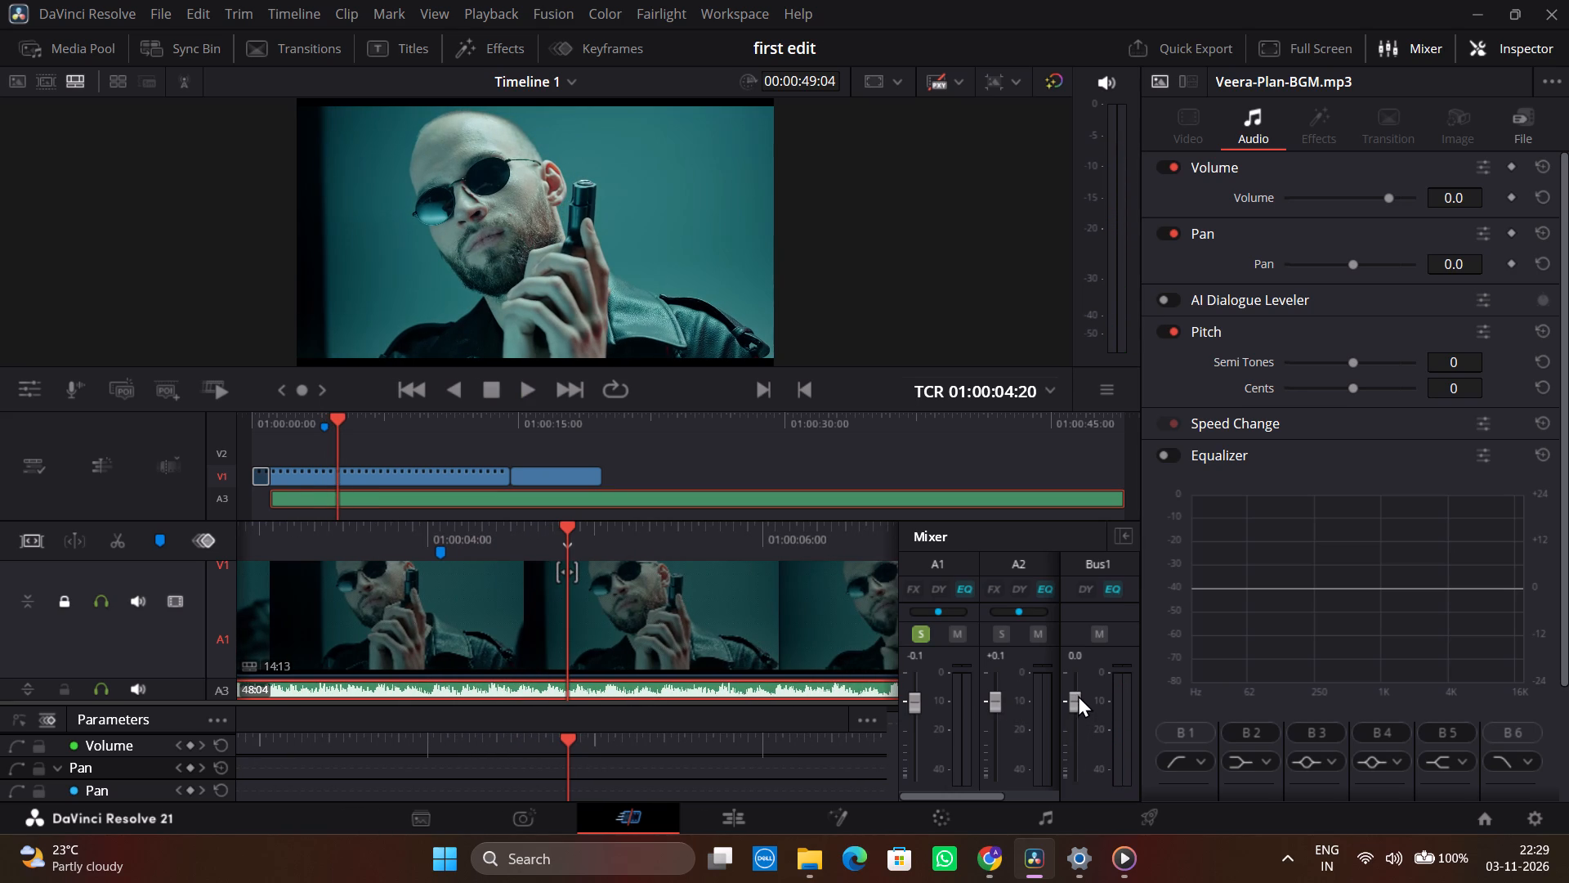
drag(1078, 695, 1078, 692)
click(1078, 692)
drag(1078, 692, 1072, 683)
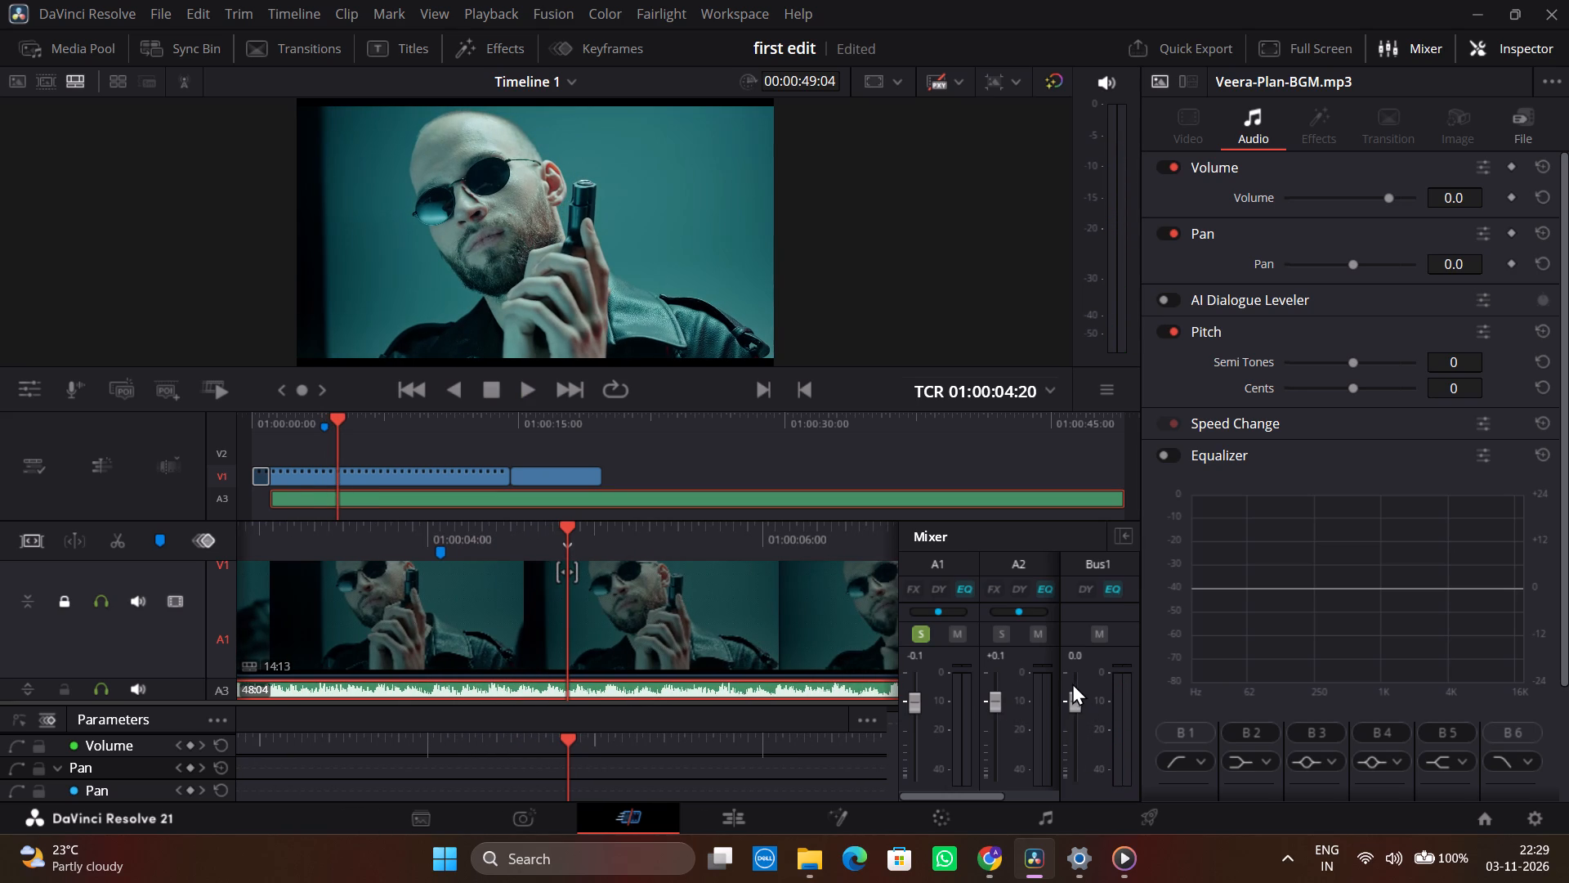
drag(1072, 683, 1071, 684)
click(1071, 684)
drag(1071, 696, 1071, 656)
key(space)
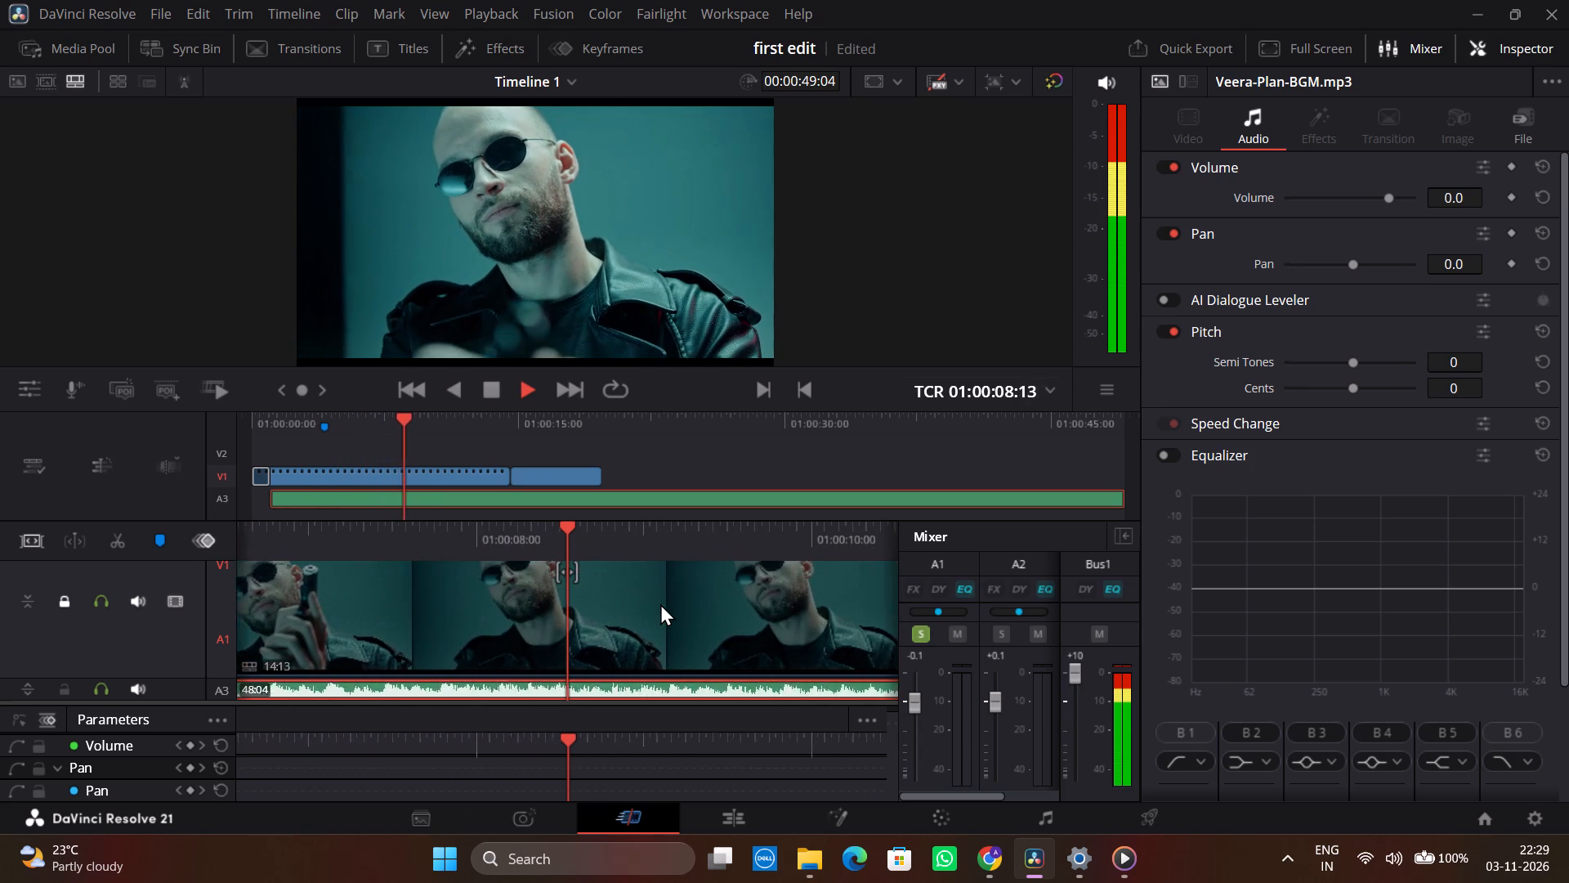
key(space)
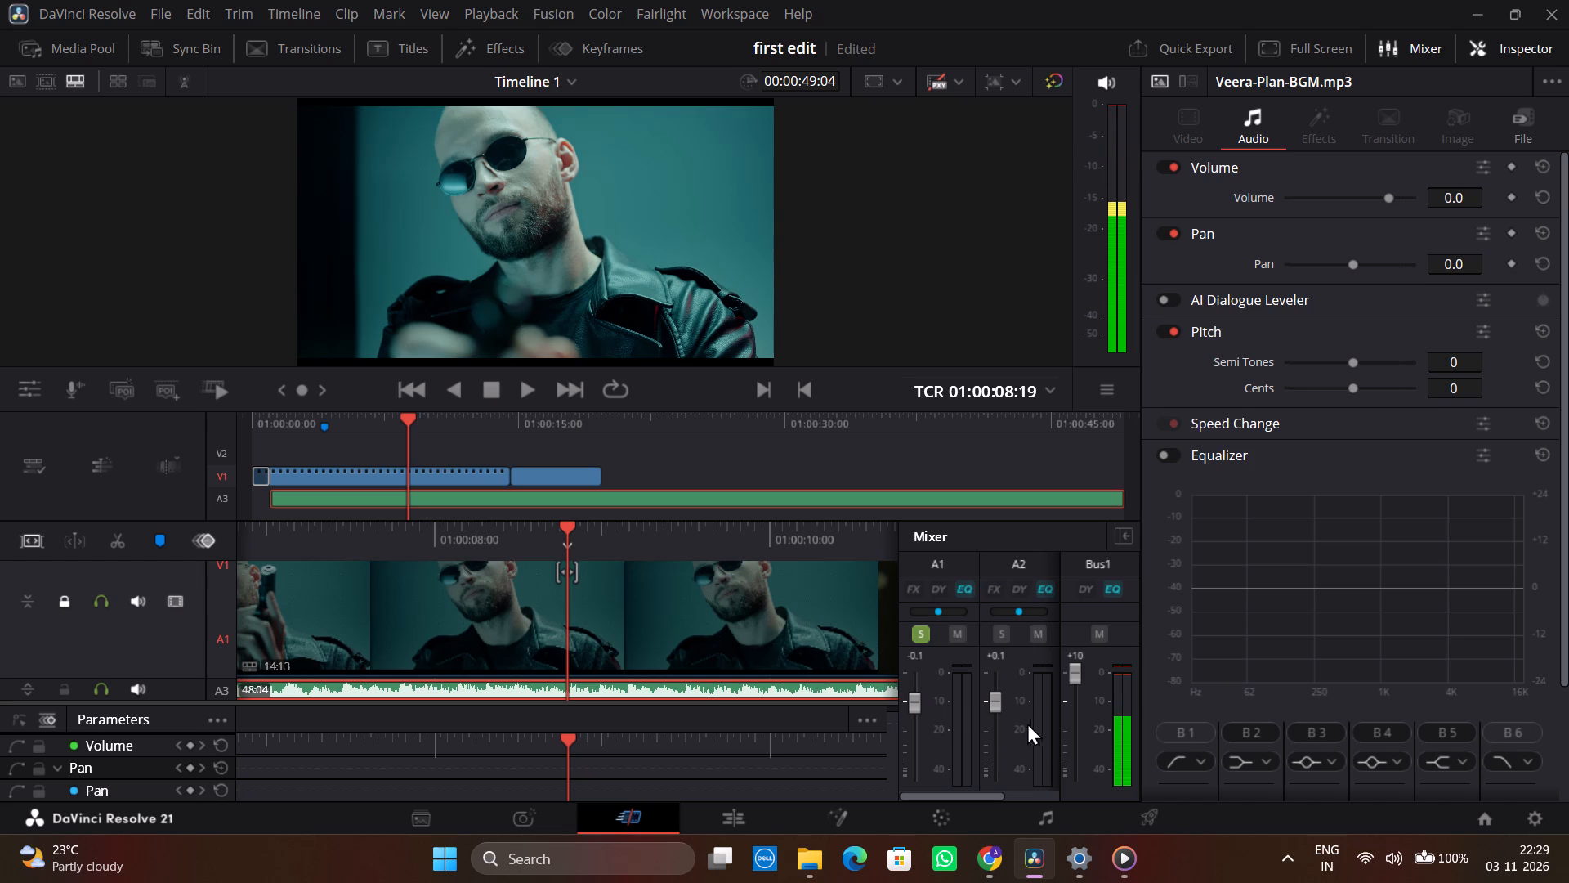
Raise the A2 fader to +10 and play a short section to hear the level.
drag(996, 695, 989, 638)
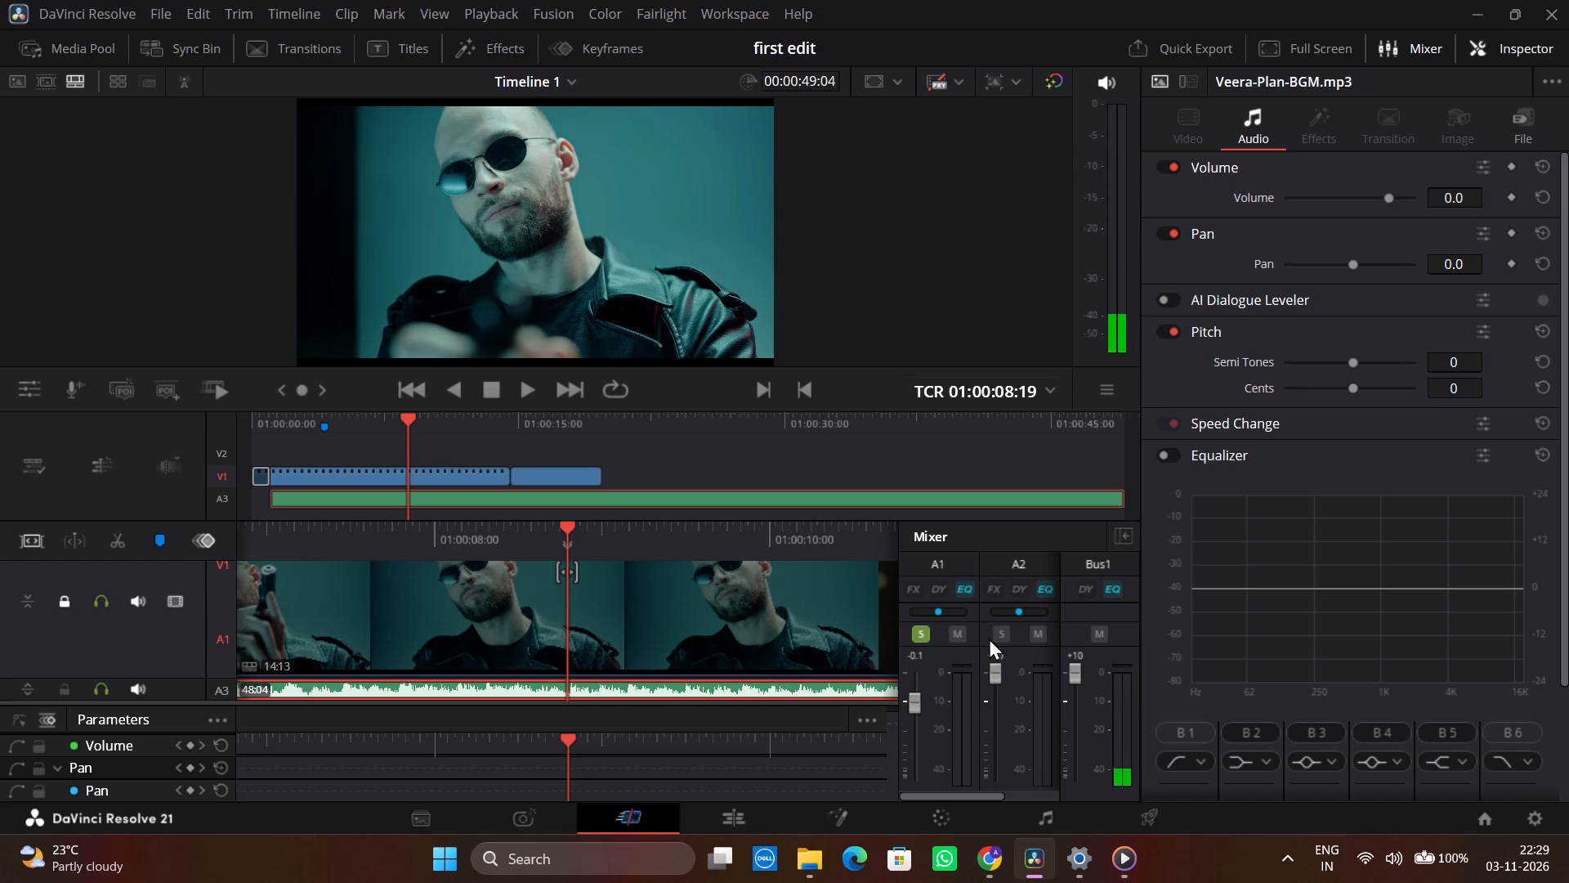
key(space)
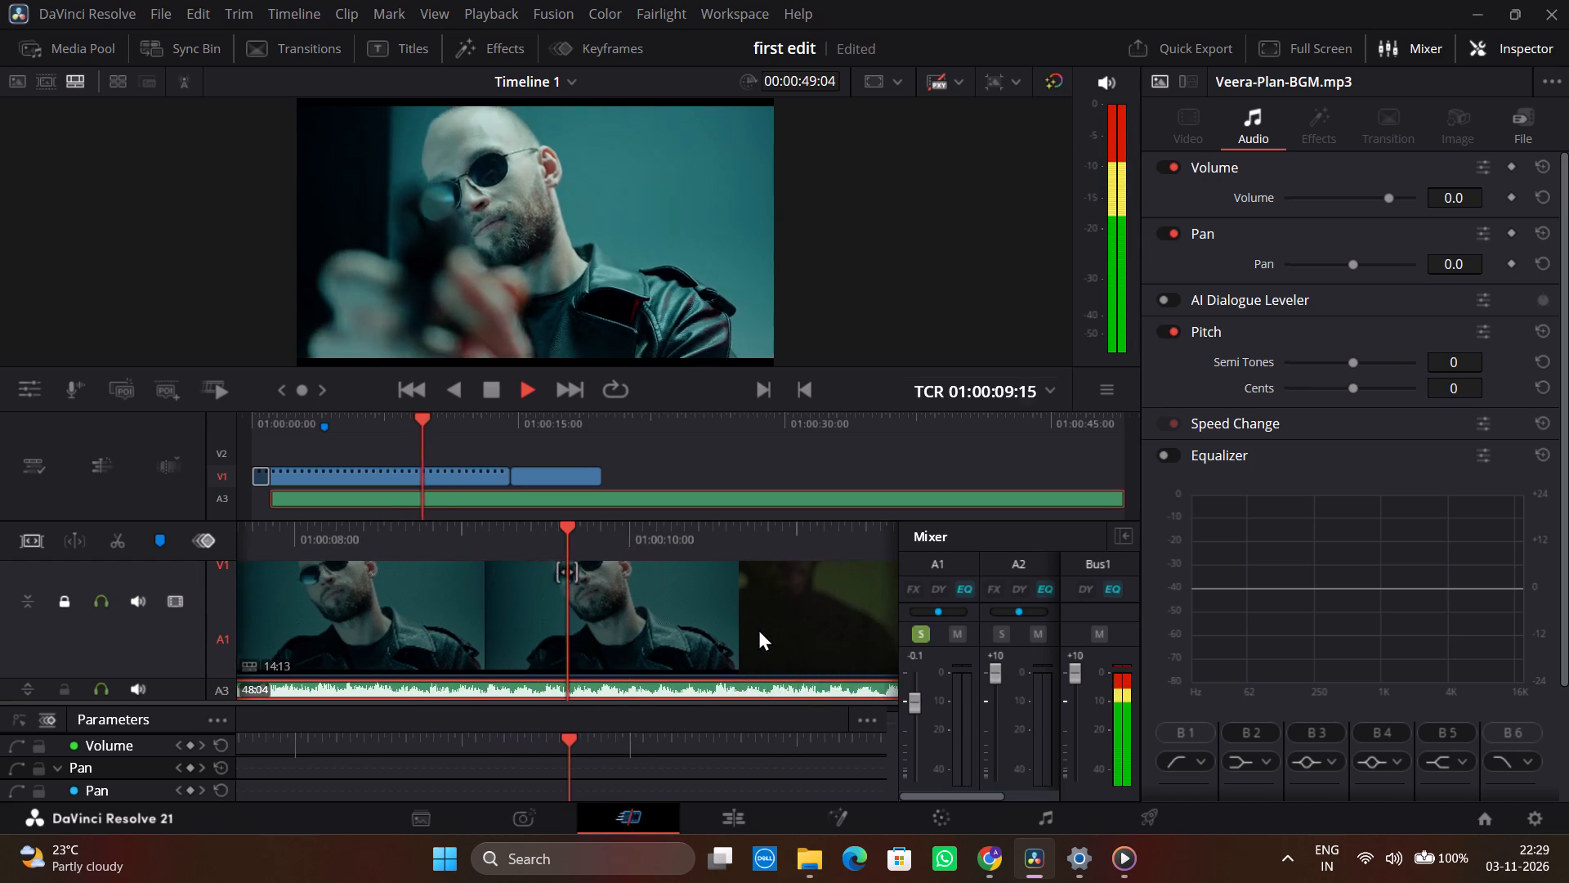
key(space)
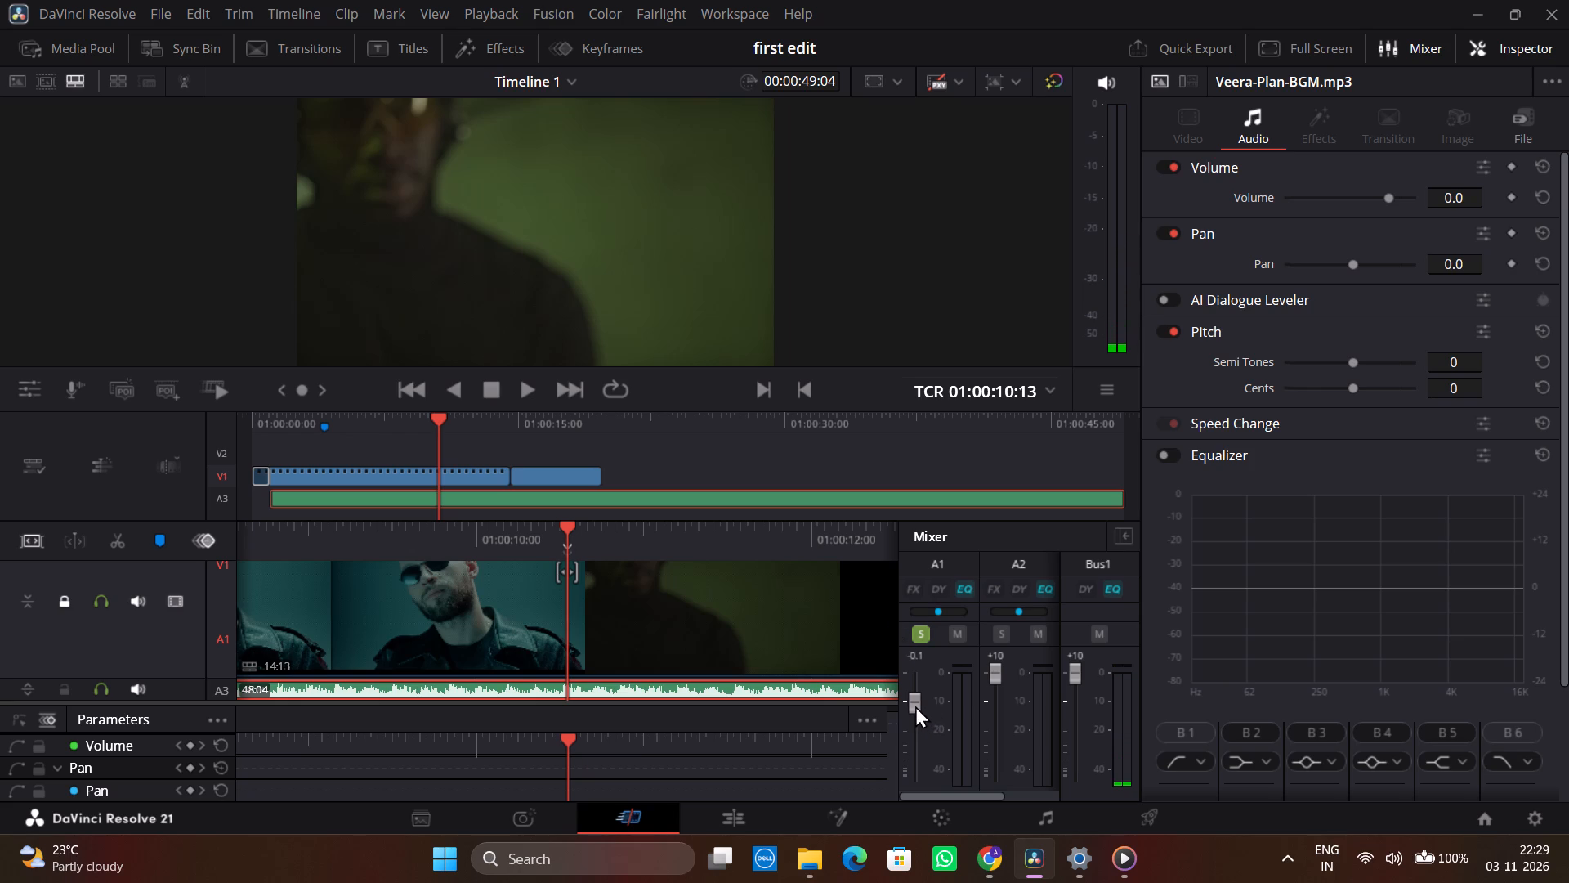
Pull the A1 fader all the way down, raise it to +10, and play a short section.
drag(915, 706, 931, 828)
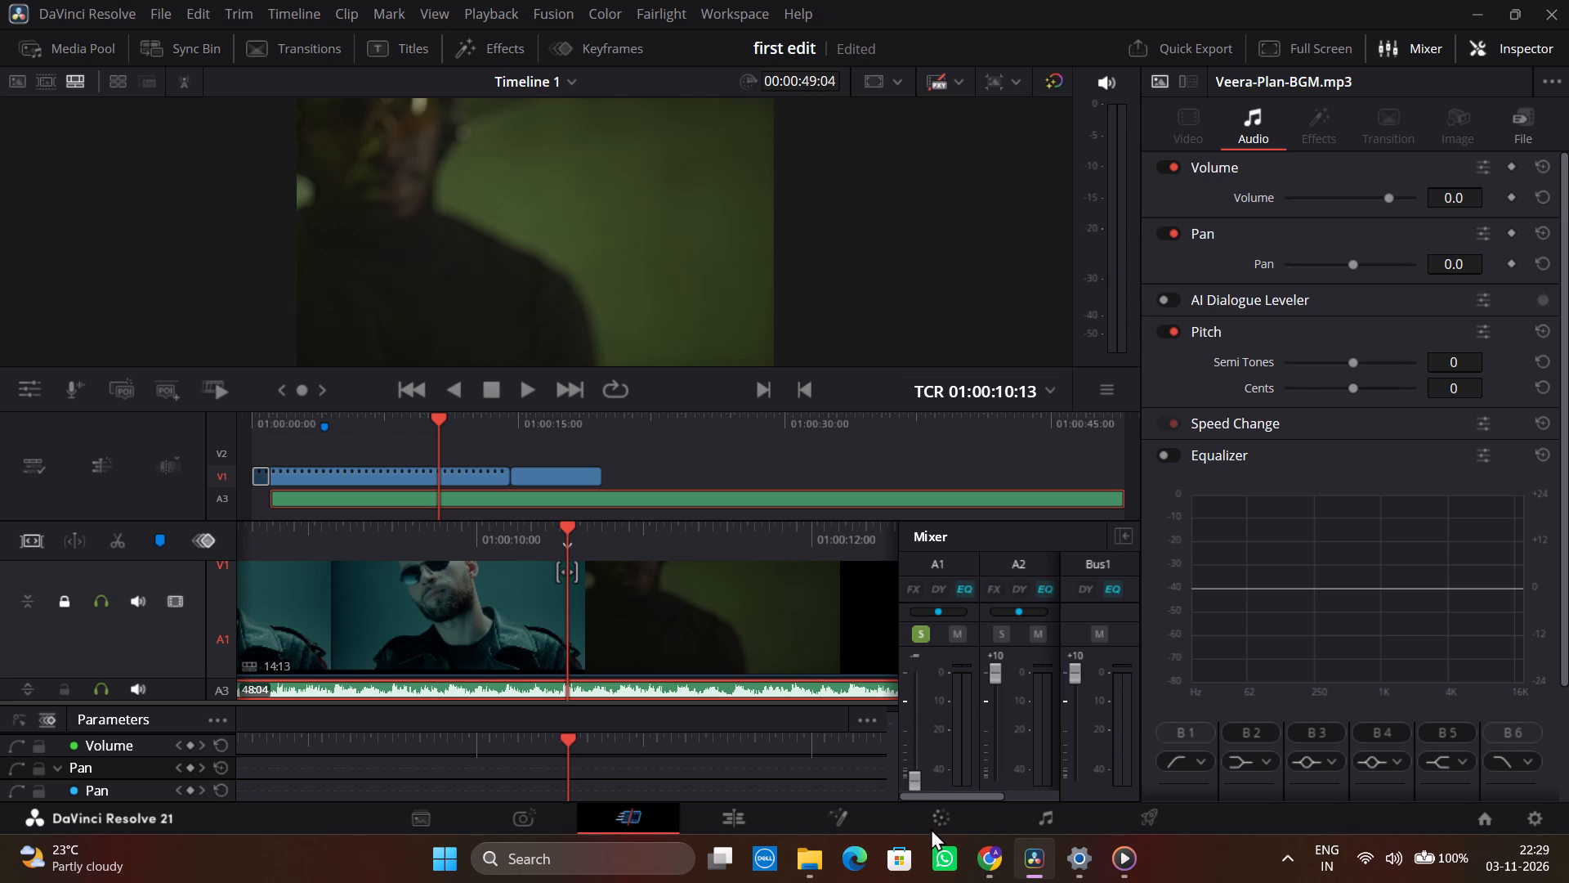
drag(931, 828, 910, 620)
key(space)
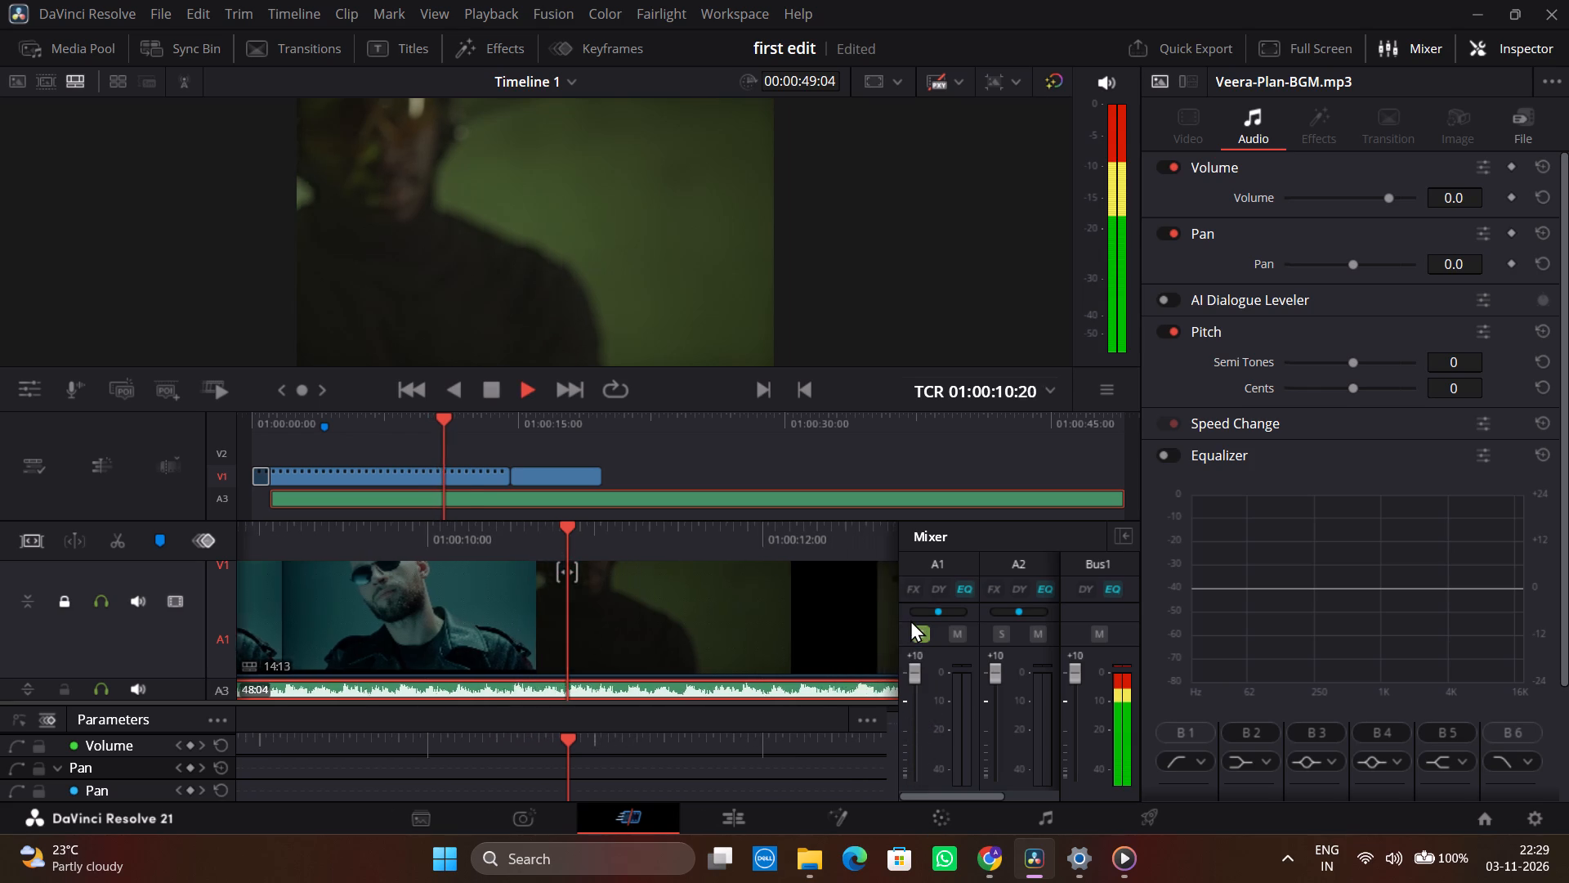
key(space)
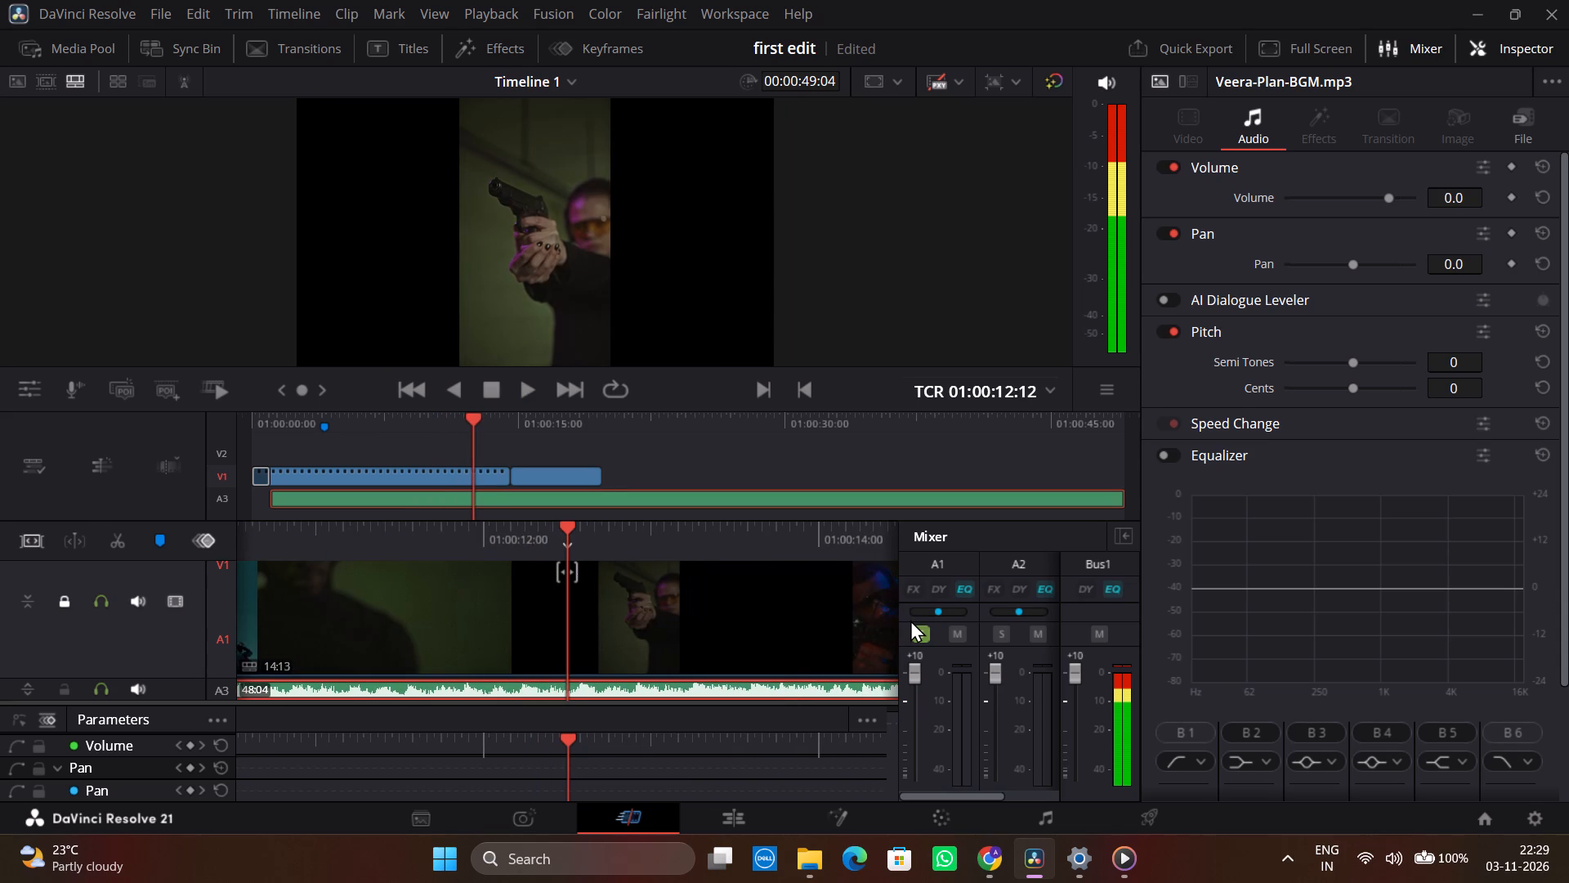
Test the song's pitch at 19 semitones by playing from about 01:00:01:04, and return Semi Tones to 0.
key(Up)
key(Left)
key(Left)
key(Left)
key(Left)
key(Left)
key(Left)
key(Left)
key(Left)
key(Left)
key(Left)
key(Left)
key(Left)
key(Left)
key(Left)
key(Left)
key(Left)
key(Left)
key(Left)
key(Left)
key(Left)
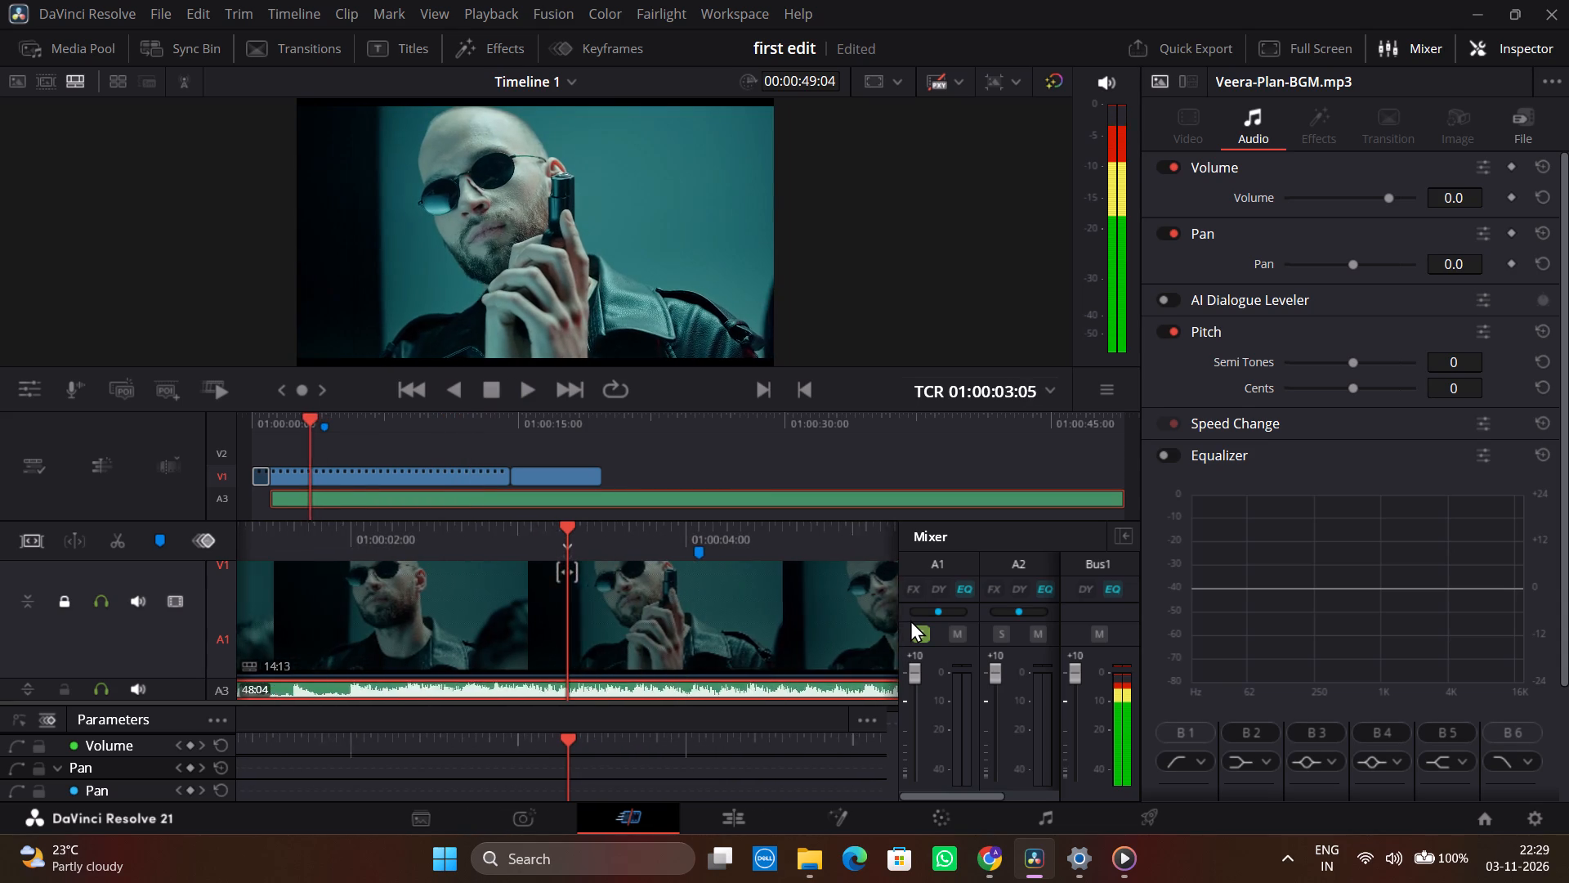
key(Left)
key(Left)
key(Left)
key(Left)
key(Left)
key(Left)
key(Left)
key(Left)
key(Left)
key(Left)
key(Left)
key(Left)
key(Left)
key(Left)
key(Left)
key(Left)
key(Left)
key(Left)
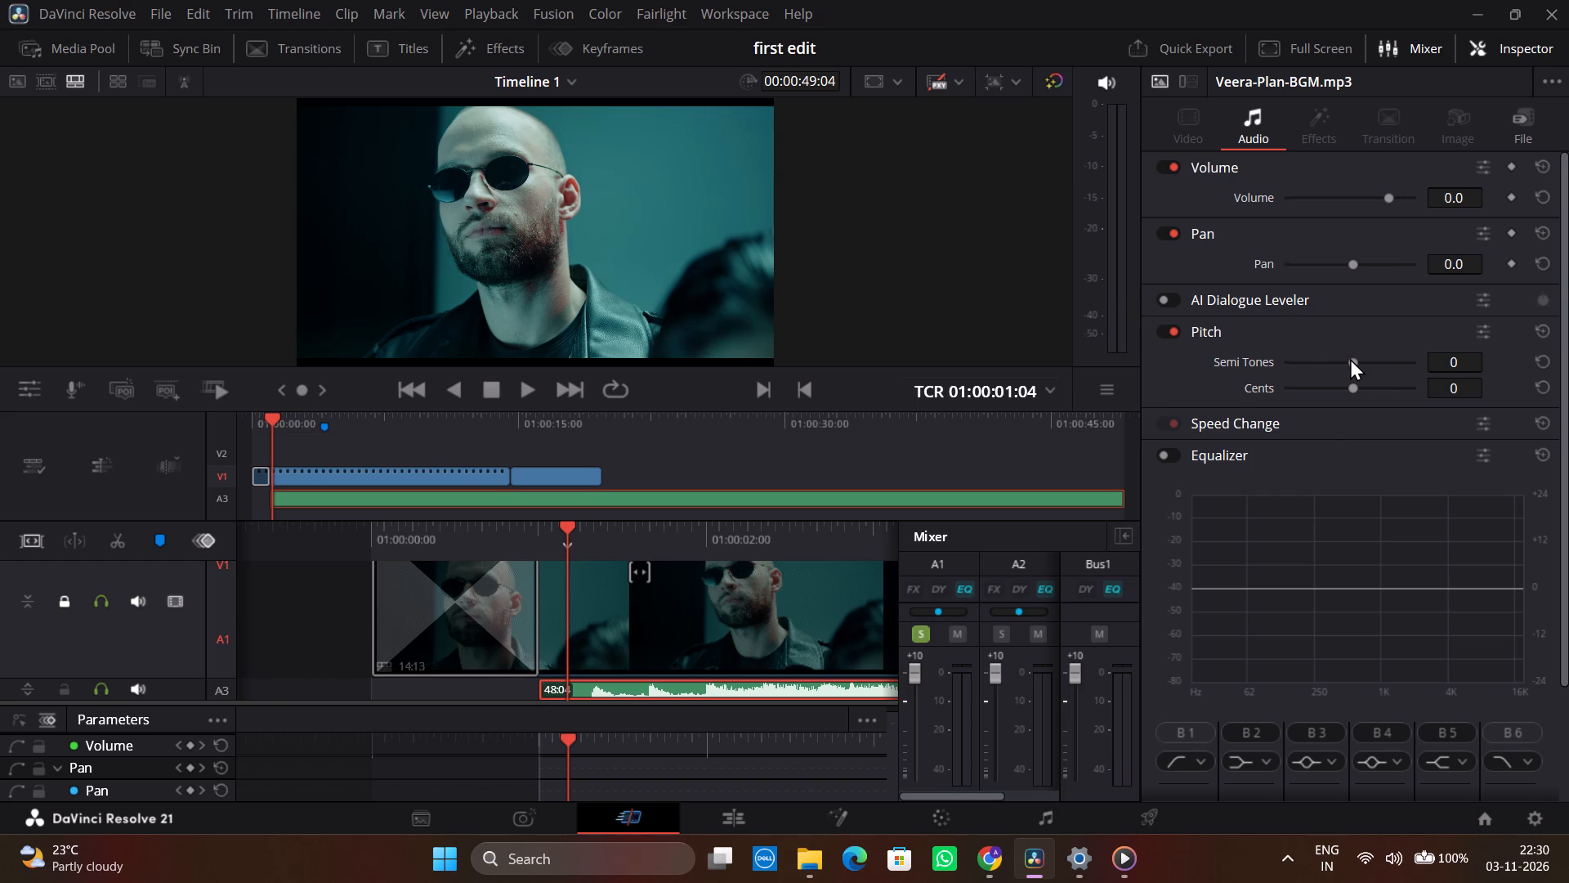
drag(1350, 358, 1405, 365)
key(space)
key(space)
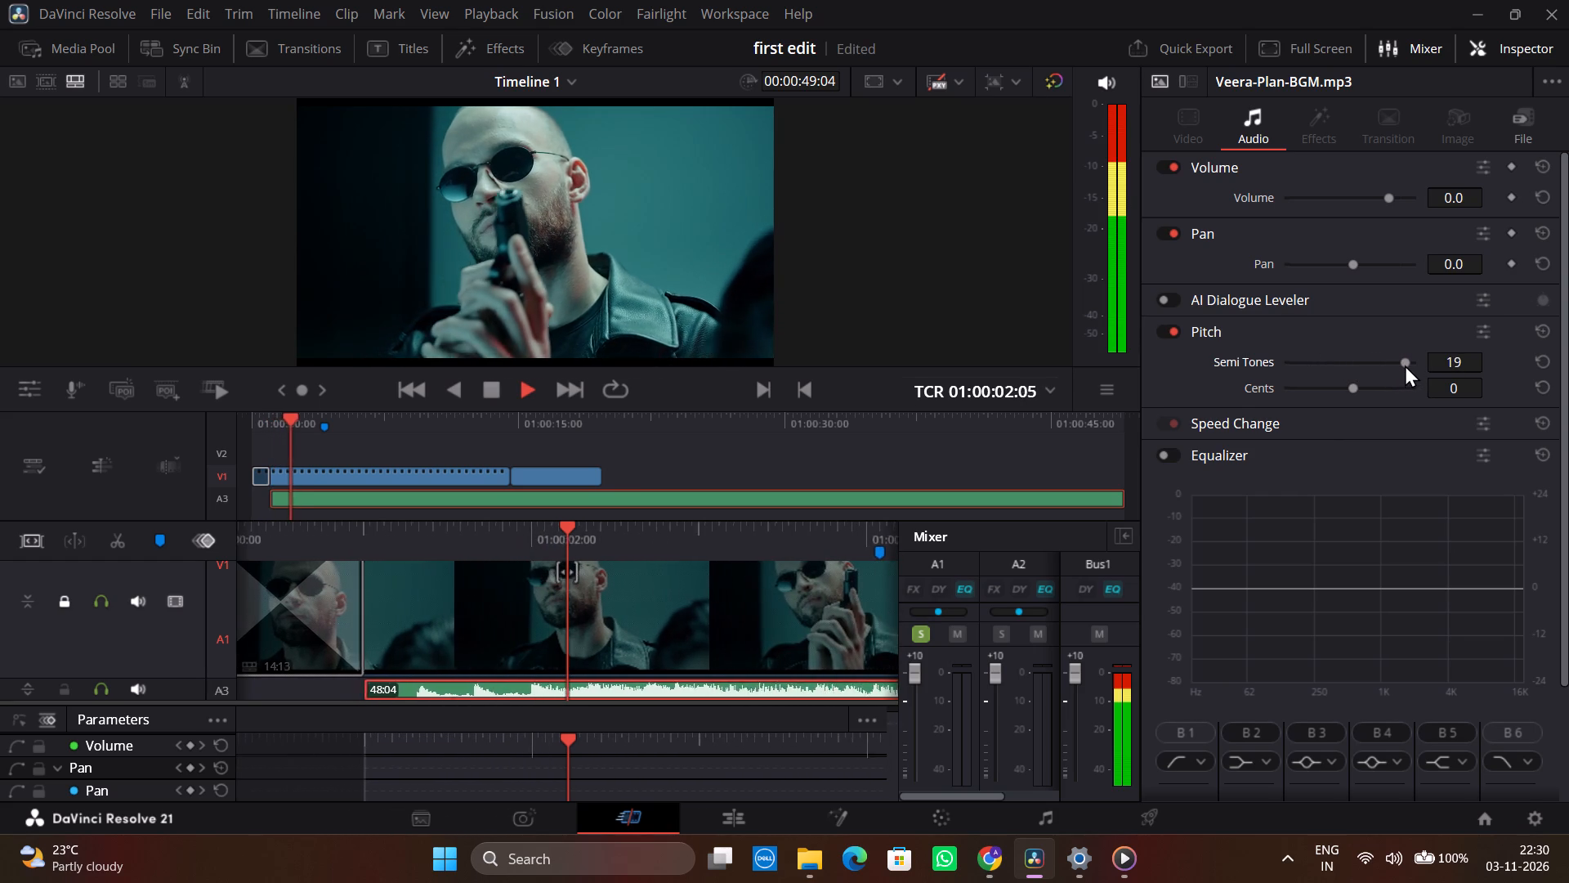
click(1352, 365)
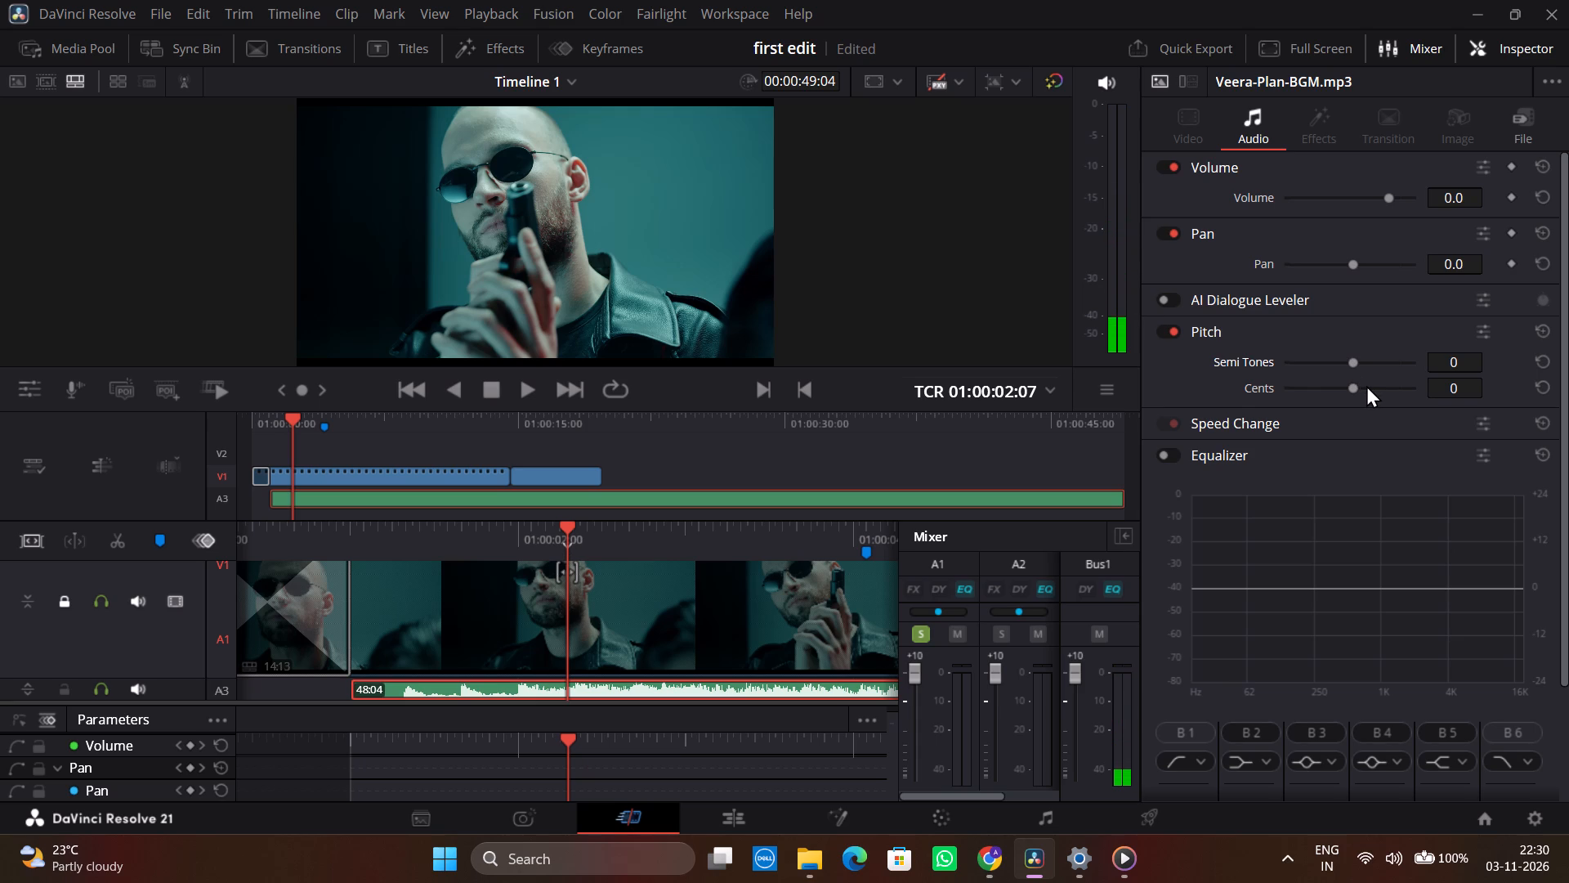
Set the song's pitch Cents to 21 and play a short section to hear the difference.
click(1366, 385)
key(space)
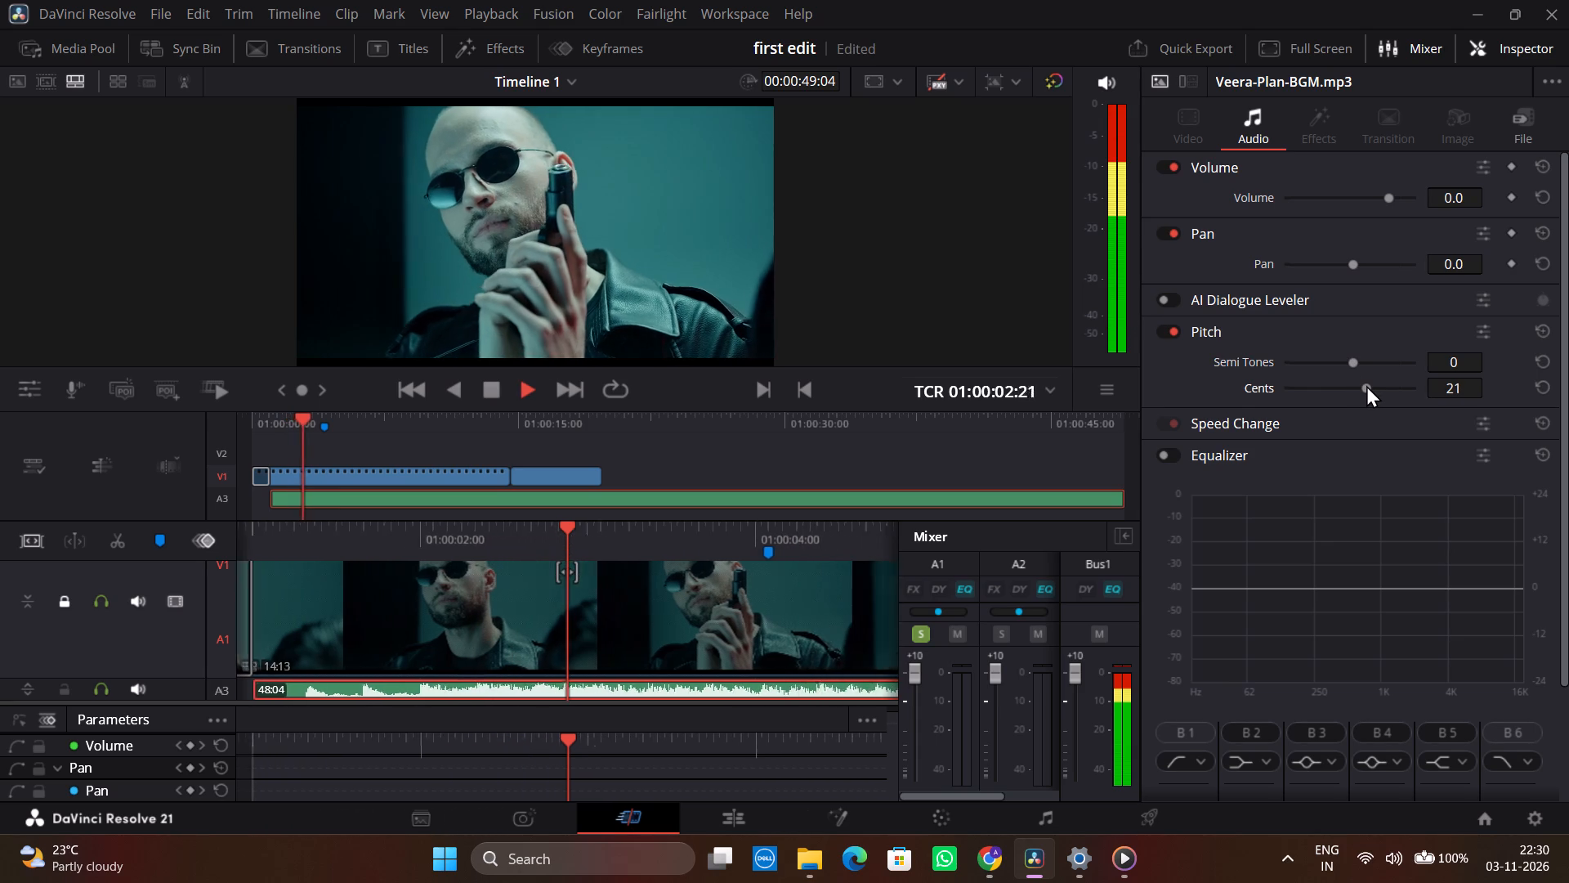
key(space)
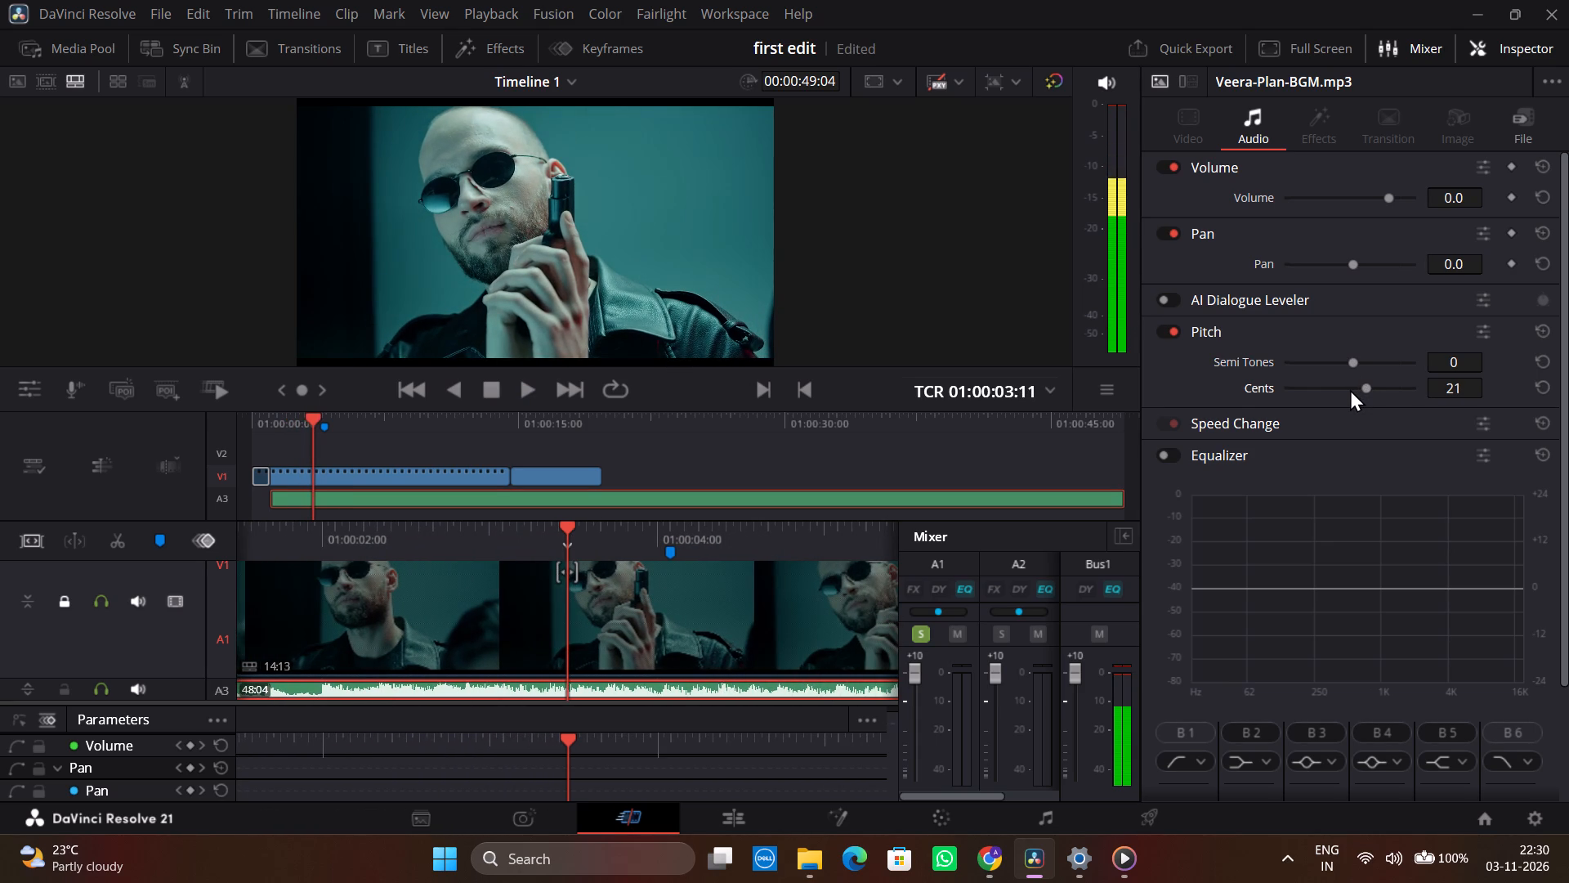
Bring the song's pitch Cents back close to 0, settling on 2.
click(1350, 389)
key(Right)
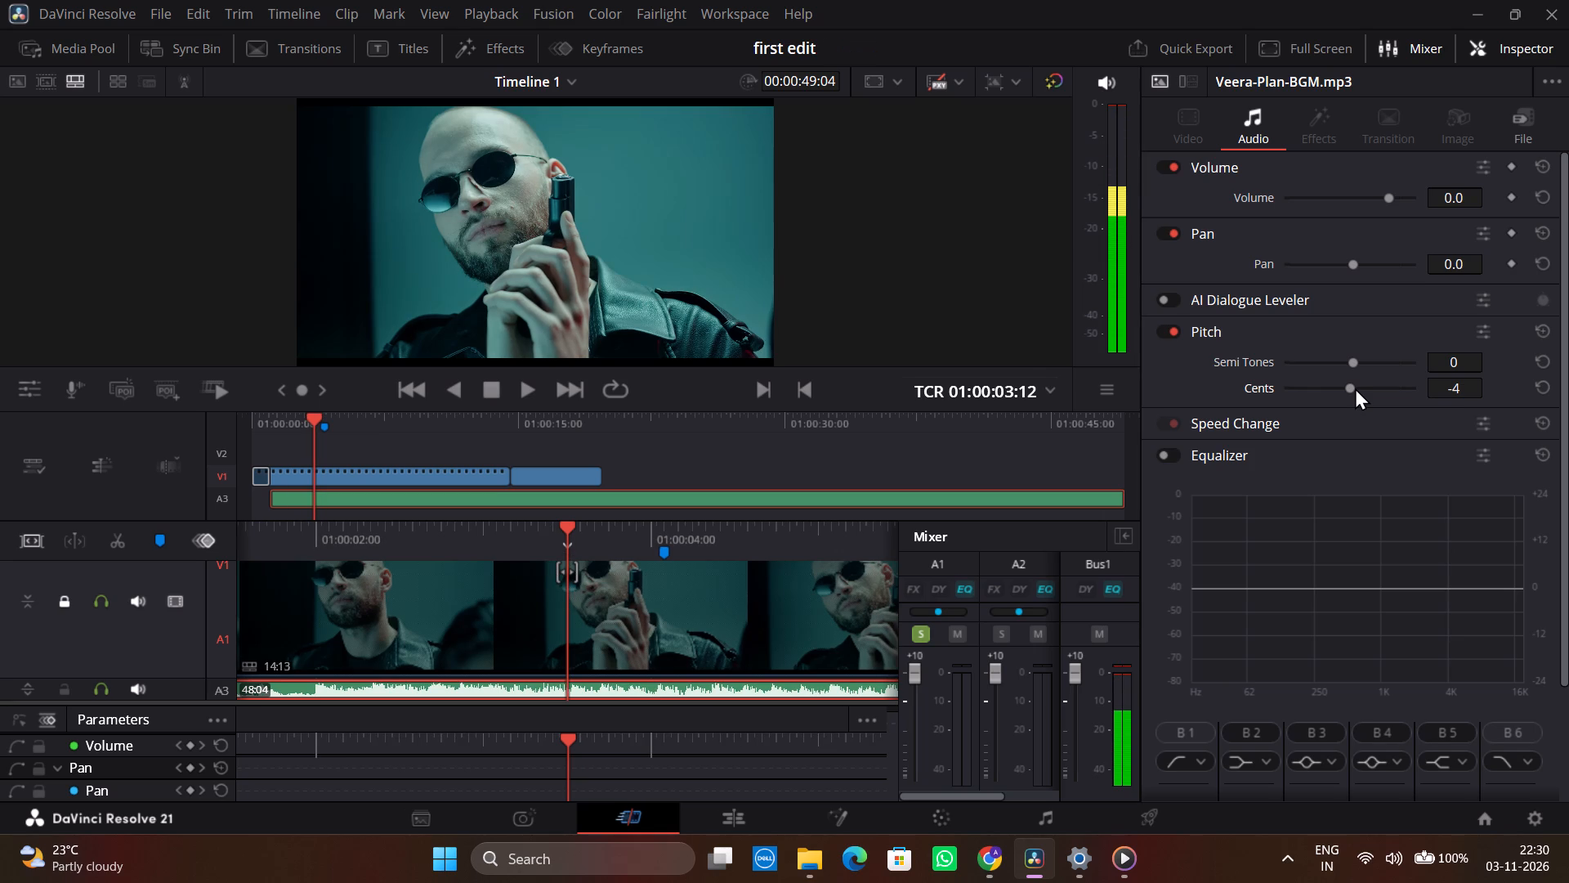
click(1355, 388)
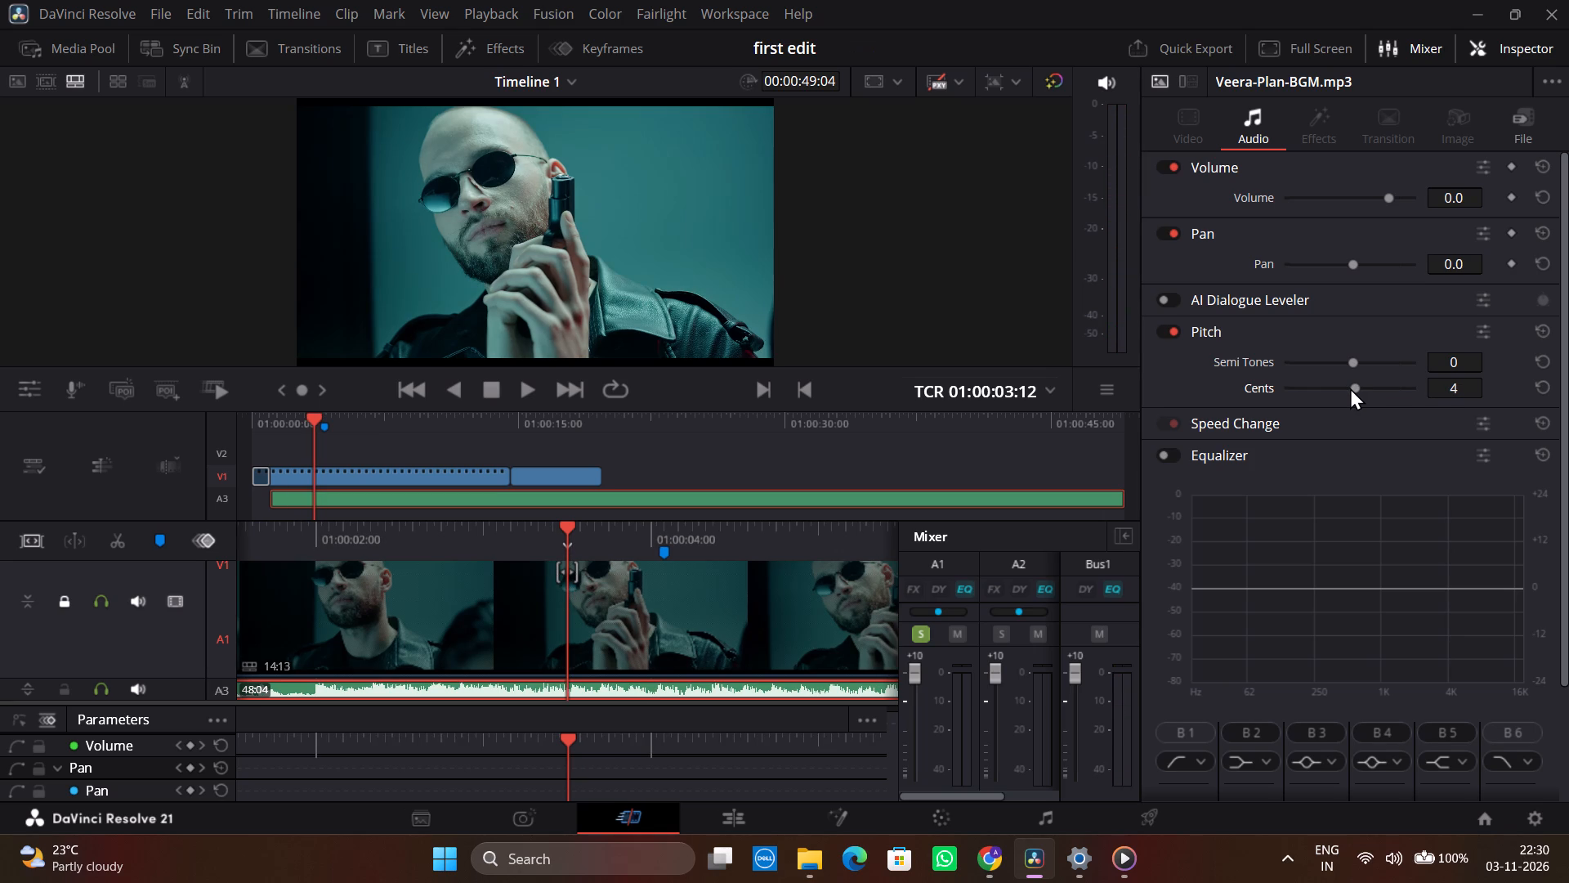
click(1350, 388)
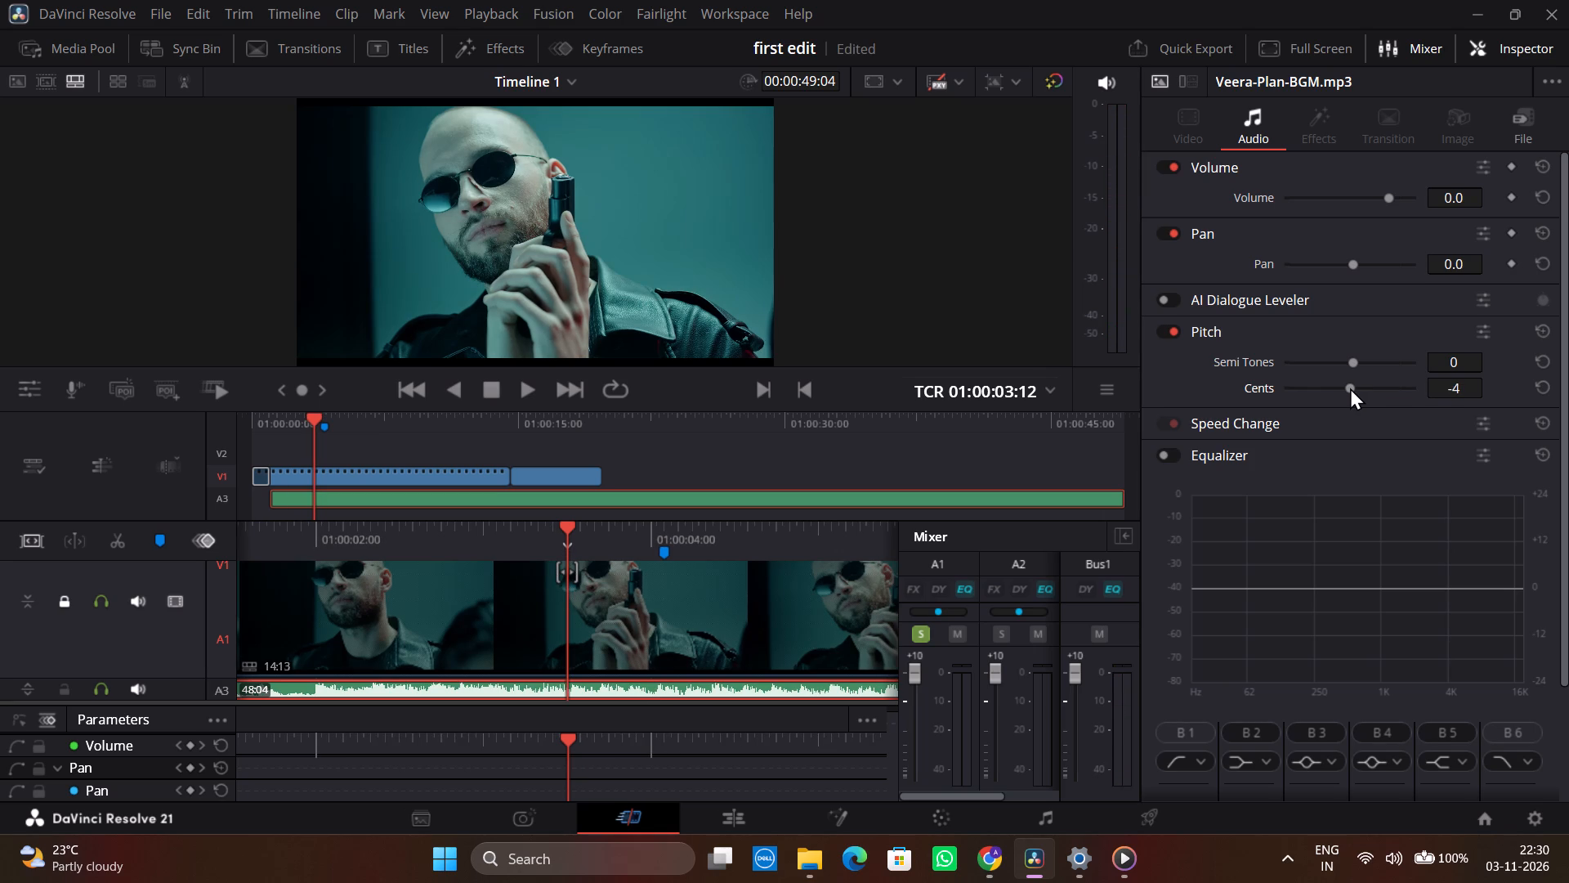
click(1352, 388)
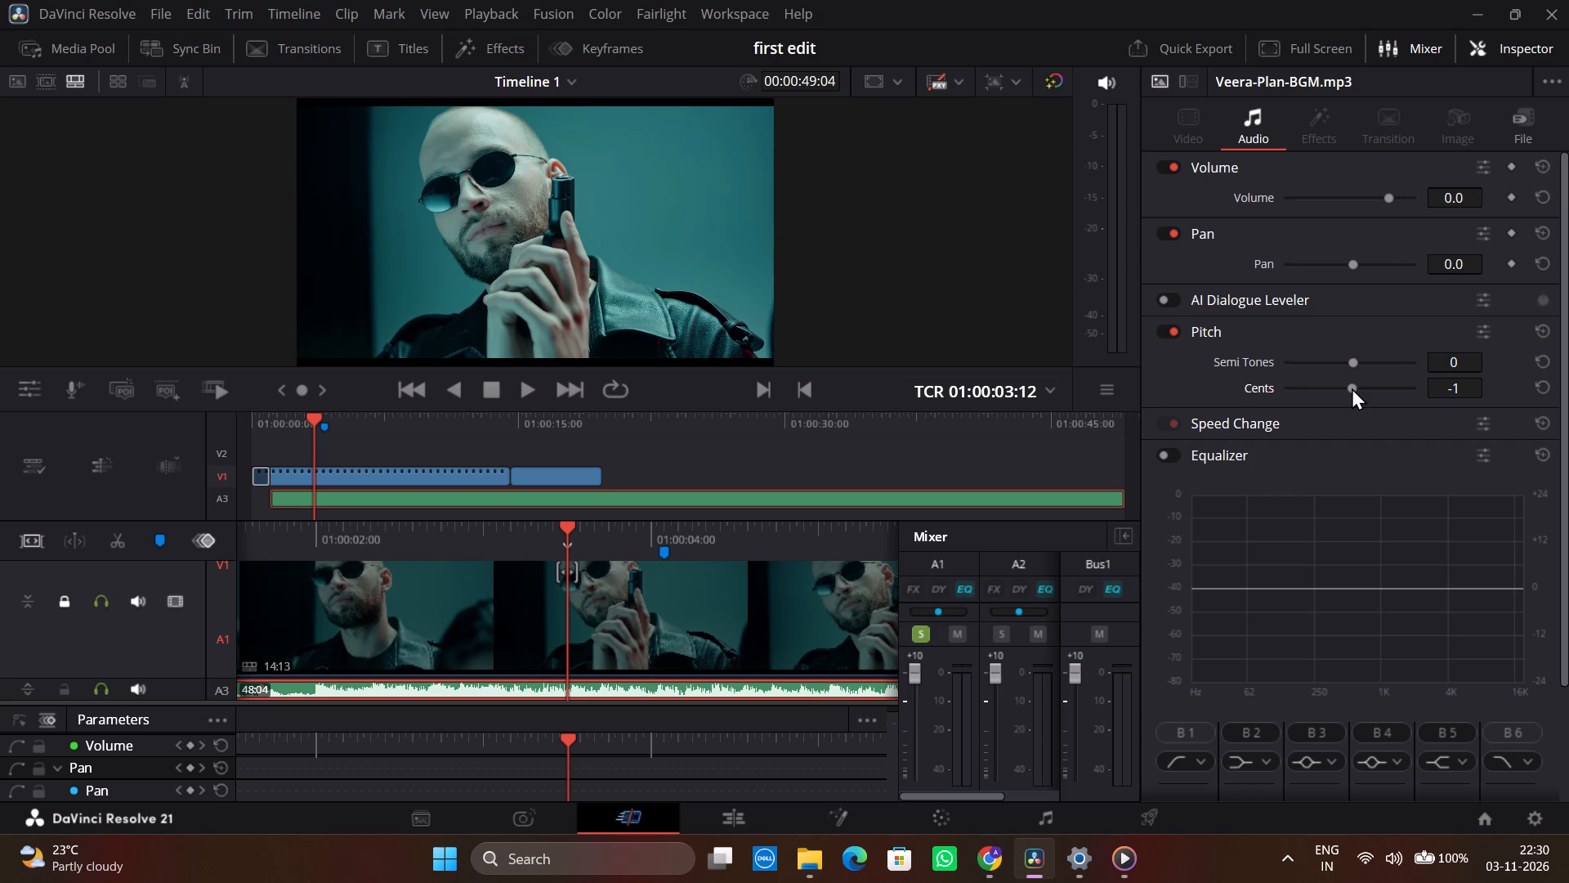
click(1352, 388)
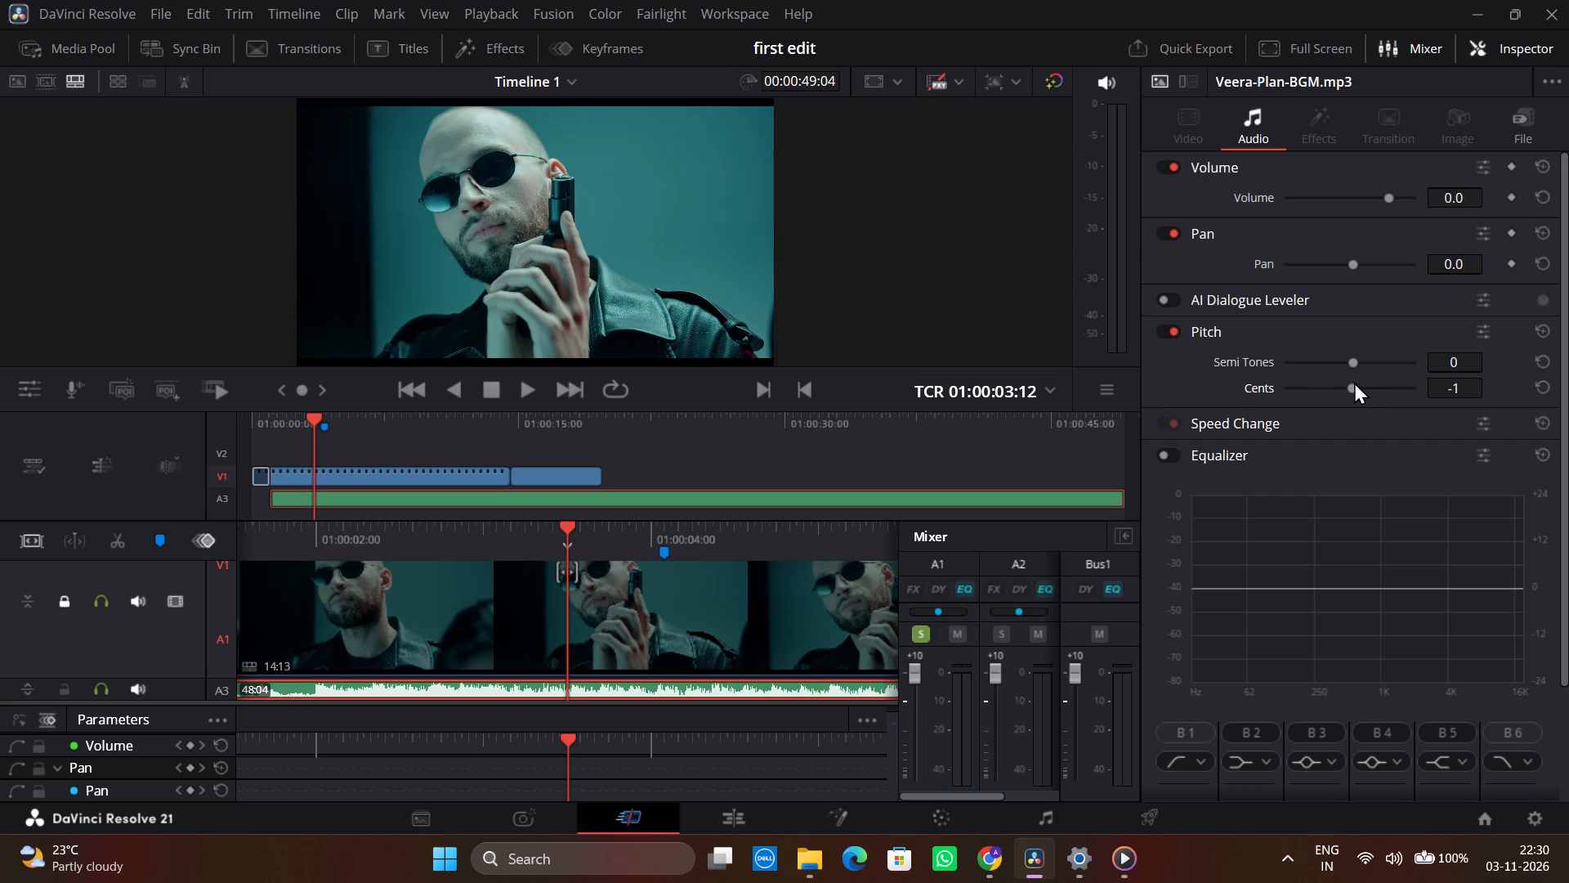
click(1354, 387)
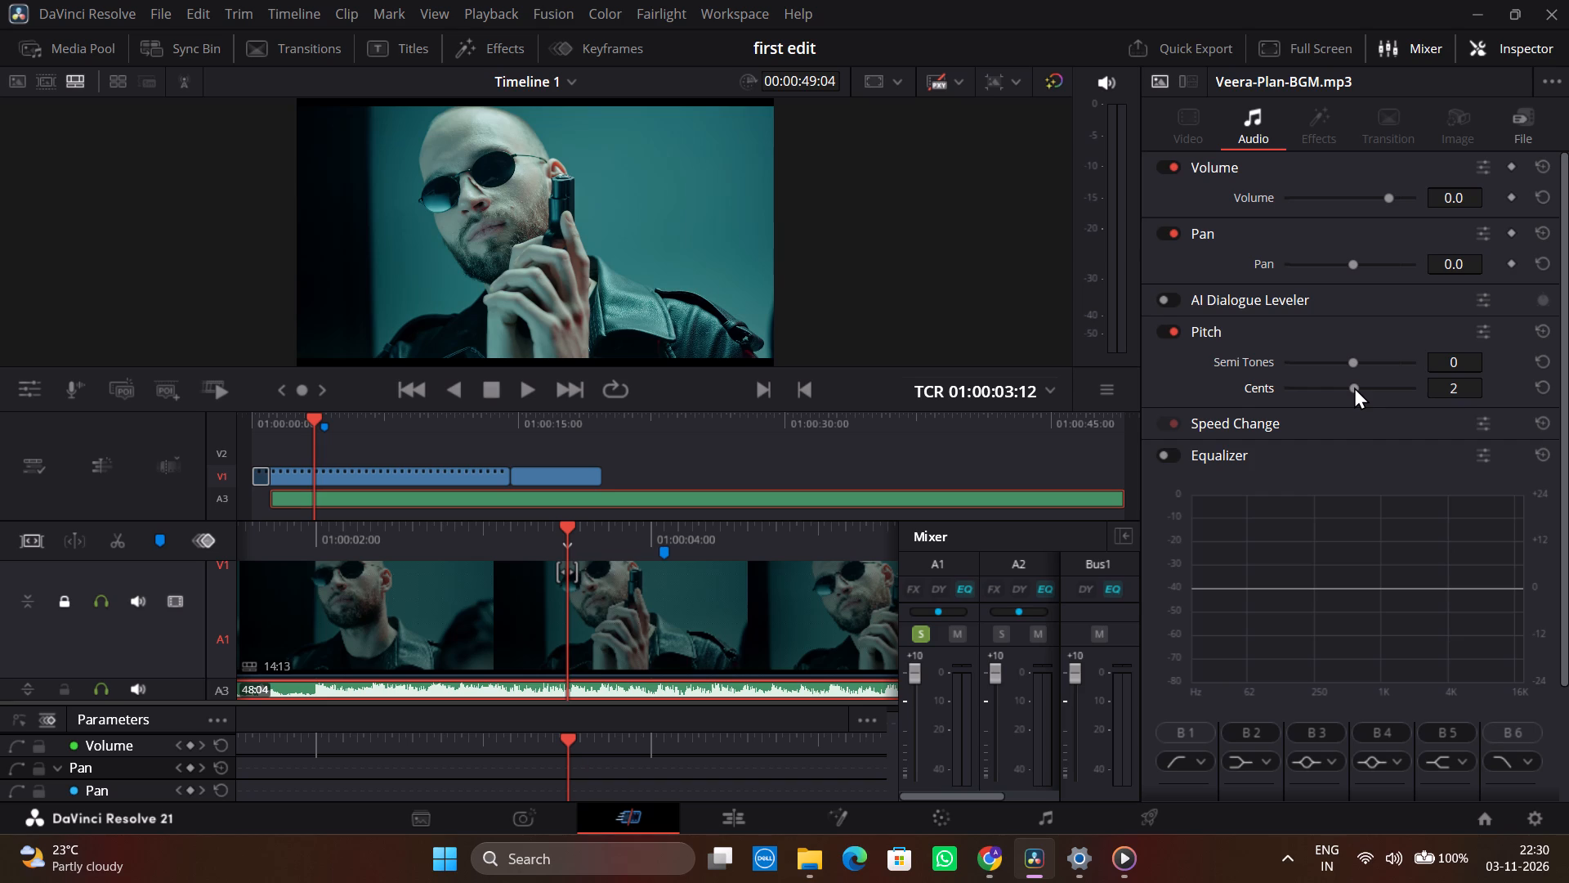
click(1348, 387)
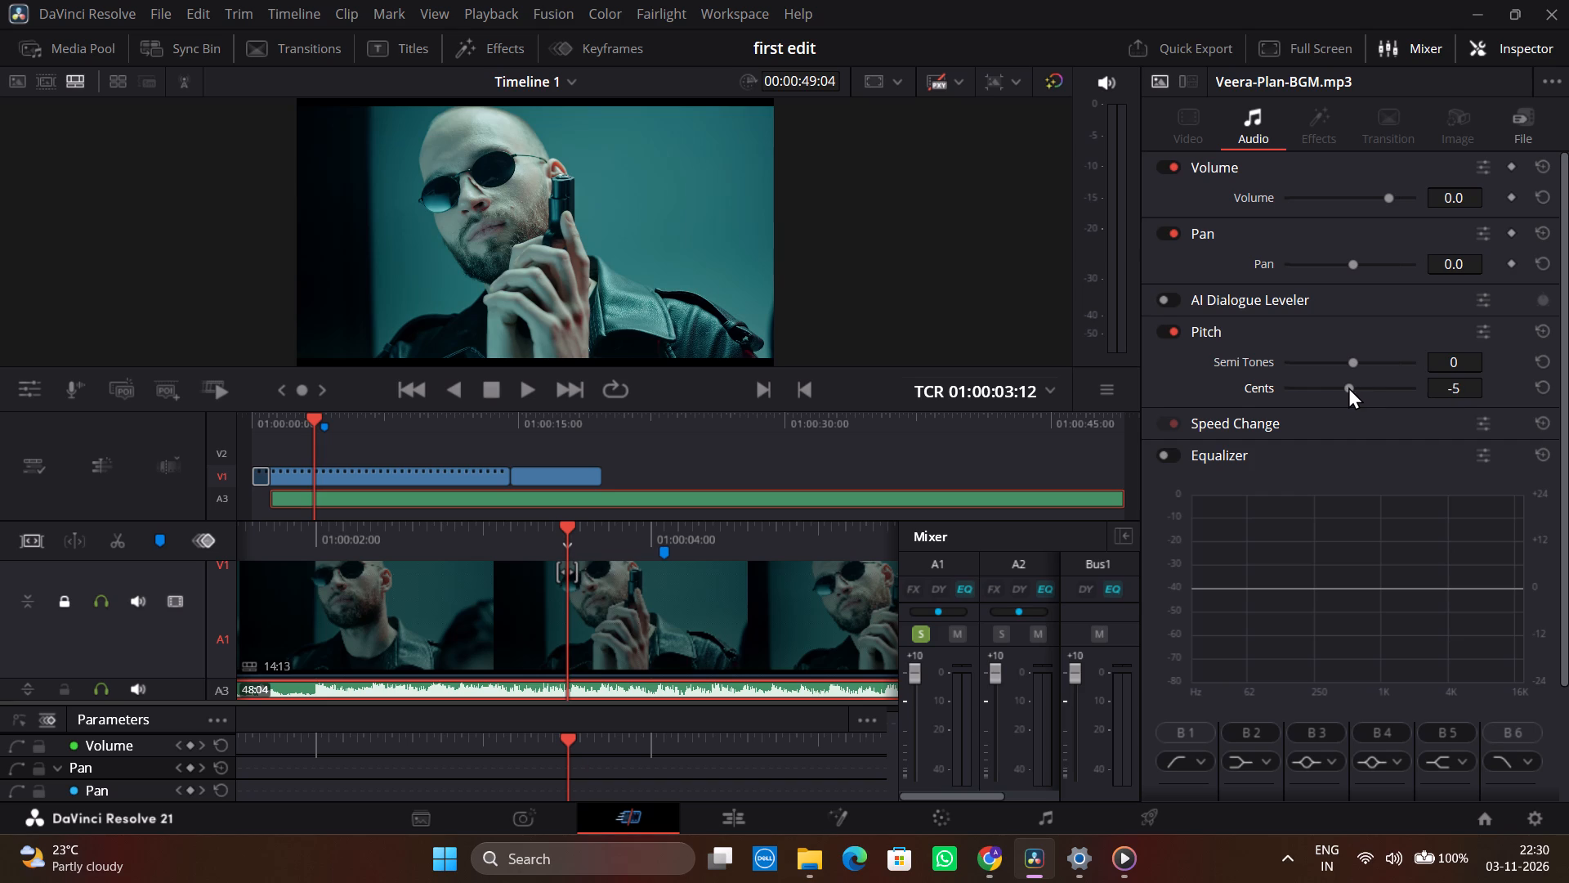
click(1348, 387)
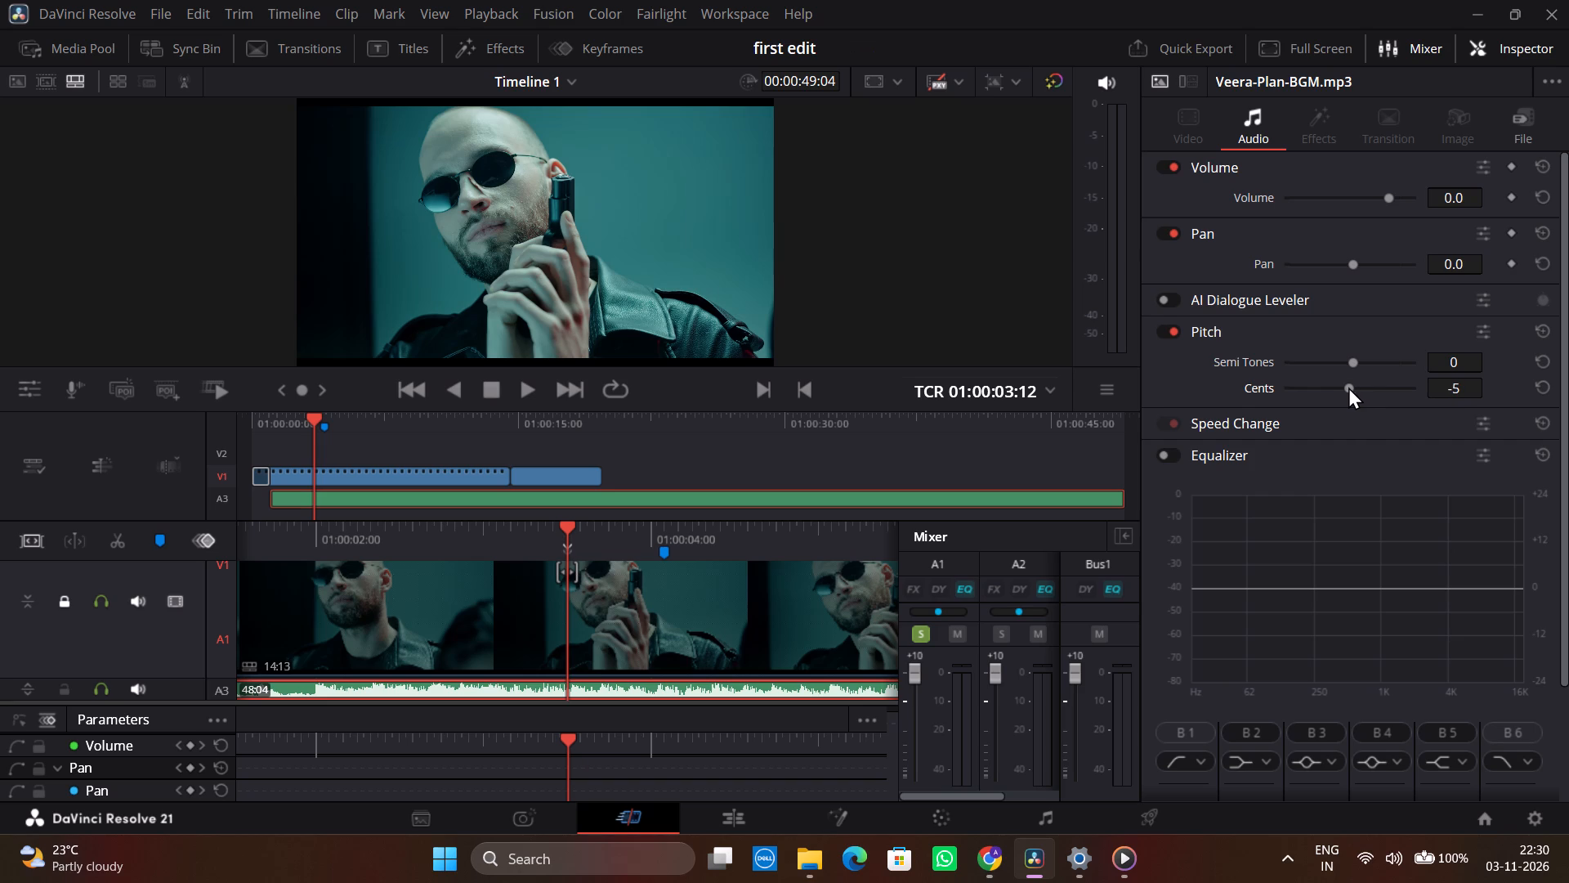
click(1348, 387)
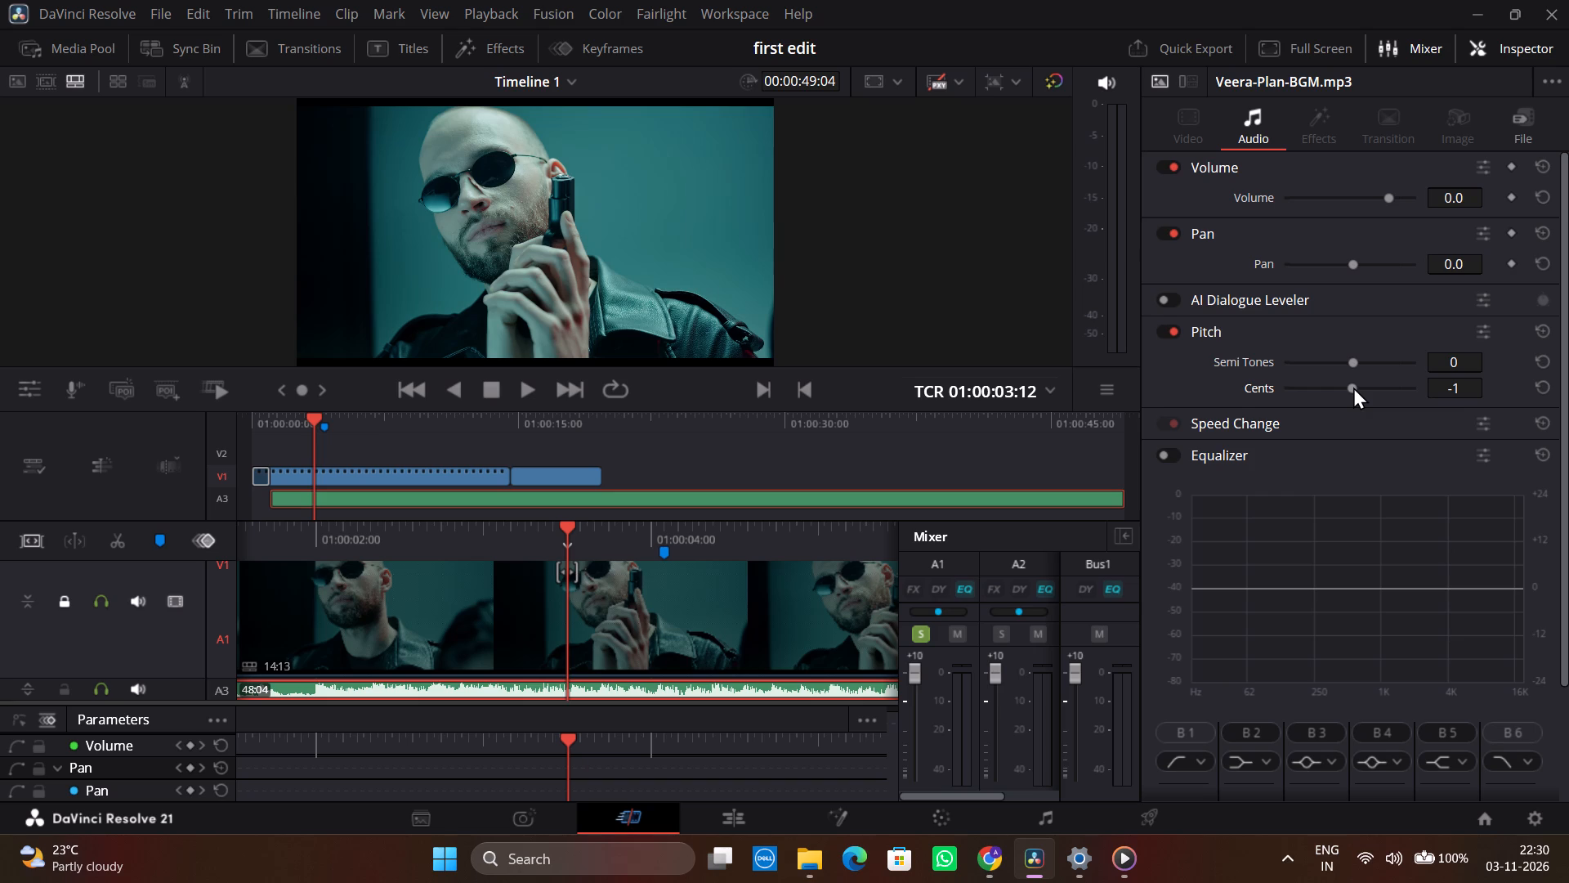
click(1360, 383)
drag(1362, 388, 1397, 385)
drag(1397, 385, 1352, 387)
drag(1352, 387, 1352, 386)
drag(1352, 386, 1355, 386)
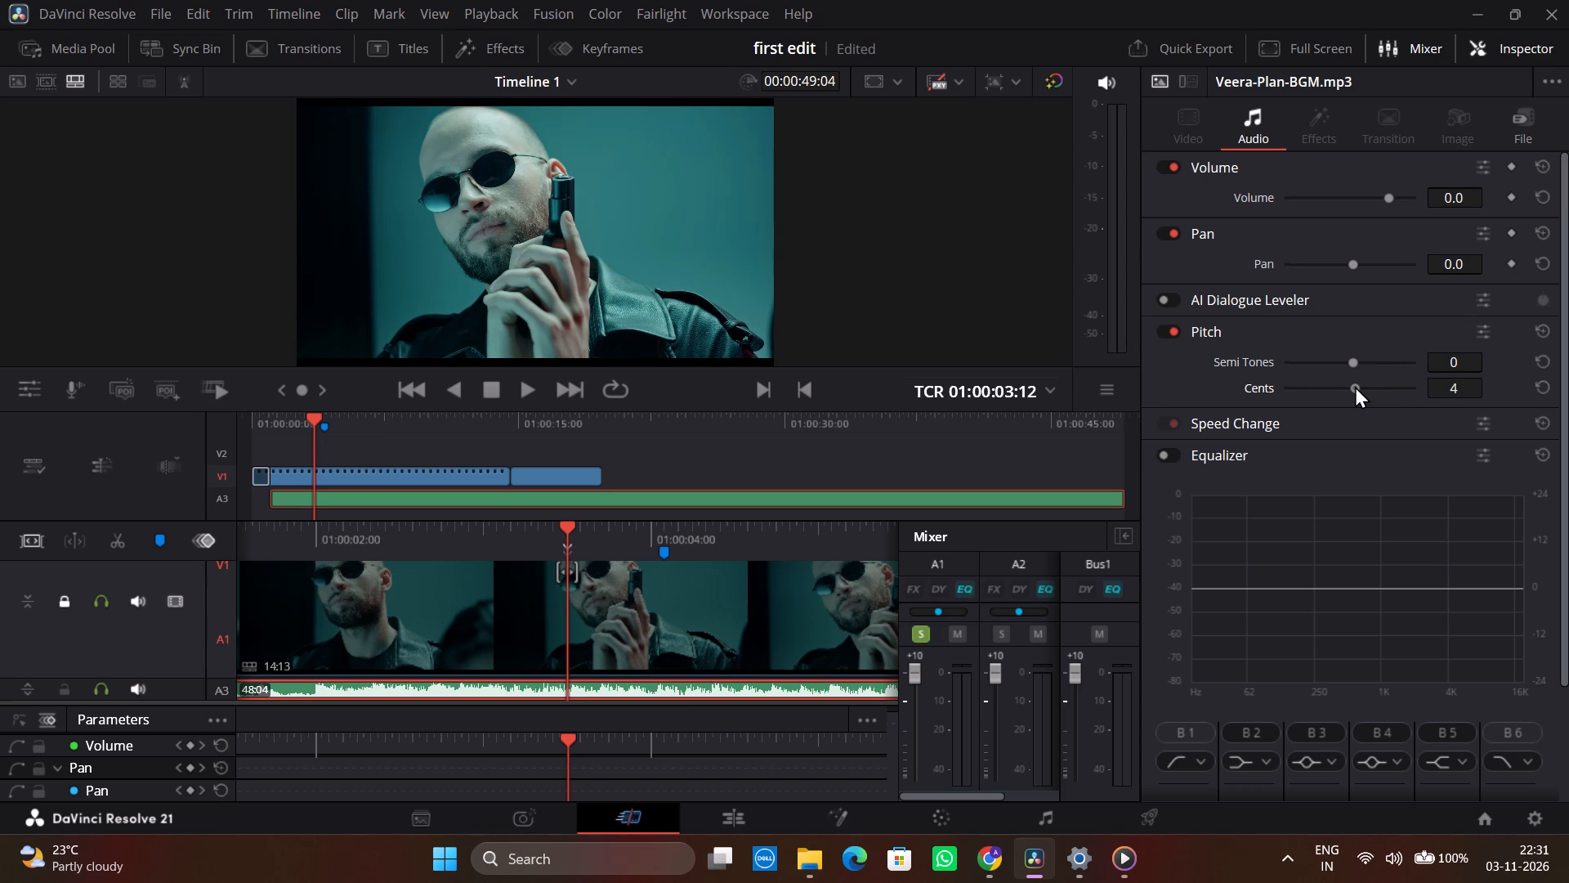
drag(1355, 386, 1353, 386)
drag(1353, 386, 1351, 386)
drag(1351, 386, 1352, 386)
drag(1352, 386, 1354, 386)
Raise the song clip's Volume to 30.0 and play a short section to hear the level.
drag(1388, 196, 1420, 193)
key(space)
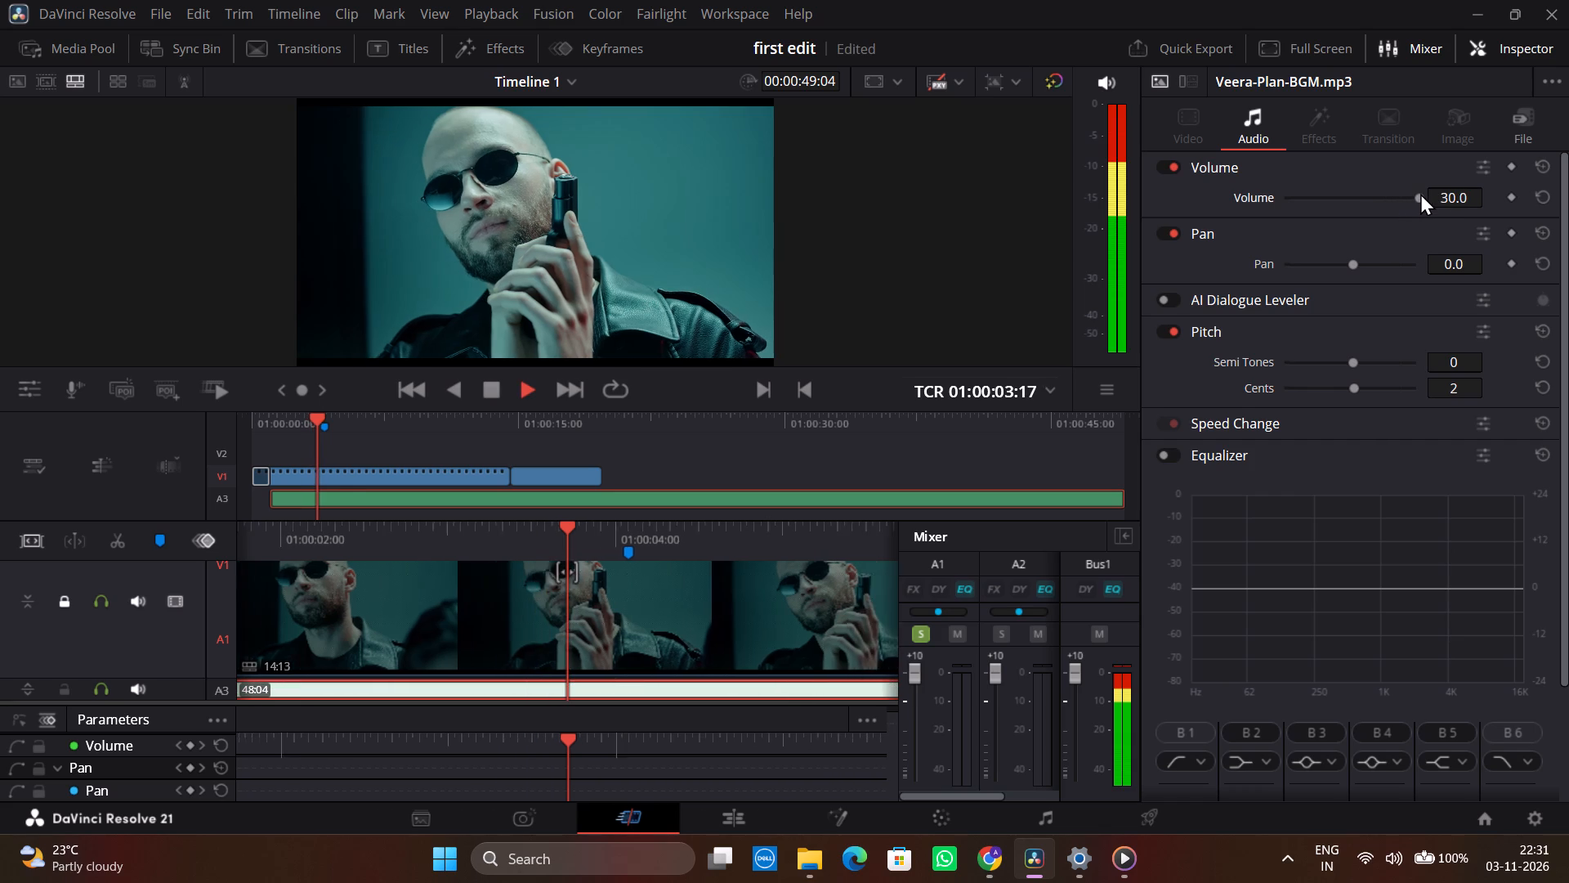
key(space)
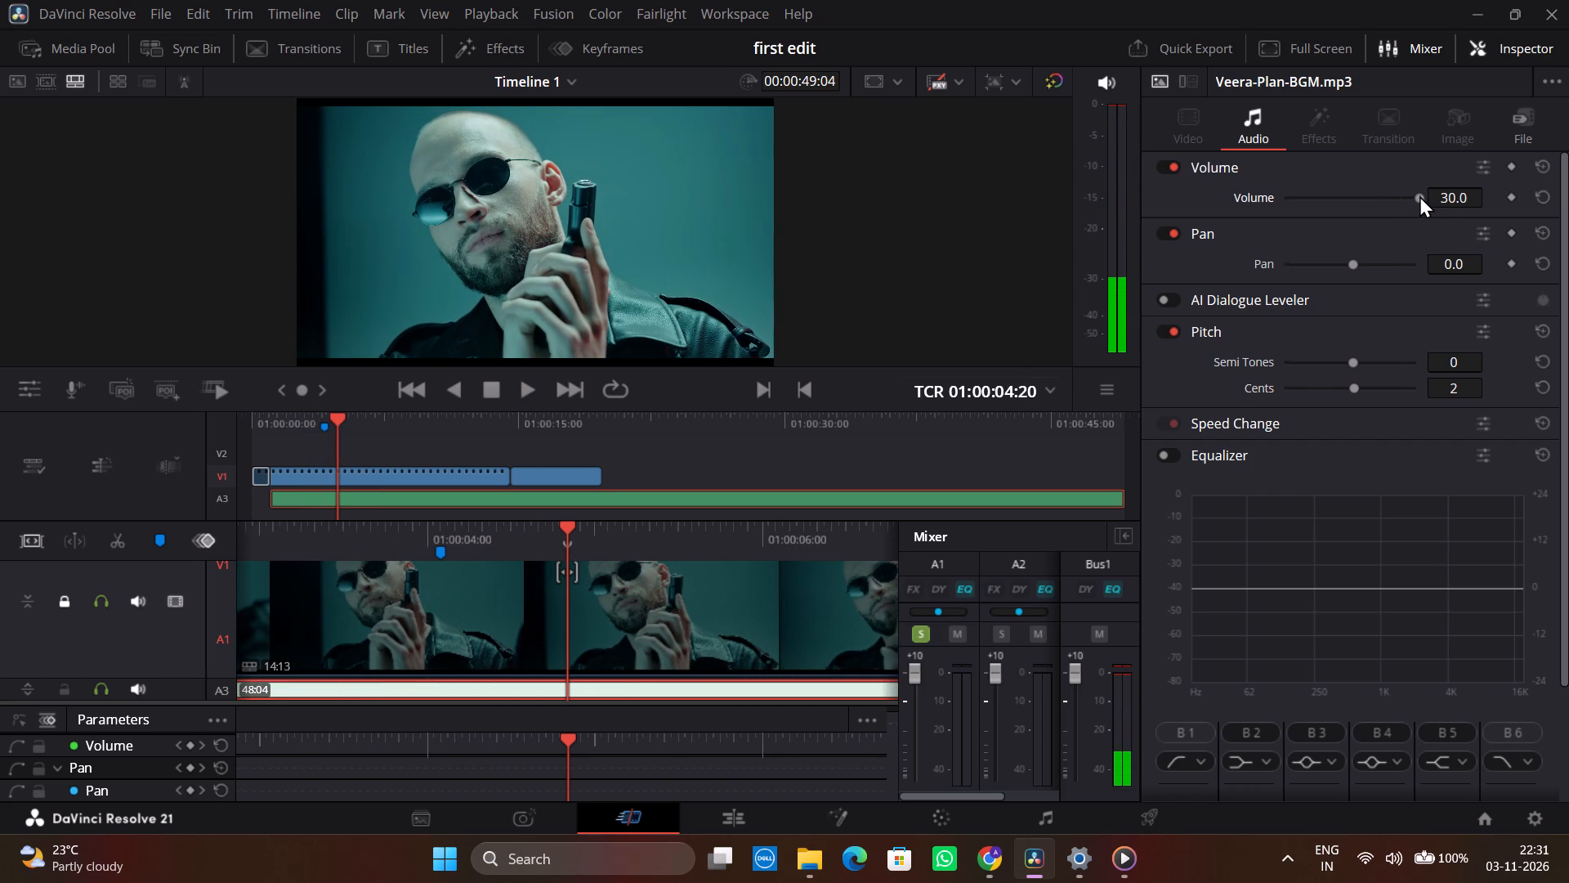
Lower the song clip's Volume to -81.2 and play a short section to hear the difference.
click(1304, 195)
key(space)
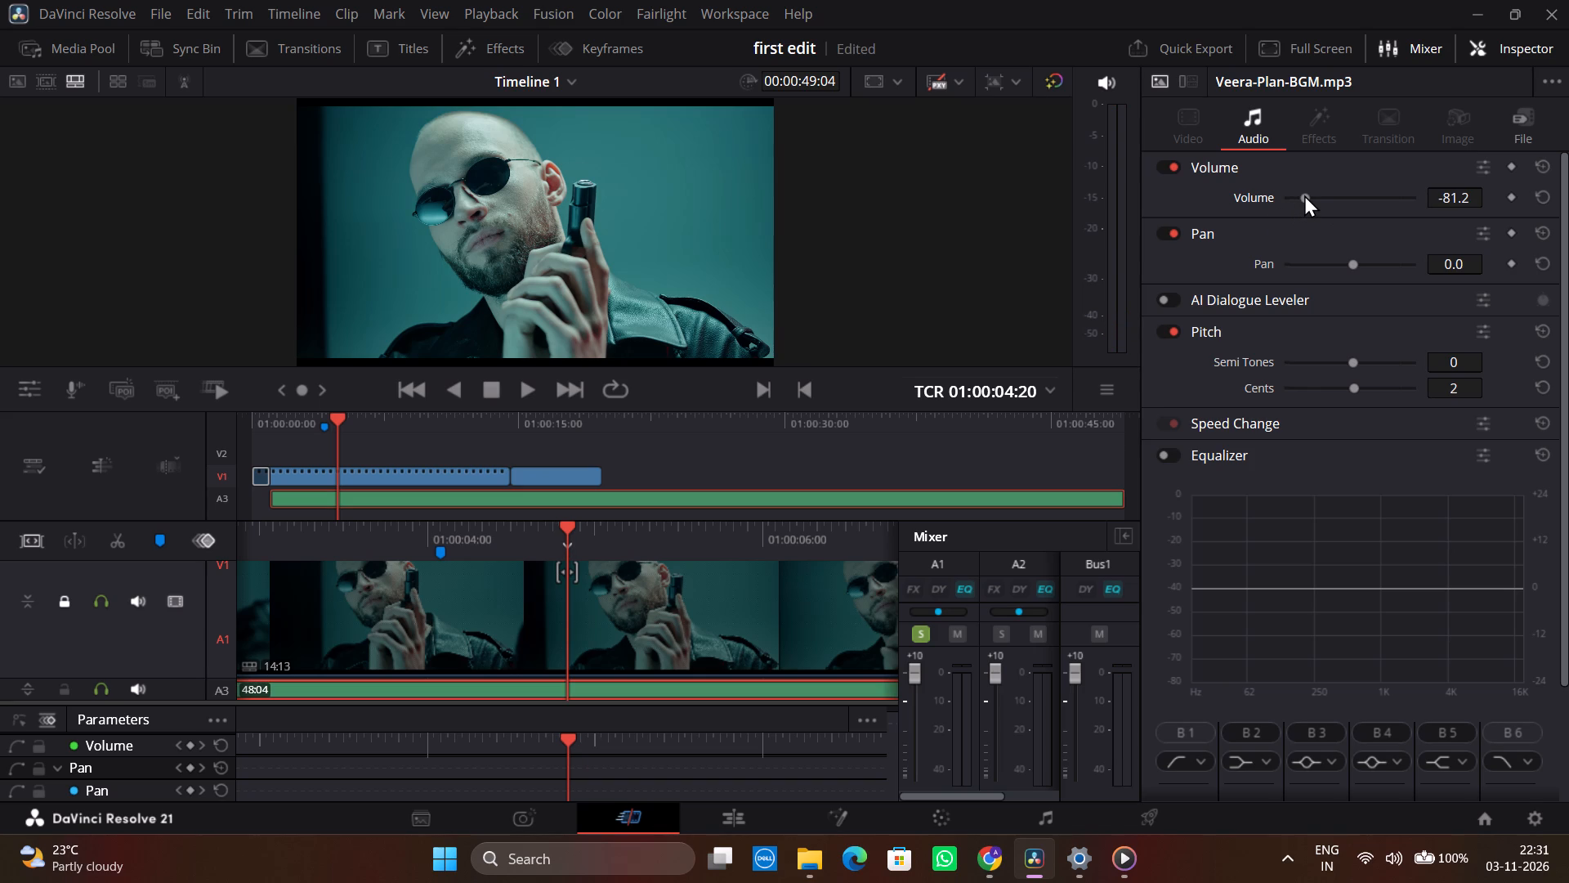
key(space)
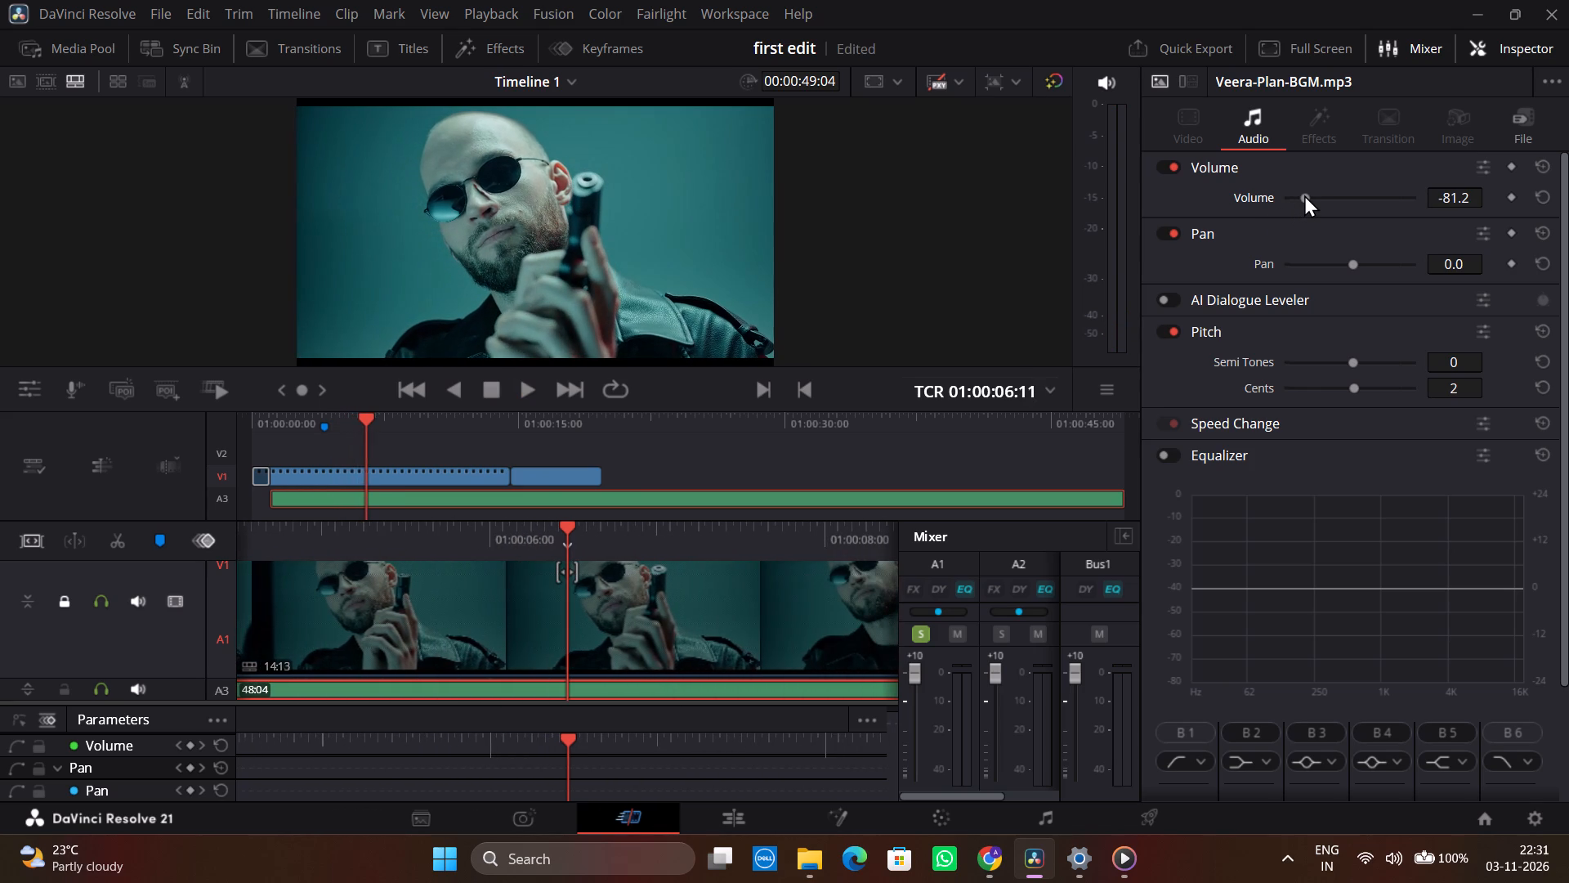
Bring the song clip's Volume back up to 14.1 and play from 01:00:06:11 to about 01:00:10:20.
click(1366, 196)
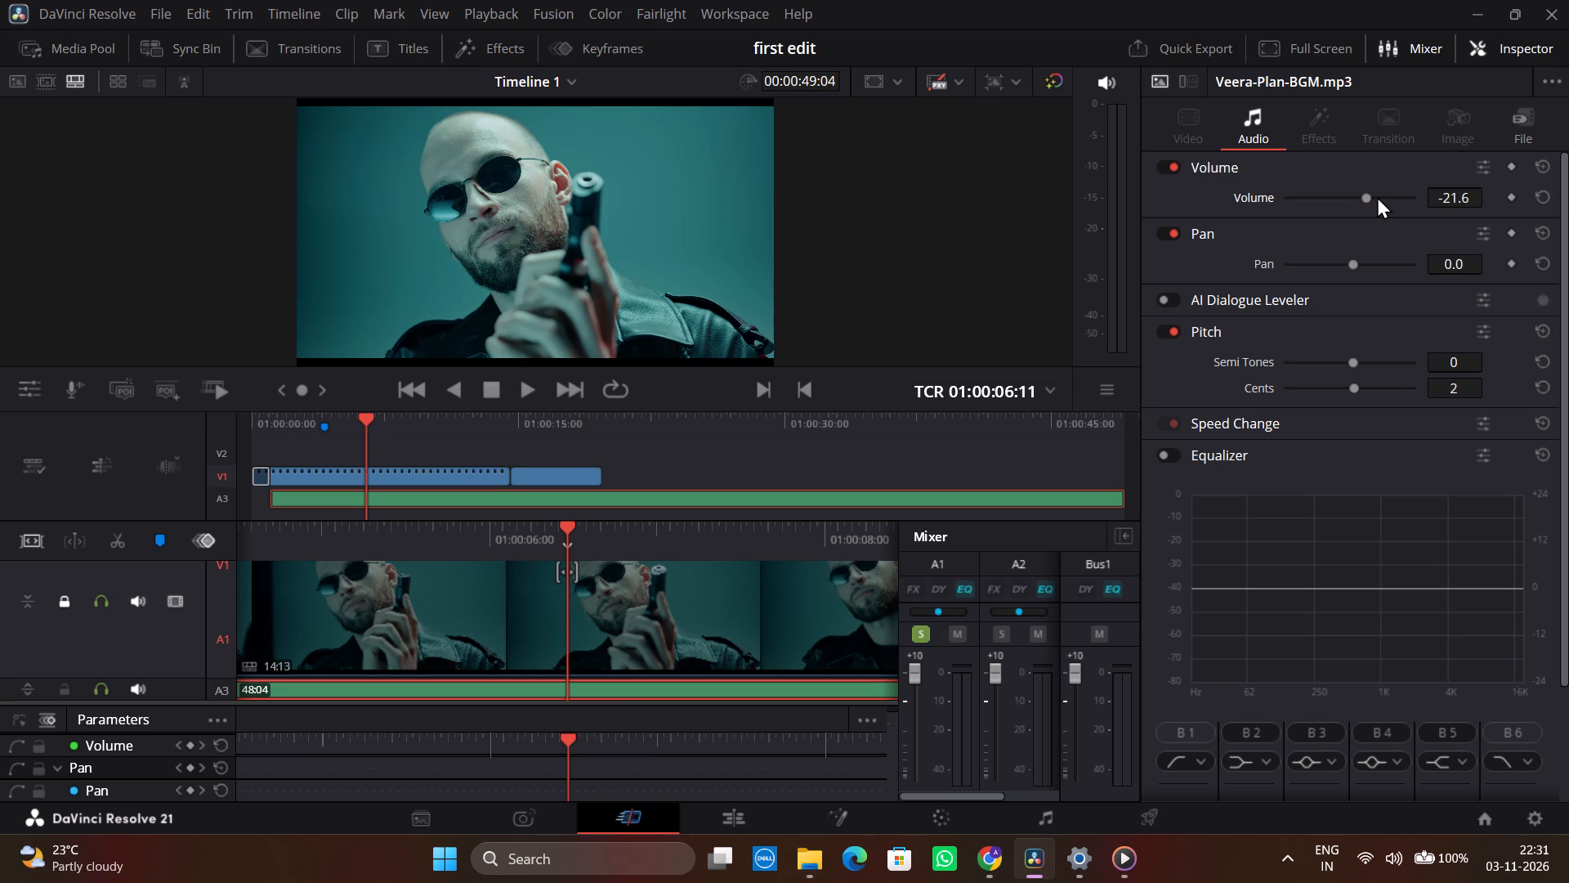
click(1388, 195)
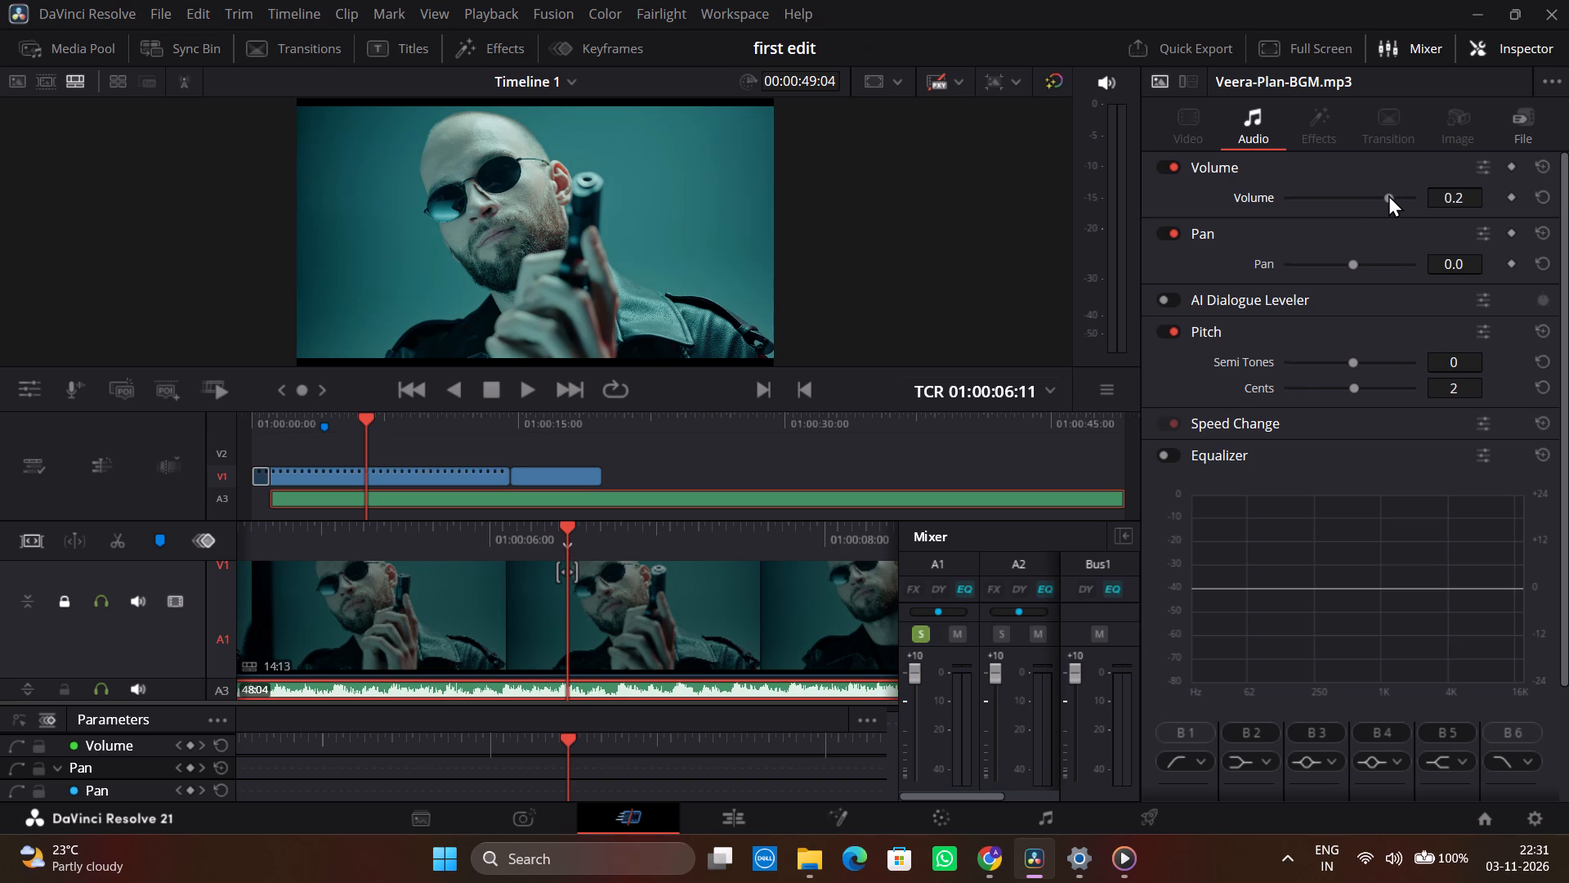
click(1388, 195)
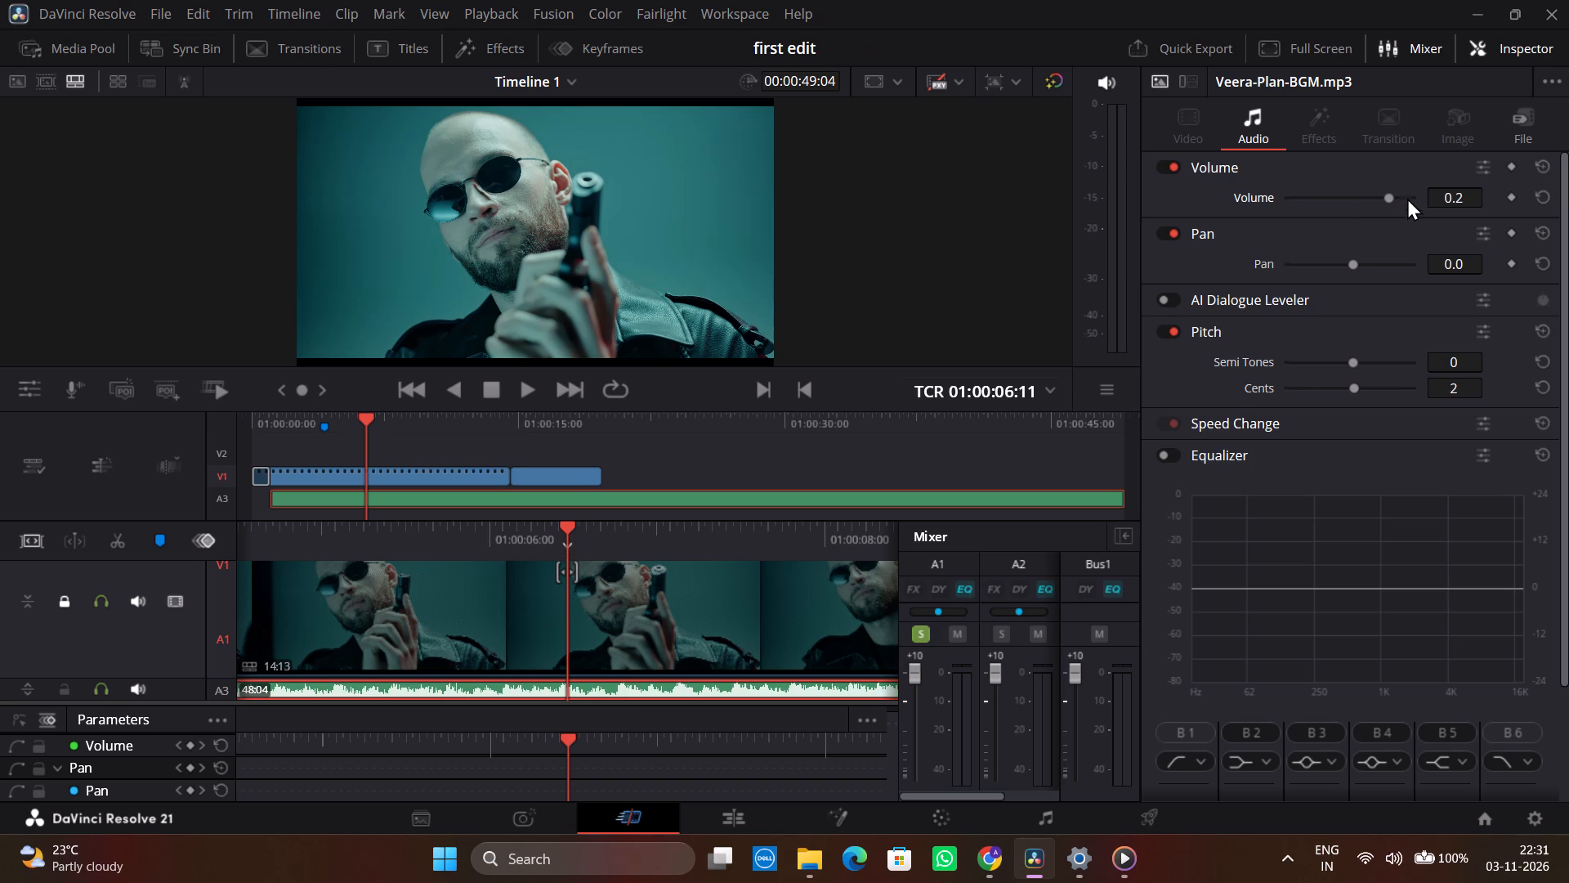
click(1415, 208)
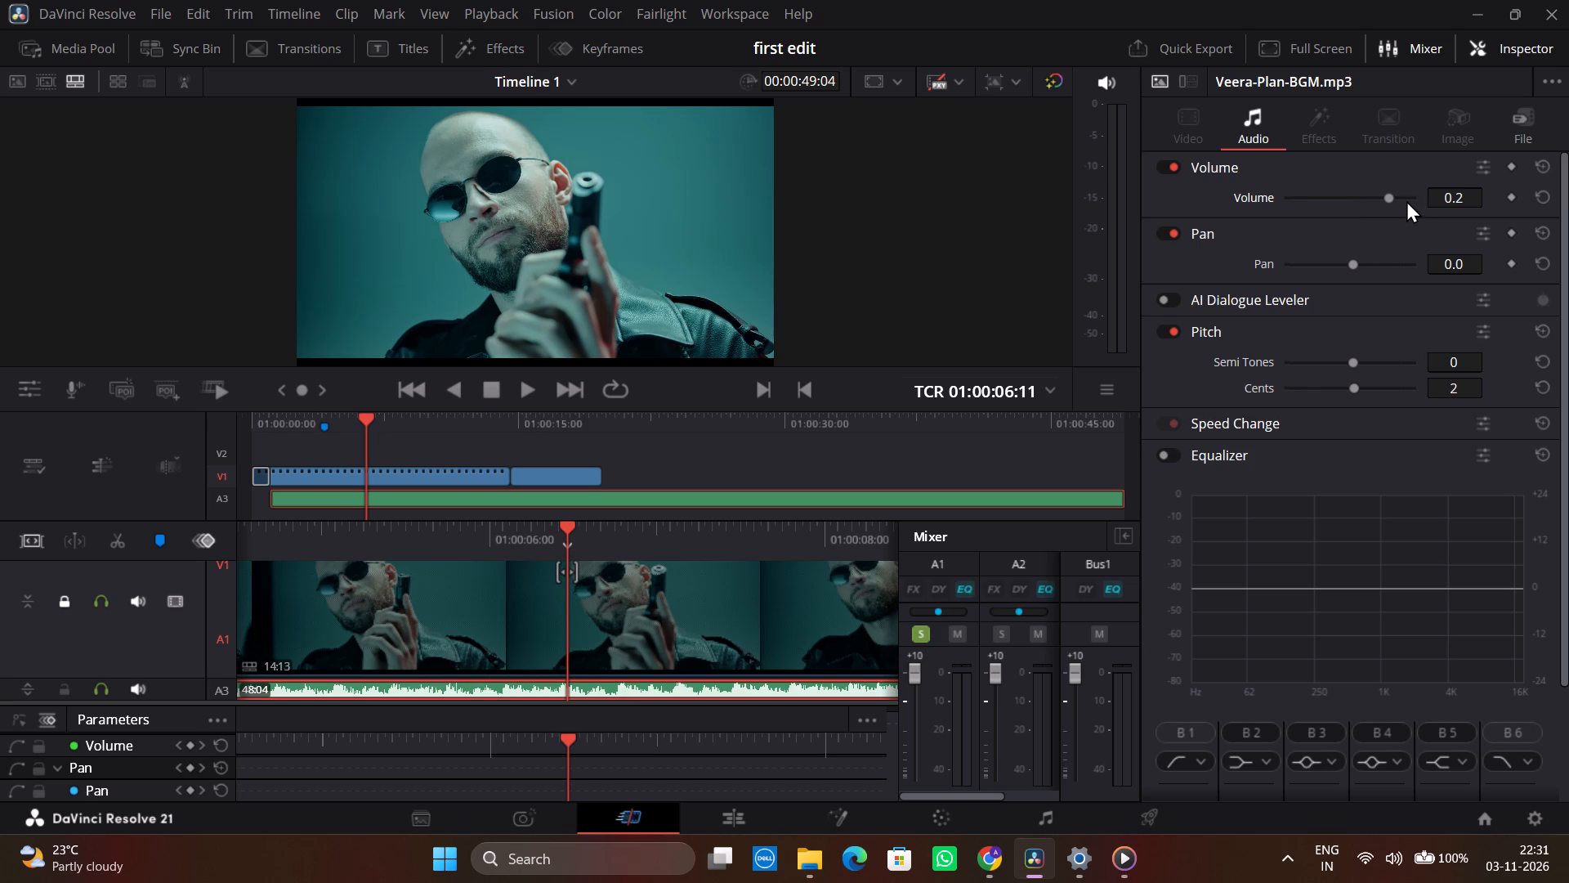
click(1403, 196)
key(space)
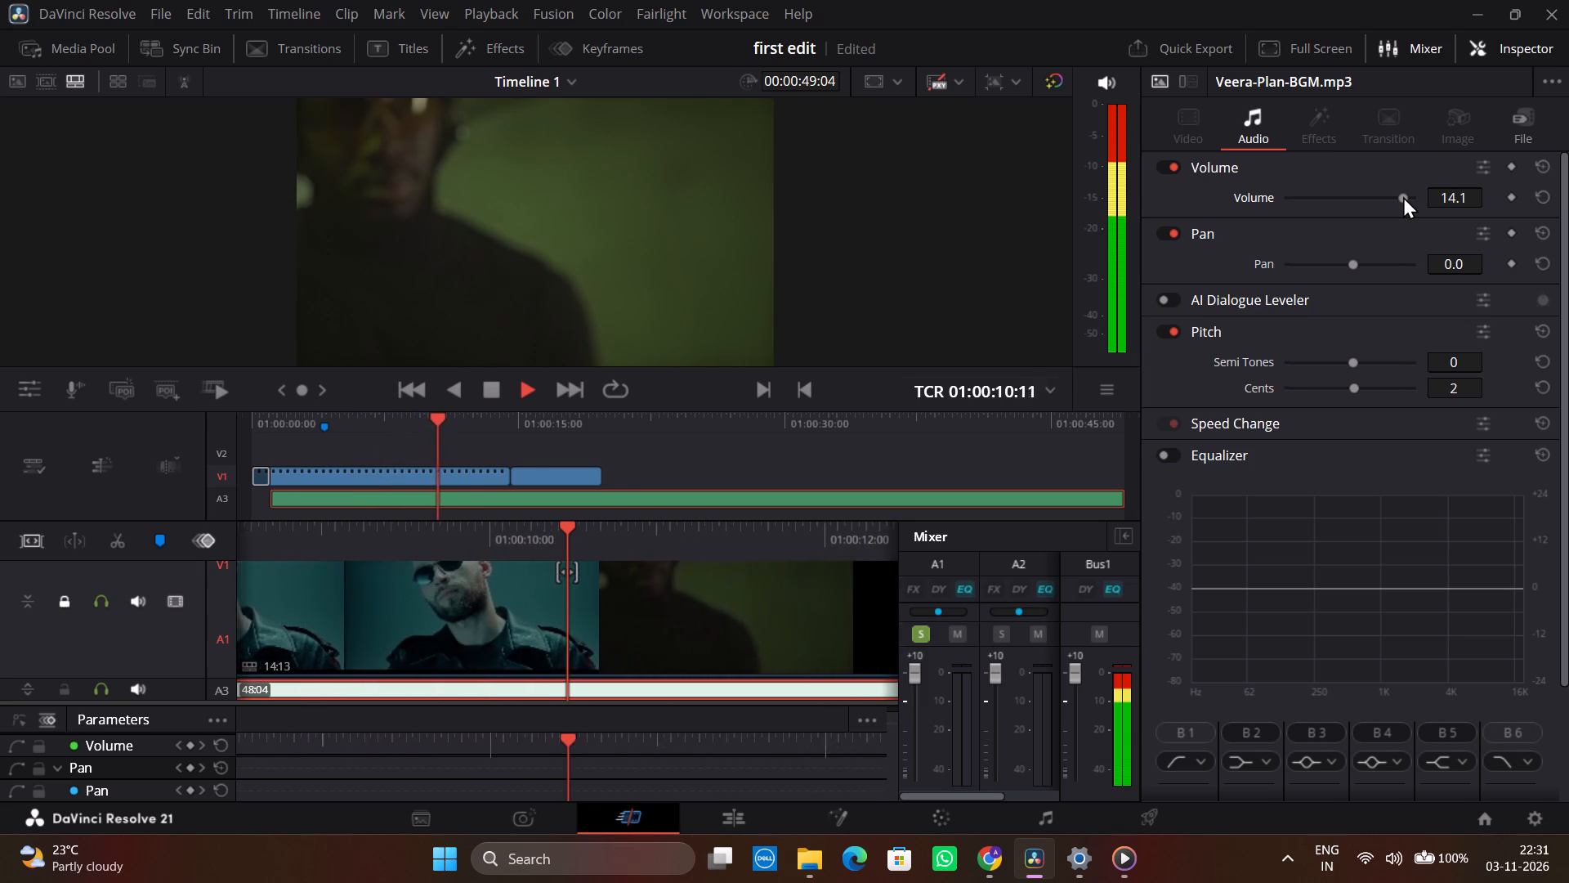
key(space)
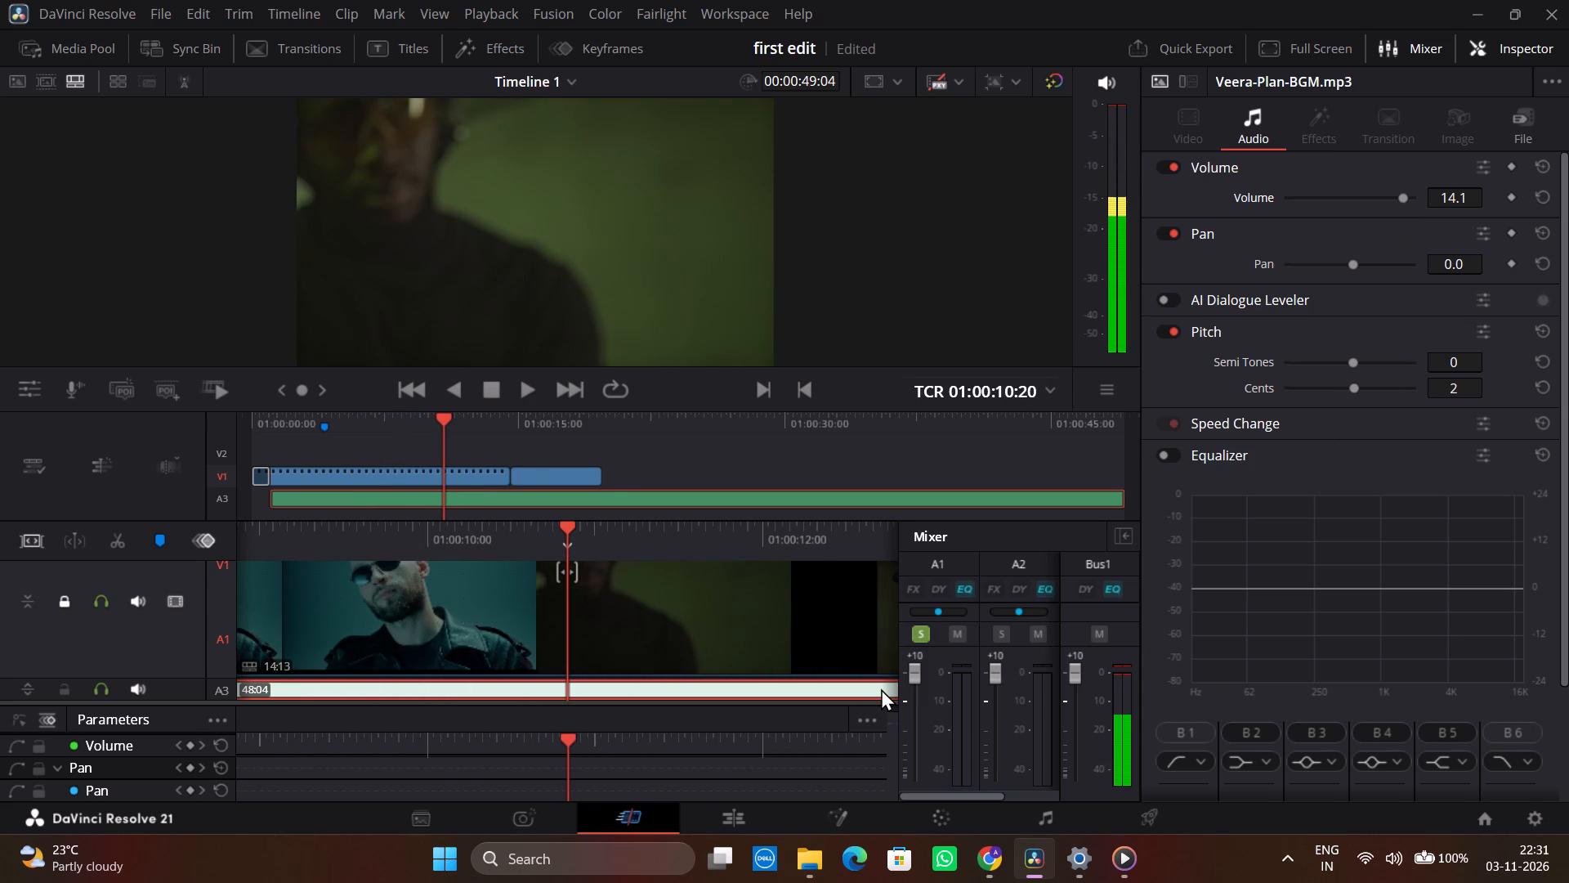
Lower the A1 track fader in the Mixer to about 0 dB, settling on +0.1.
click(918, 676)
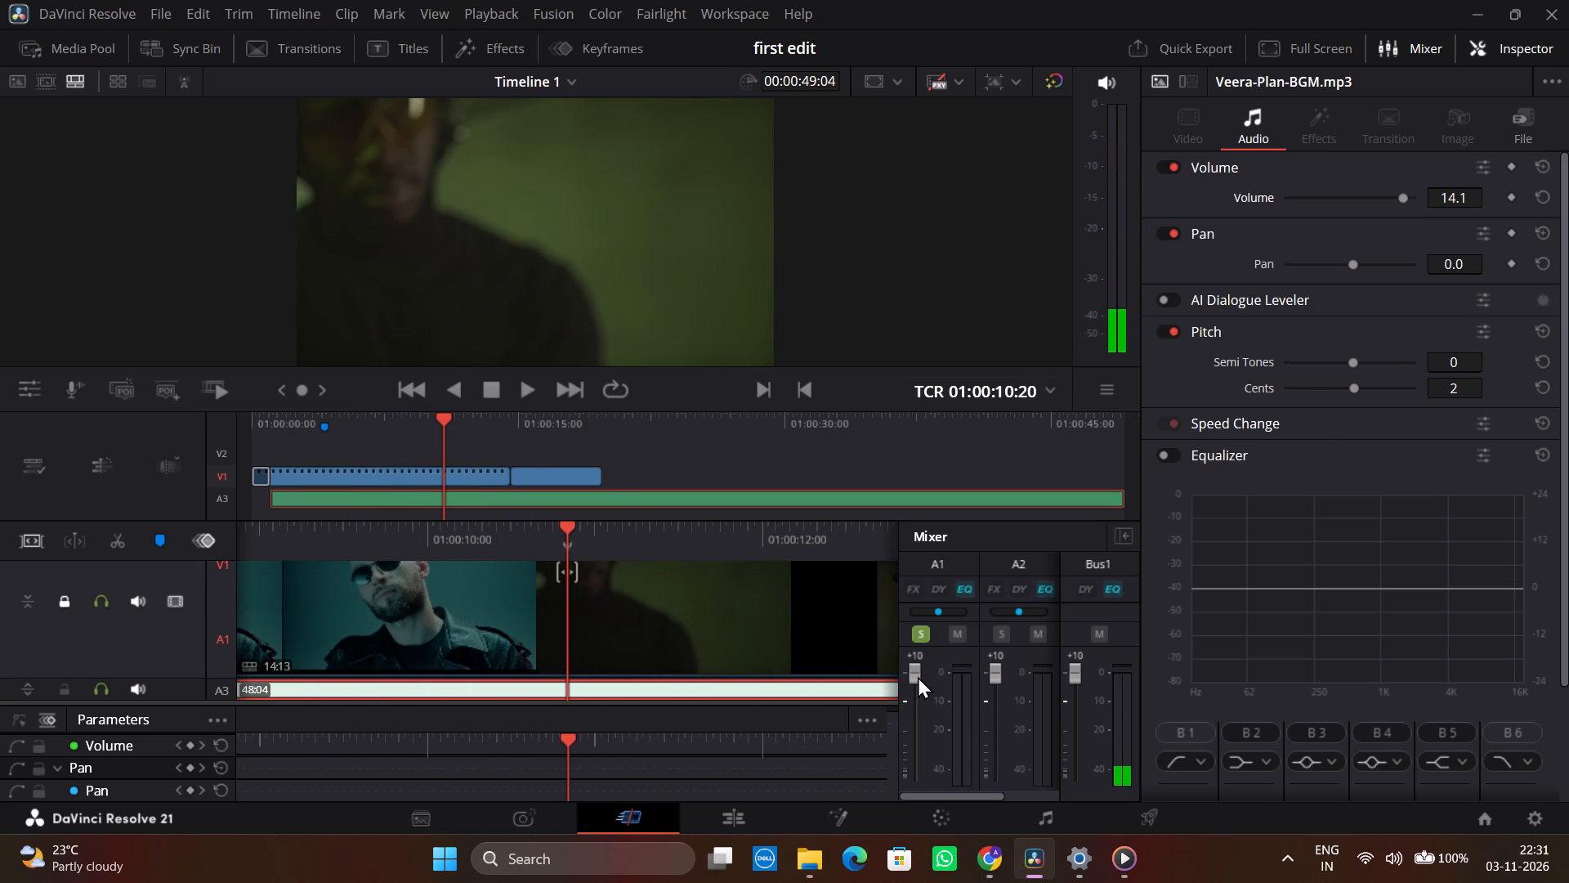
click(915, 707)
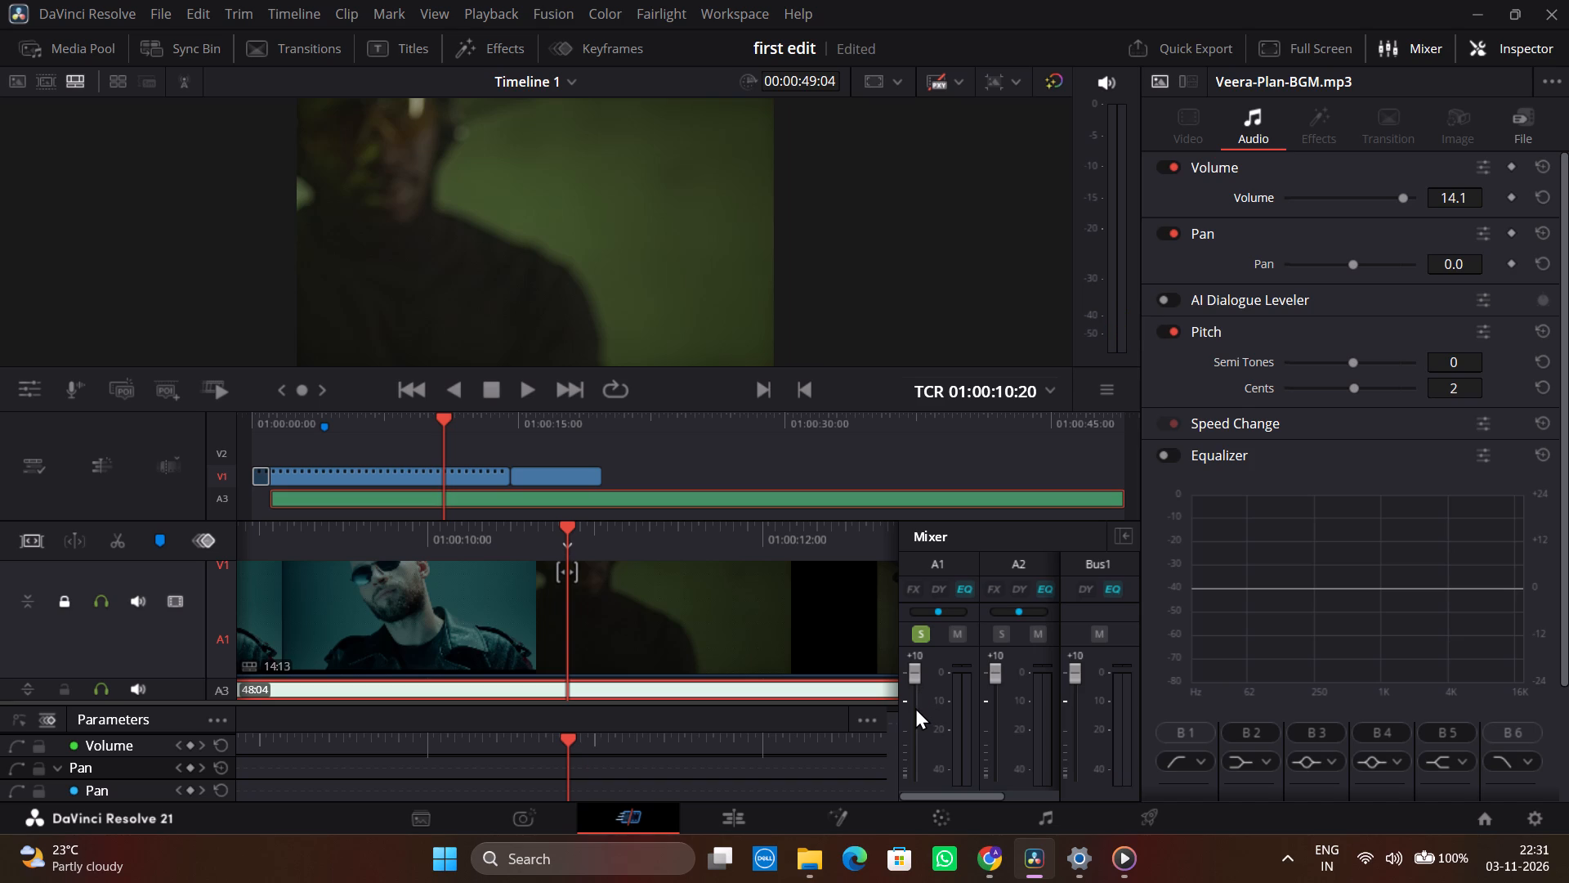
click(910, 703)
click(910, 703)
drag(914, 679, 908, 706)
drag(908, 706, 909, 711)
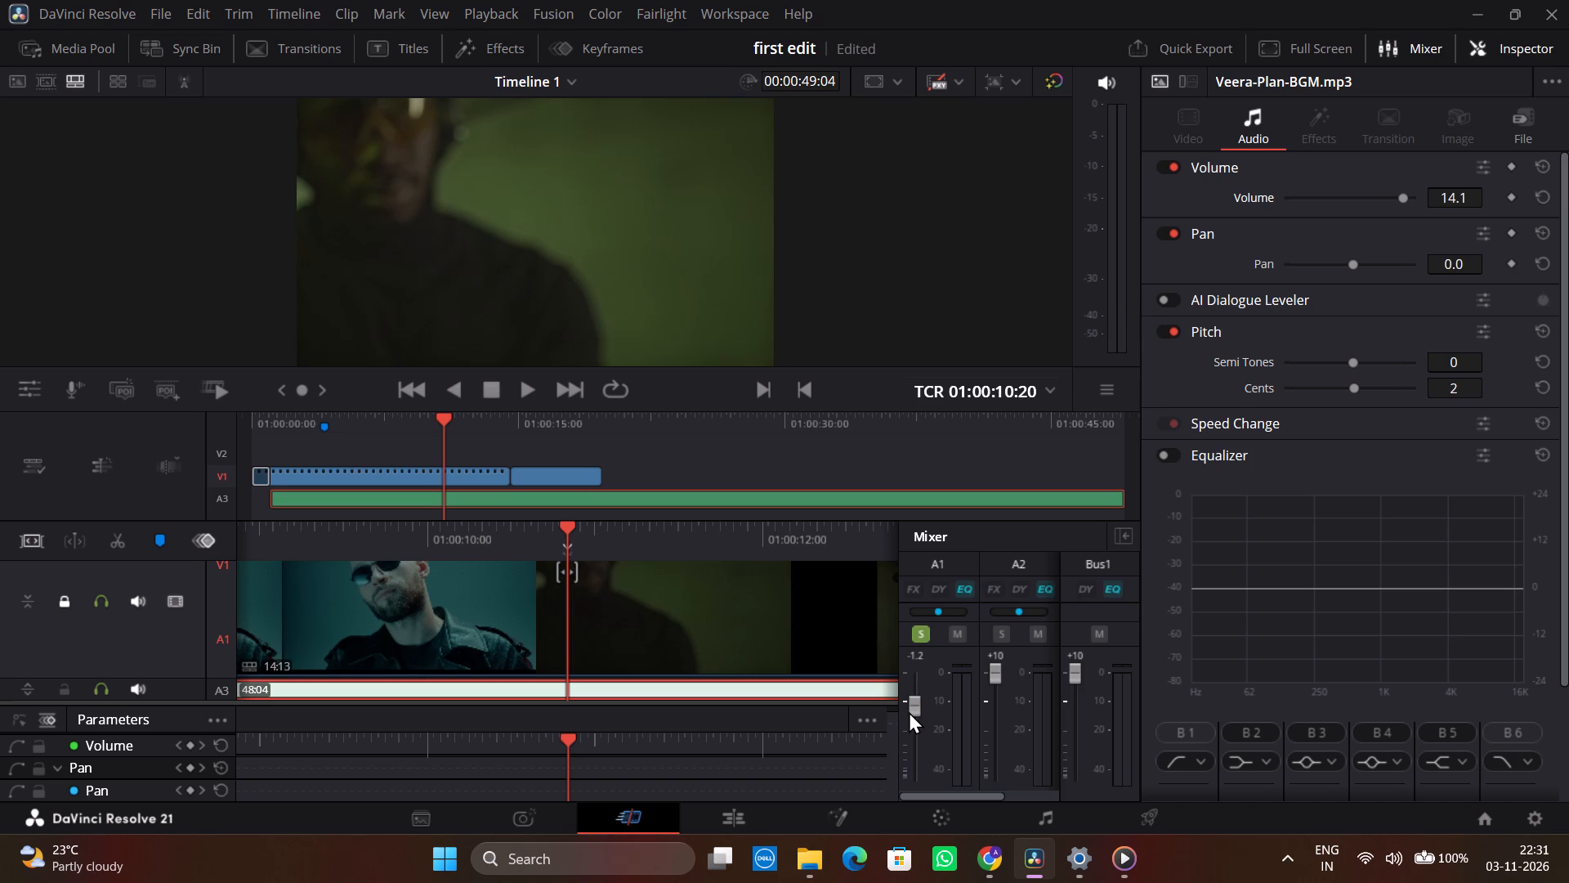
drag(909, 711, 908, 709)
drag(908, 709, 916, 717)
drag(916, 717, 910, 707)
Lower the A2 and Bus1 faders in the Mixer to match A1, setting each to +0.1.
drag(996, 664, 999, 688)
drag(999, 688, 999, 693)
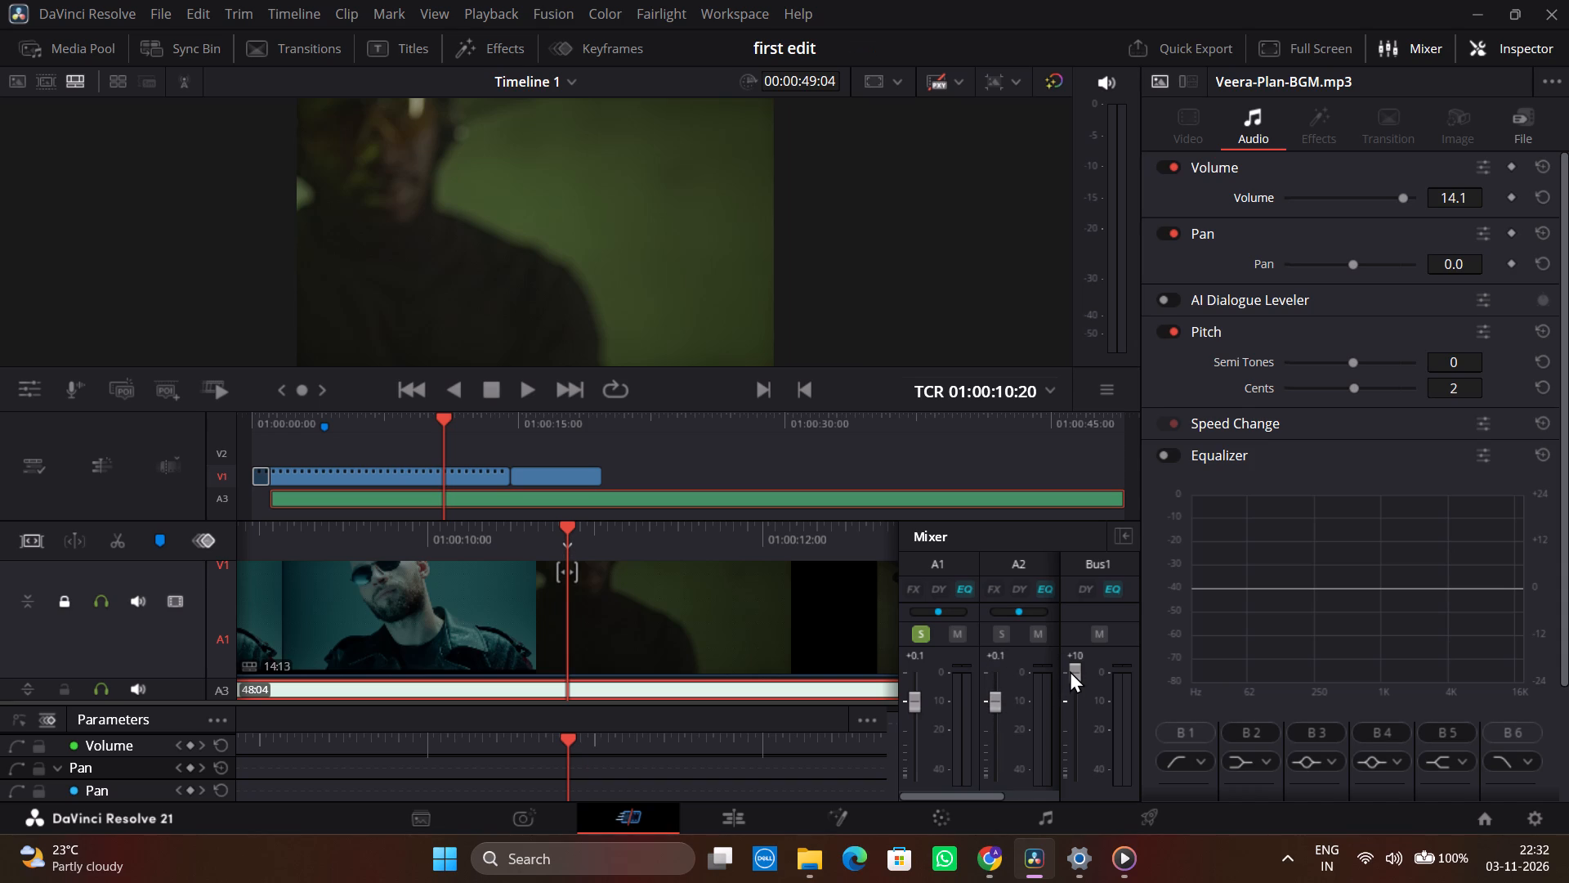
drag(1079, 671, 1085, 682)
drag(1085, 682, 1085, 694)
drag(1085, 694, 1086, 699)
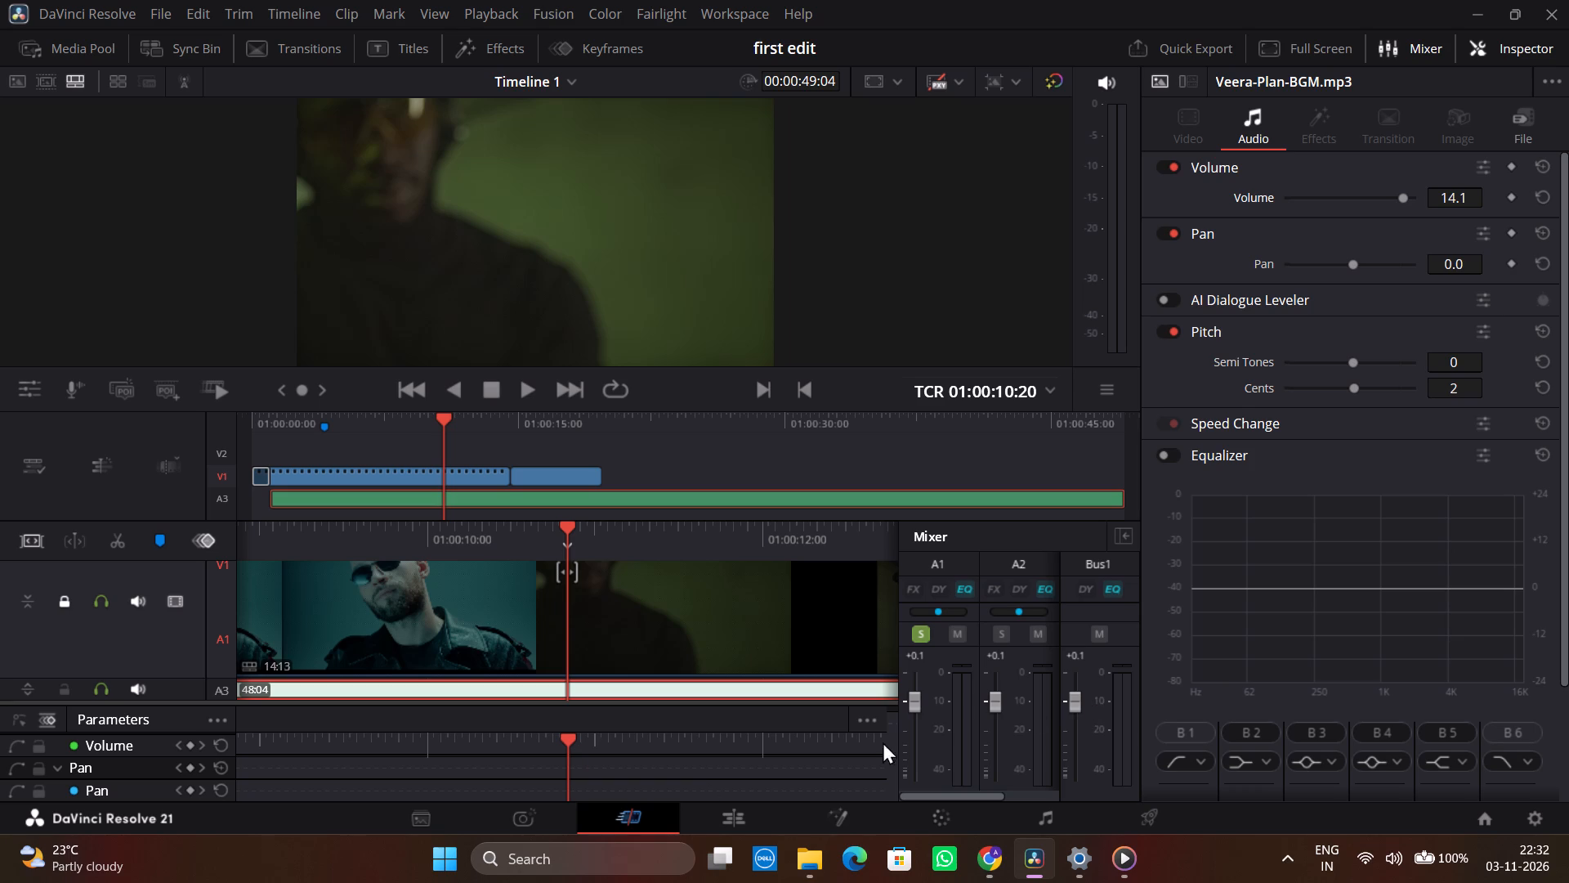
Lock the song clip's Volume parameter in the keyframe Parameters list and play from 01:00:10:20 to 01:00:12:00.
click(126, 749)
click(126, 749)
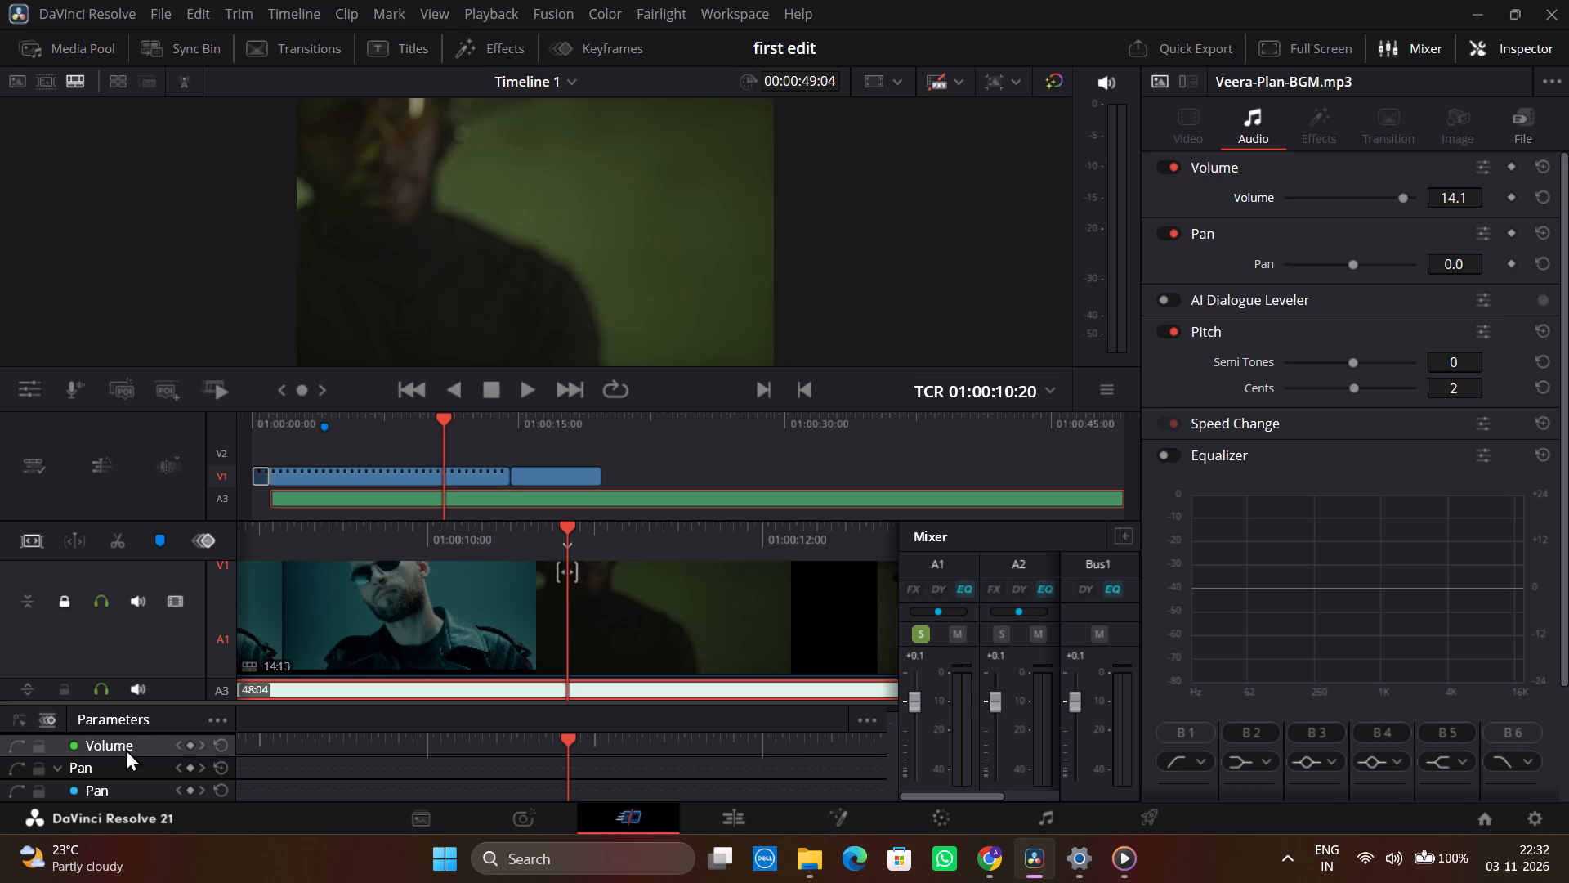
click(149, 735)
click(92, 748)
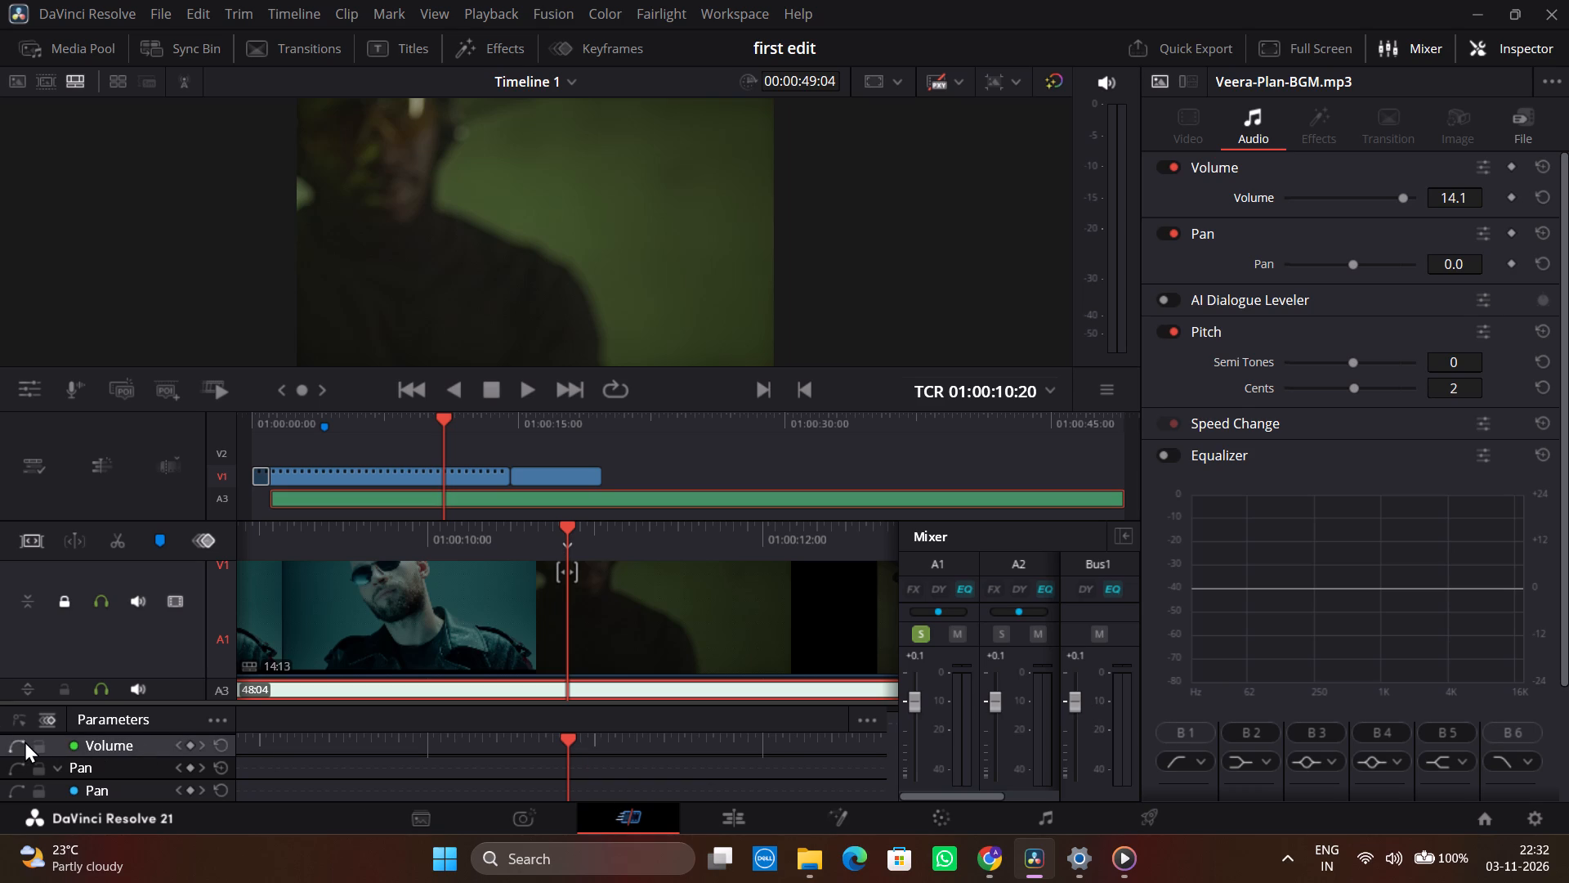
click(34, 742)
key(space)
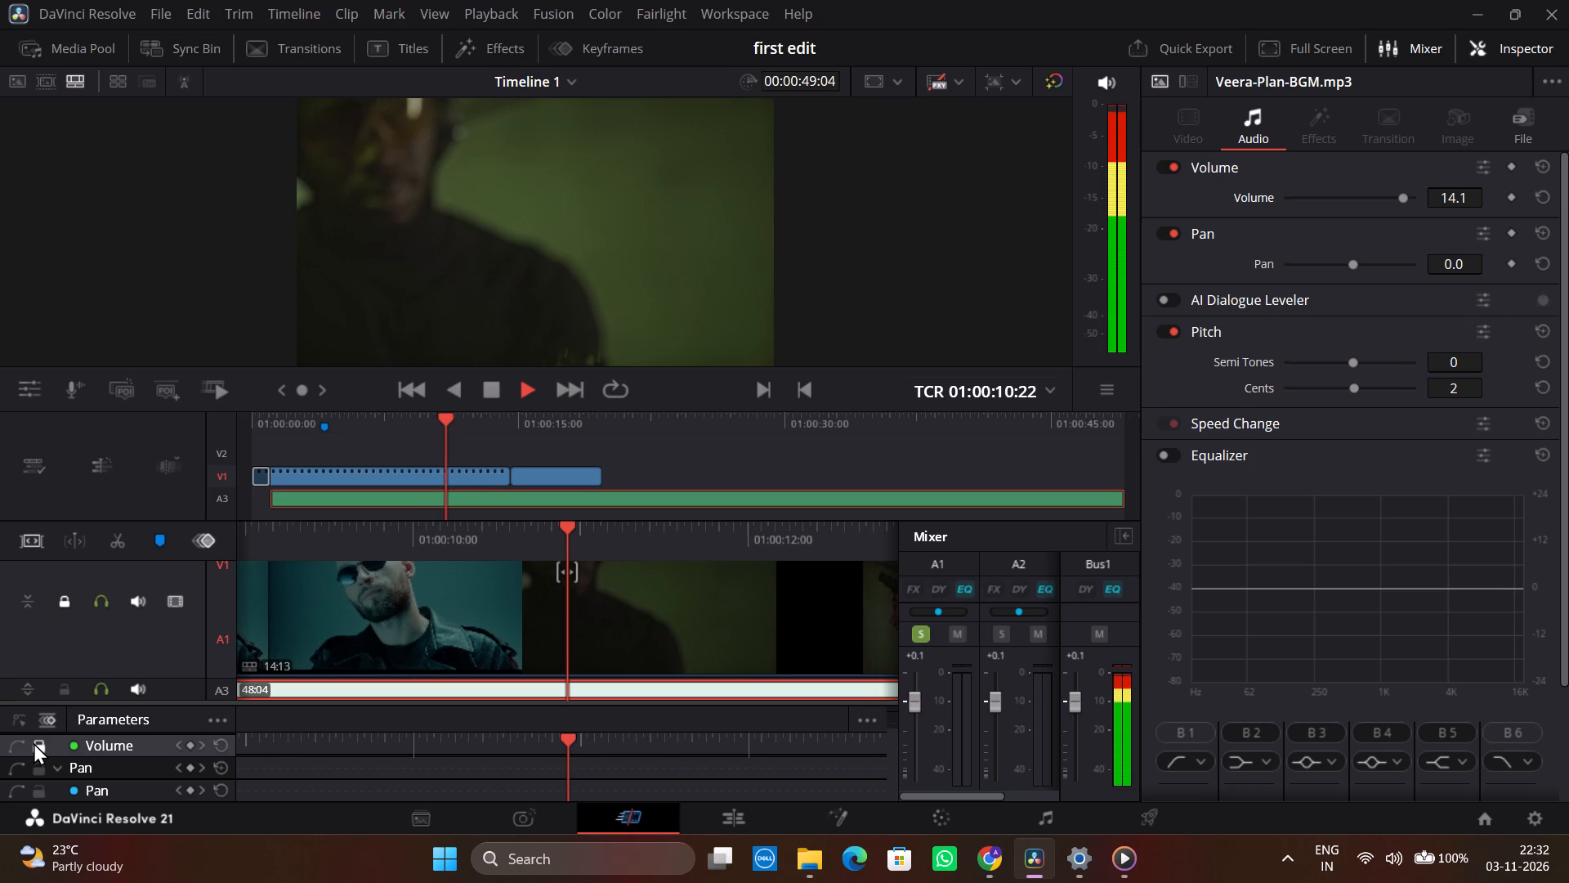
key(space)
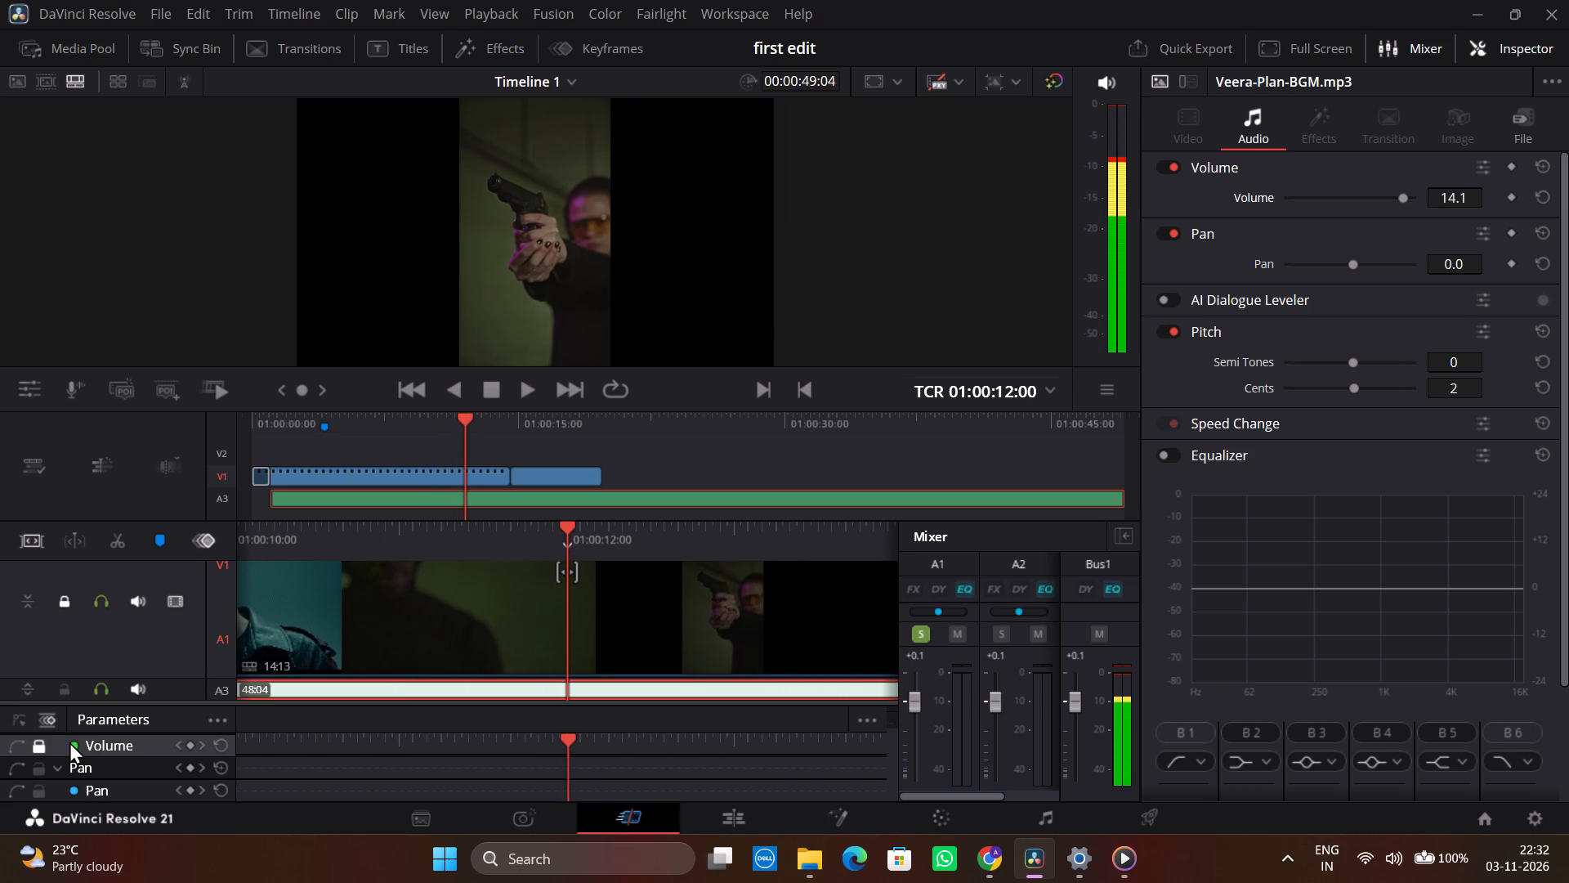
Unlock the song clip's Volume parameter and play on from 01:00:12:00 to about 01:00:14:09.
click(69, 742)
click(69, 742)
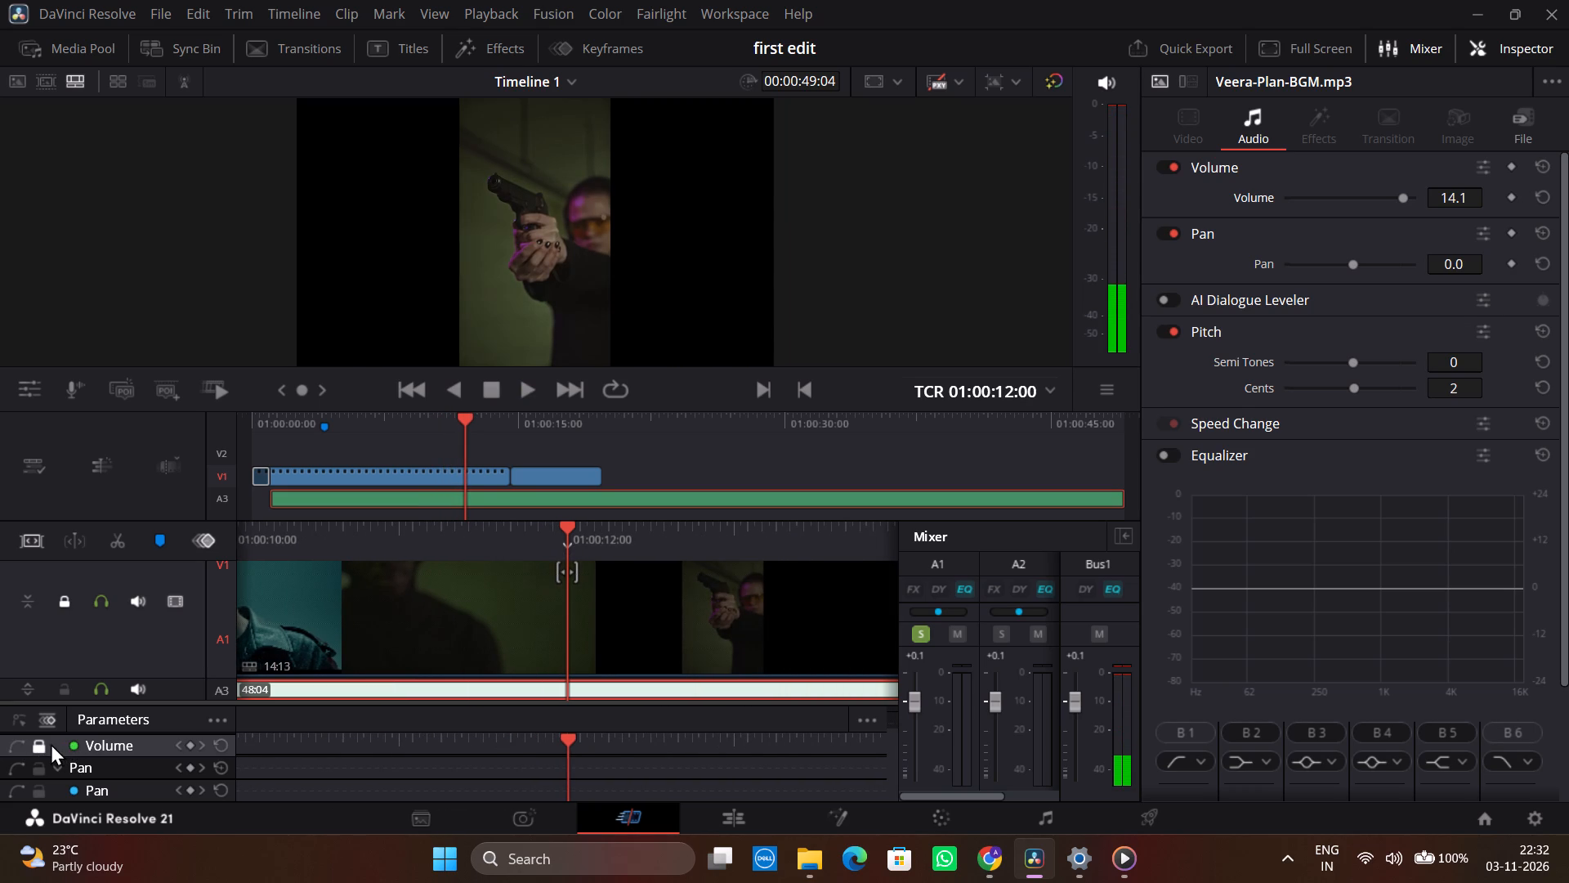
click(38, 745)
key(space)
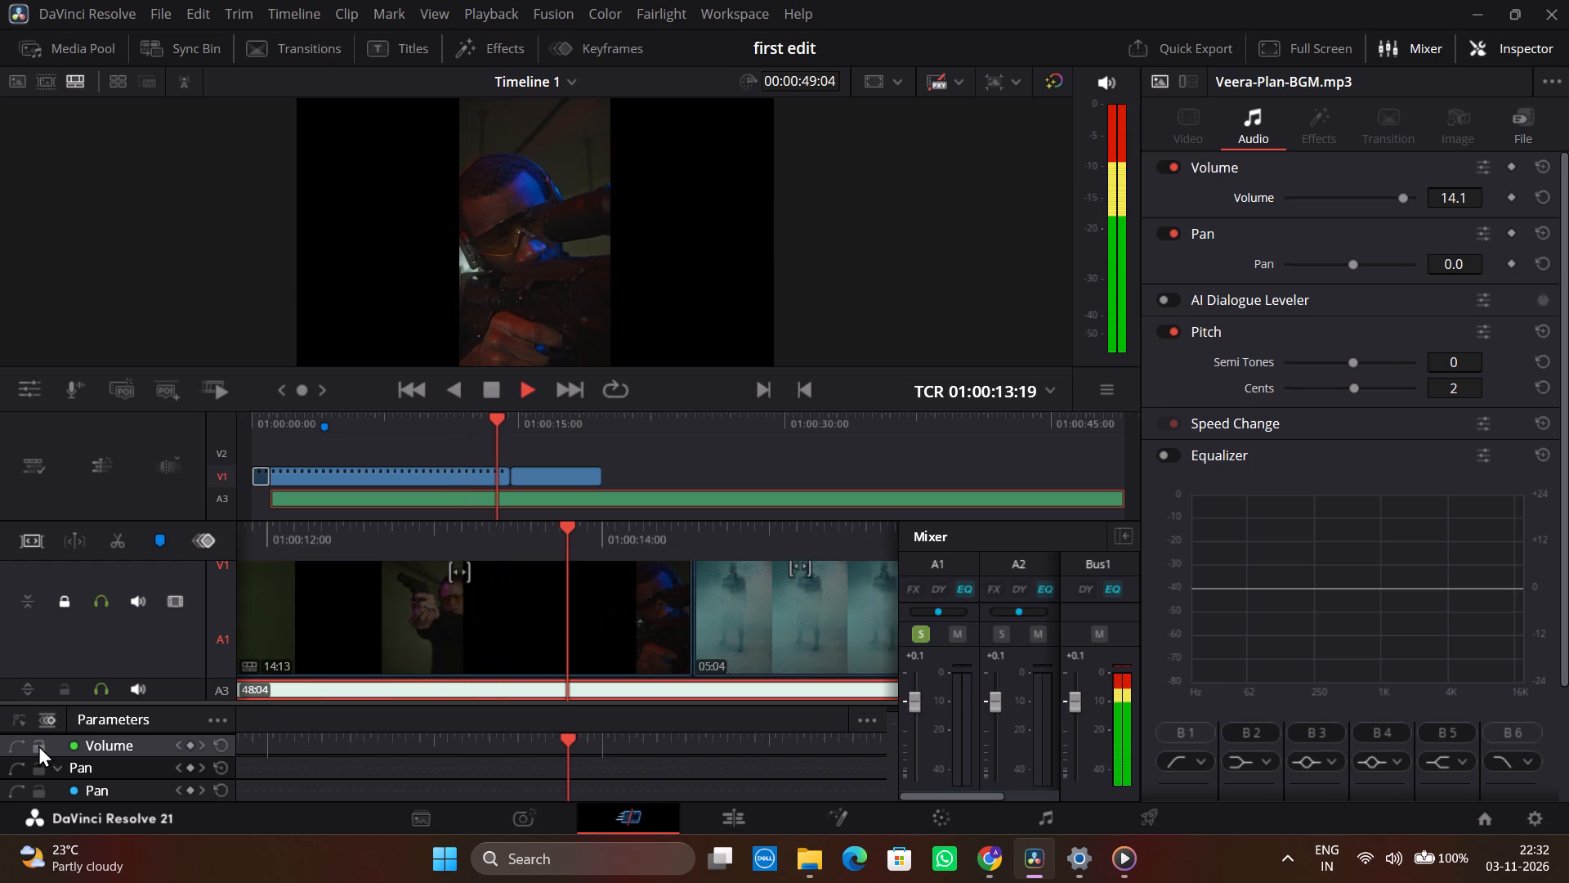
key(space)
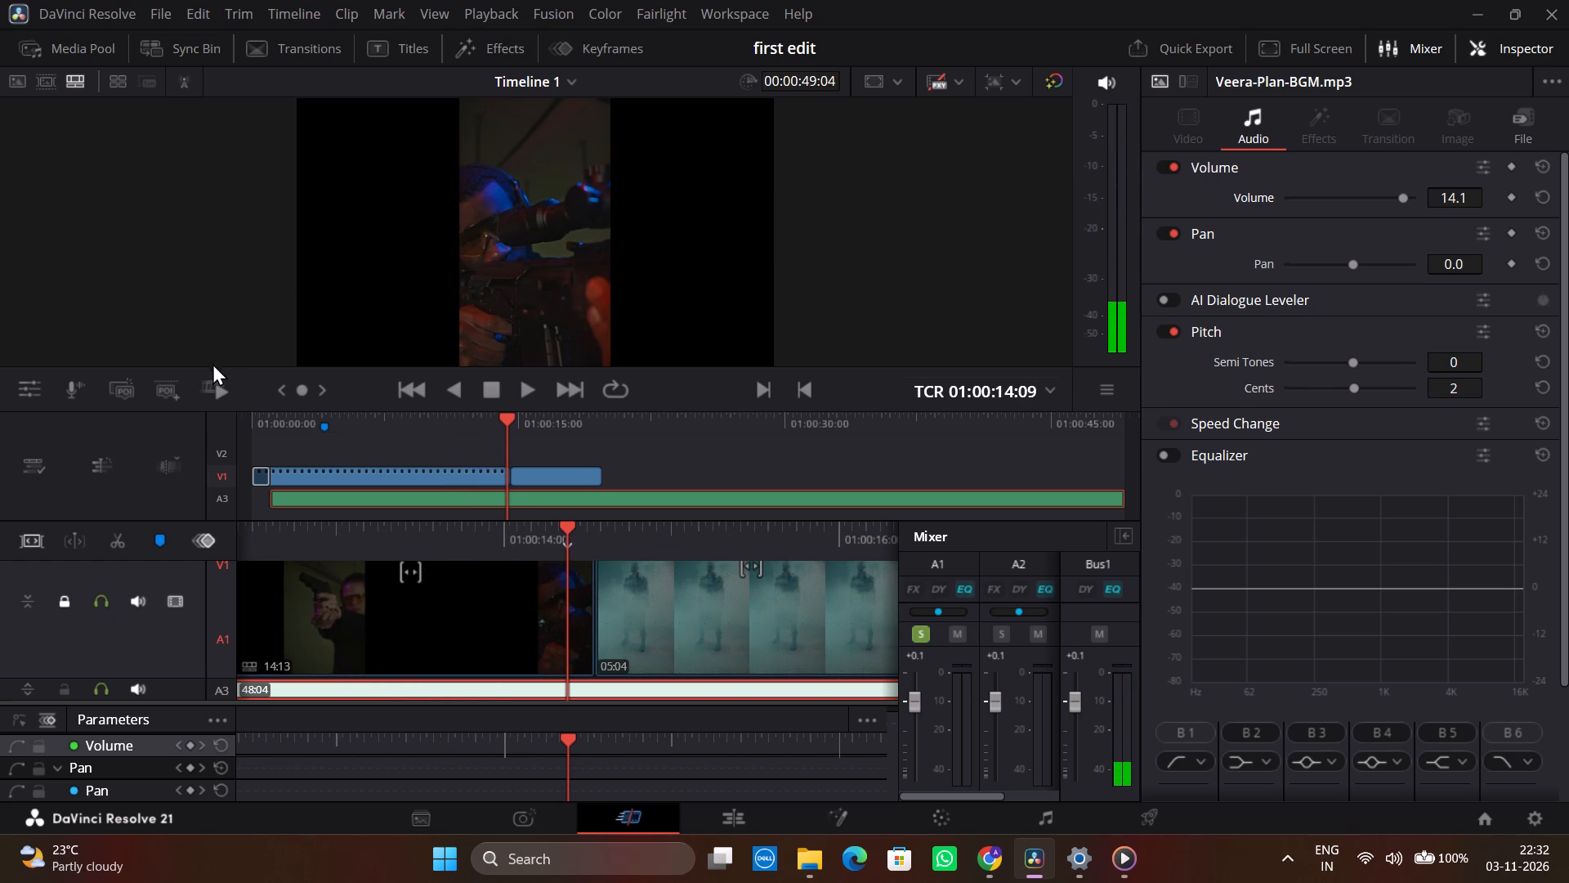
Play the clips onward from 01:00:14:09 with Fast Review, and return the playhead to 01:00:00:14 near the timeline start.
click(219, 388)
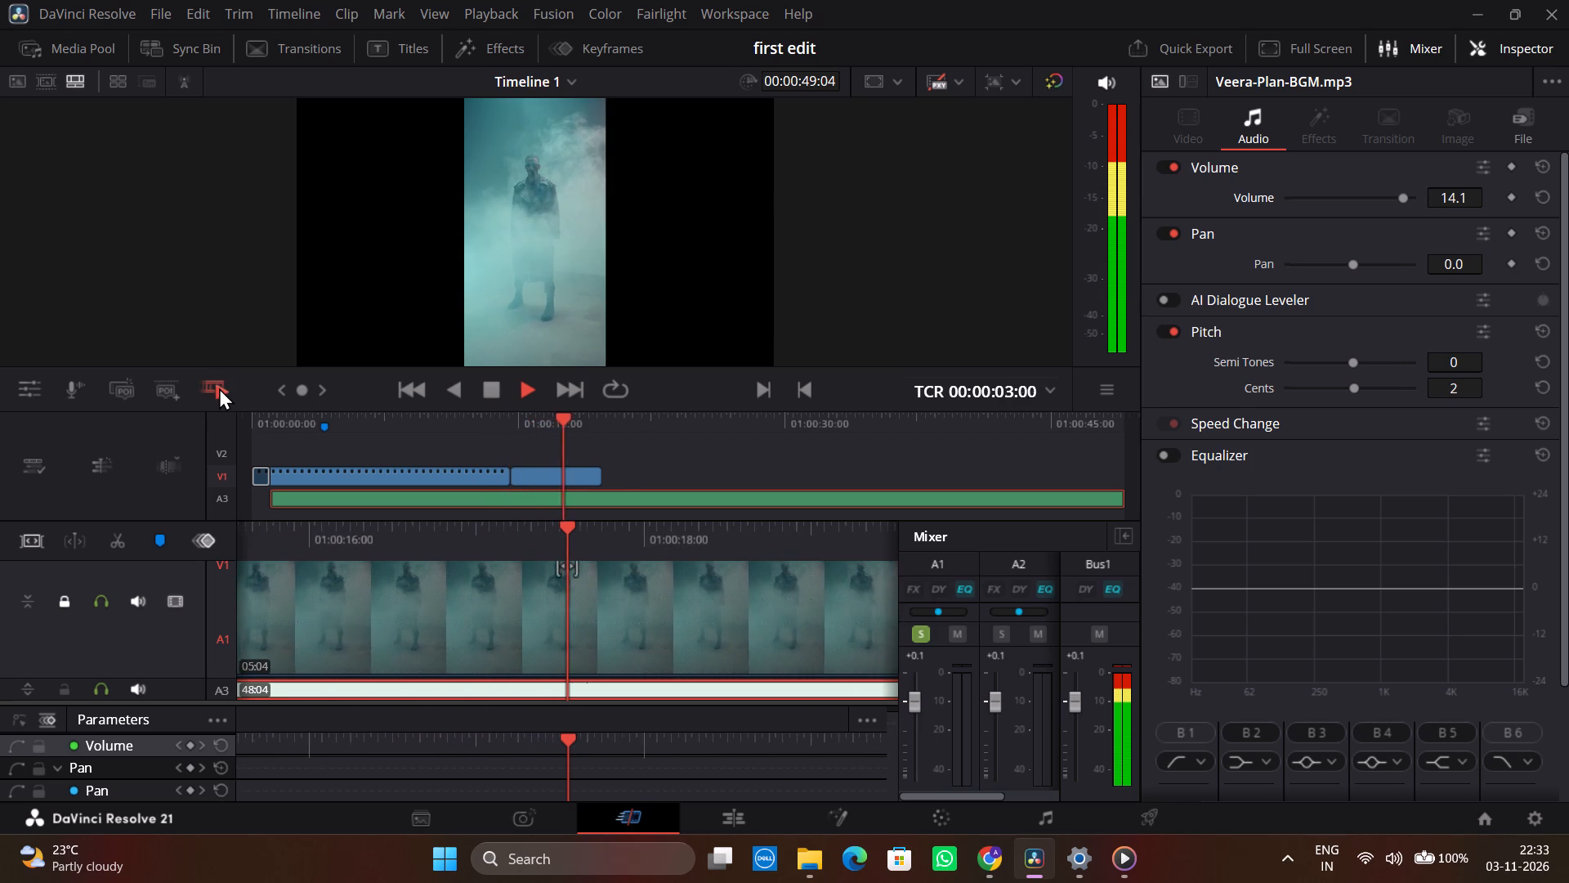
click(219, 388)
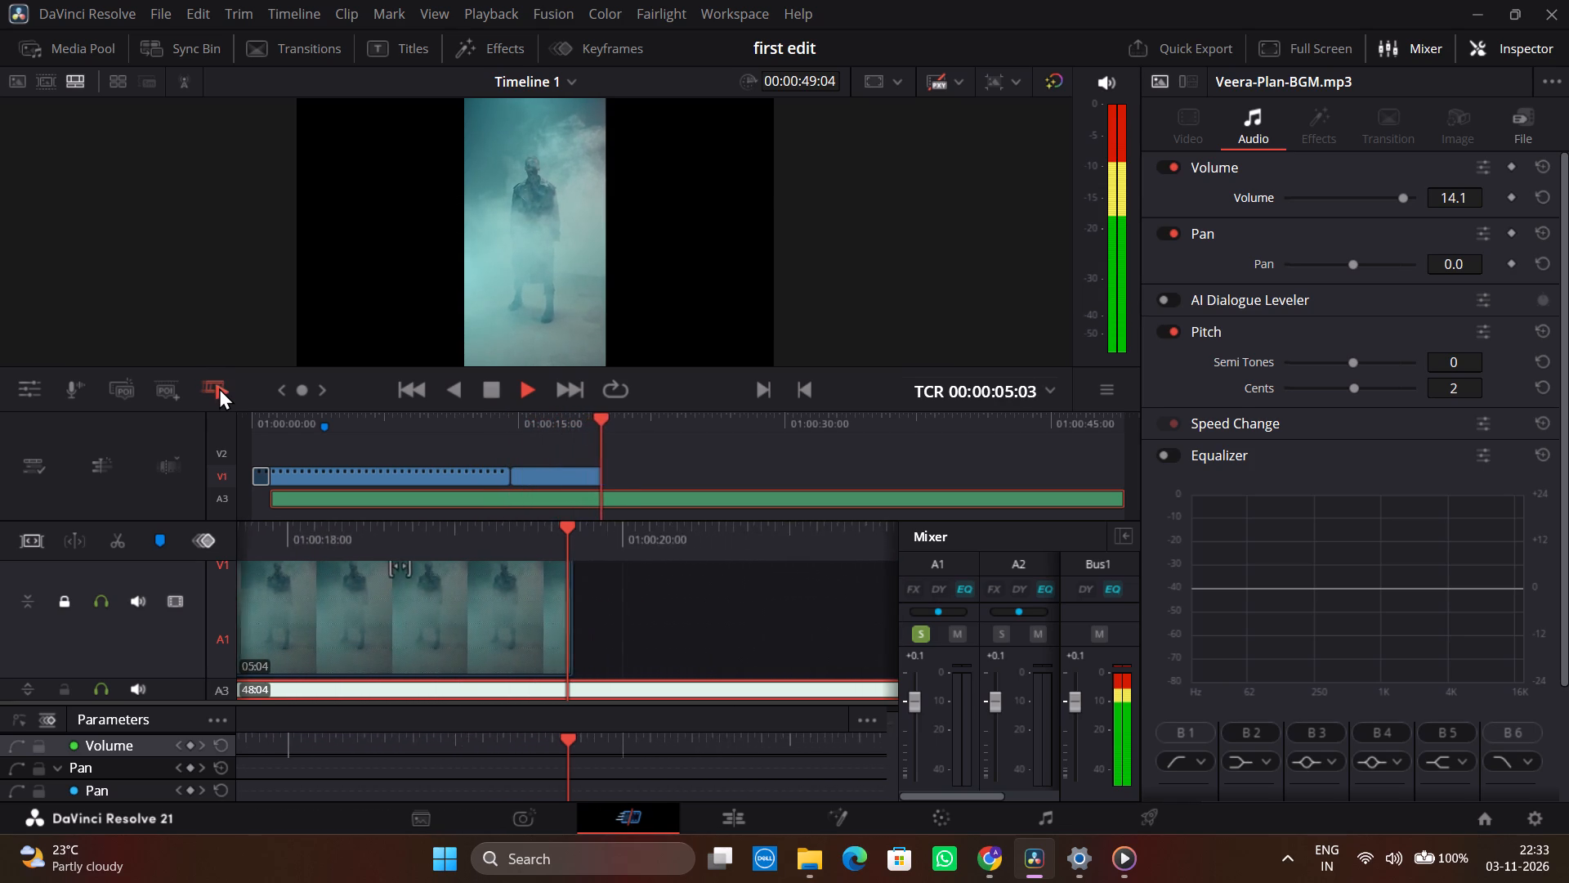
scroll(199, 411, right, 4)
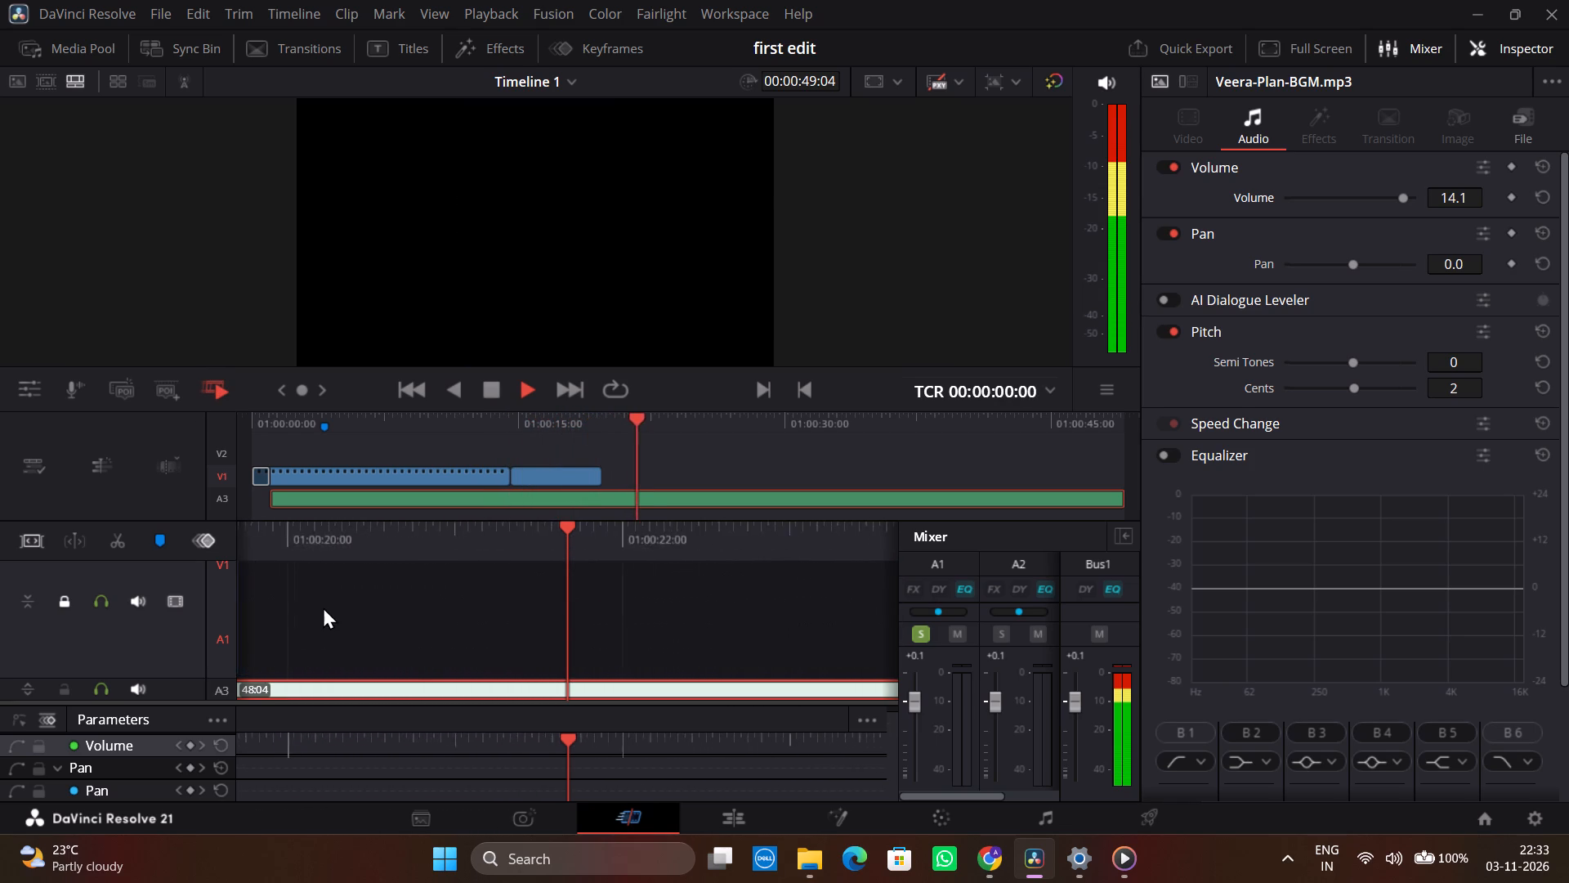
scroll(323, 607, right, 8)
key(space)
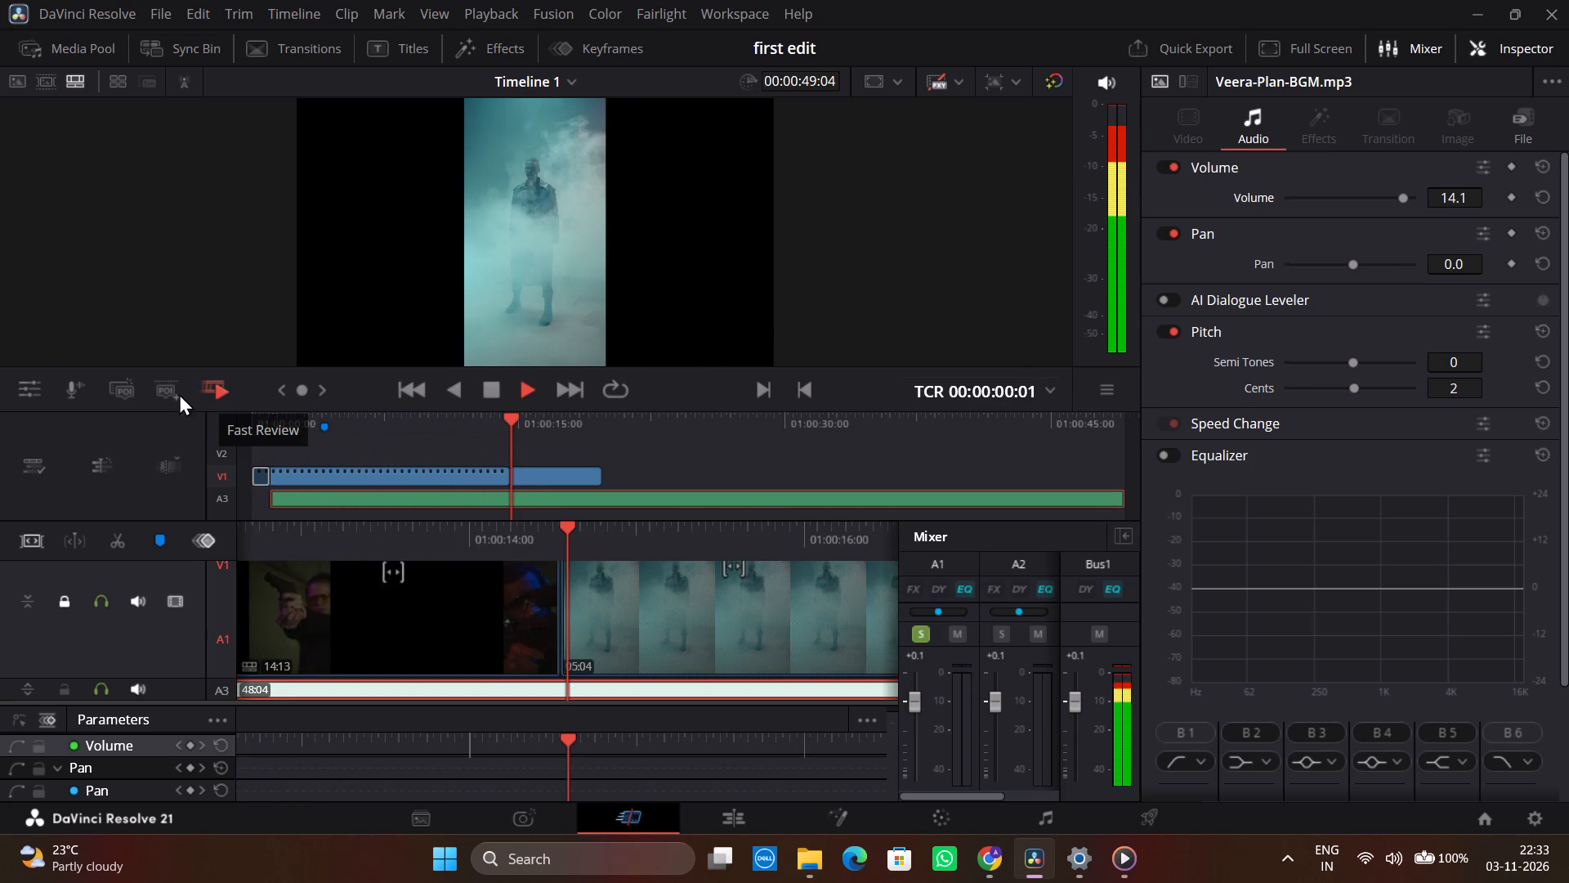
click(30, 389)
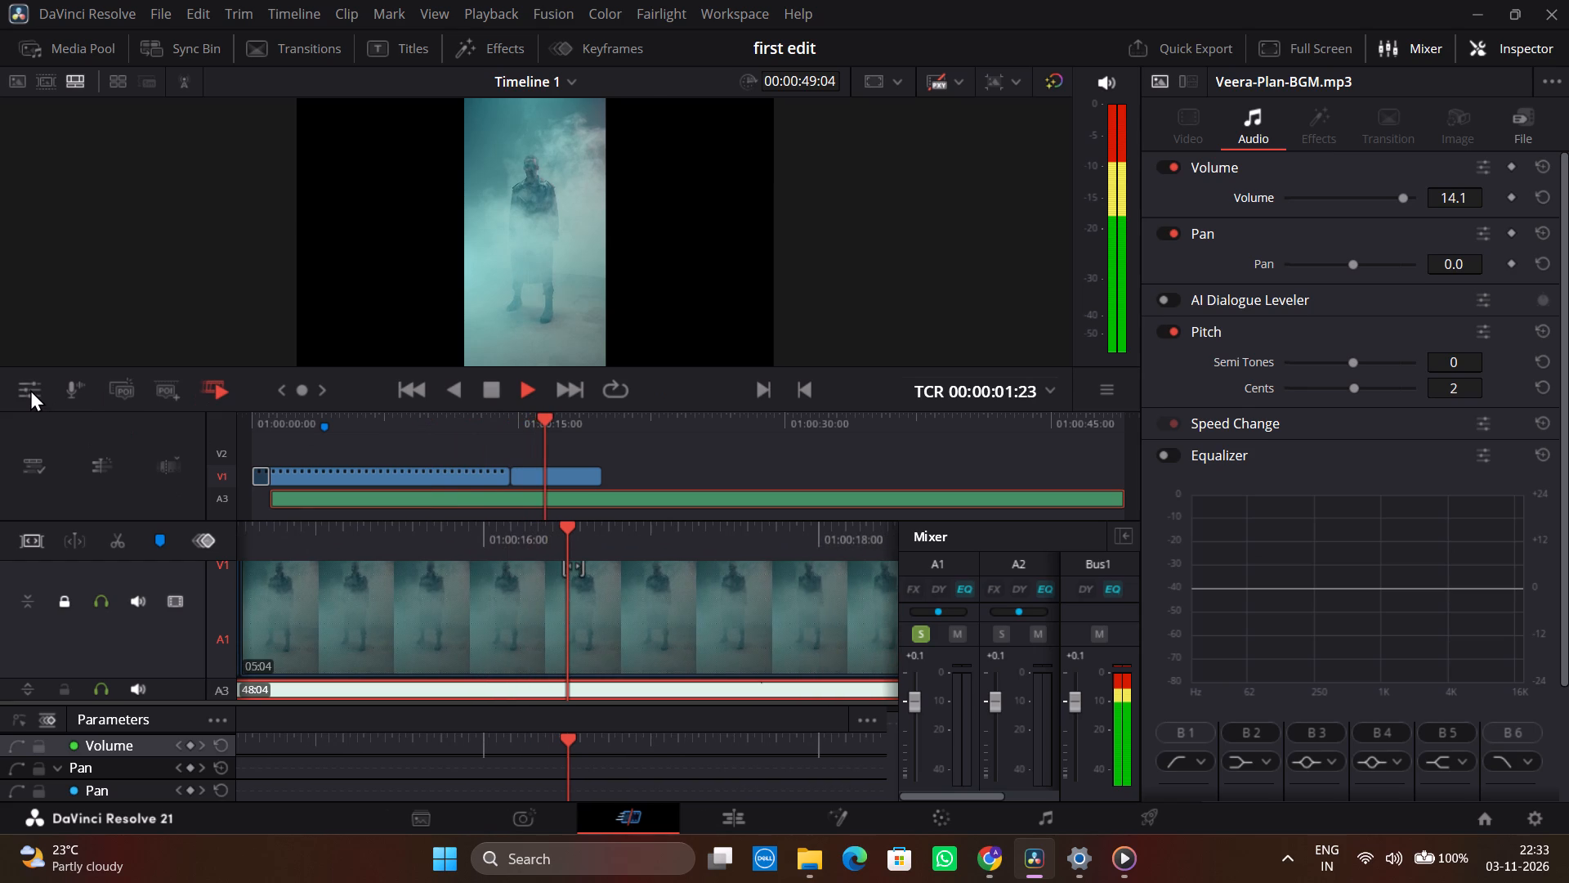
click(33, 389)
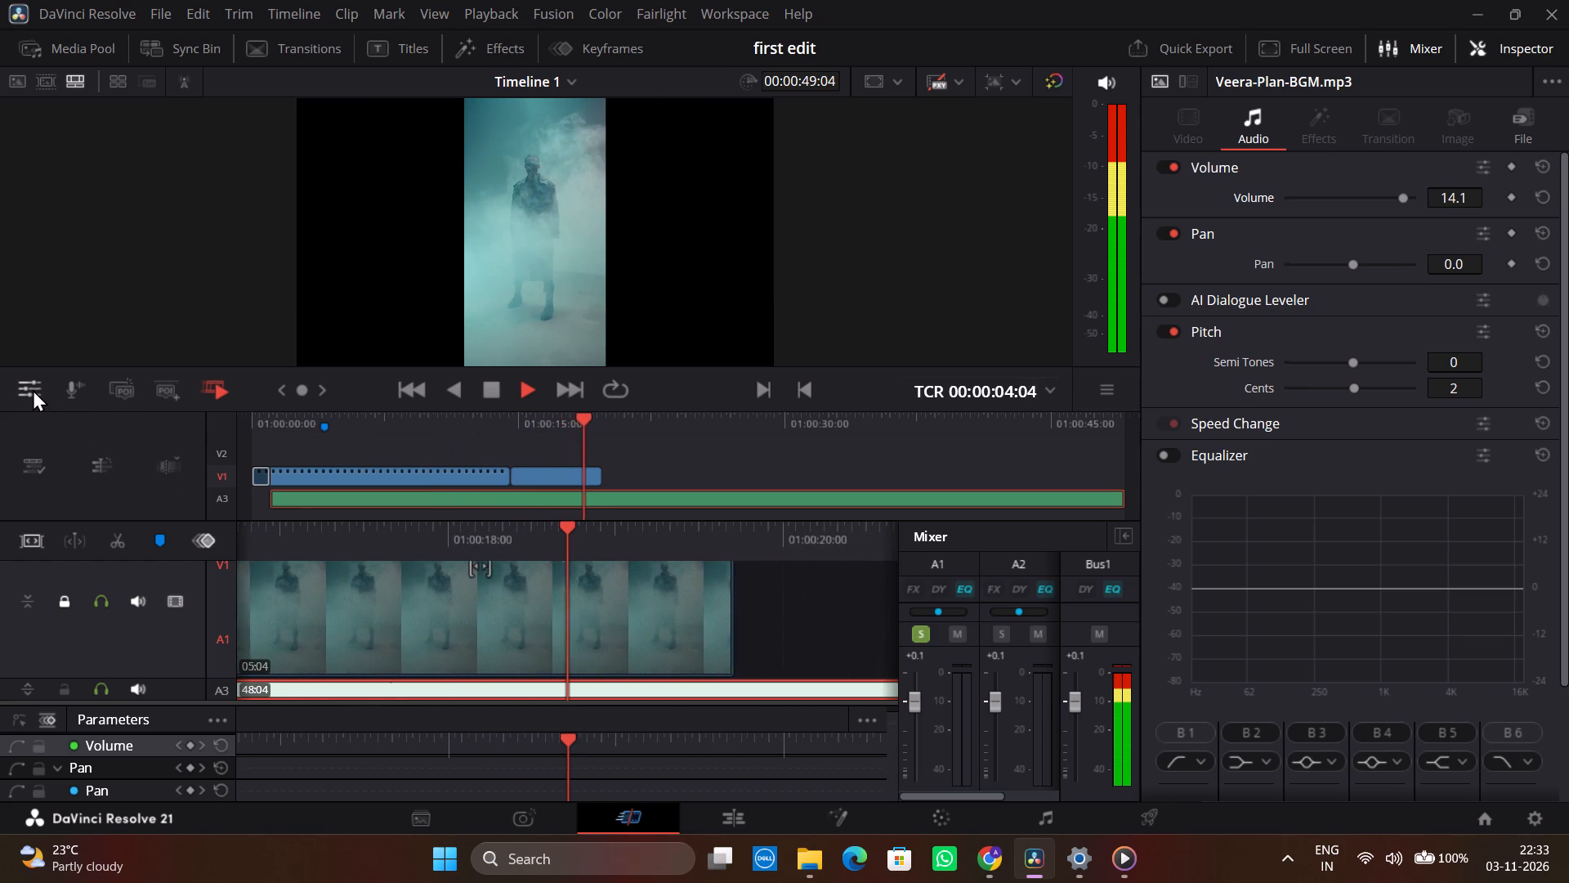
scroll(414, 560, right, 3)
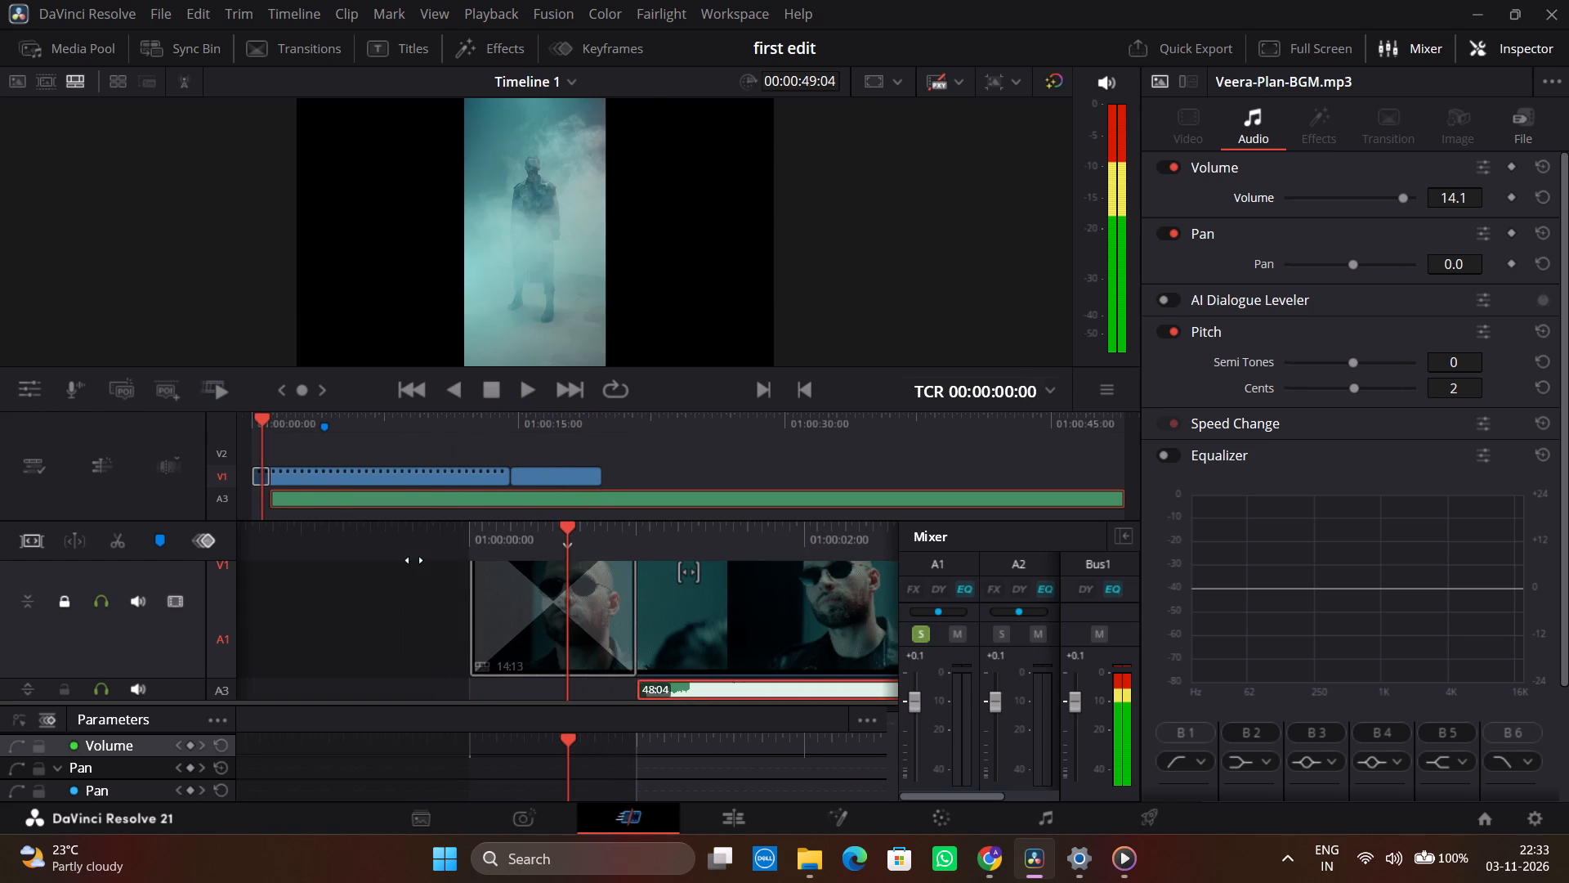
key(space)
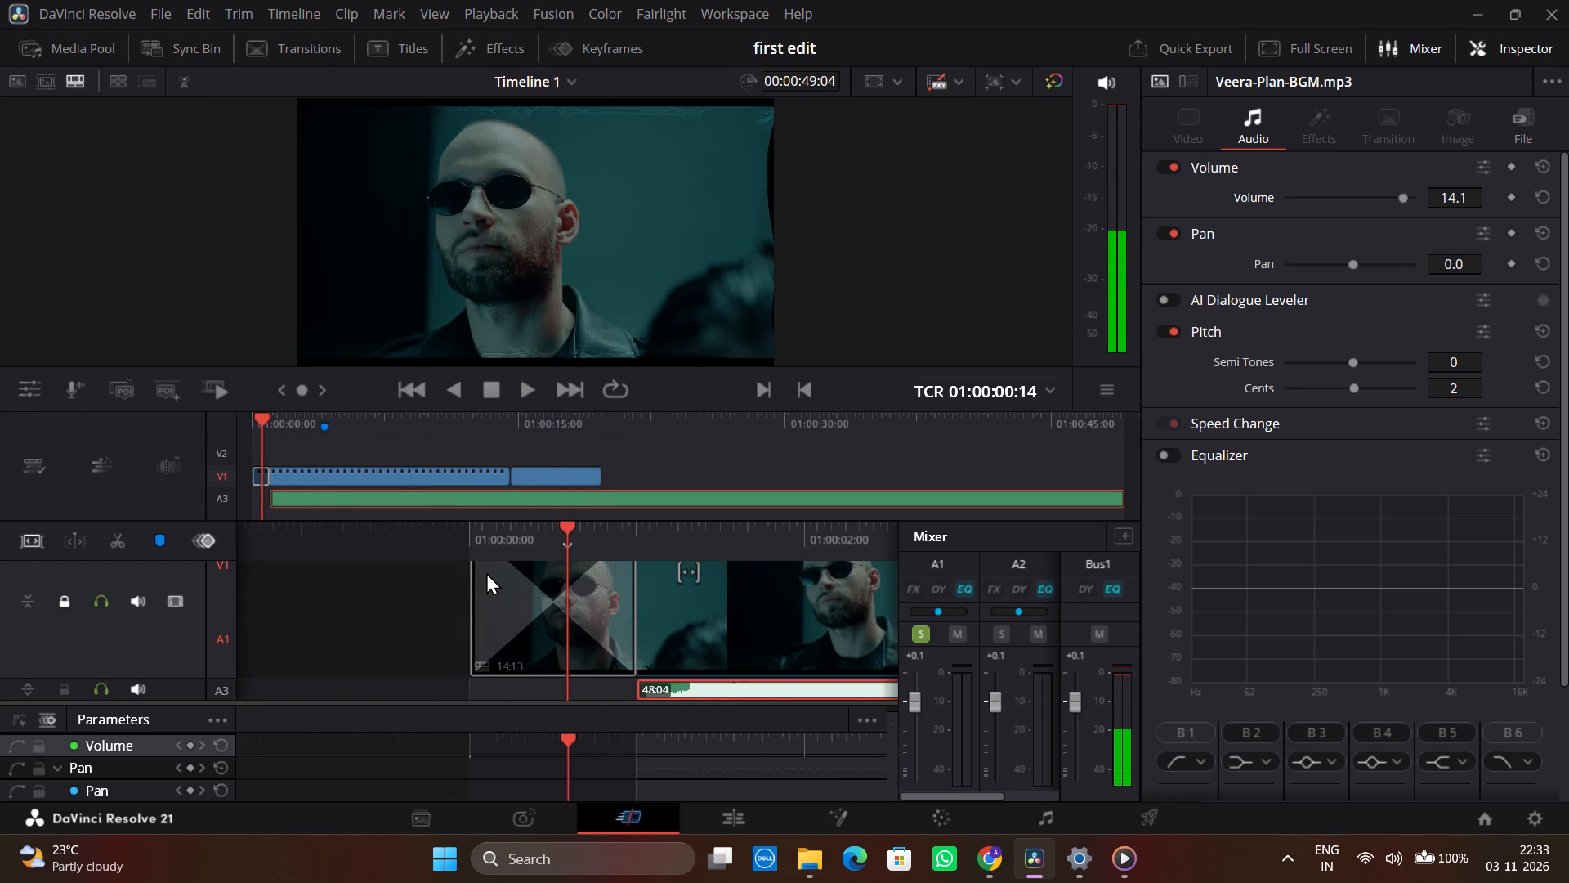
Play the clips with the song from 01:00:00:14 past 01:00:05:03, and replay the opening up to 01:00:01:08.
key(space)
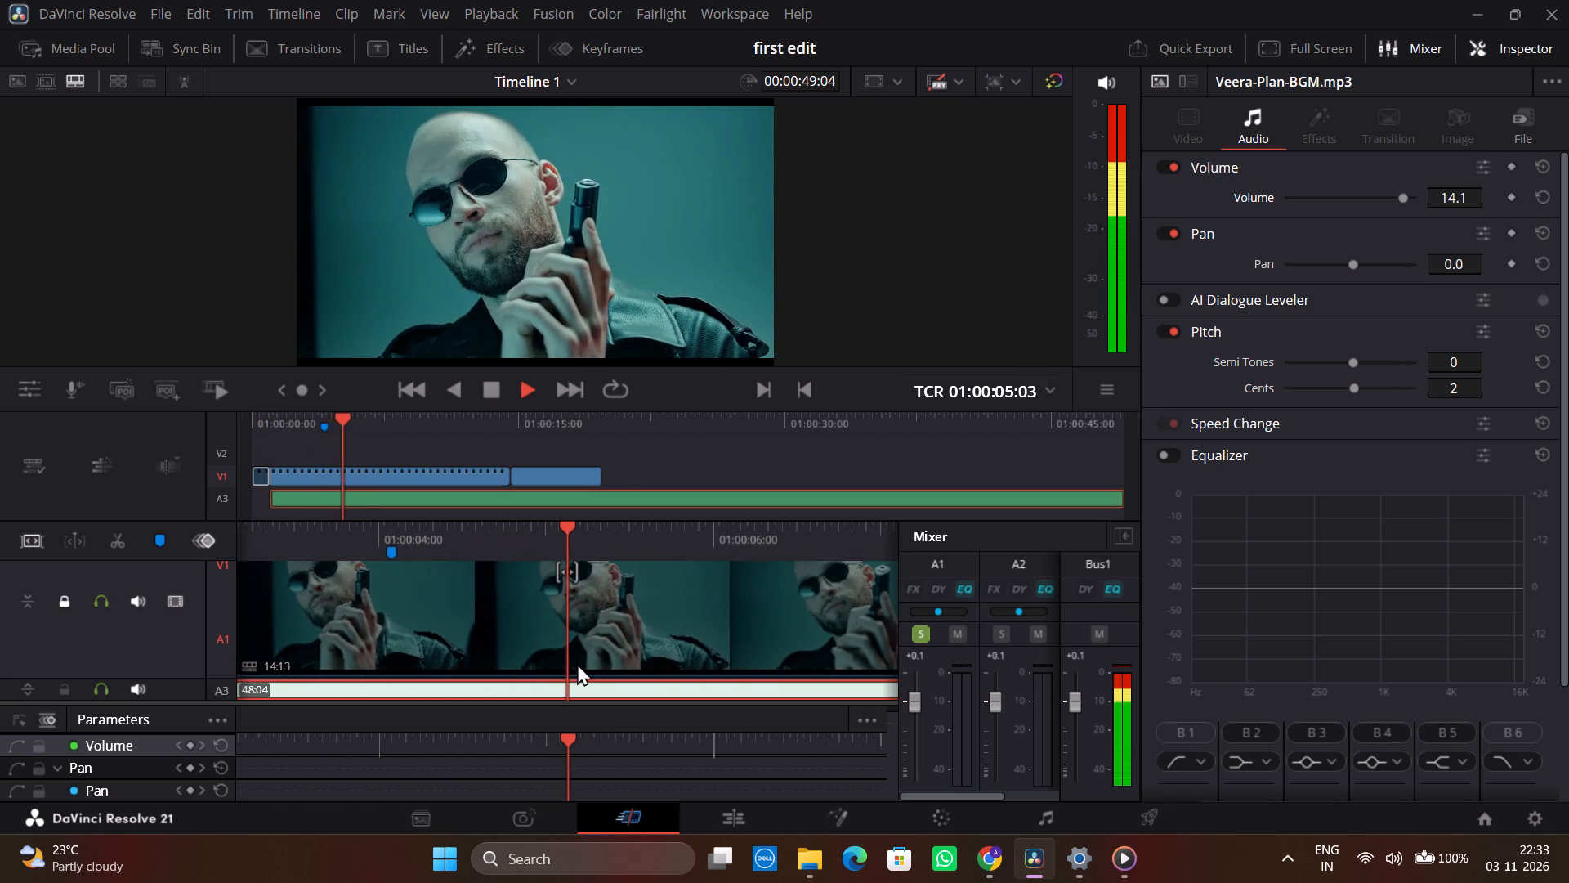
scroll(577, 662, right, 2)
scroll(577, 662, left, 1)
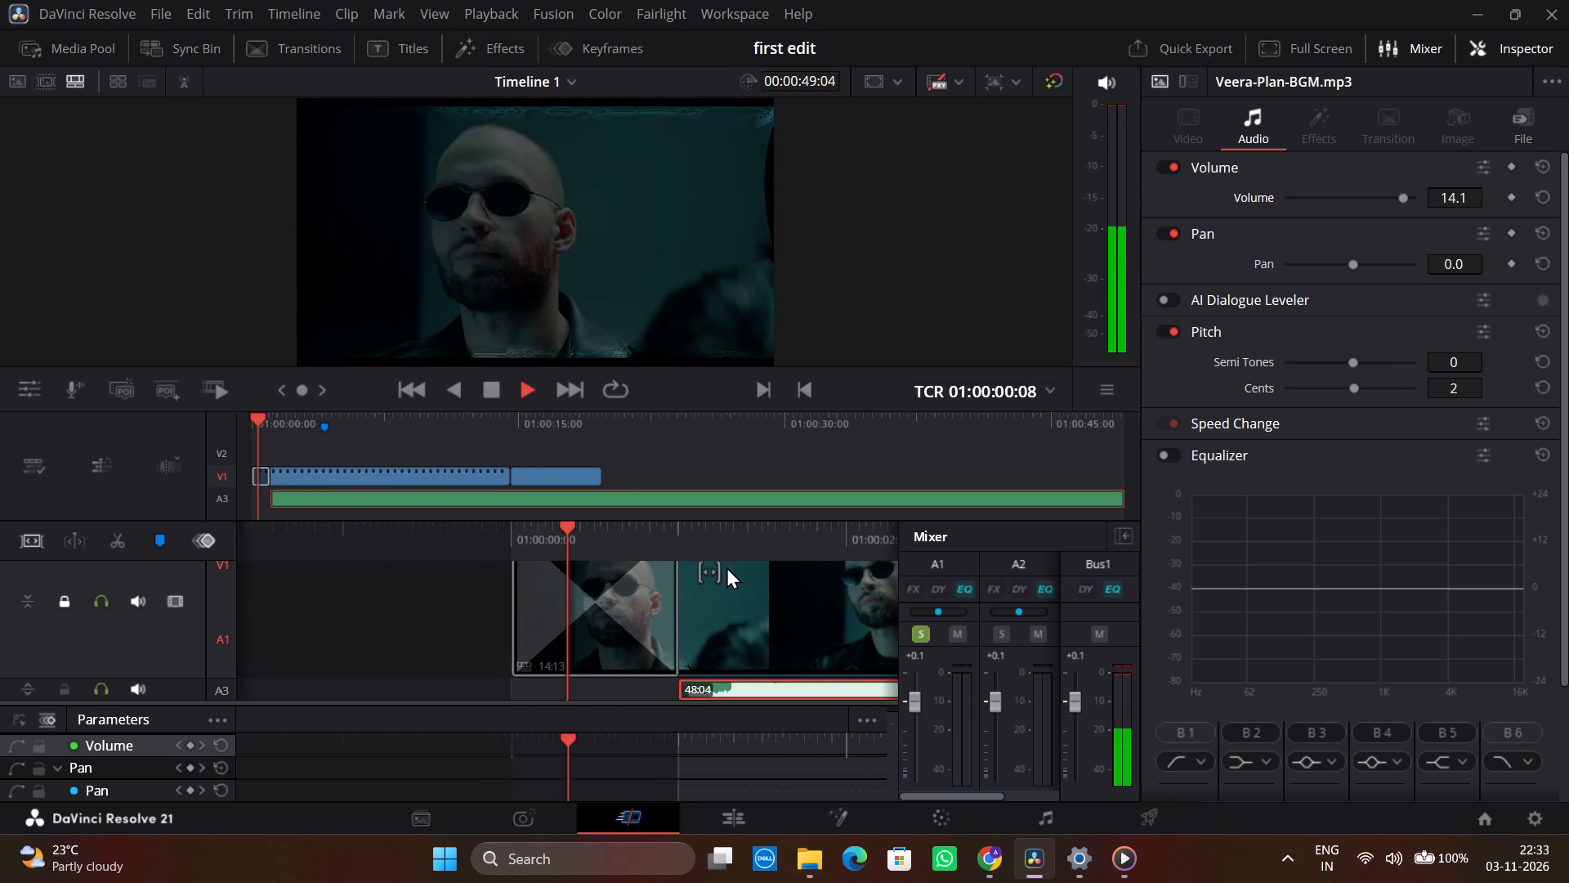
key(space)
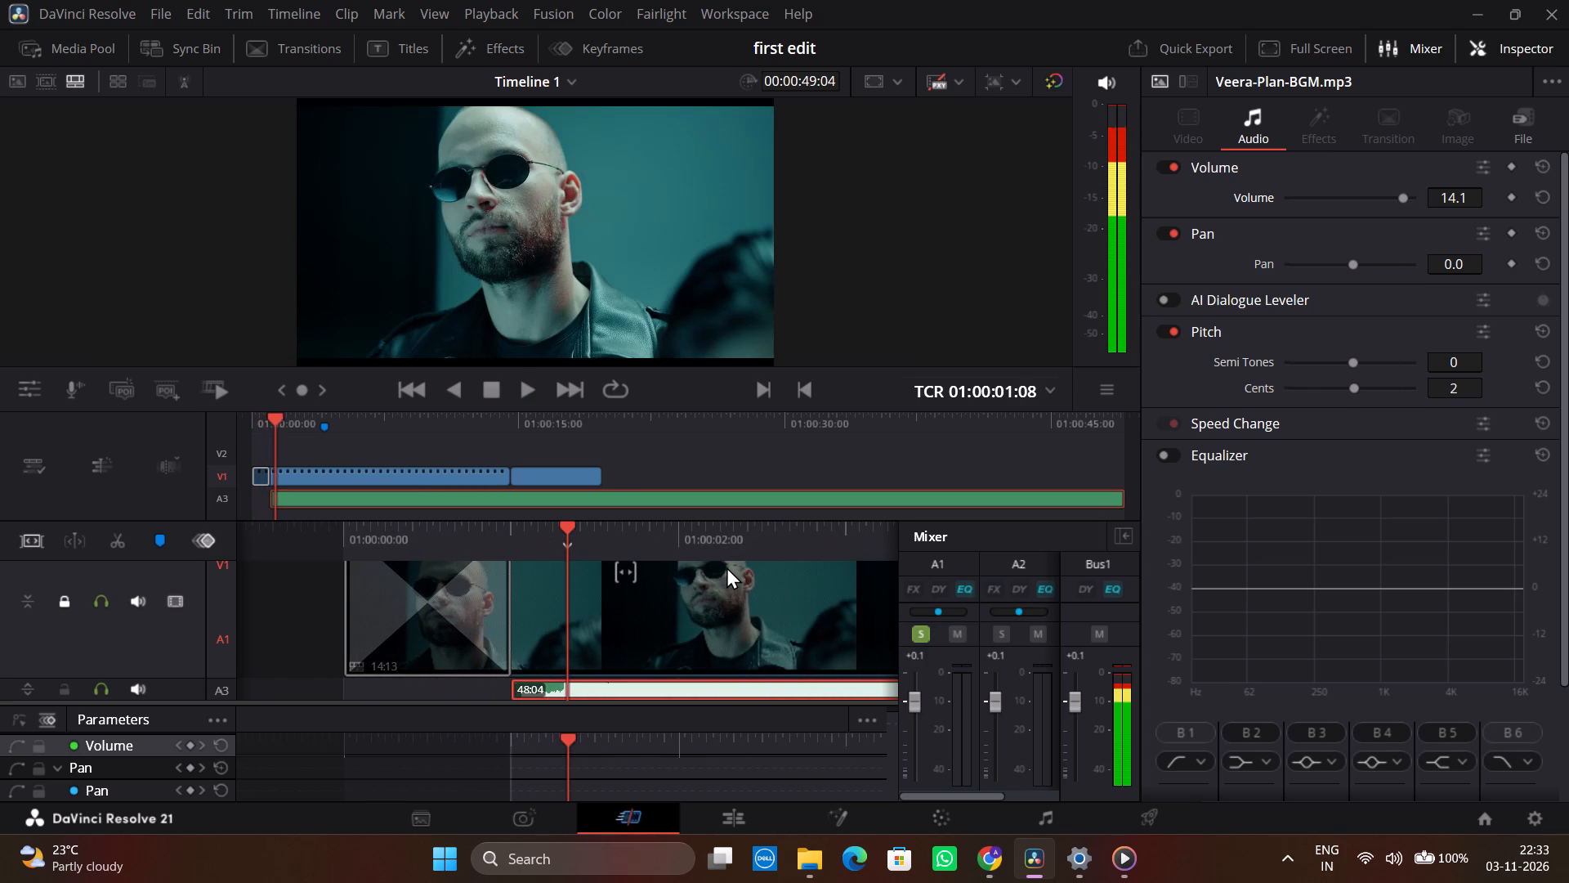
Select the Timeline 2 clip on V1 and play it with the song from 01:00:01:08 to about 01:00:05:08.
click(45, 388)
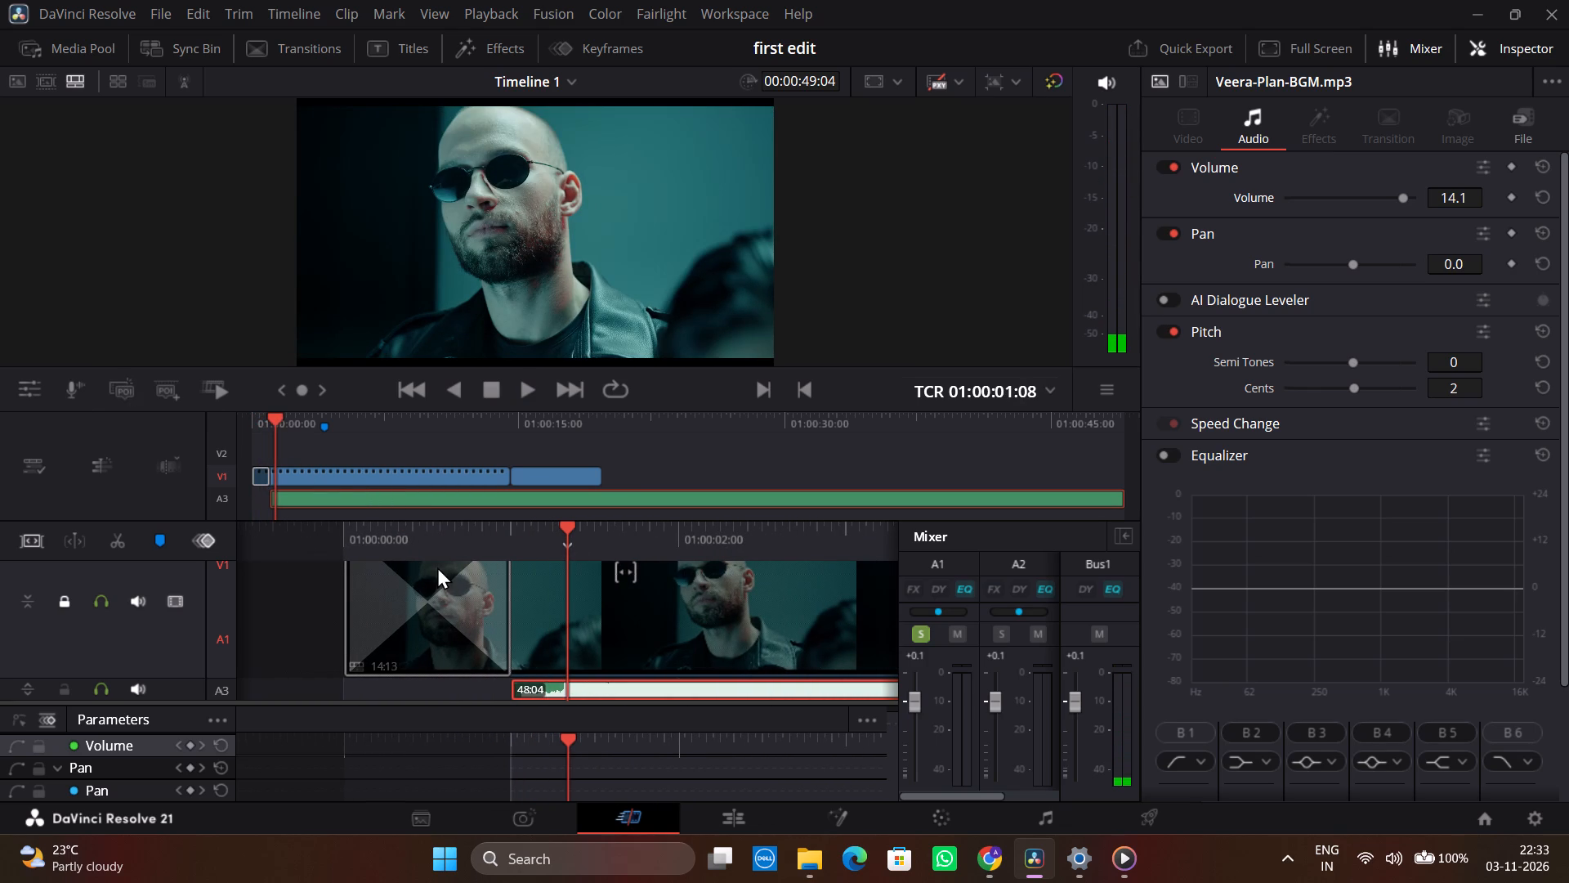
click(532, 605)
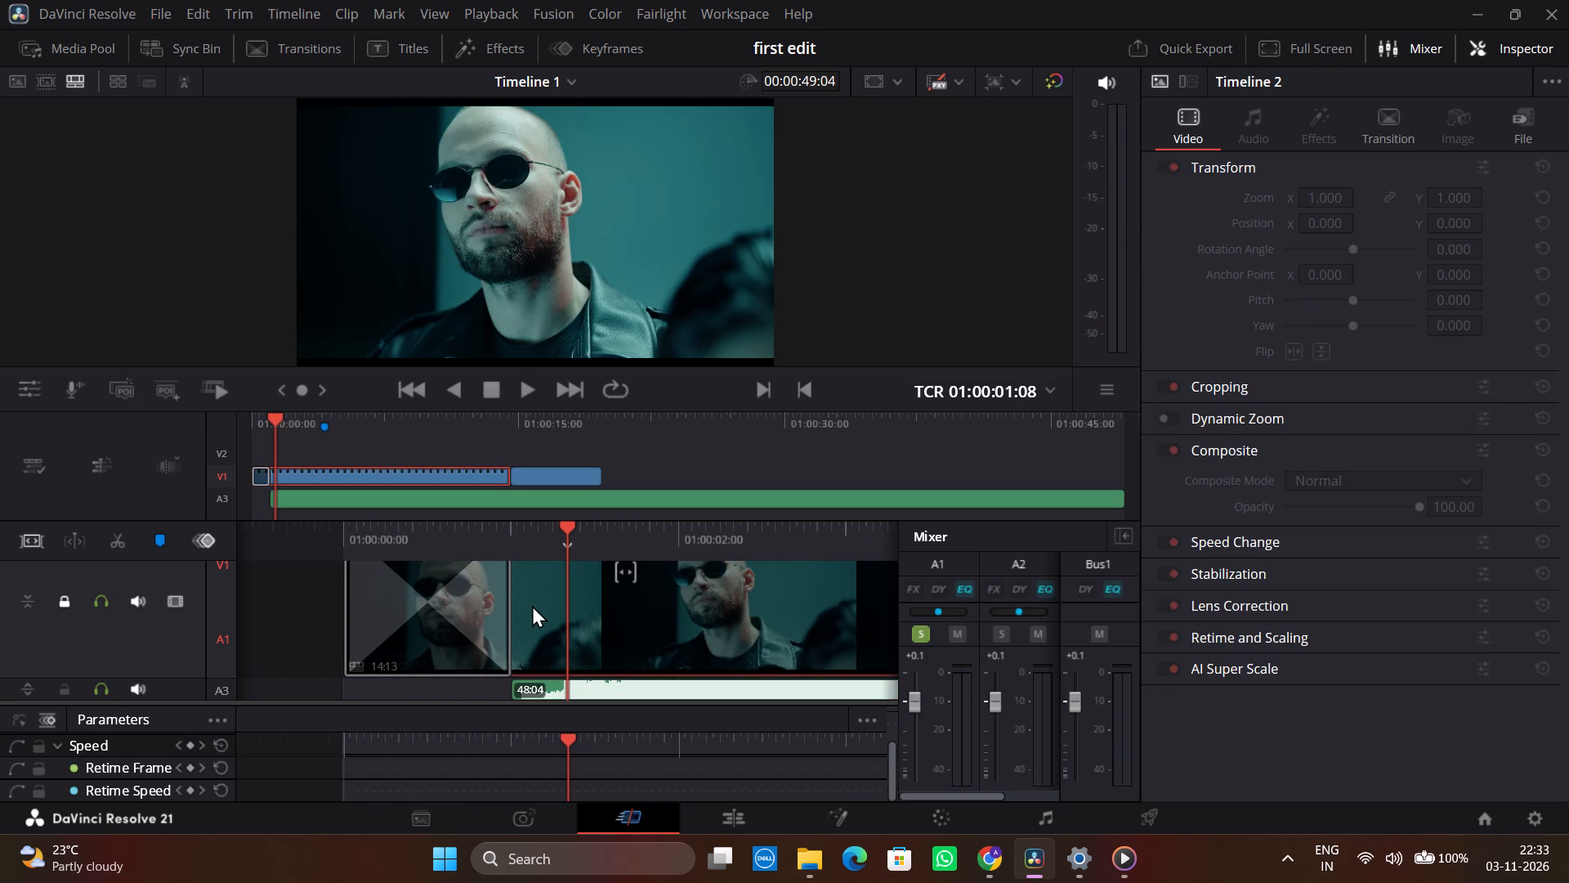
click(532, 605)
key(space)
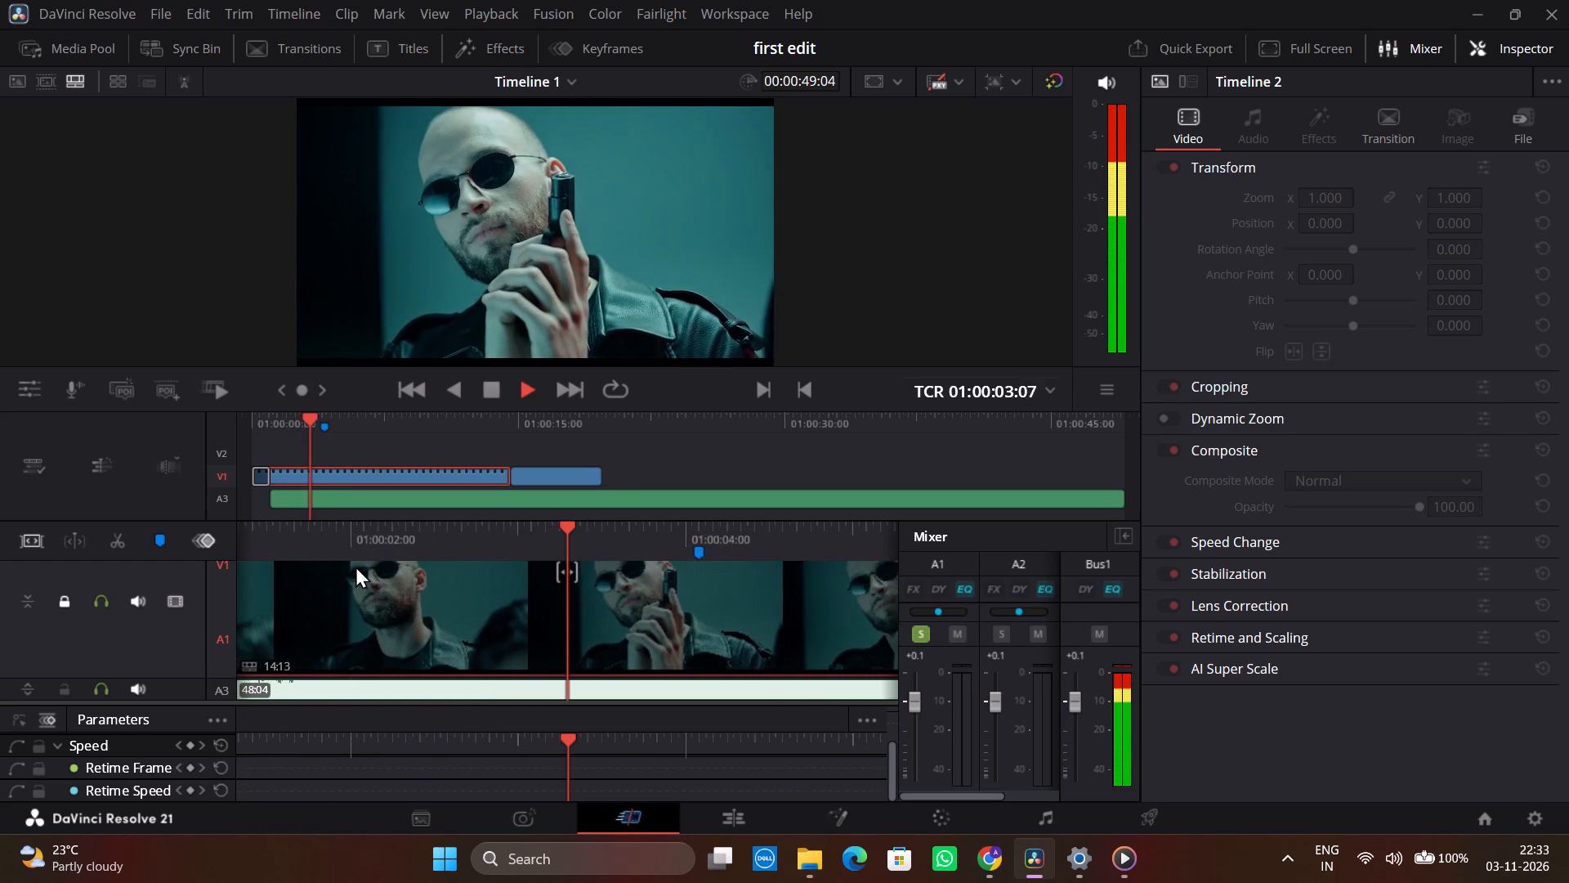
key(space)
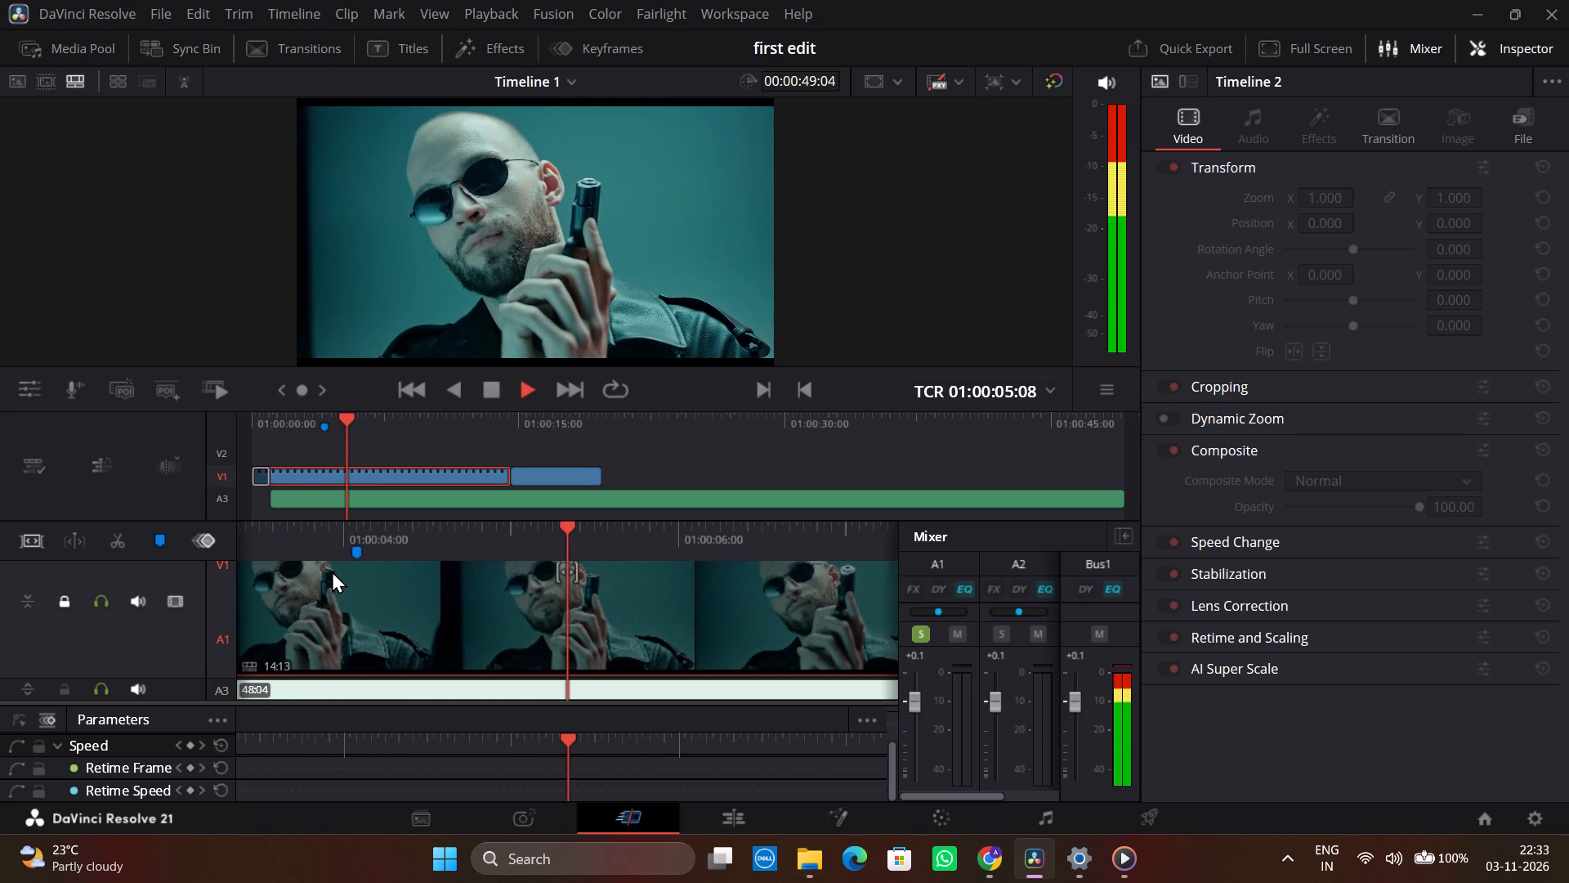